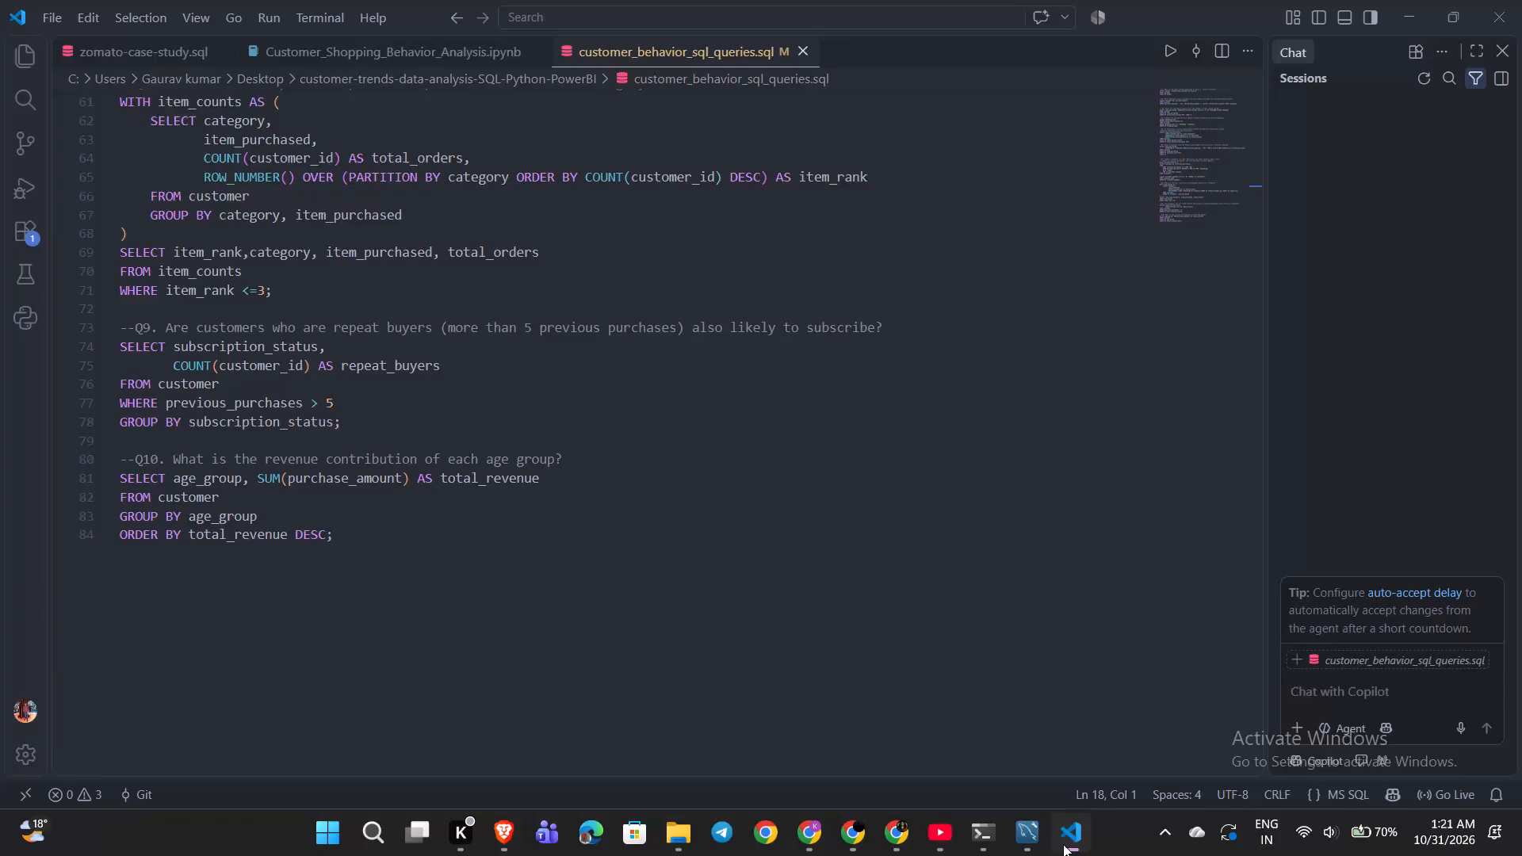
Watch the video tutorial's Q9 query on whether repeat buyers with more than 5 previous purchases also subscribe.
{"action": "key", "text": "space"}
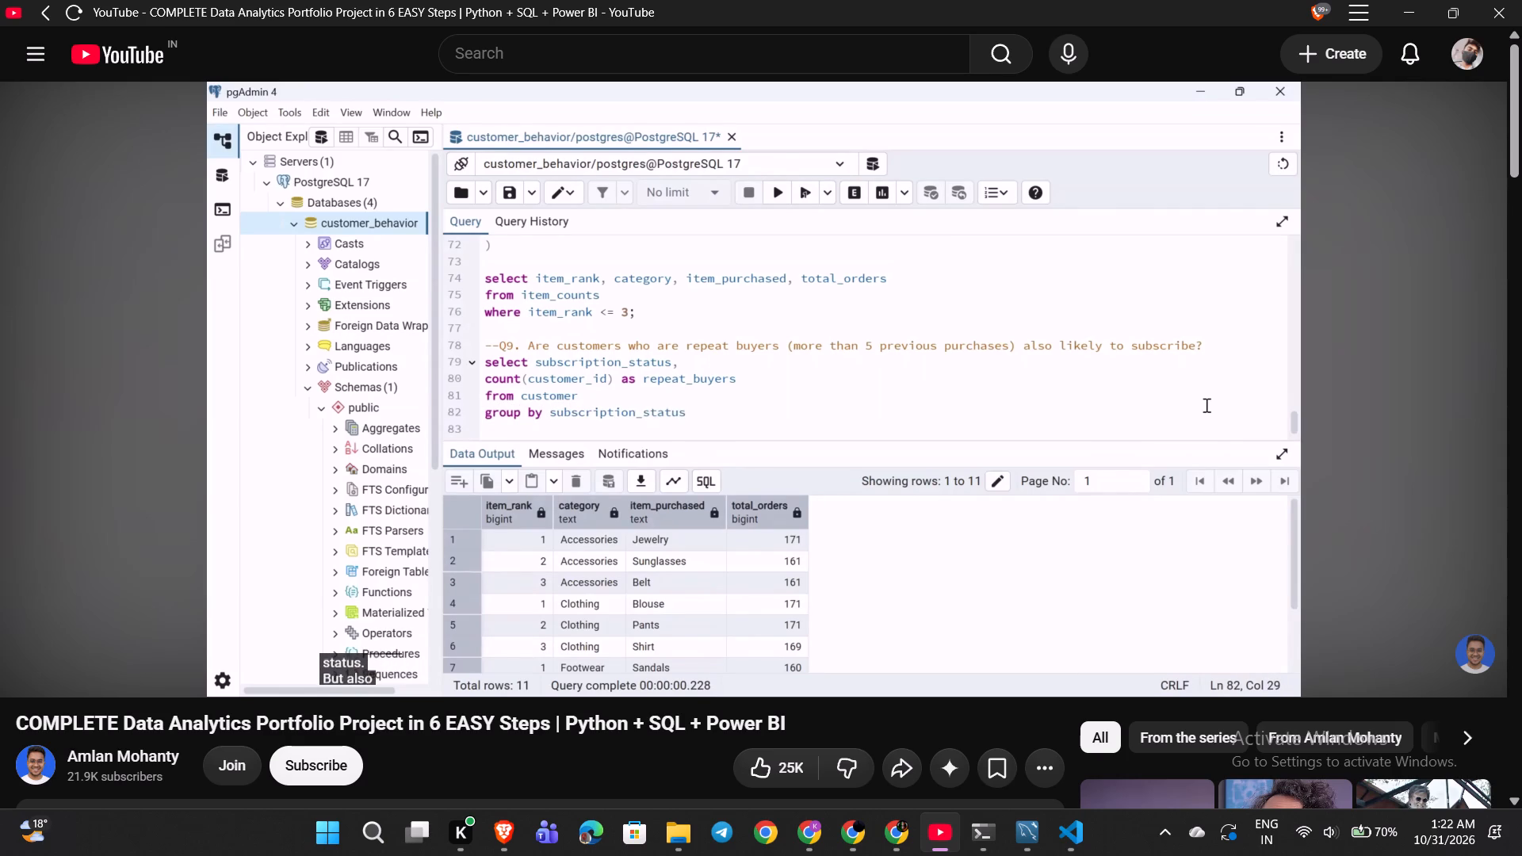
{"action": "key", "text": "space"}
{"action": "key", "text": "space"}
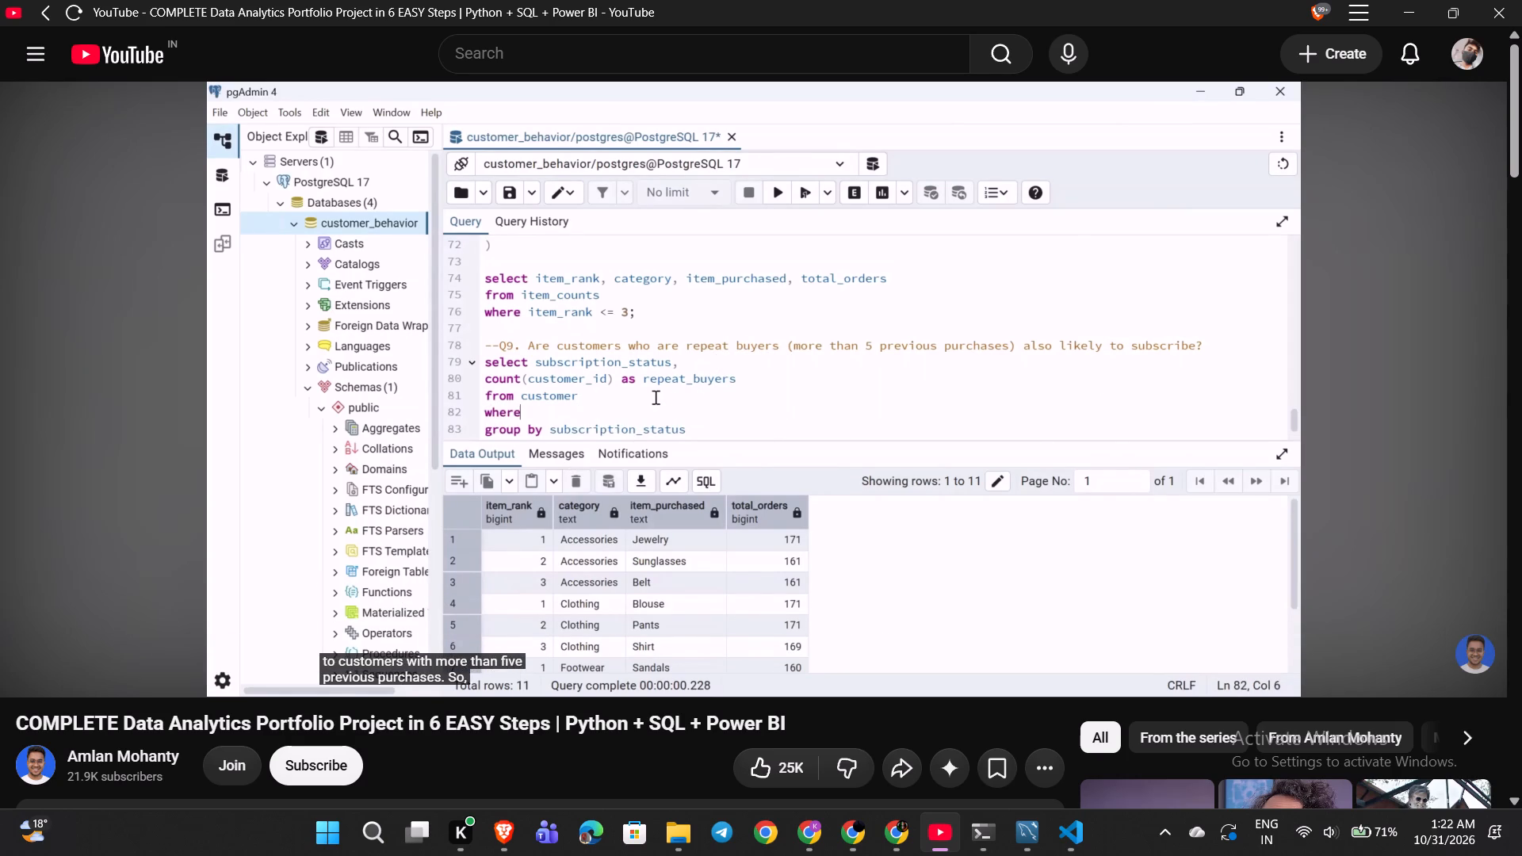
{"action": "key", "text": "space"}
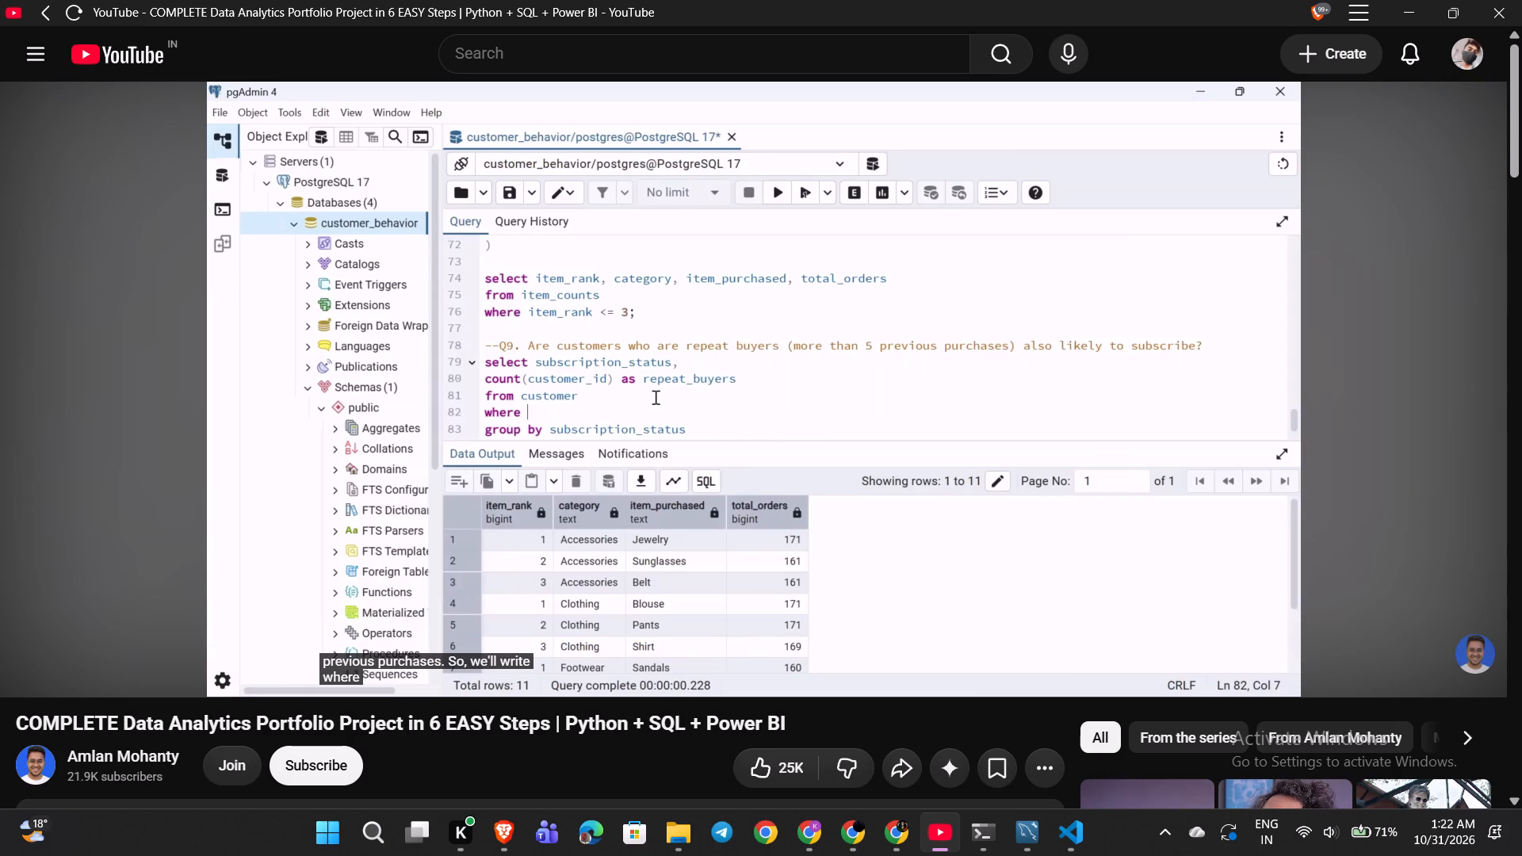
{"action": "key", "text": "space"}
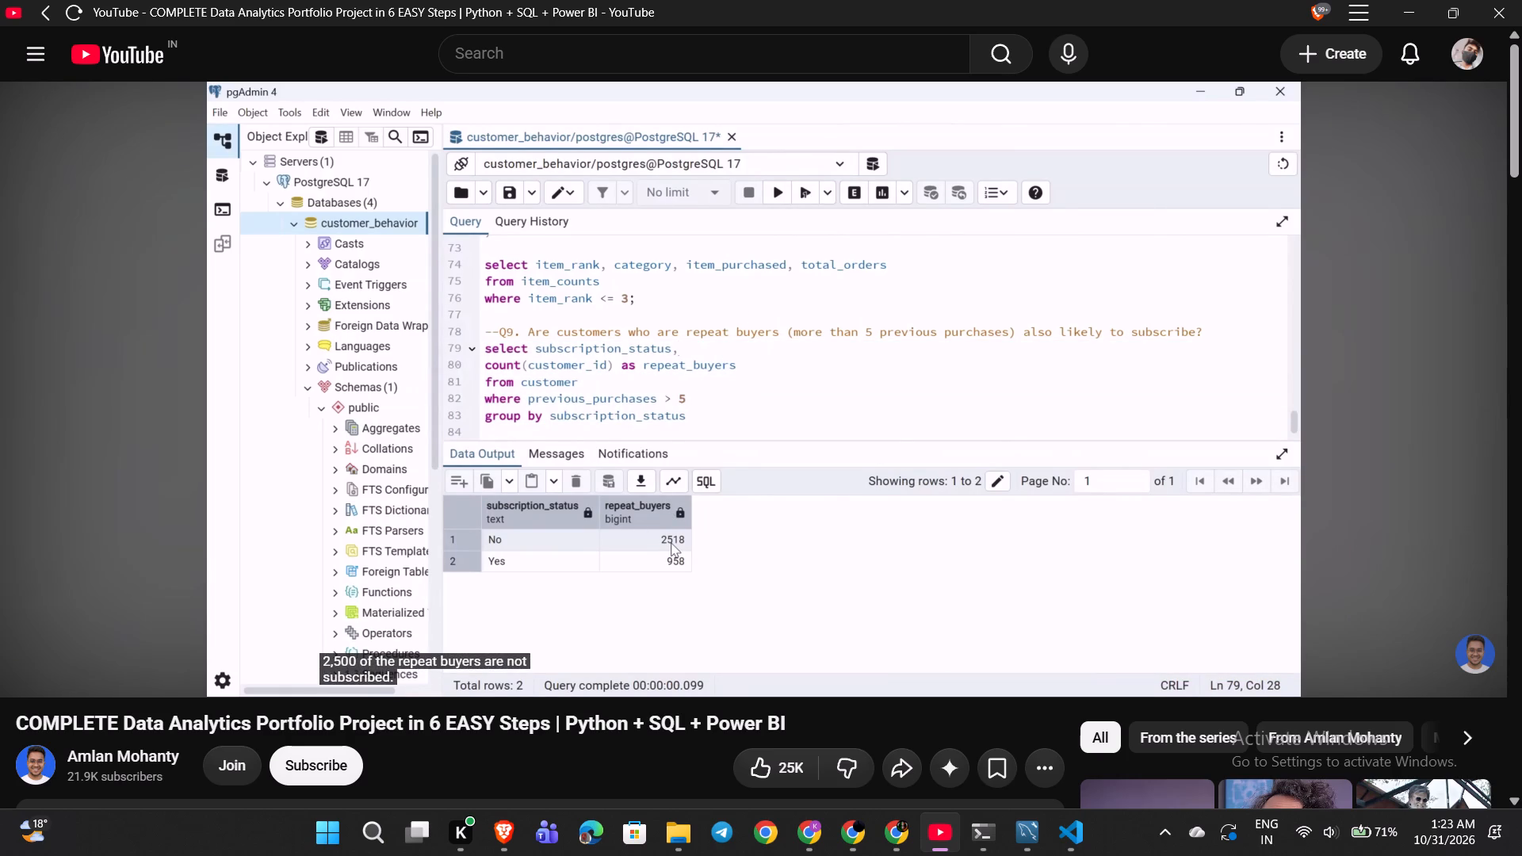
{"action": "key", "text": "space"}
{"action": "key", "text": "space"}
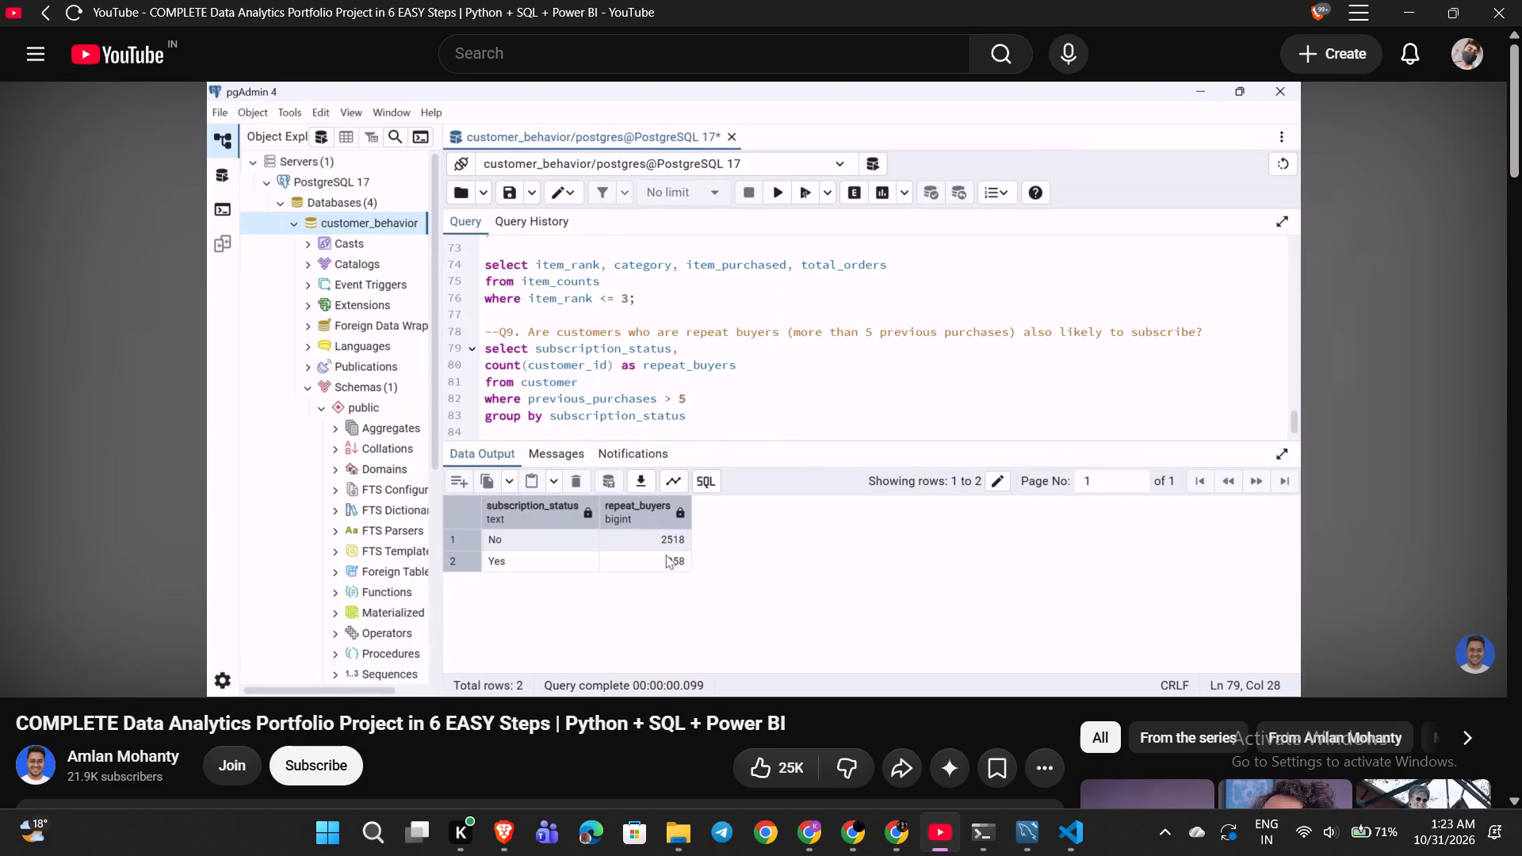
{"action": "key", "text": "space"}
Follow the video tutorial's Q10 query on revenue contribution by age group, up to the start of the Power BI dashboard chapter.
{"action": "key", "text": "space"}
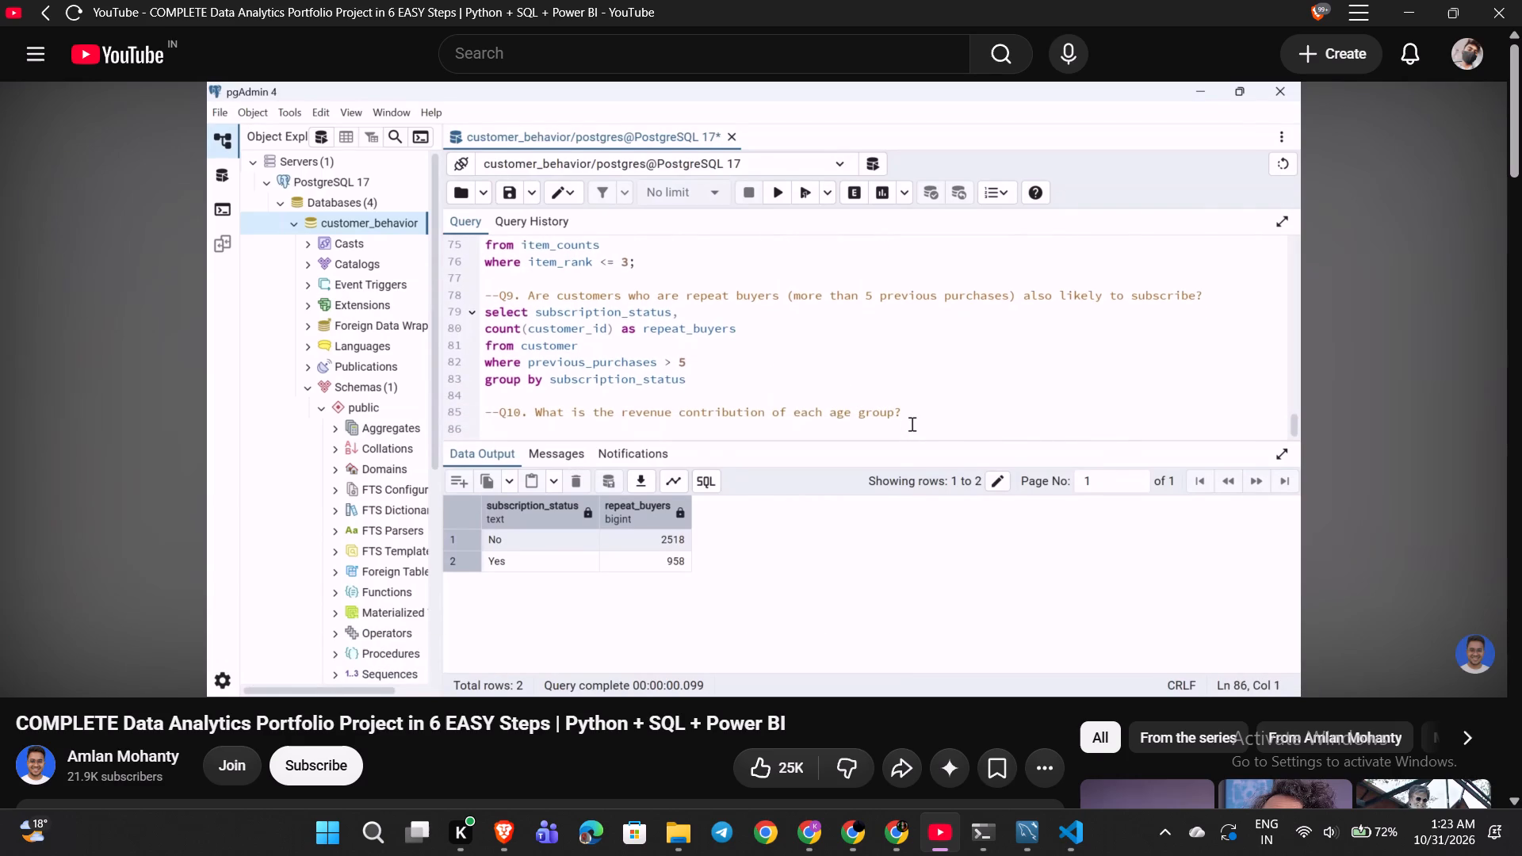
{"action": "key", "text": "space"}
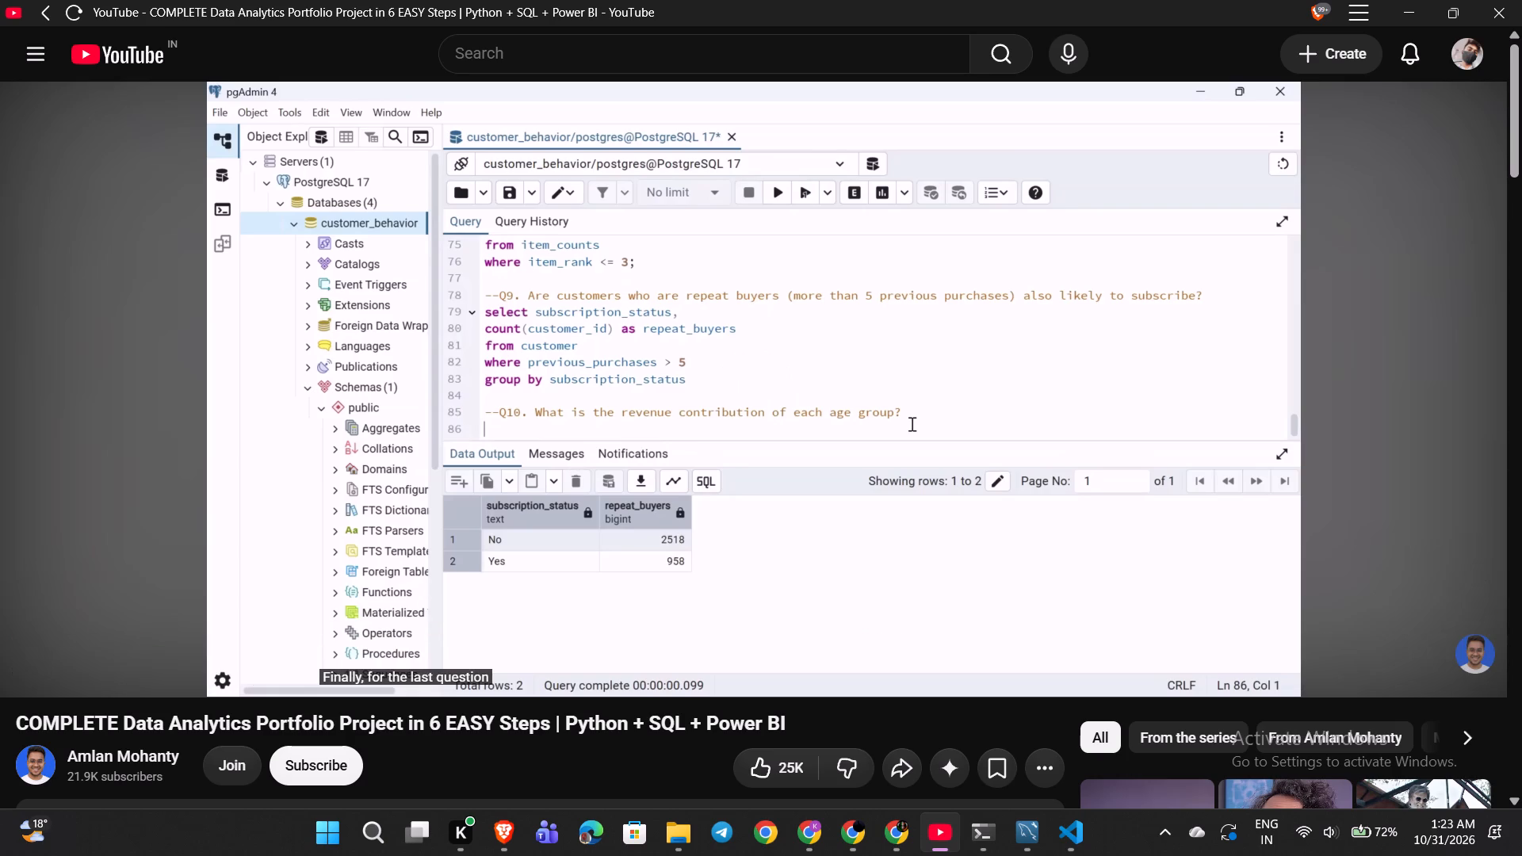
{"action": "key", "text": "space"}
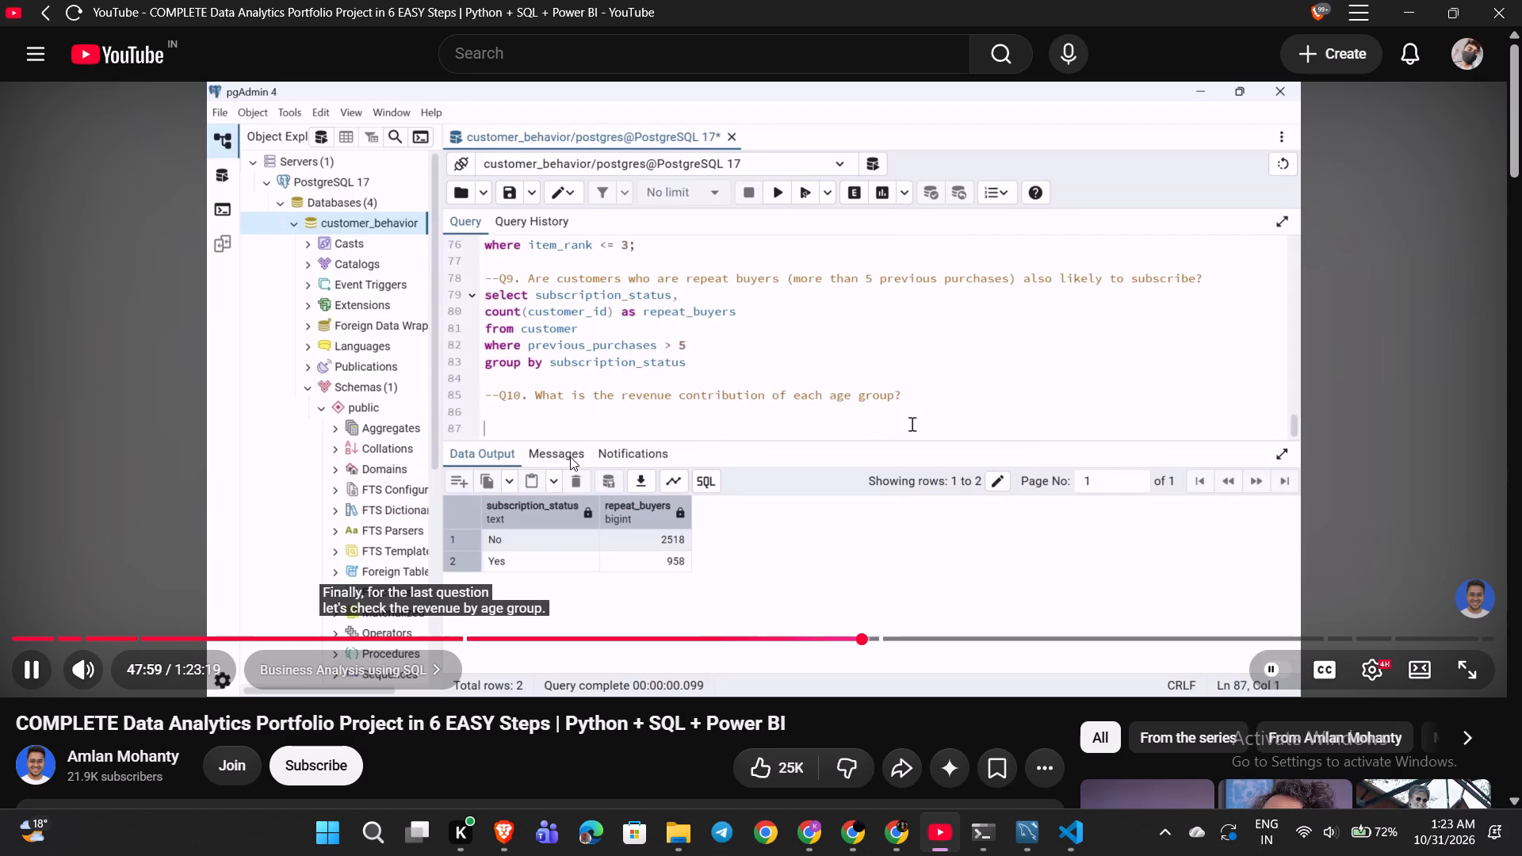
{"action": "key", "text": "space"}
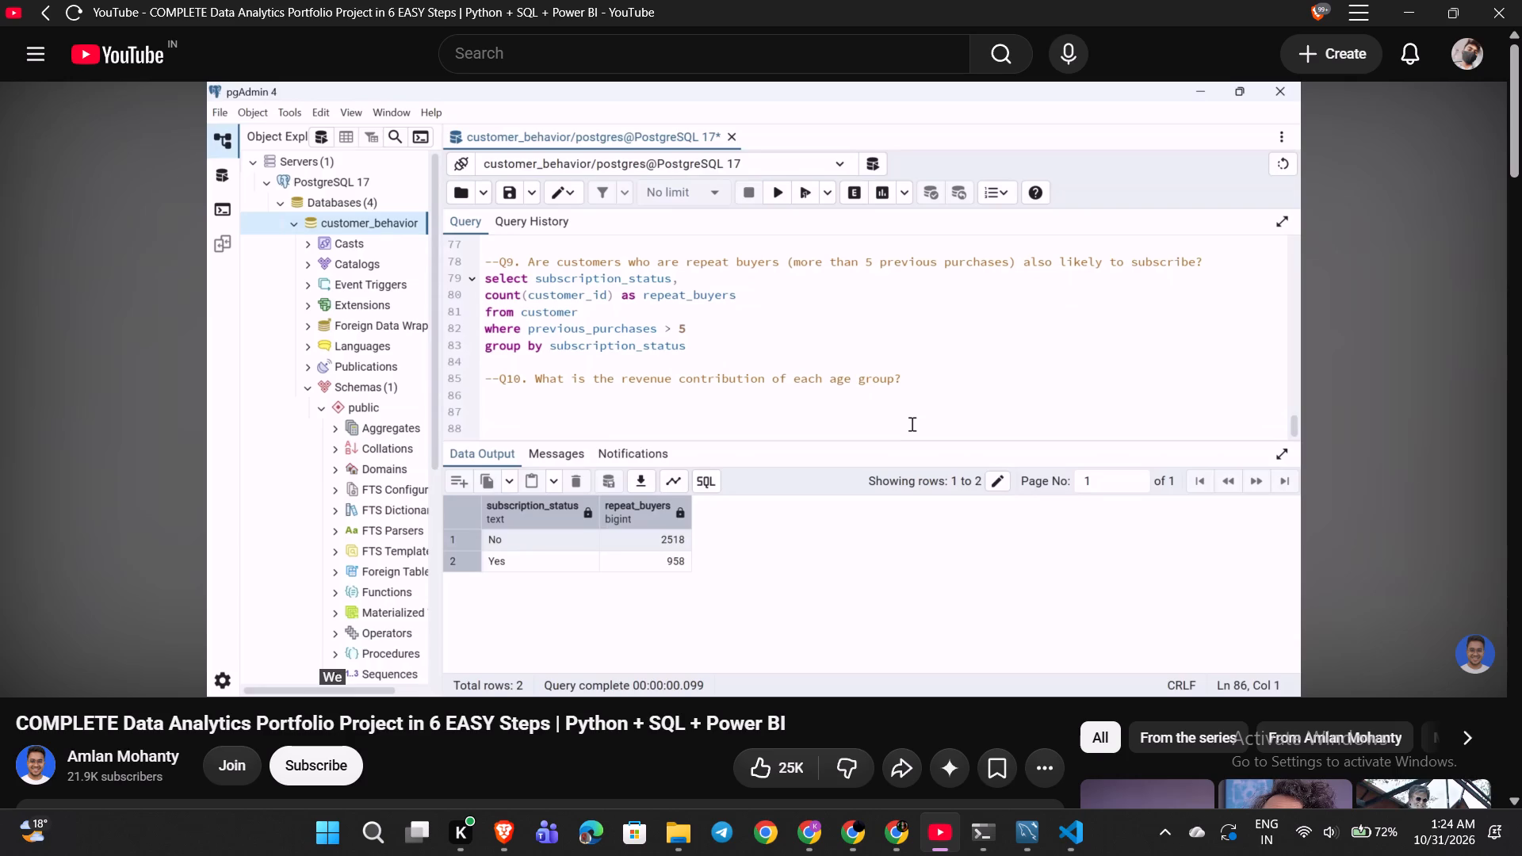
{"action": "key", "text": "space"}
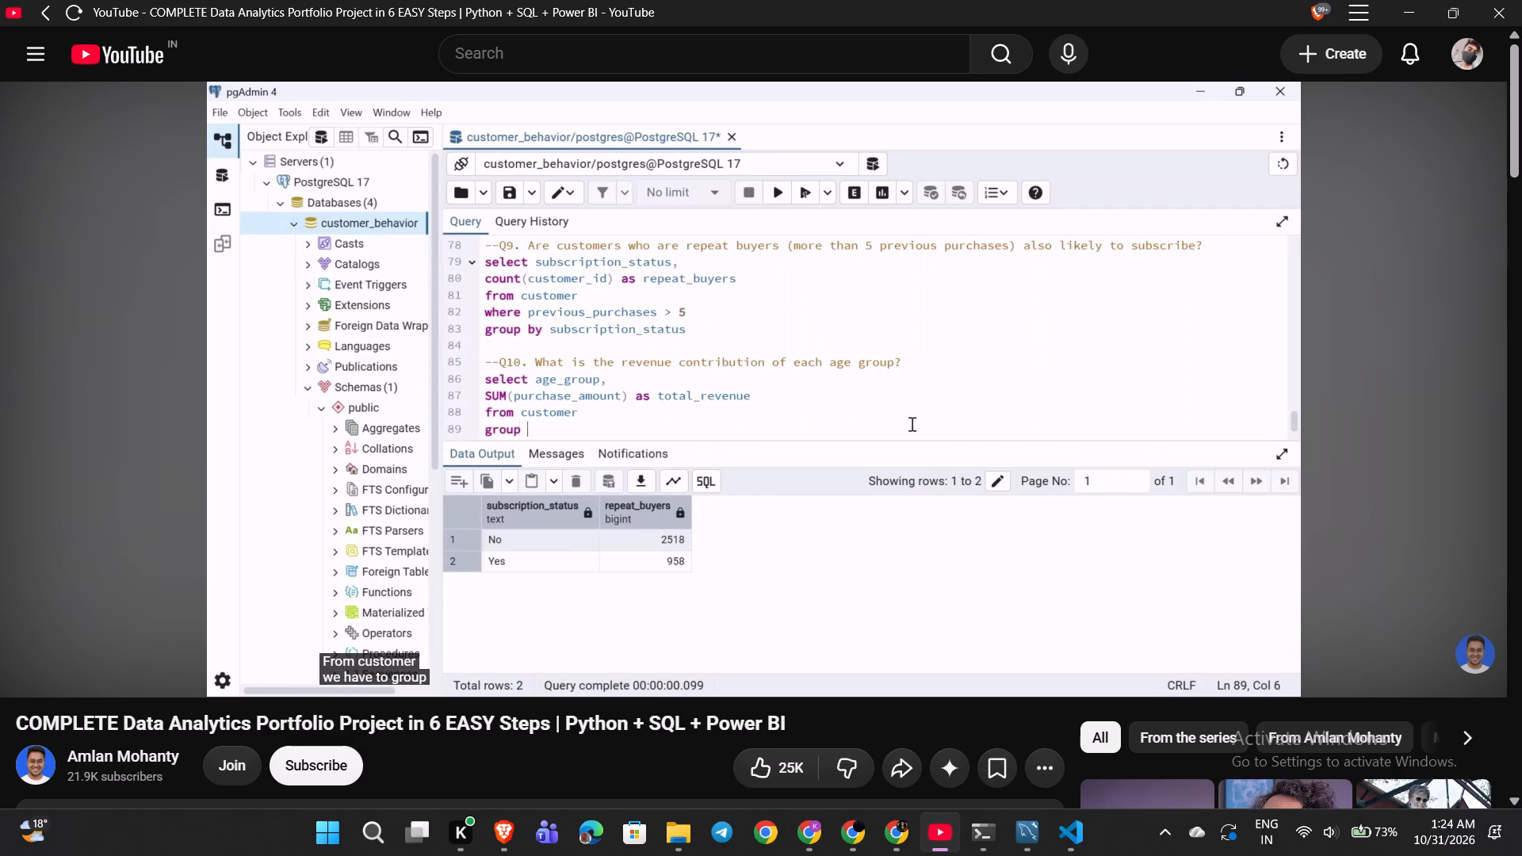
{"action": "key", "text": "Right"}
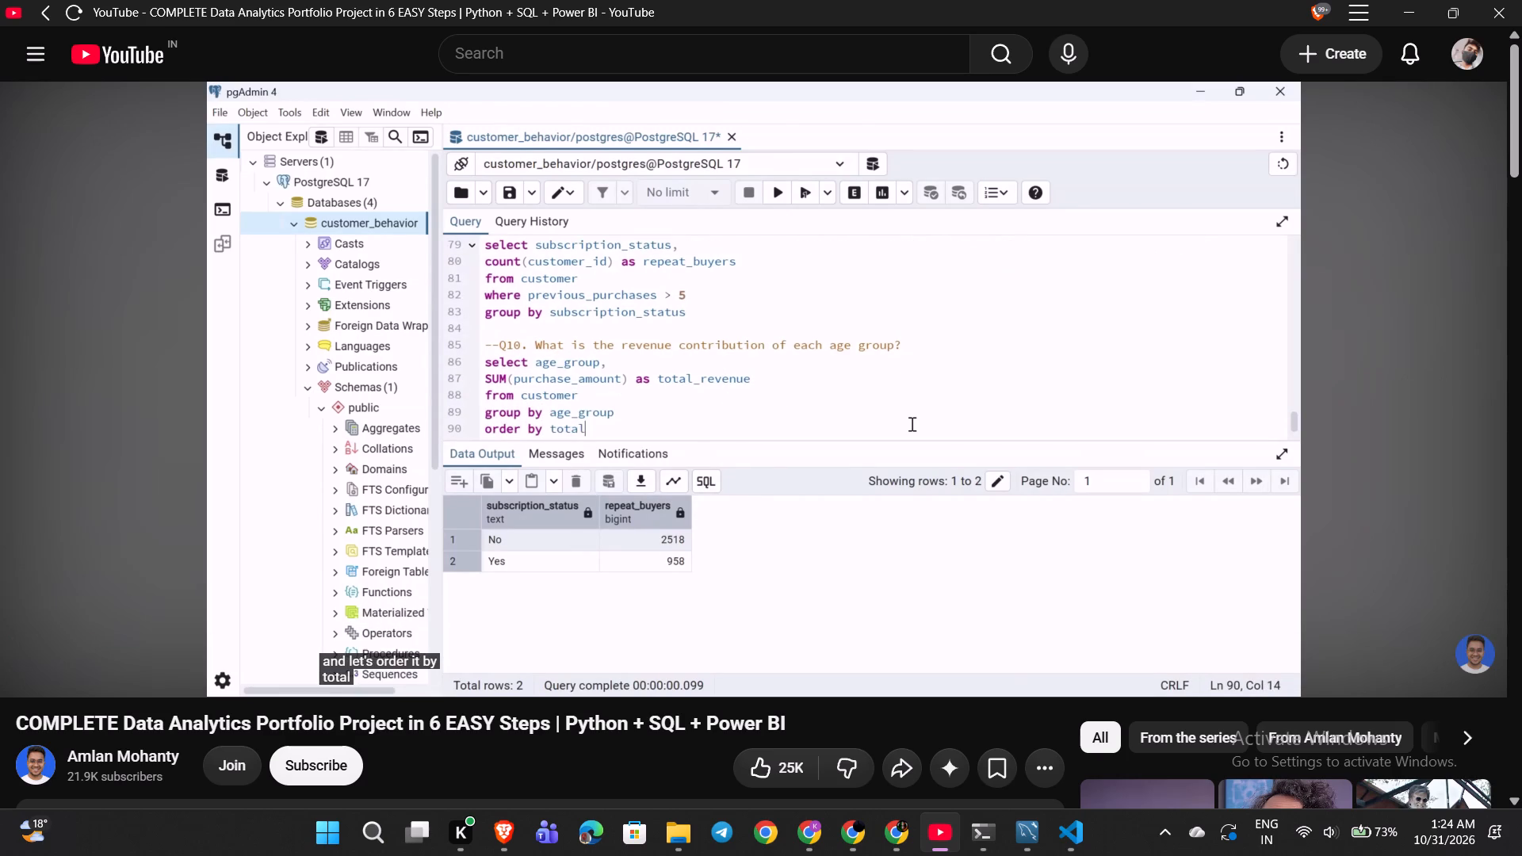
{"action": "key", "text": "Right"}
{"action": "key", "text": "Right"}
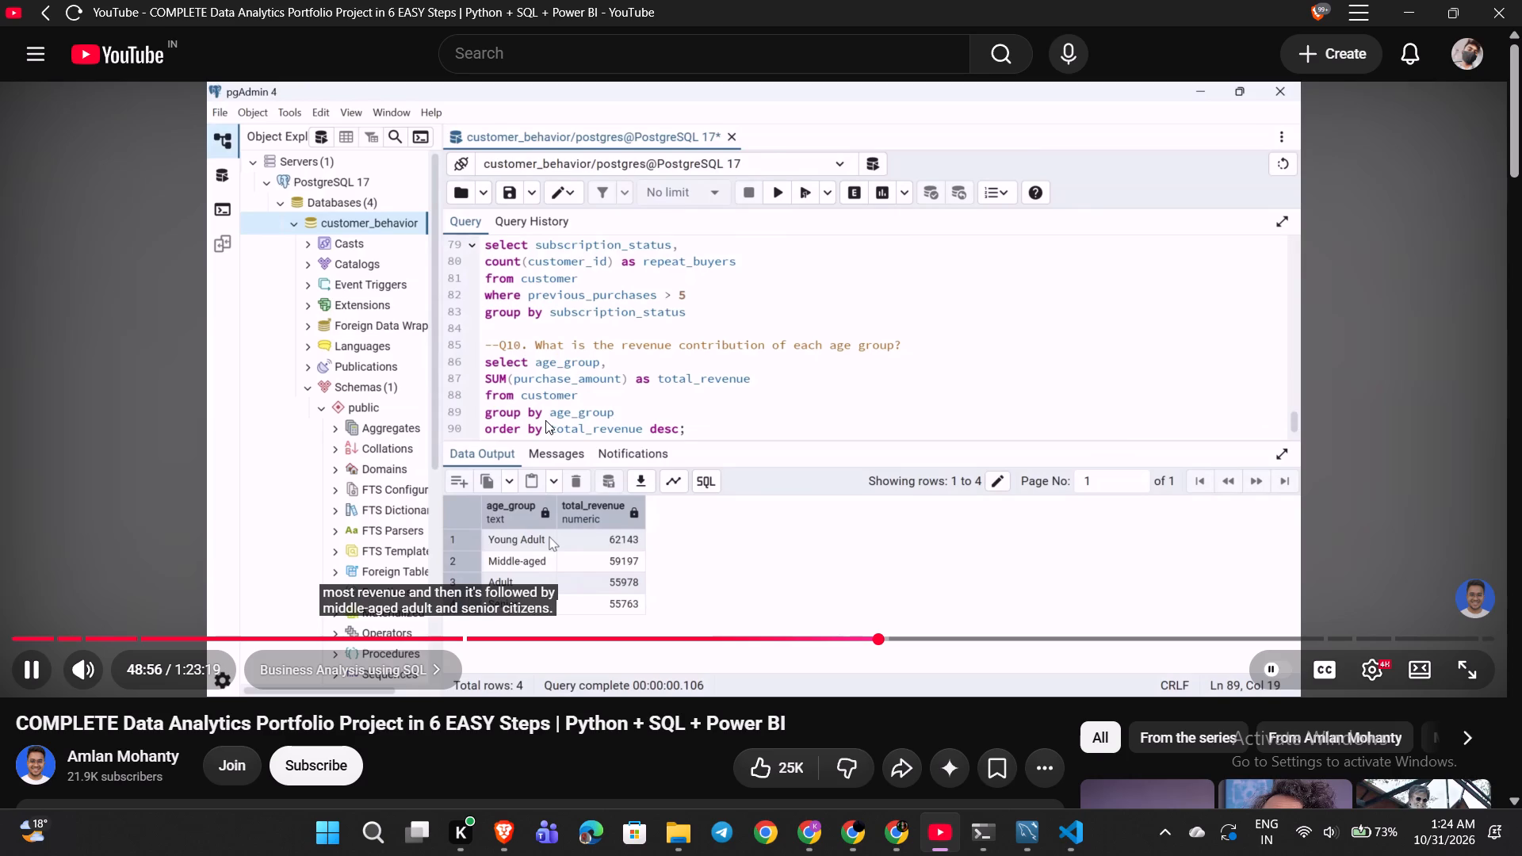
{"action": "scroll", "coordinate": [545, 420], "scroll_direction": "up", "scroll_amount": 2}
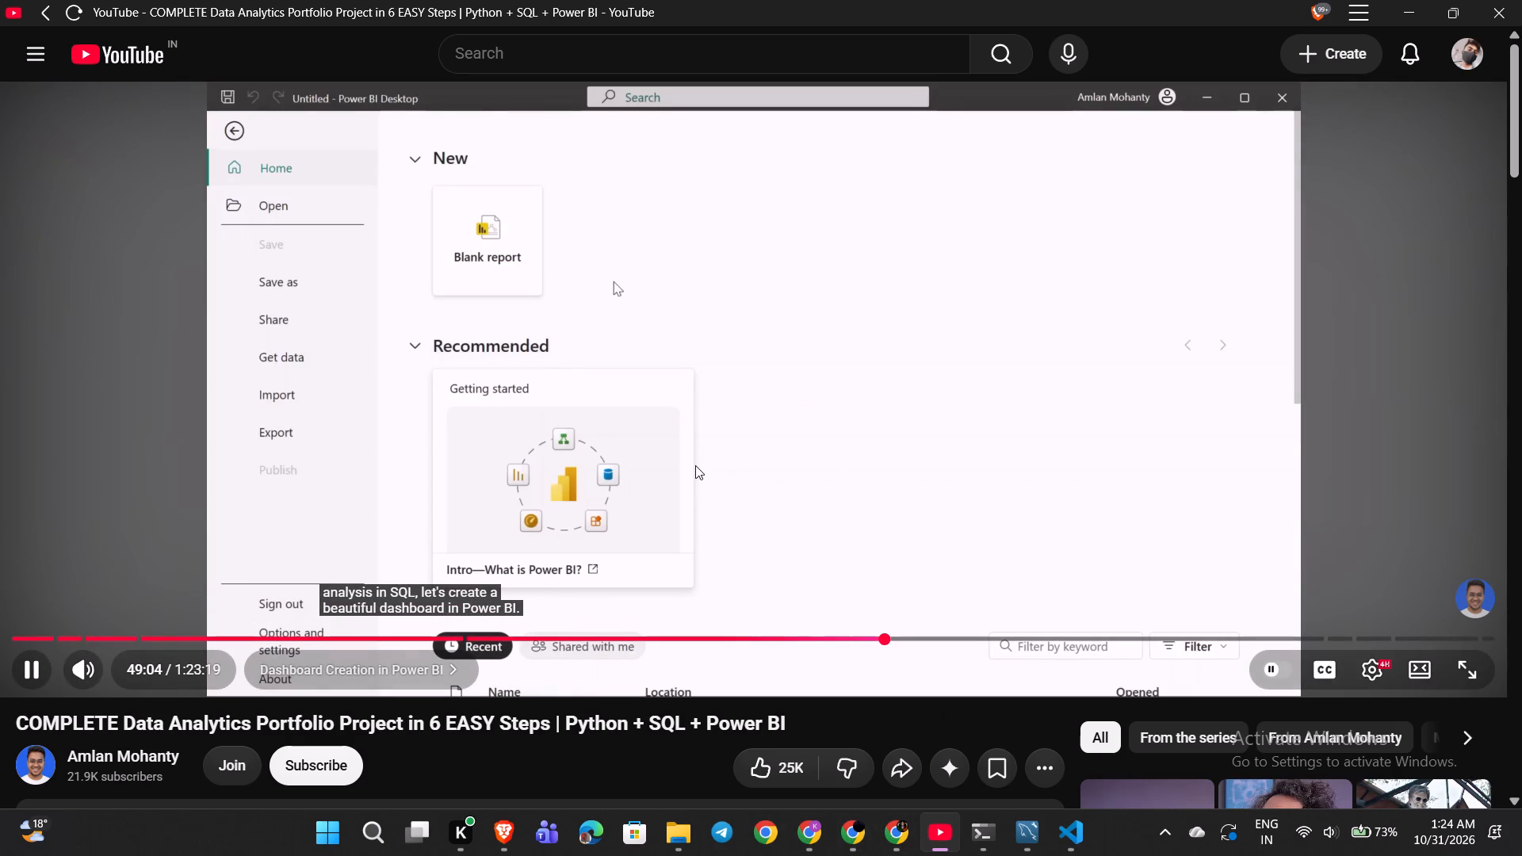
{"action": "key", "text": "space"}
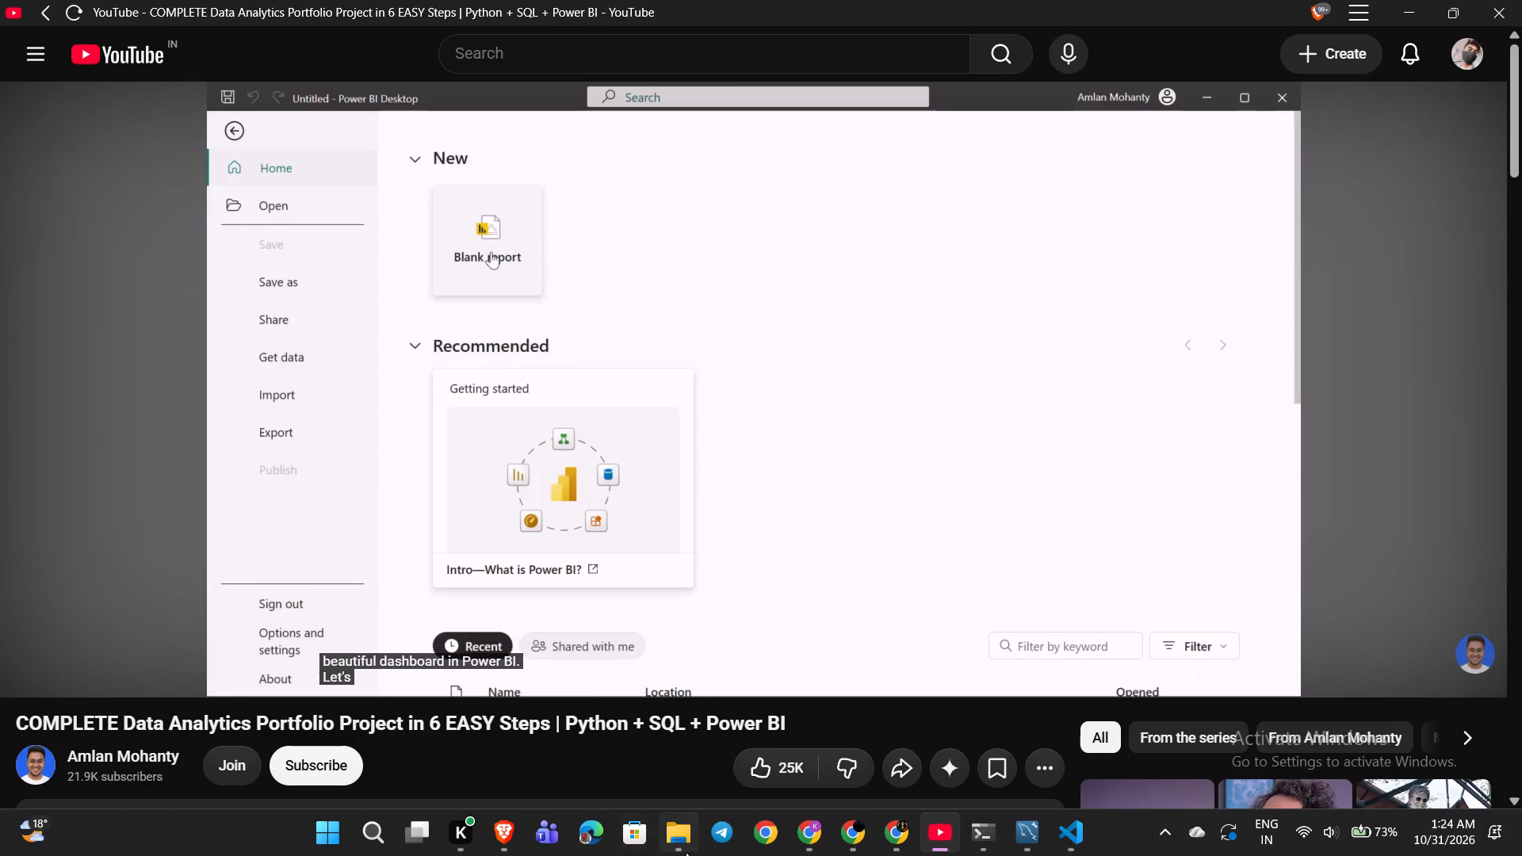
Switch to File Explorer and open the customer_behavior_dashboard report in Power BI Desktop.
{"action": "left_click", "coordinate": [686, 852]}
{"action": "double_click", "coordinate": [256, 224]}
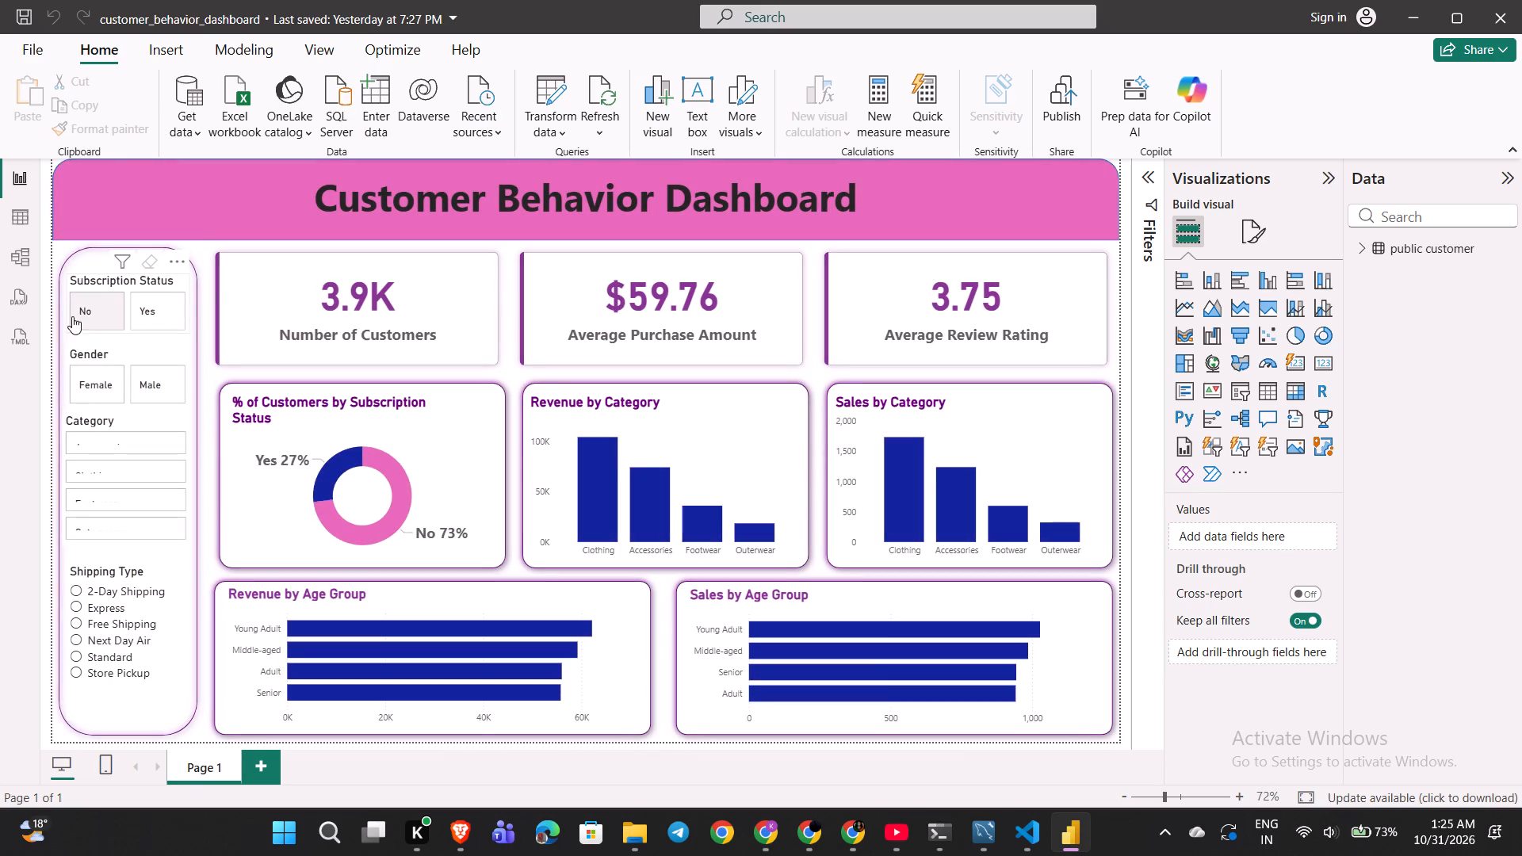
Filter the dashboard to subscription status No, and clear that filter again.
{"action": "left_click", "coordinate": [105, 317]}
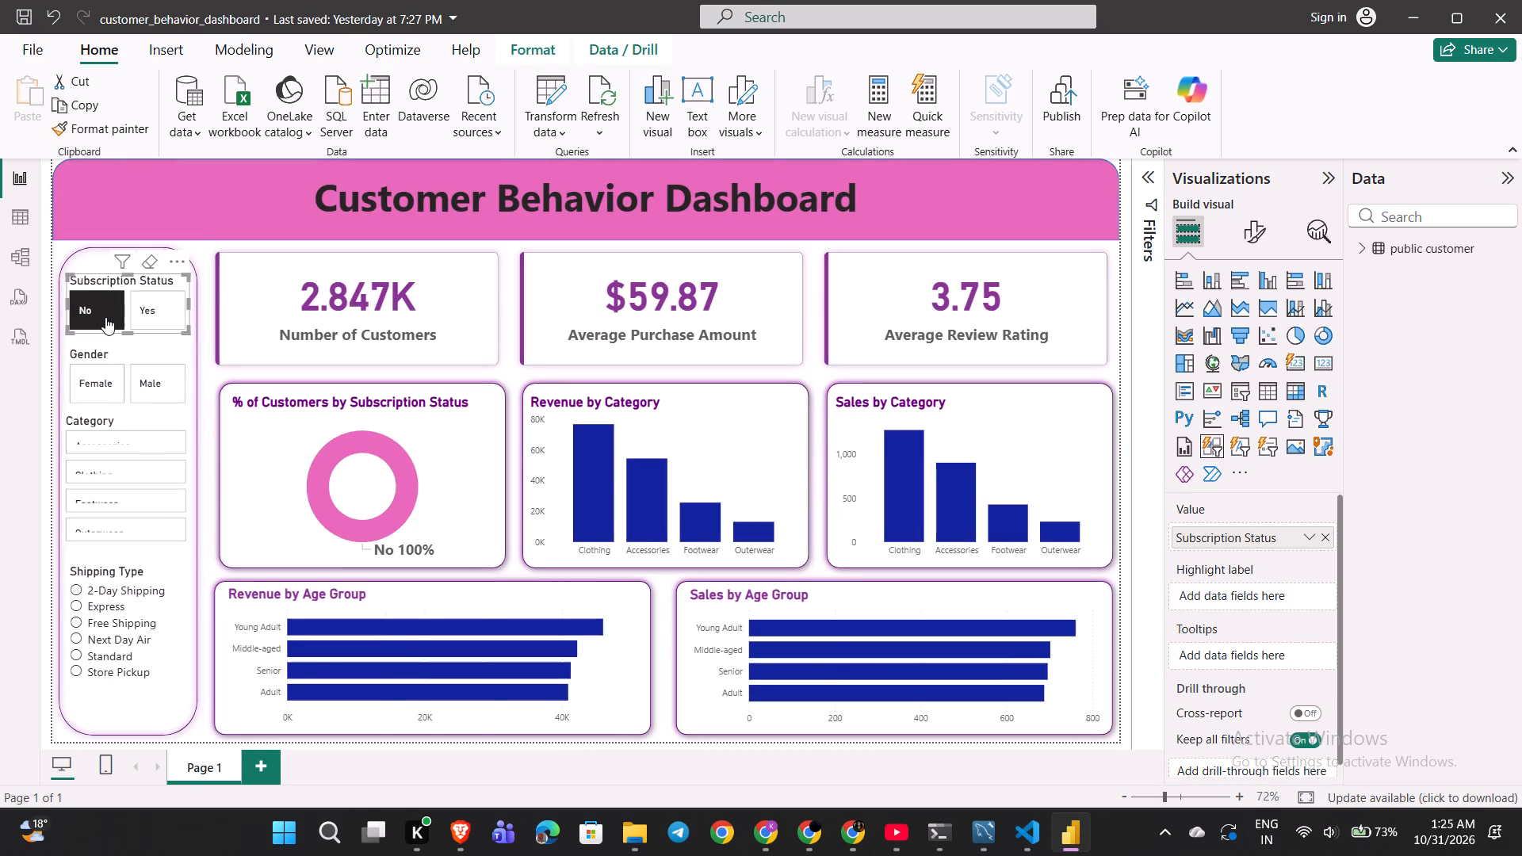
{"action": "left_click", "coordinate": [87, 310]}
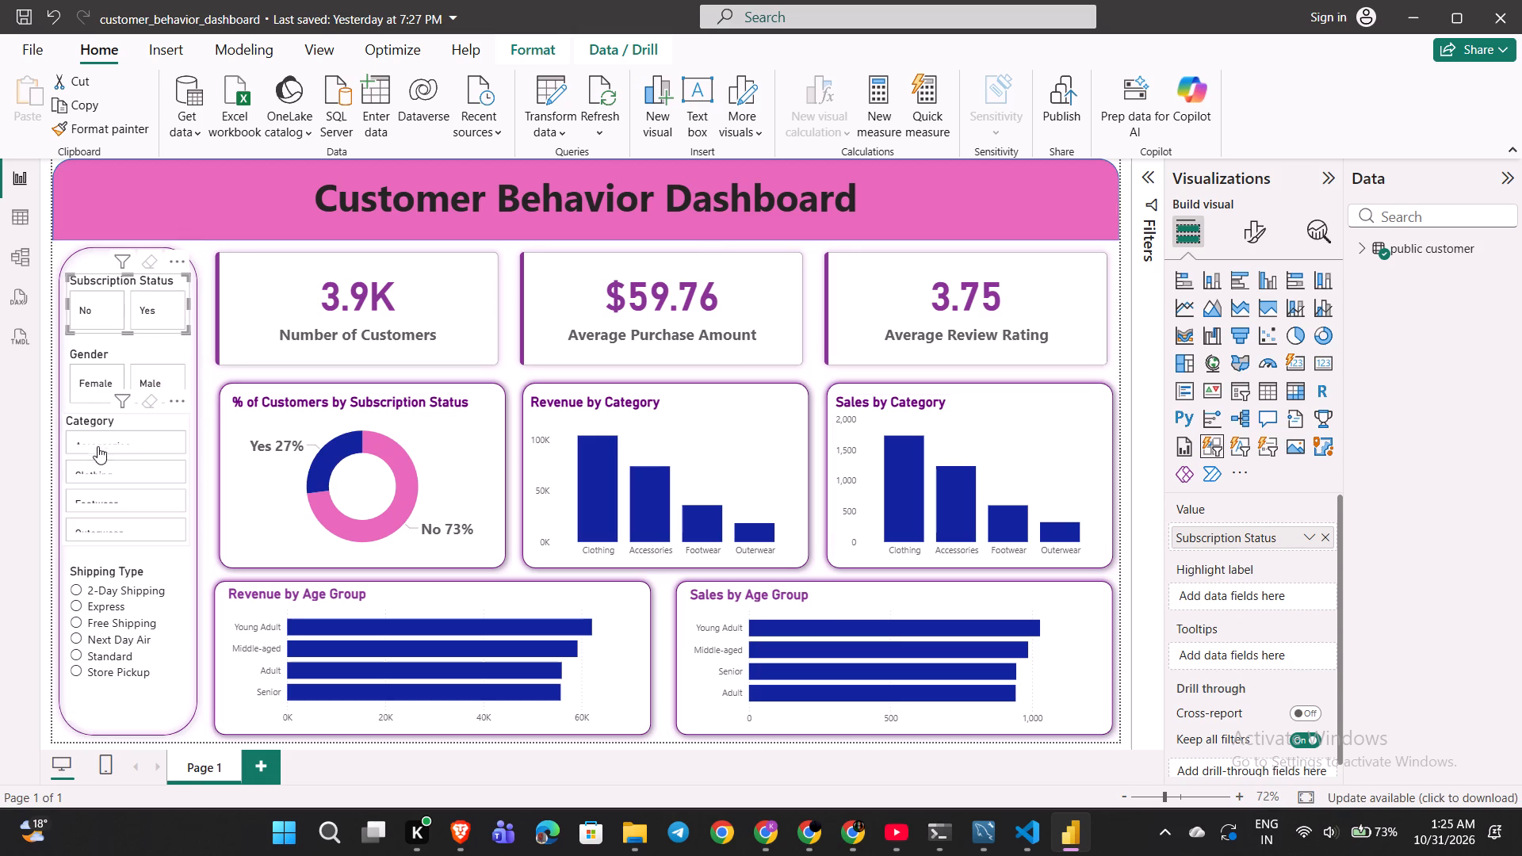
Shorten the Shipping Type slicer from its bottom edge and move it slightly down, away from the Category slicer.
{"action": "left_click", "coordinate": [129, 701]}
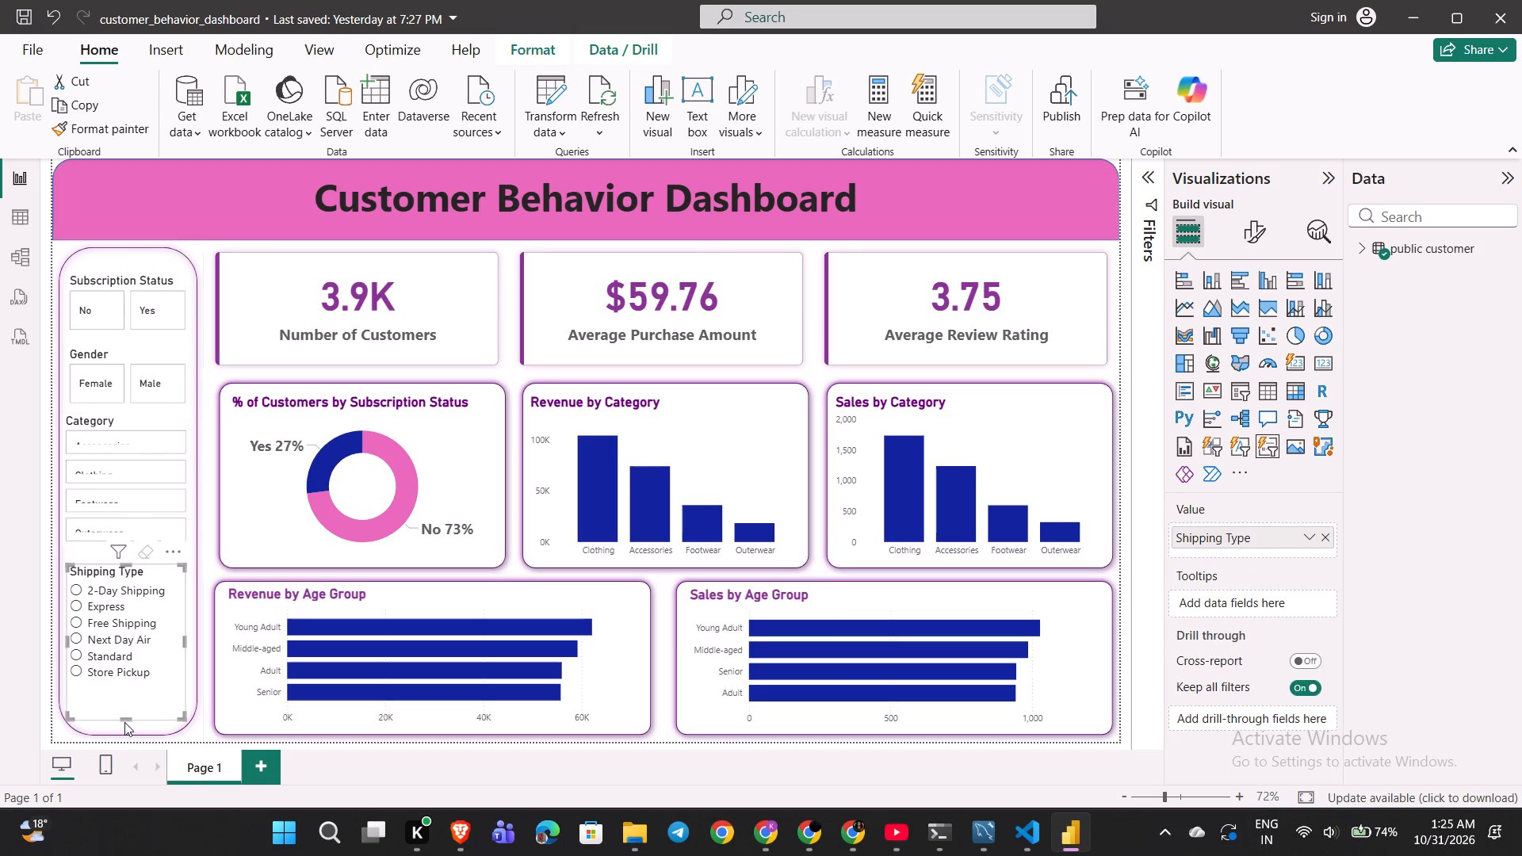
{"action": "left_click_drag", "start_coordinate": [126, 717], "coordinate": [124, 690]}
{"action": "left_click_drag", "start_coordinate": [124, 690], "coordinate": [124, 702]}
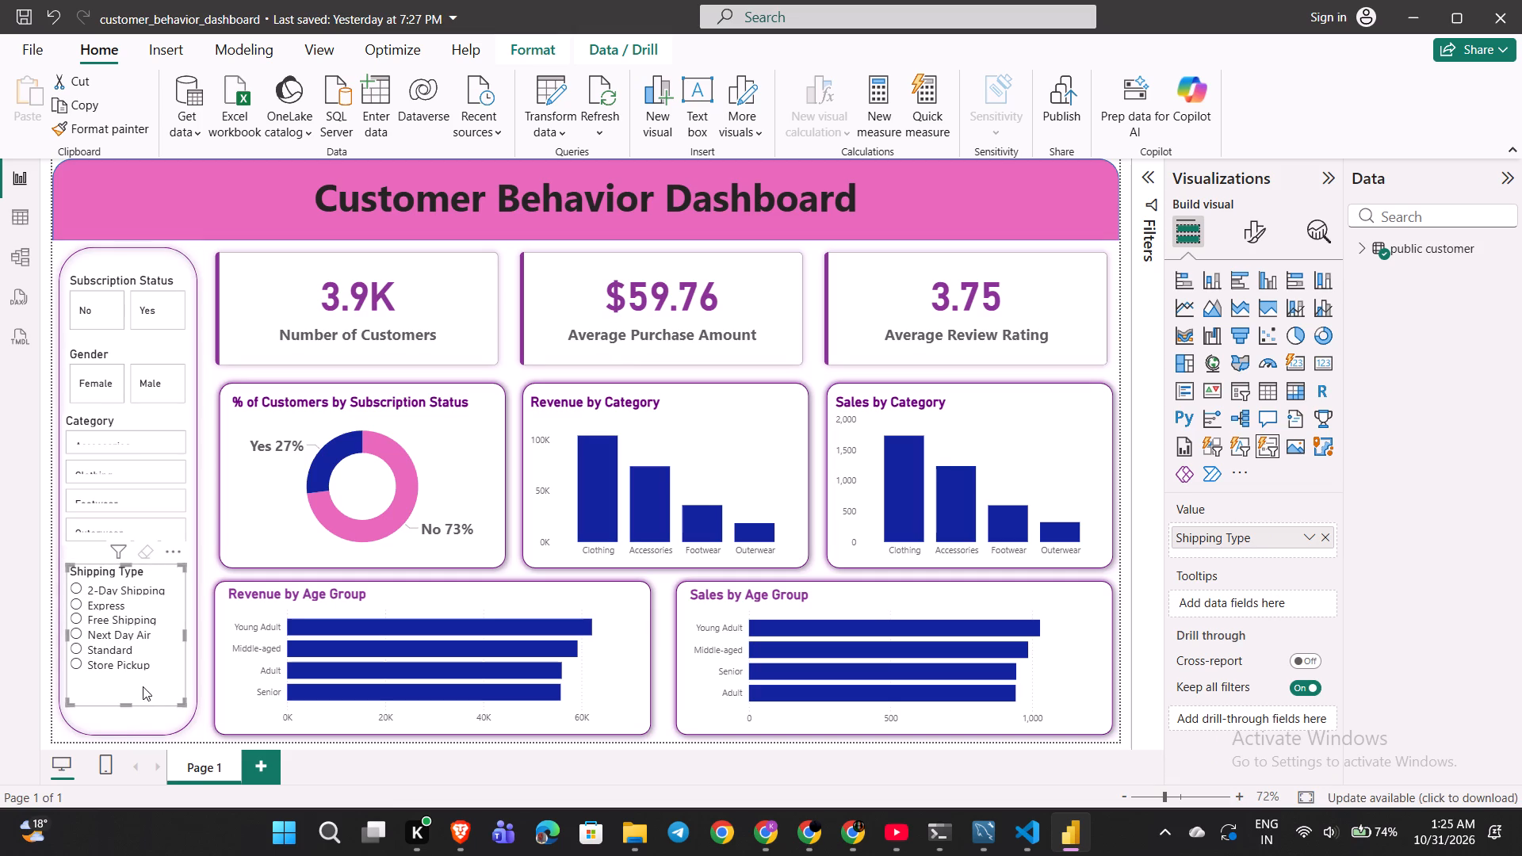
{"action": "left_click_drag", "start_coordinate": [143, 686], "coordinate": [143, 701]}
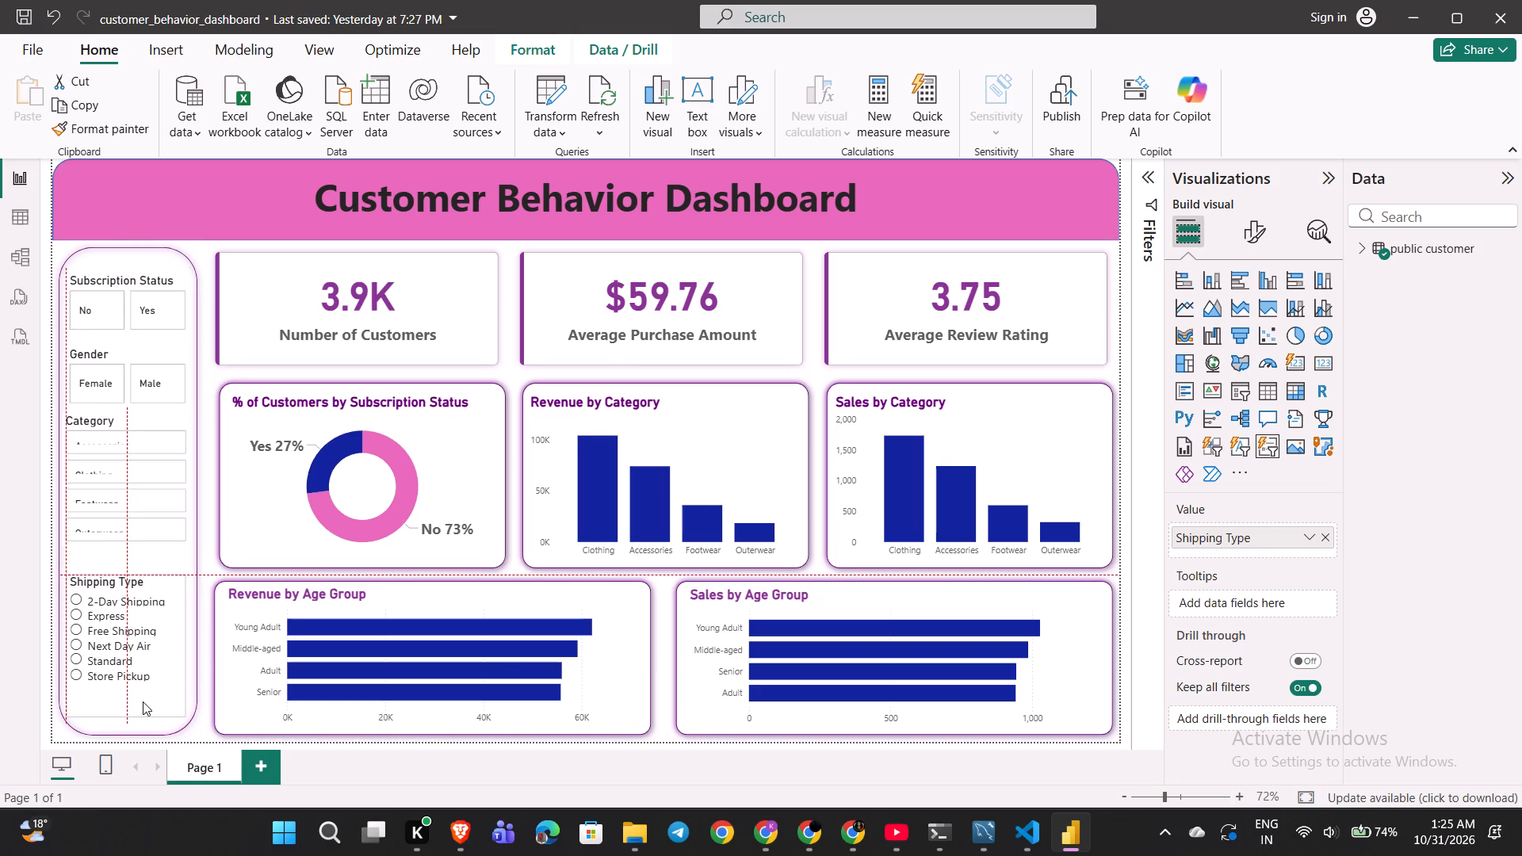
{"action": "left_click_drag", "start_coordinate": [143, 701], "coordinate": [143, 702]}
Pick Outerwear in the Category slicer and stretch the slicer's bottom edge down to just above Shipping Type.
{"action": "left_click", "coordinate": [133, 530]}
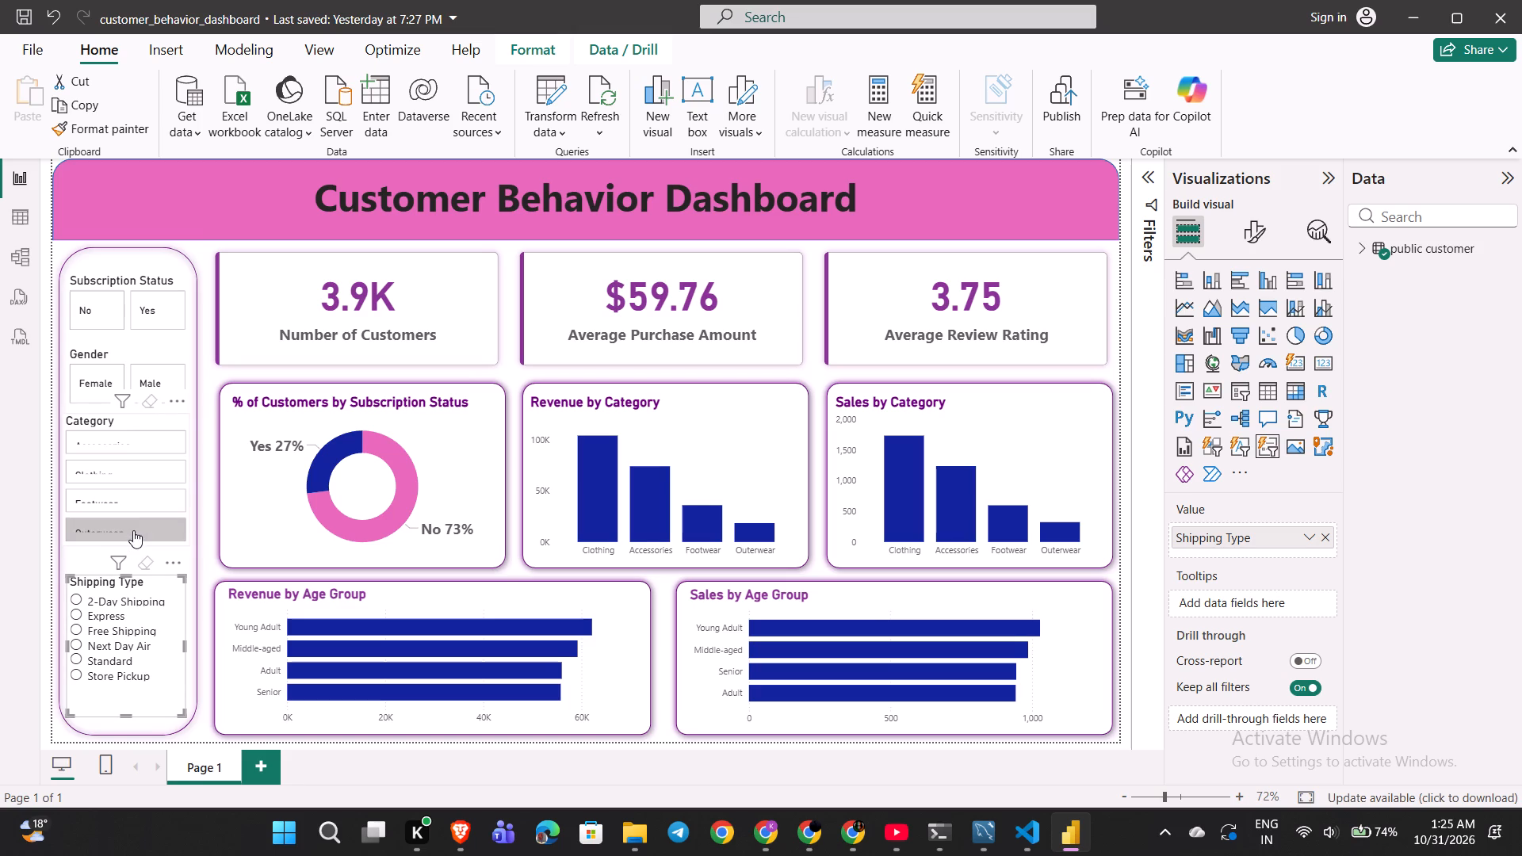
{"action": "left_click_drag", "start_coordinate": [128, 545], "coordinate": [128, 564]}
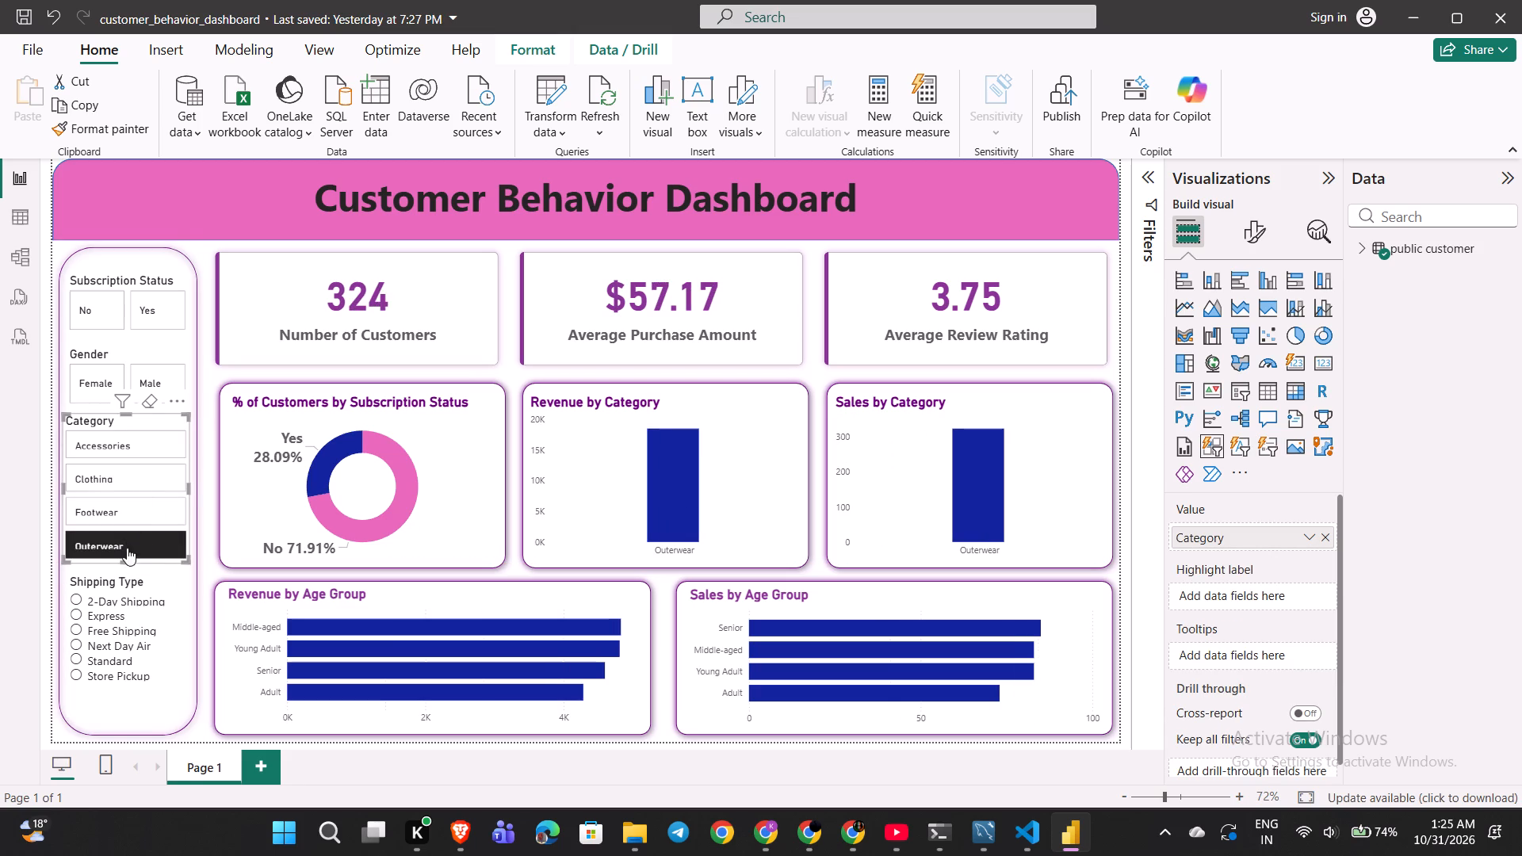
Extend the Shipping Type slicer's bottom edge to the filter panel's lower border and lower its top edge slightly.
{"action": "left_click", "coordinate": [130, 703]}
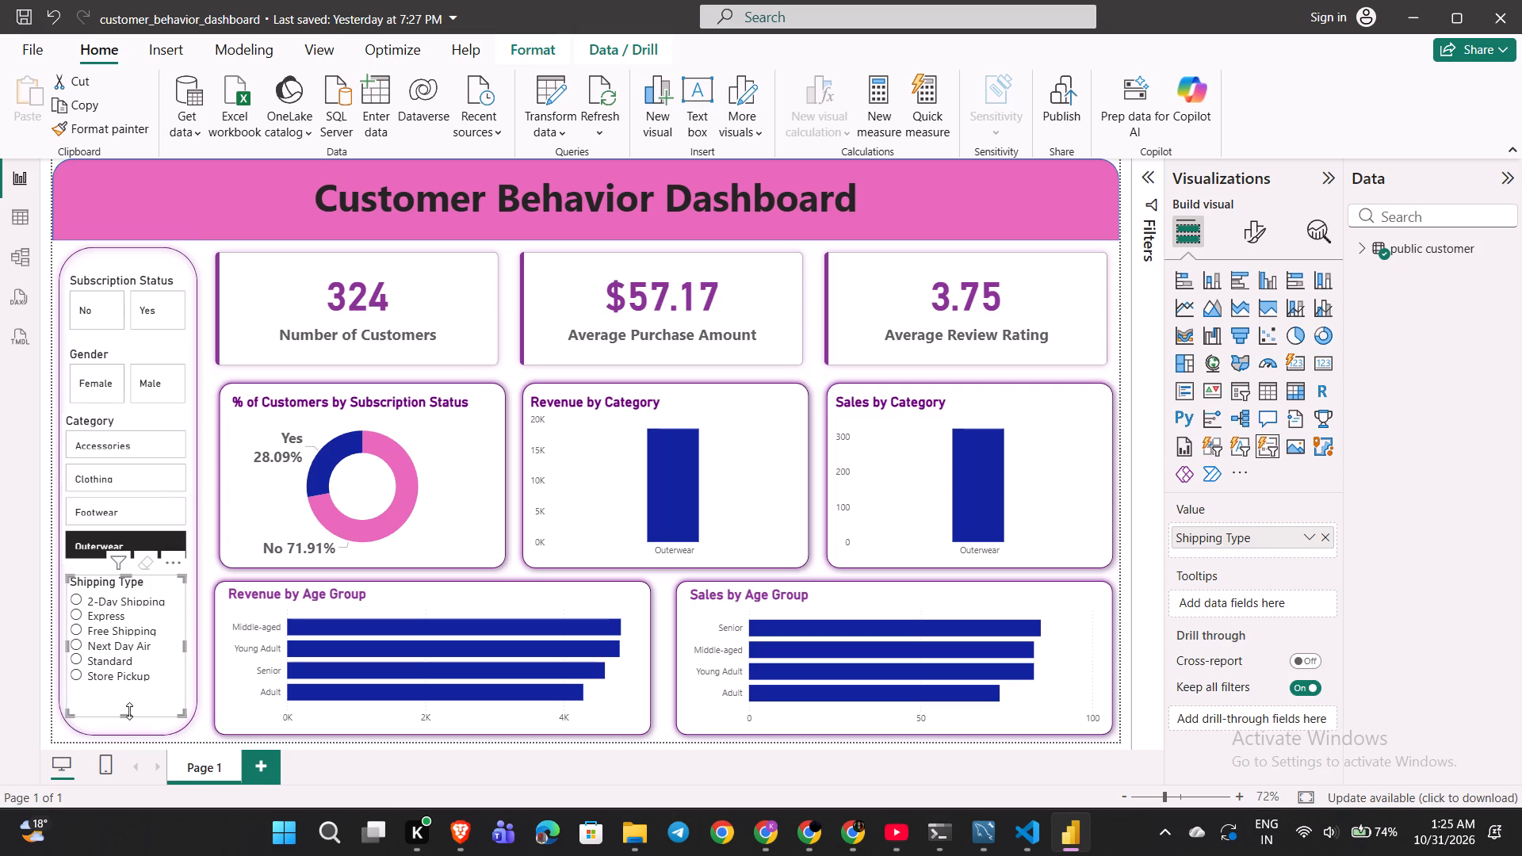
{"action": "left_click_drag", "start_coordinate": [128, 713], "coordinate": [128, 721]}
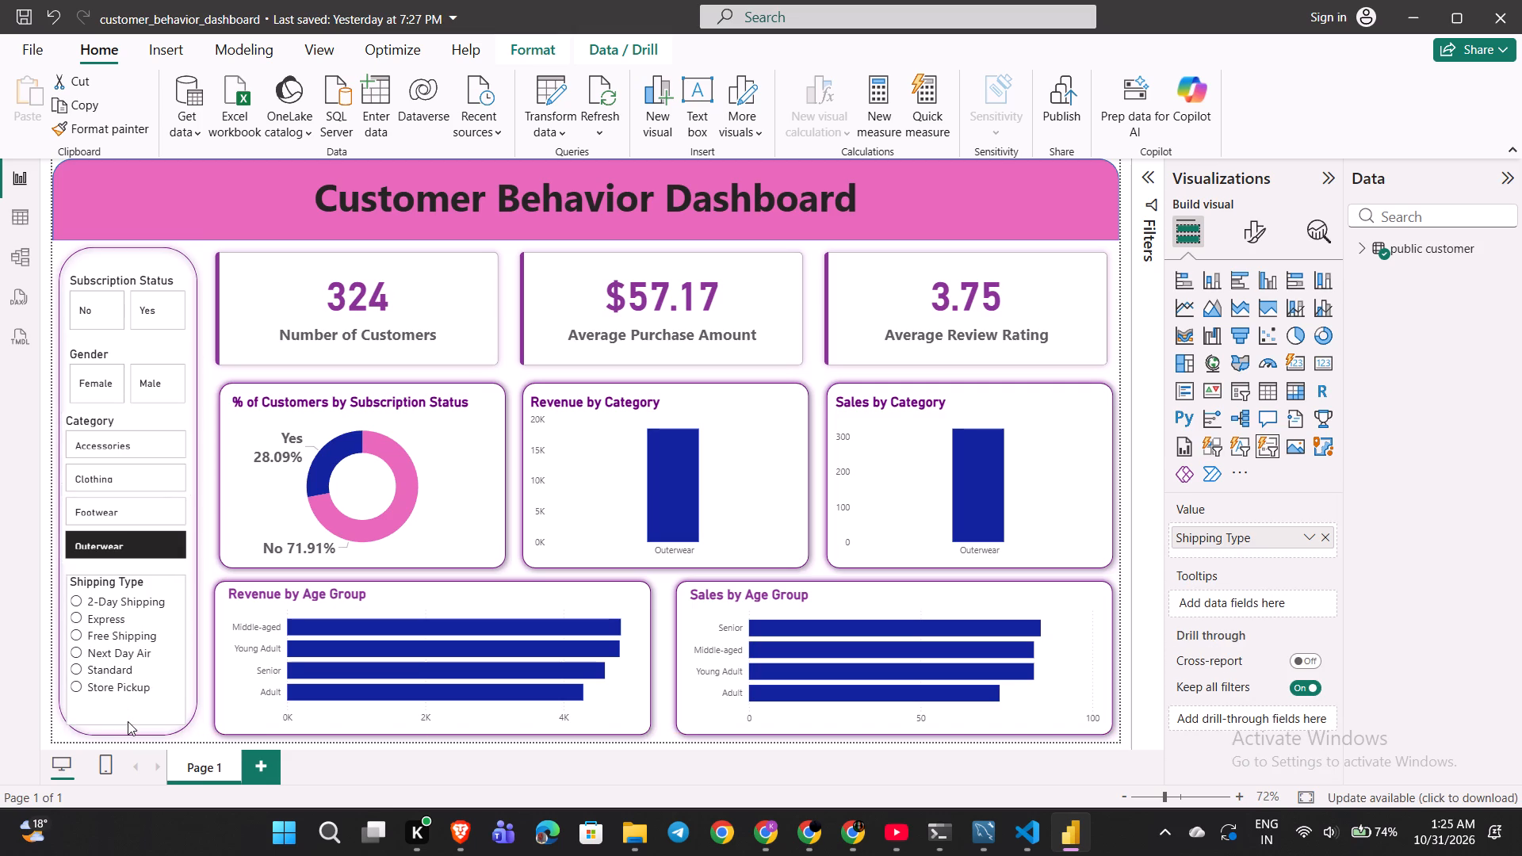
{"action": "left_click_drag", "start_coordinate": [128, 721], "coordinate": [128, 727]}
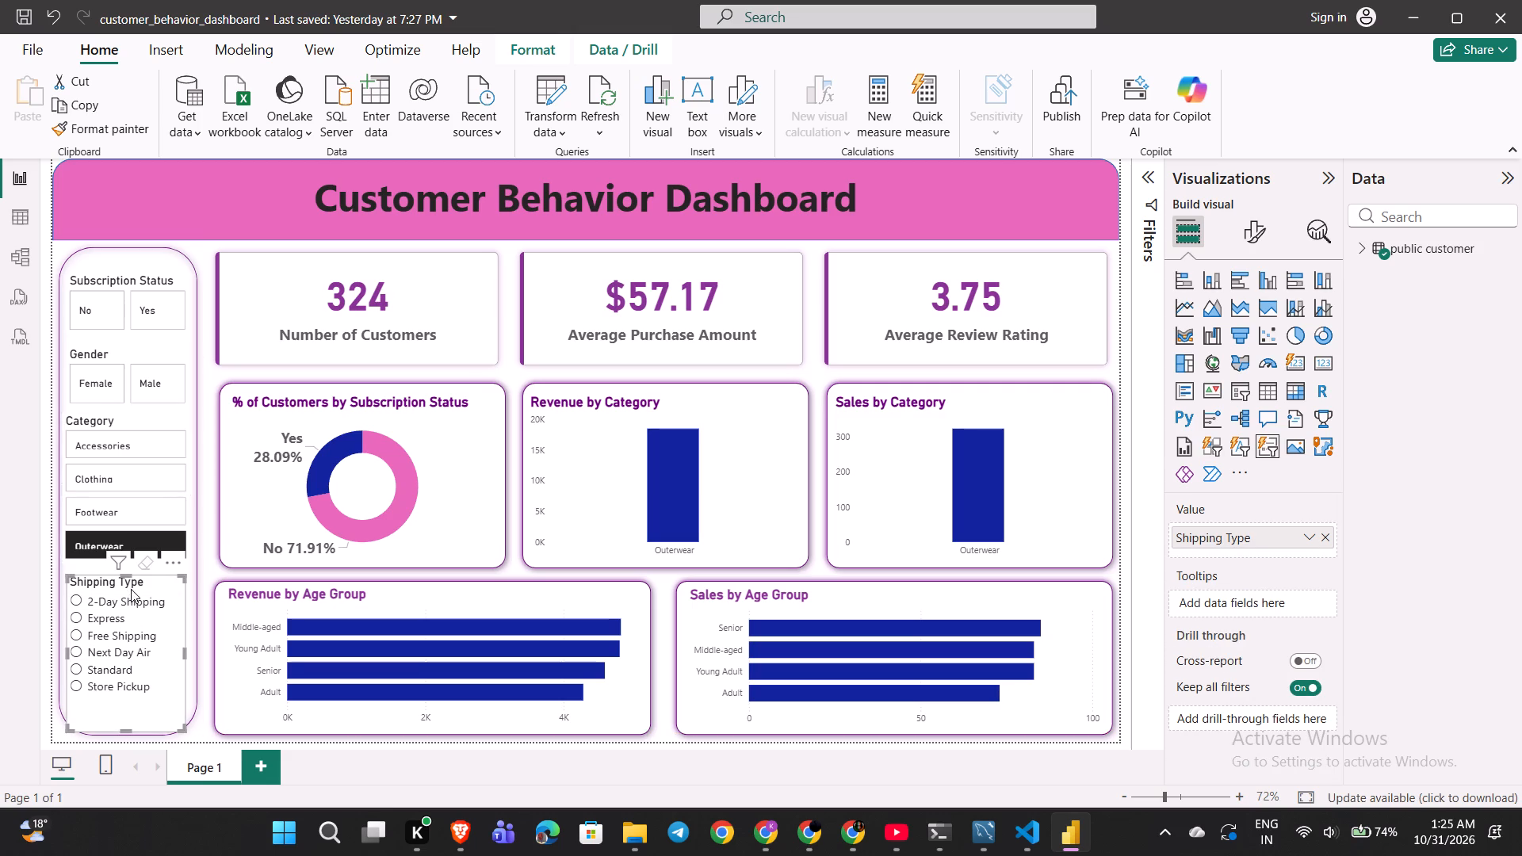
{"action": "left_click_drag", "start_coordinate": [127, 576], "coordinate": [126, 585]}
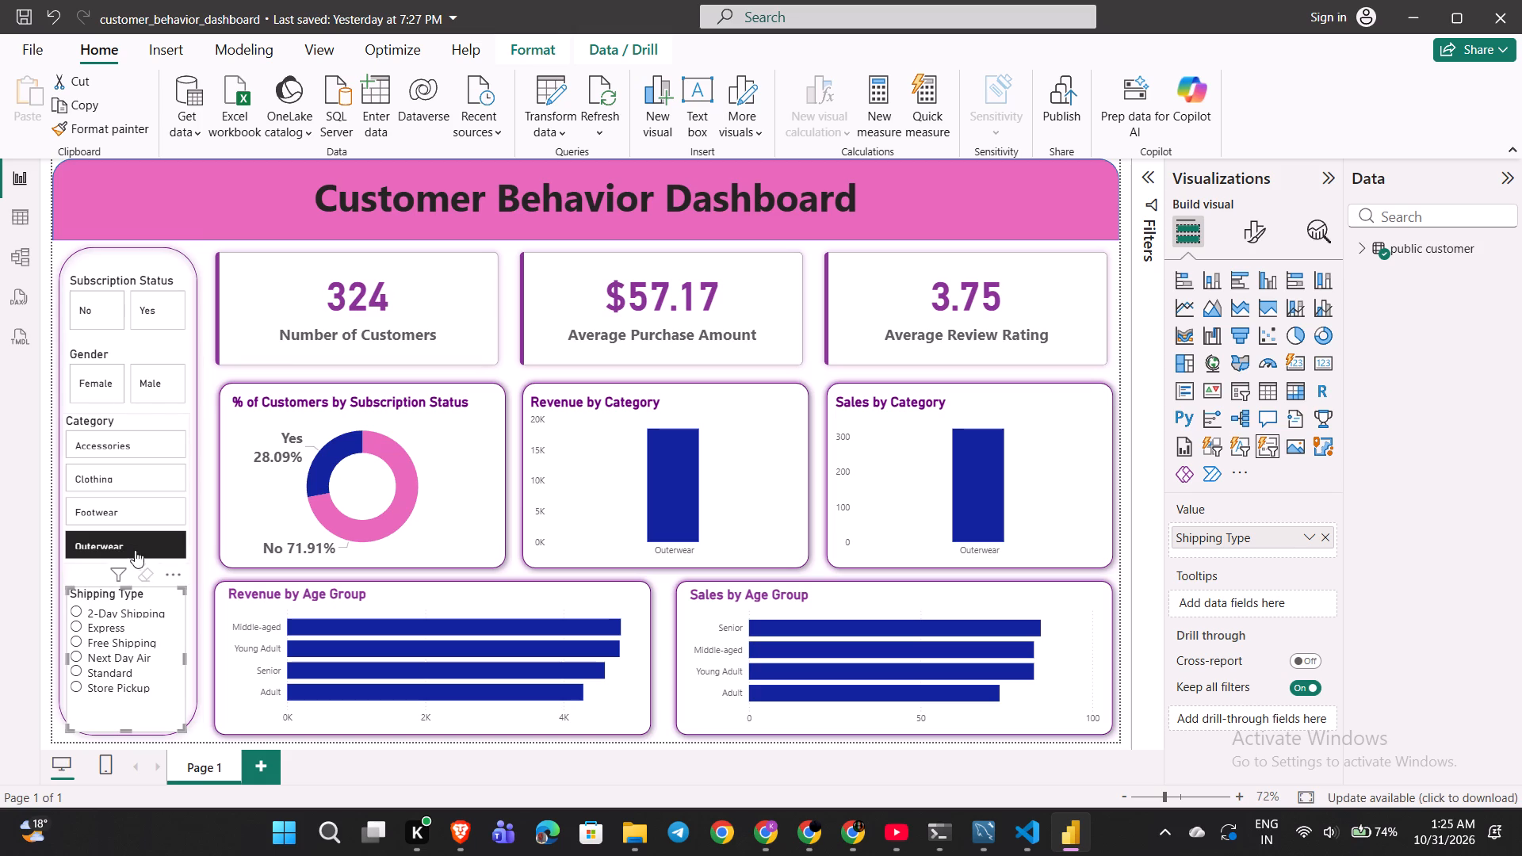
Clear the Outerwear selection and stretch the Category slicer a little further down so its item labels fit.
{"action": "left_click", "coordinate": [210, 568]}
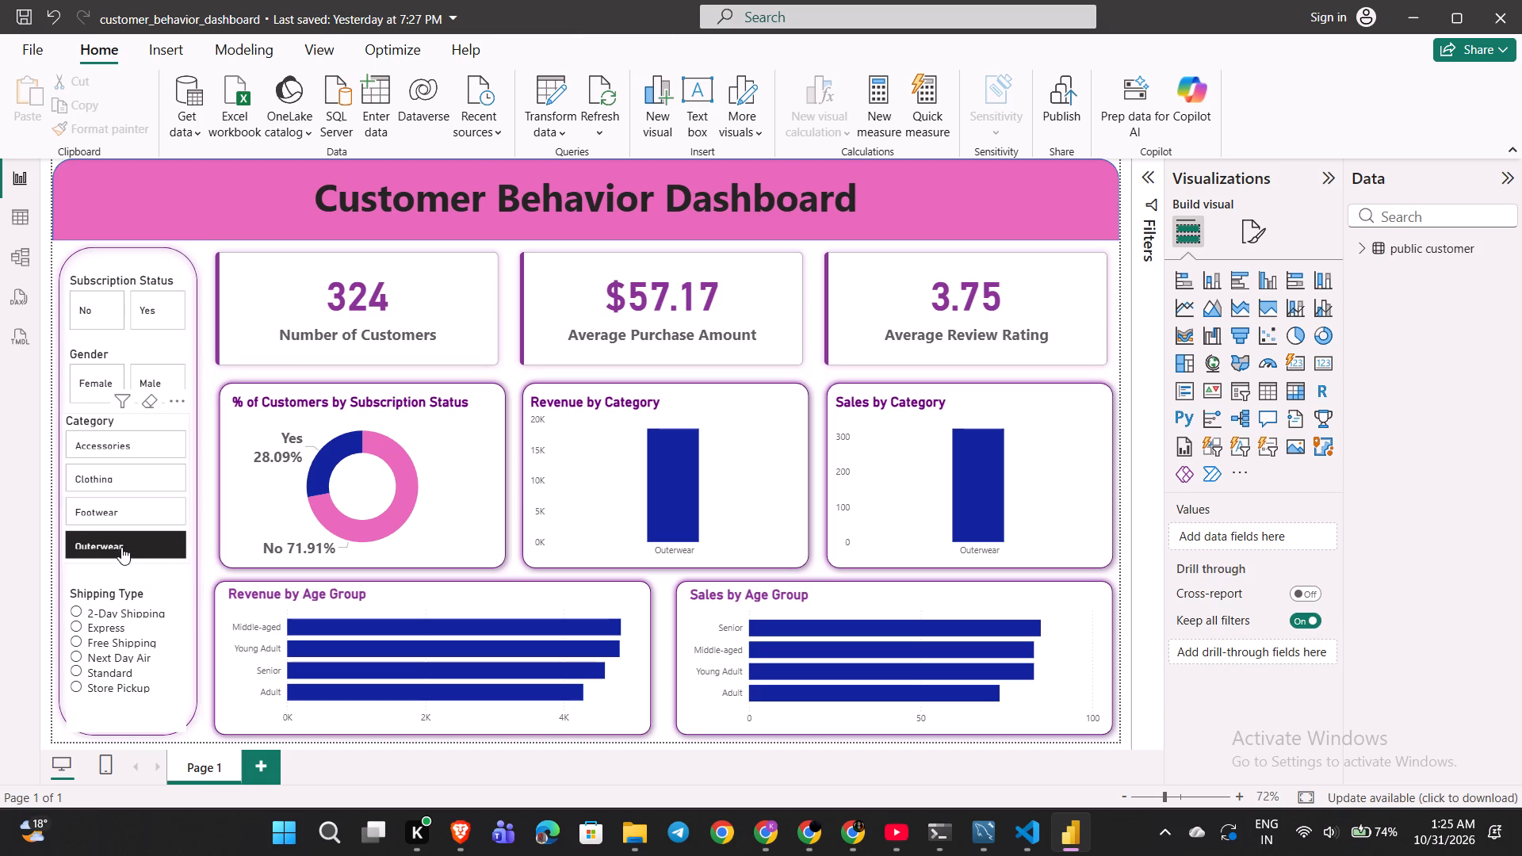
{"action": "left_click", "coordinate": [121, 547]}
{"action": "left_click_drag", "start_coordinate": [125, 560], "coordinate": [125, 569]}
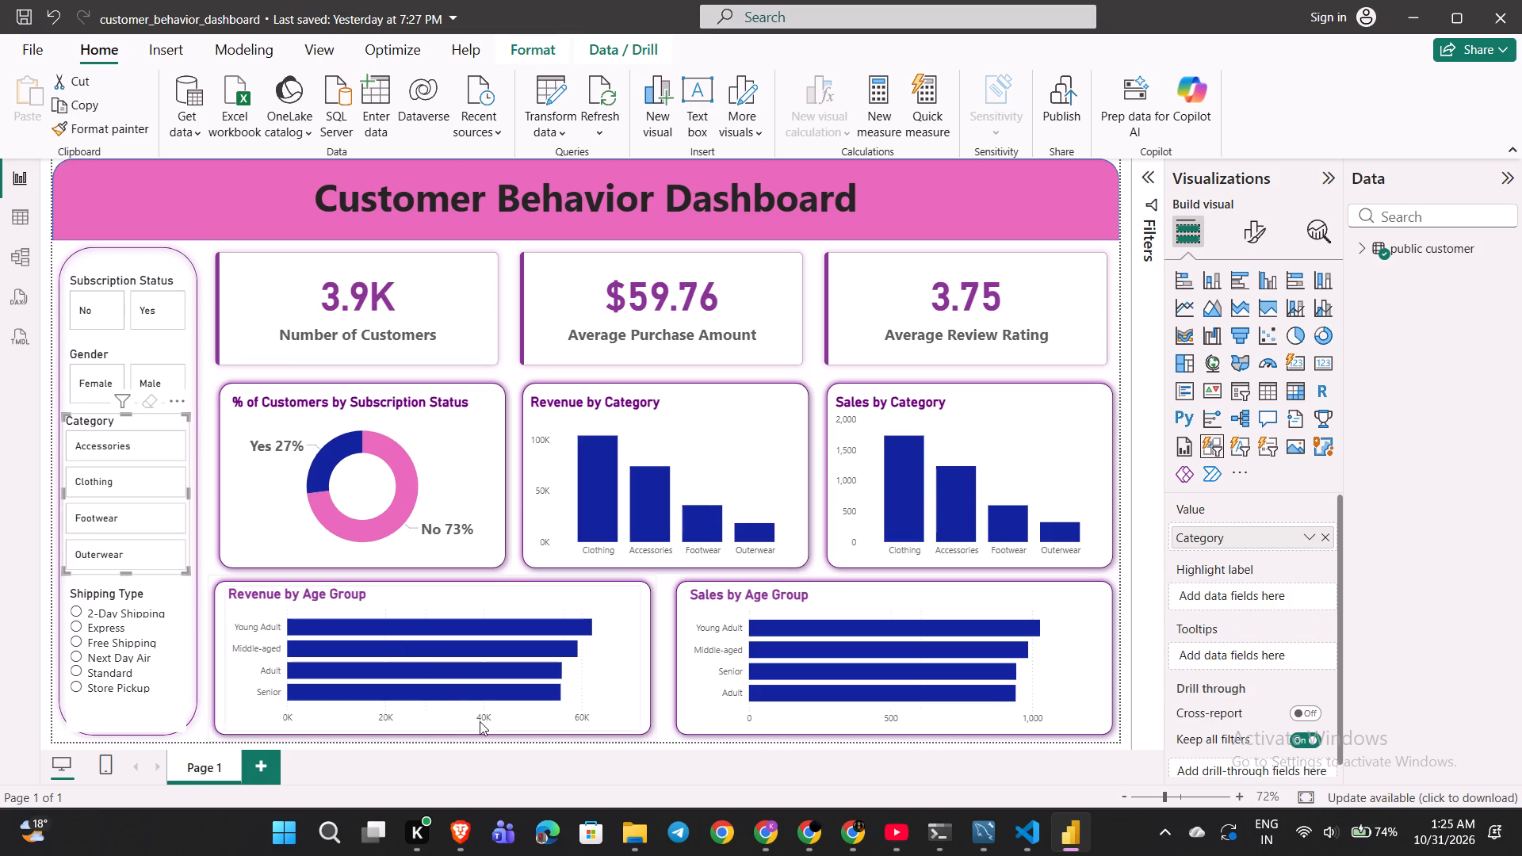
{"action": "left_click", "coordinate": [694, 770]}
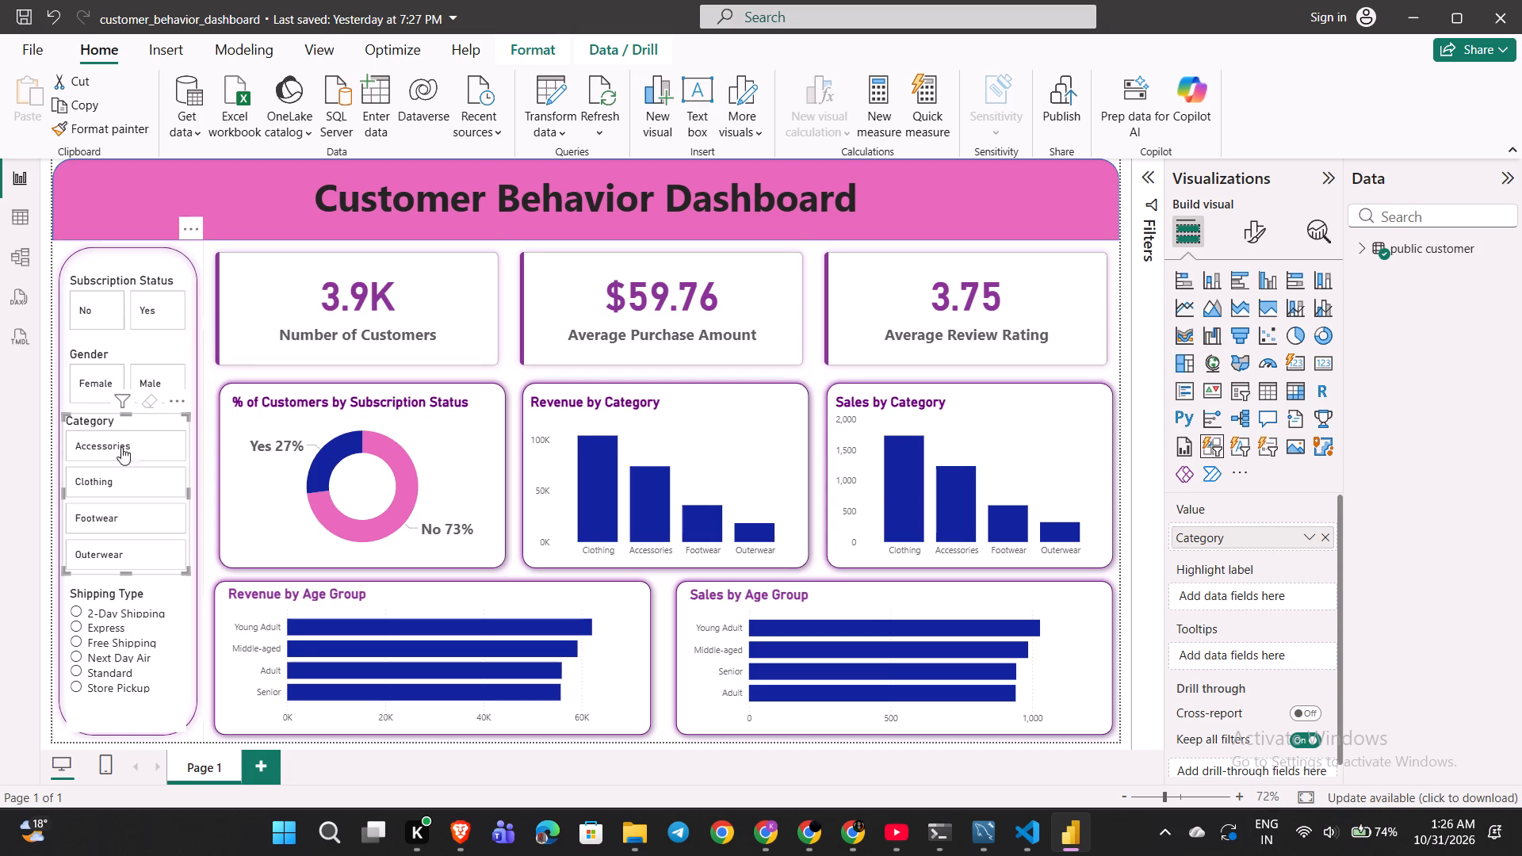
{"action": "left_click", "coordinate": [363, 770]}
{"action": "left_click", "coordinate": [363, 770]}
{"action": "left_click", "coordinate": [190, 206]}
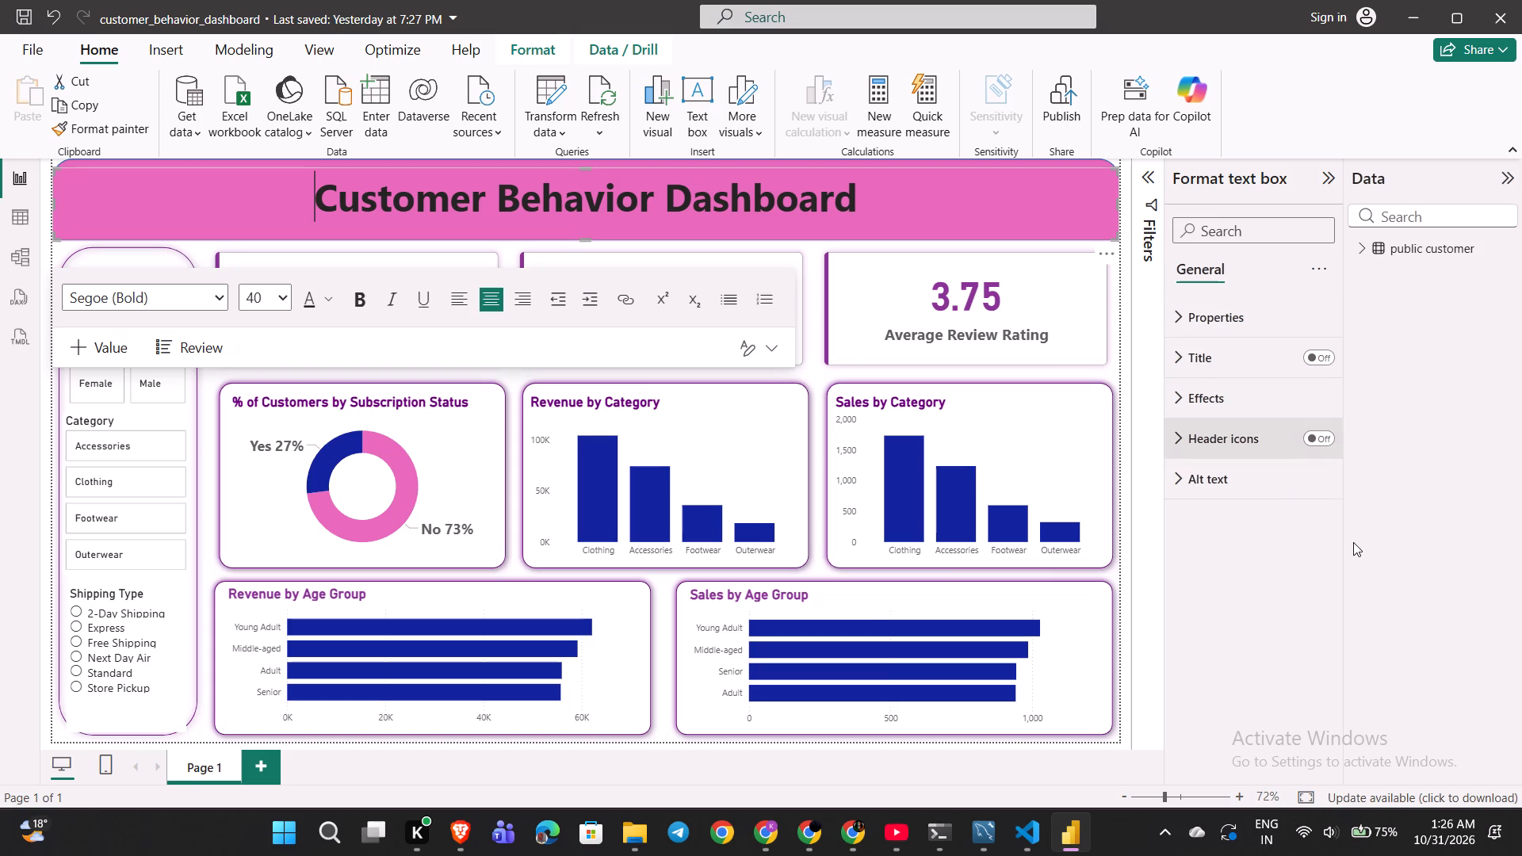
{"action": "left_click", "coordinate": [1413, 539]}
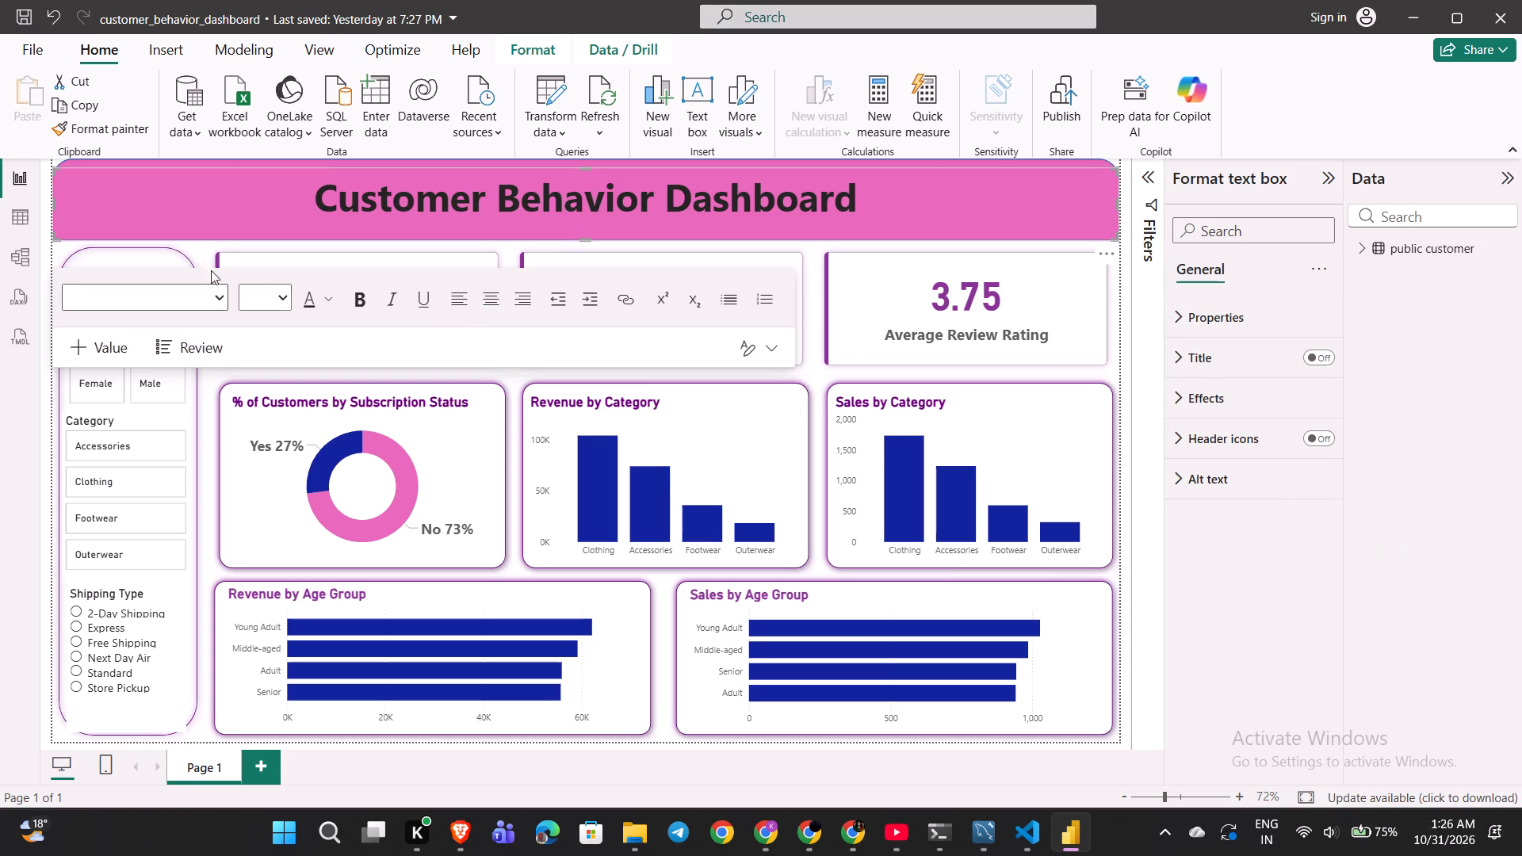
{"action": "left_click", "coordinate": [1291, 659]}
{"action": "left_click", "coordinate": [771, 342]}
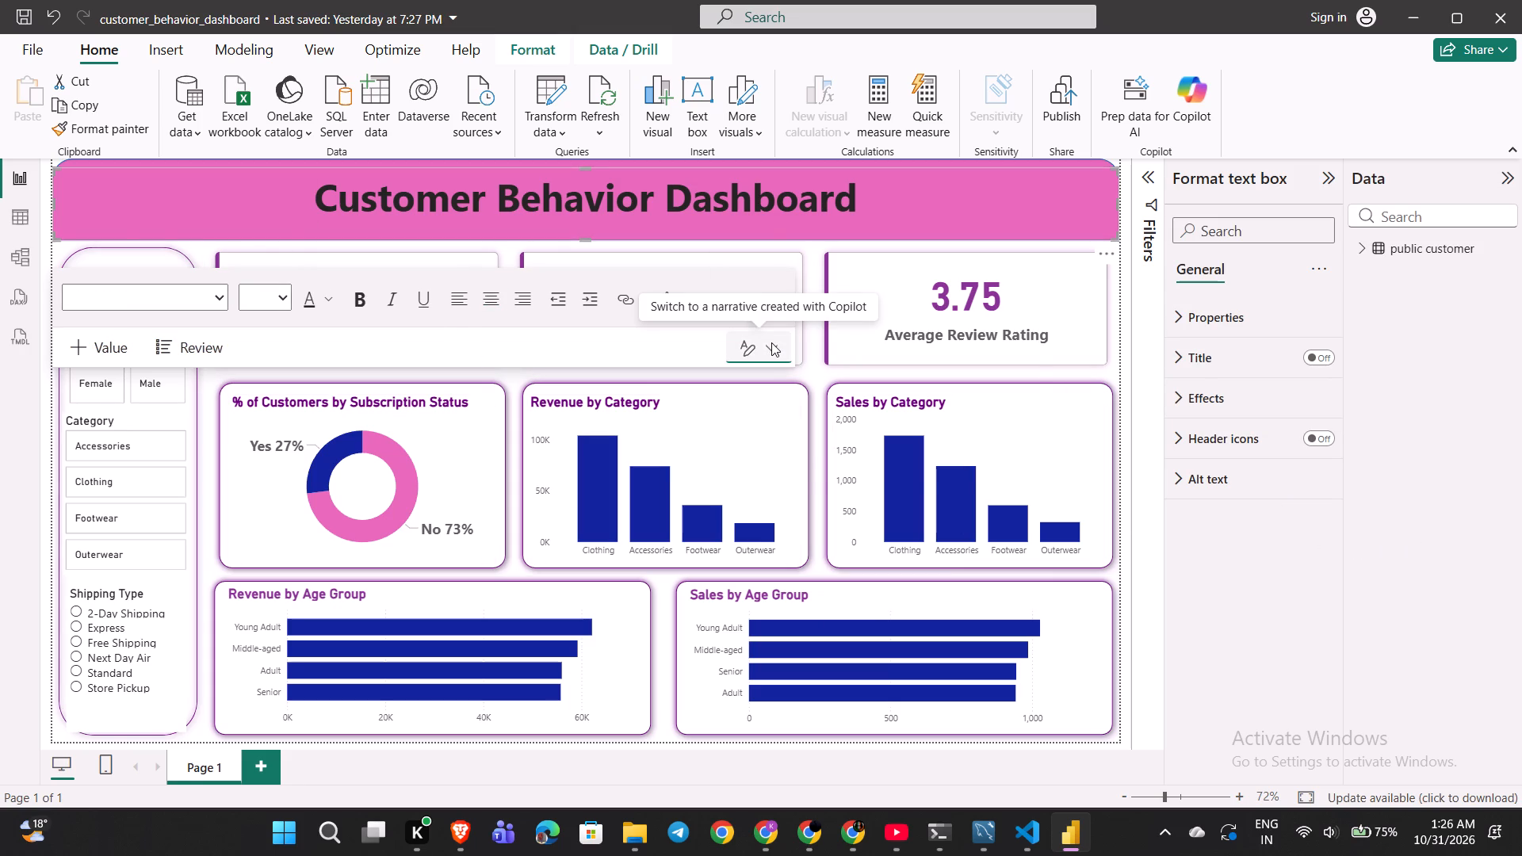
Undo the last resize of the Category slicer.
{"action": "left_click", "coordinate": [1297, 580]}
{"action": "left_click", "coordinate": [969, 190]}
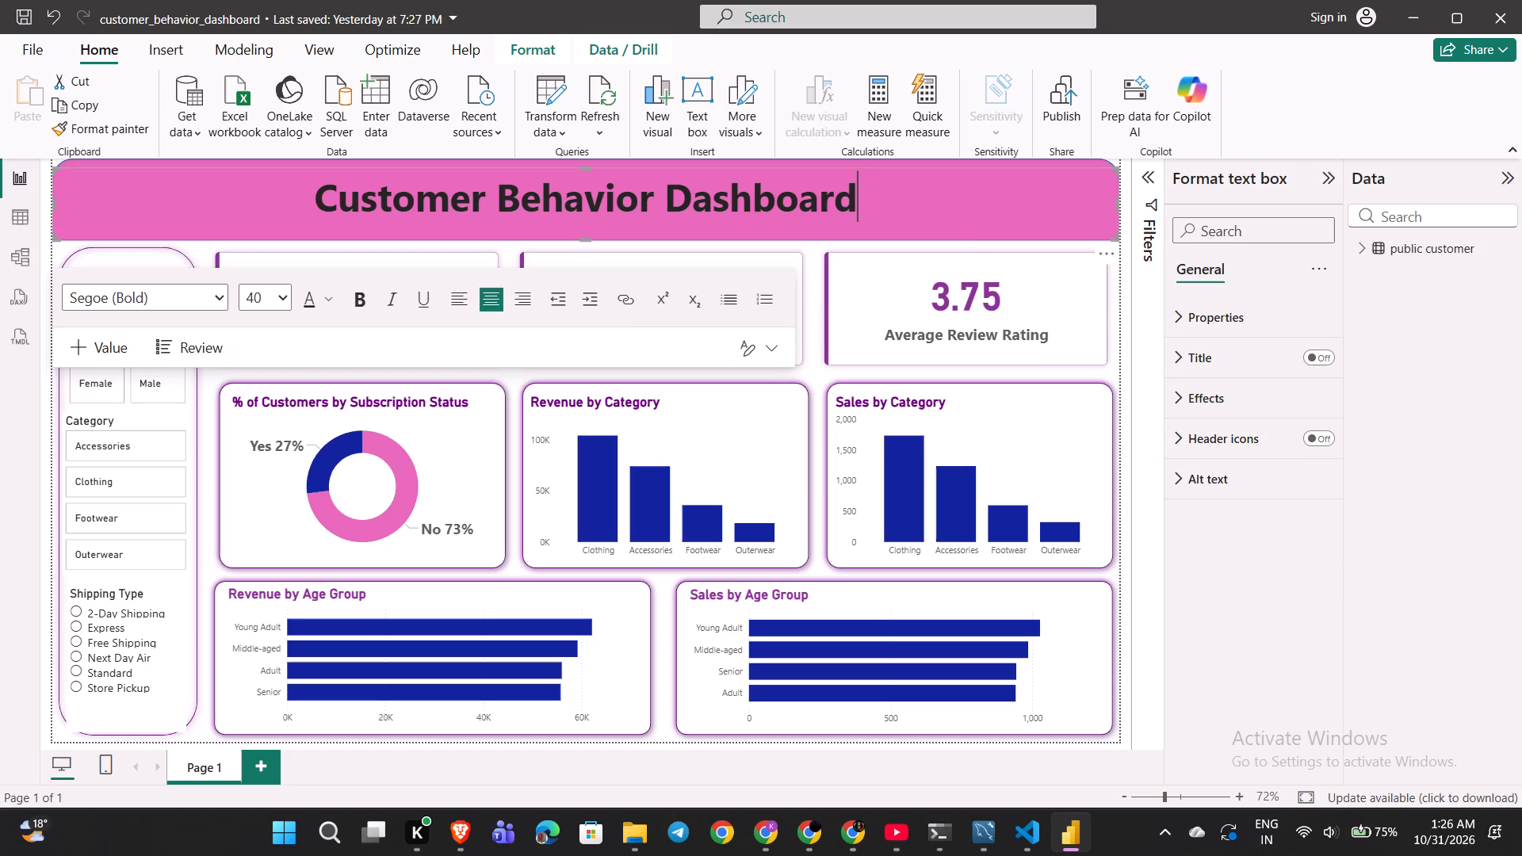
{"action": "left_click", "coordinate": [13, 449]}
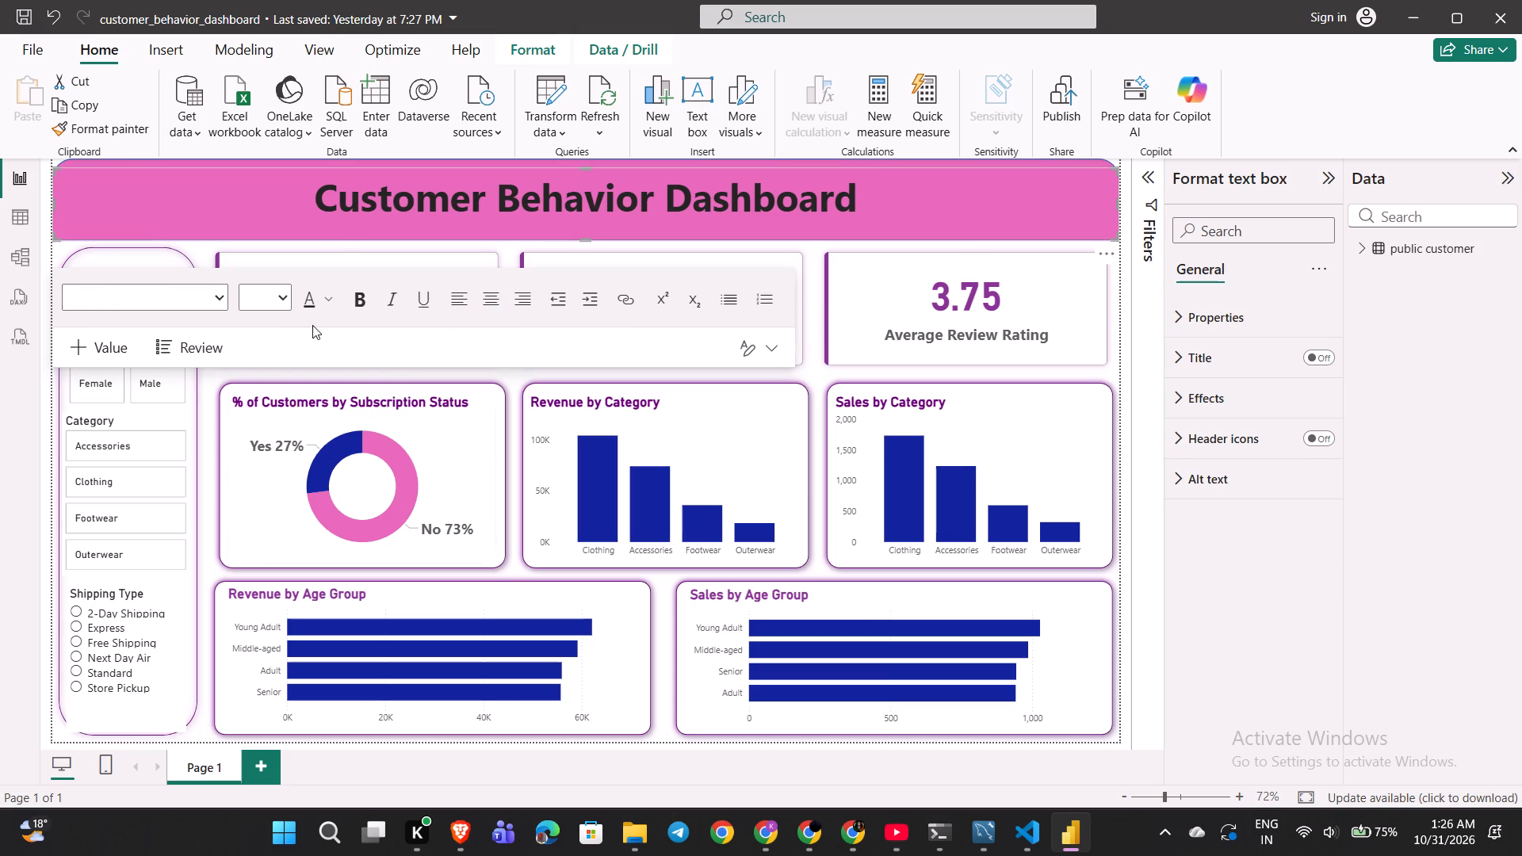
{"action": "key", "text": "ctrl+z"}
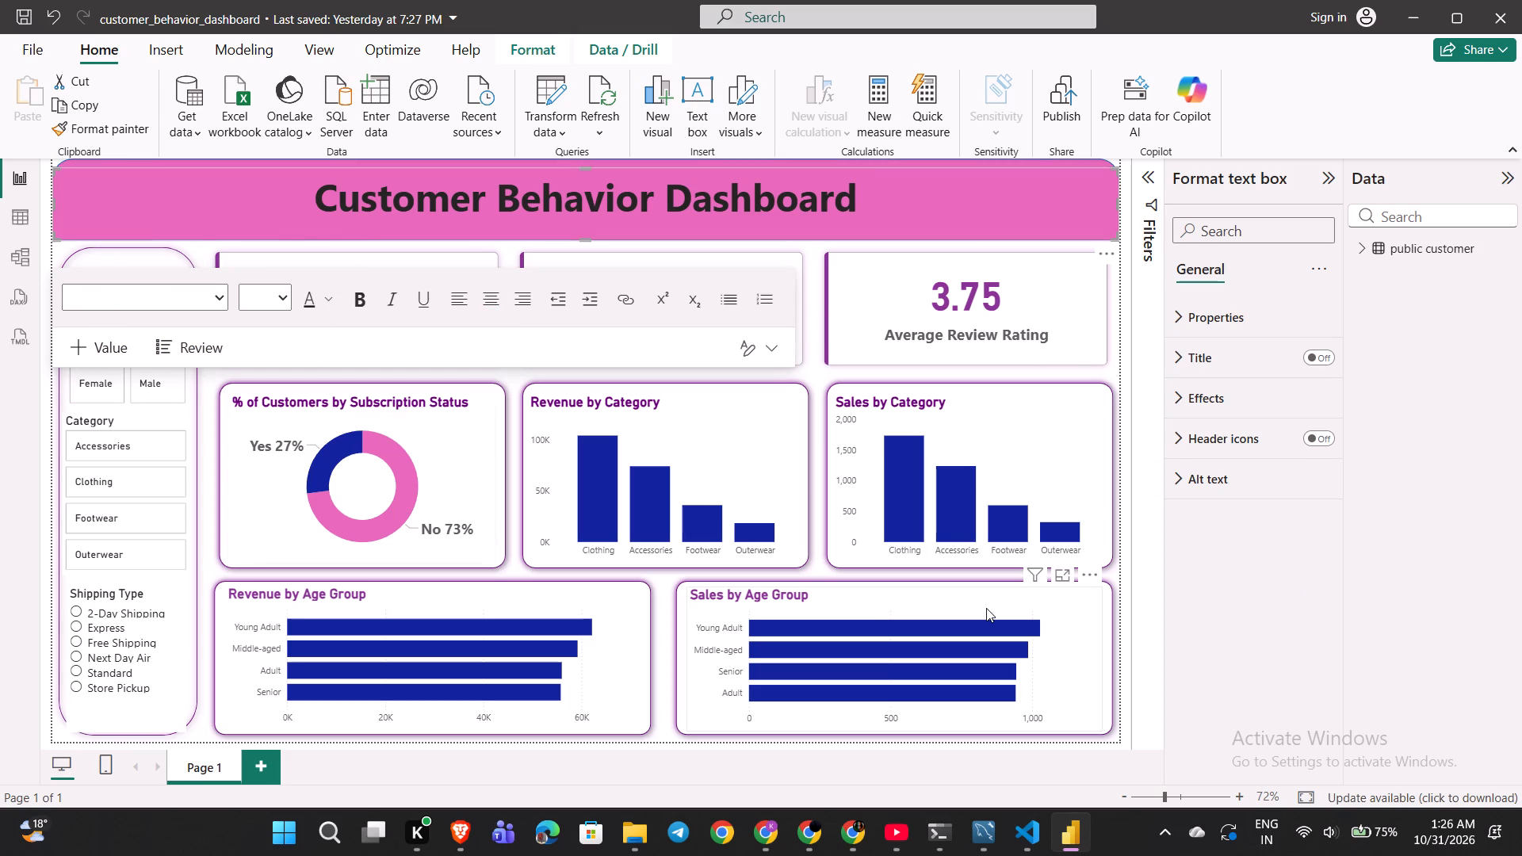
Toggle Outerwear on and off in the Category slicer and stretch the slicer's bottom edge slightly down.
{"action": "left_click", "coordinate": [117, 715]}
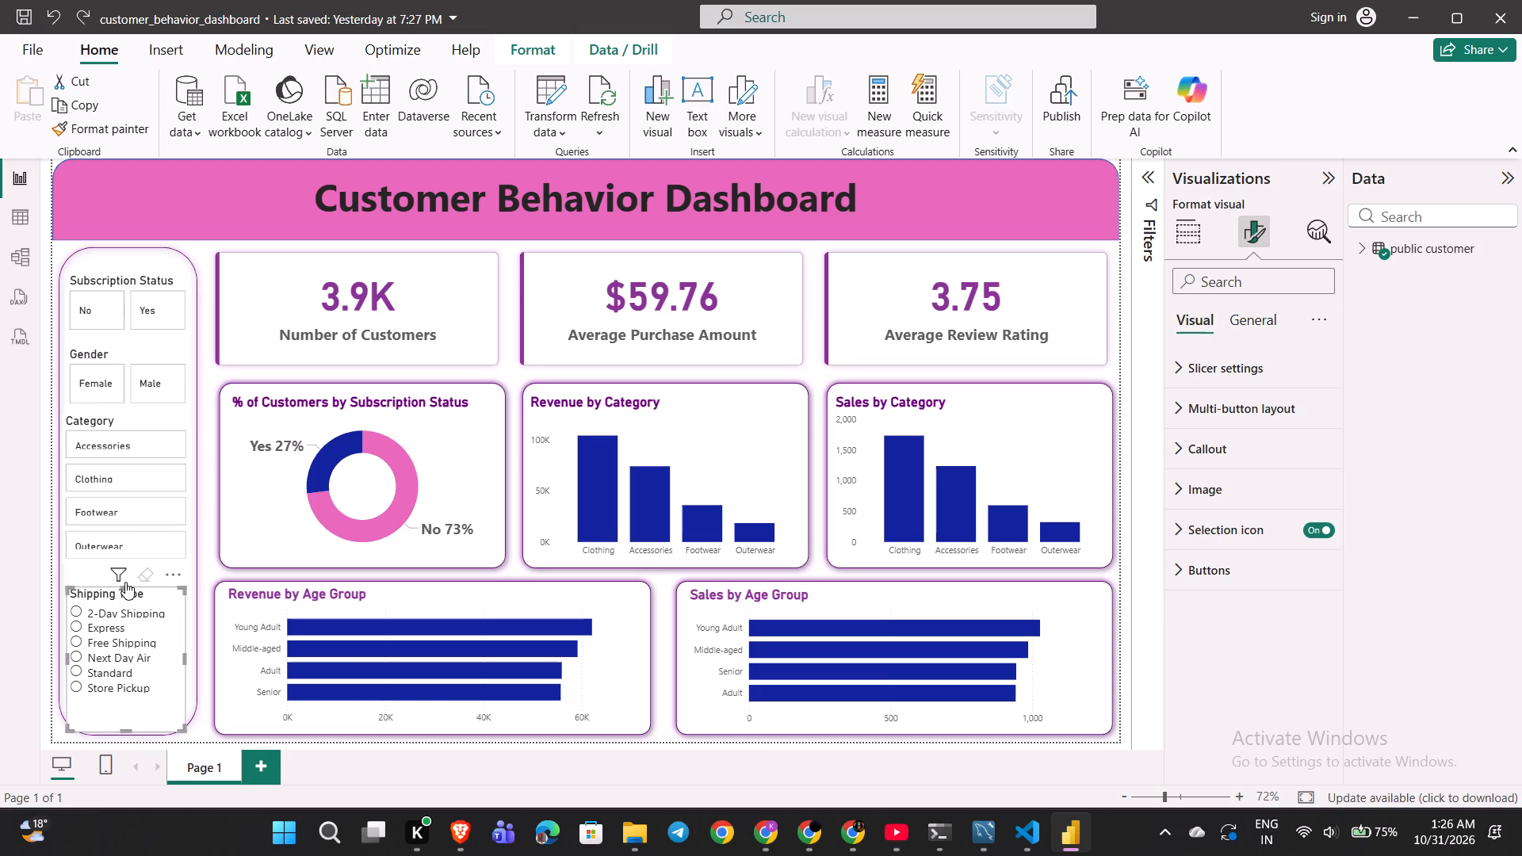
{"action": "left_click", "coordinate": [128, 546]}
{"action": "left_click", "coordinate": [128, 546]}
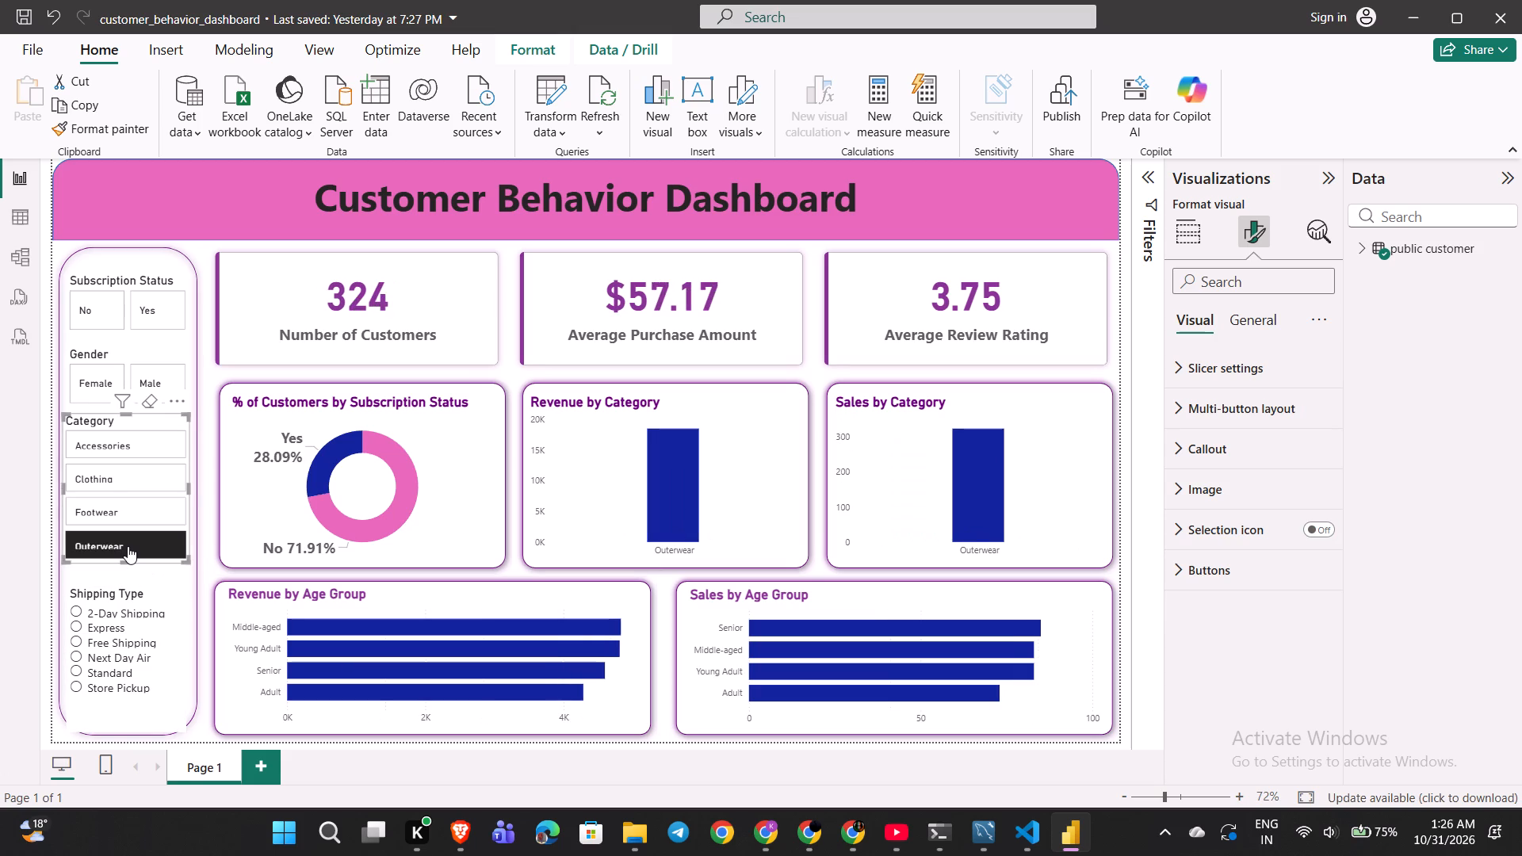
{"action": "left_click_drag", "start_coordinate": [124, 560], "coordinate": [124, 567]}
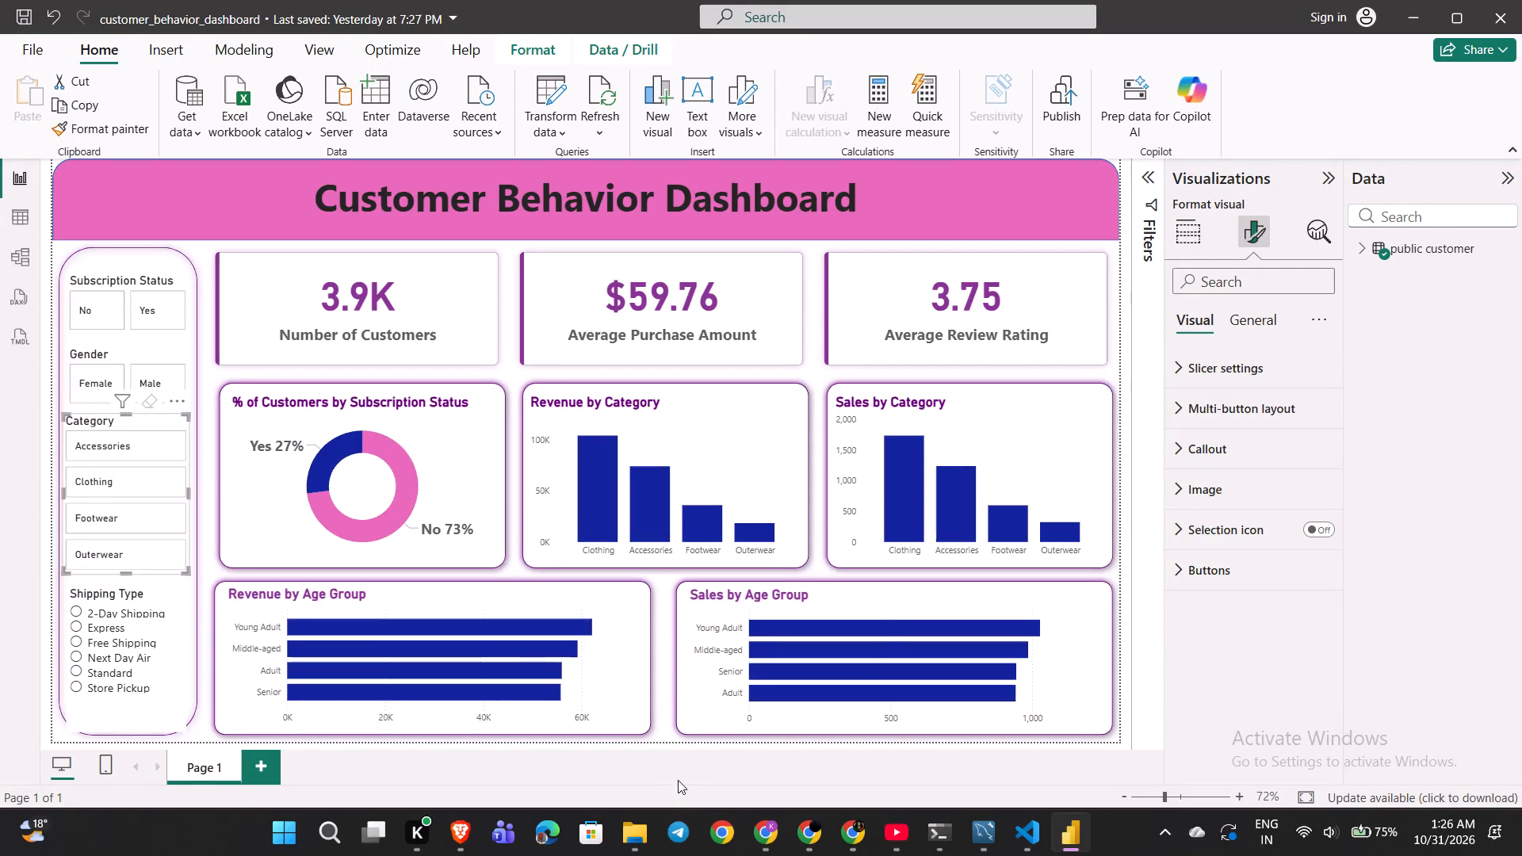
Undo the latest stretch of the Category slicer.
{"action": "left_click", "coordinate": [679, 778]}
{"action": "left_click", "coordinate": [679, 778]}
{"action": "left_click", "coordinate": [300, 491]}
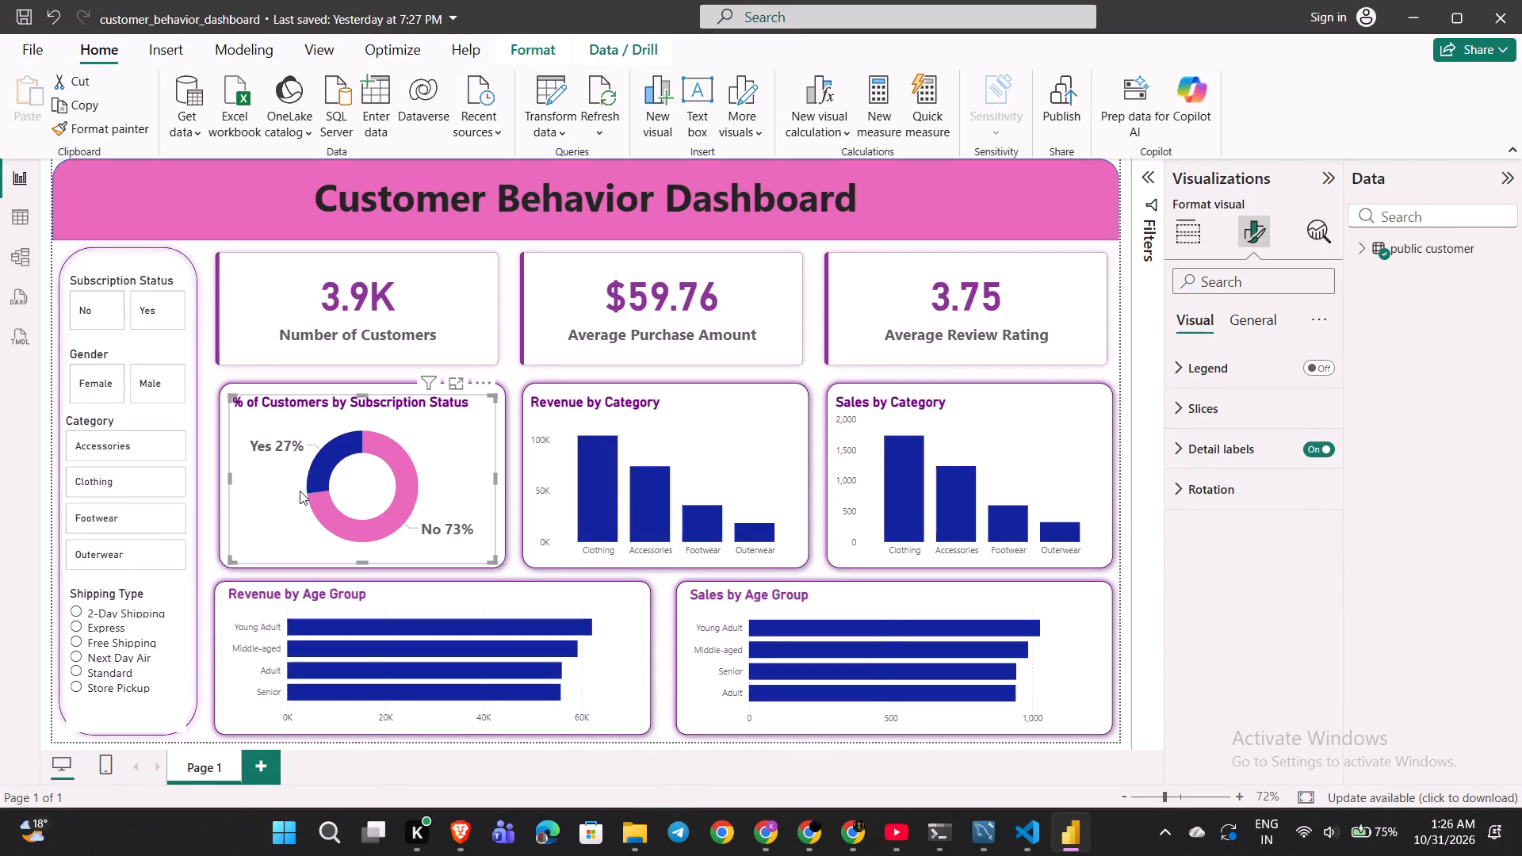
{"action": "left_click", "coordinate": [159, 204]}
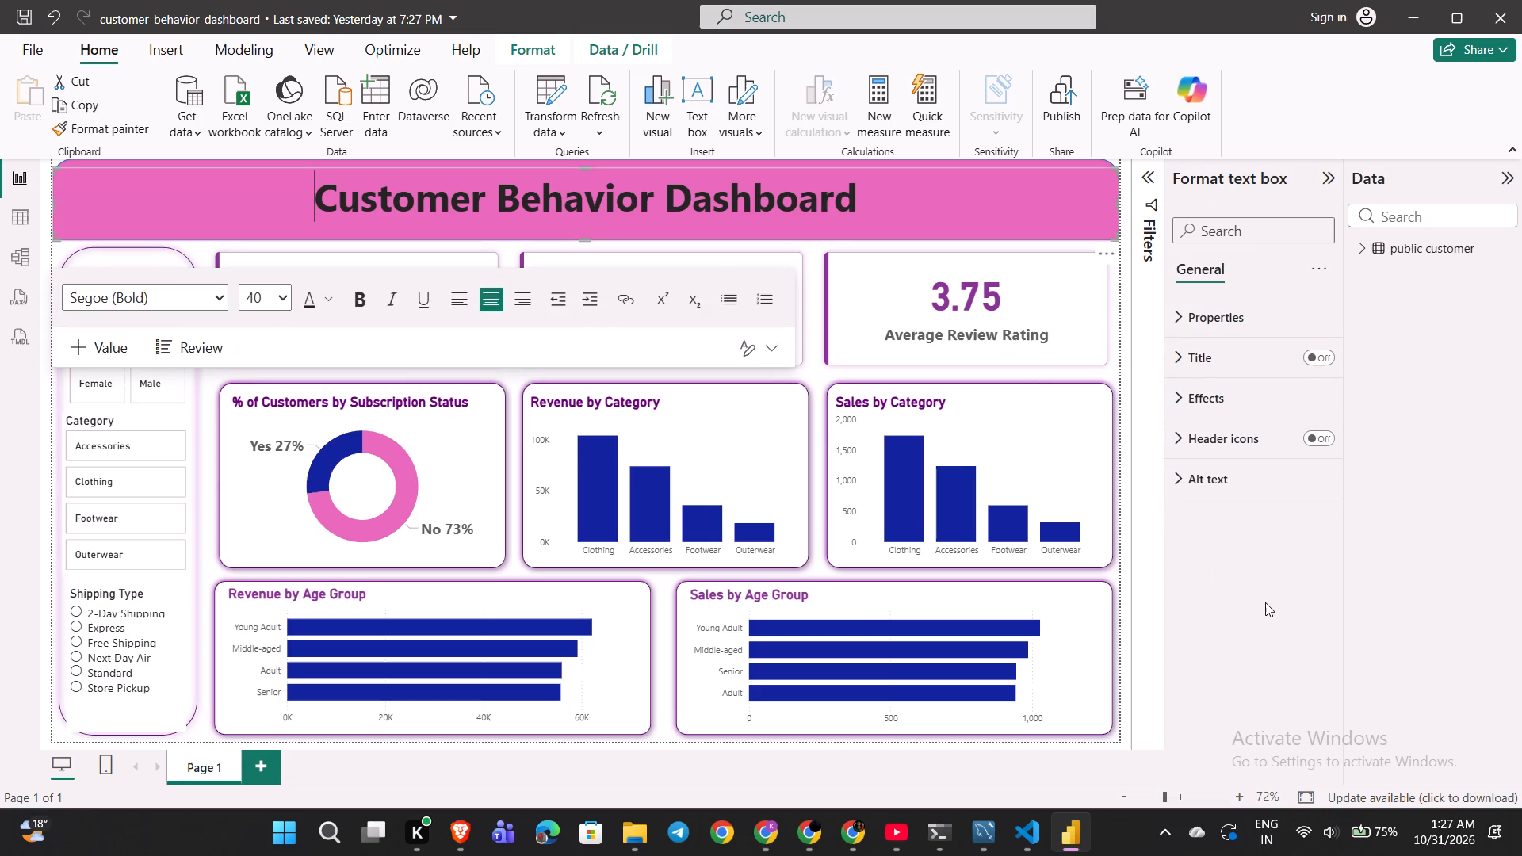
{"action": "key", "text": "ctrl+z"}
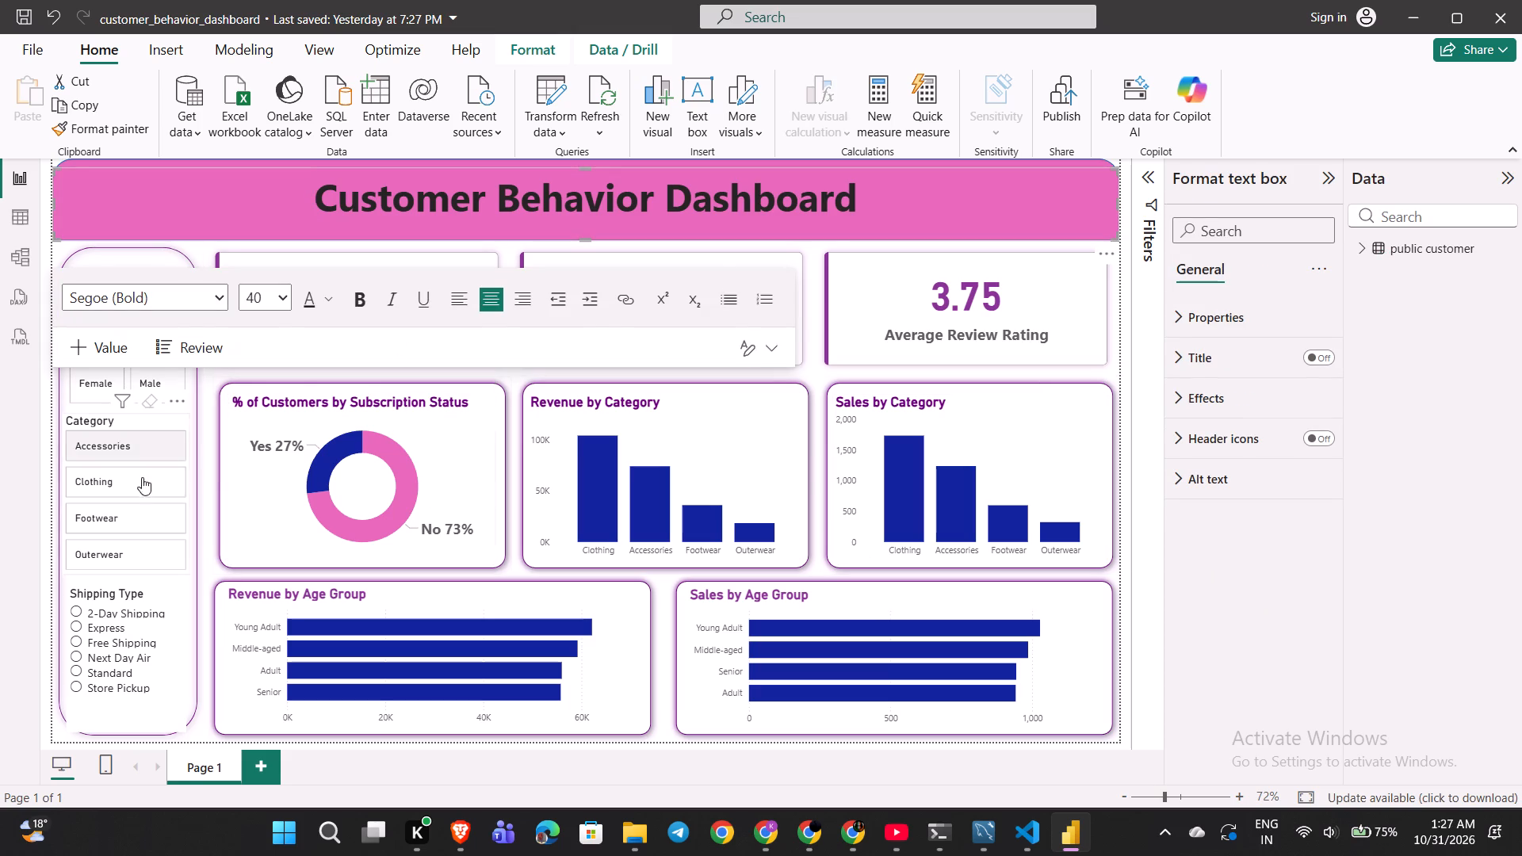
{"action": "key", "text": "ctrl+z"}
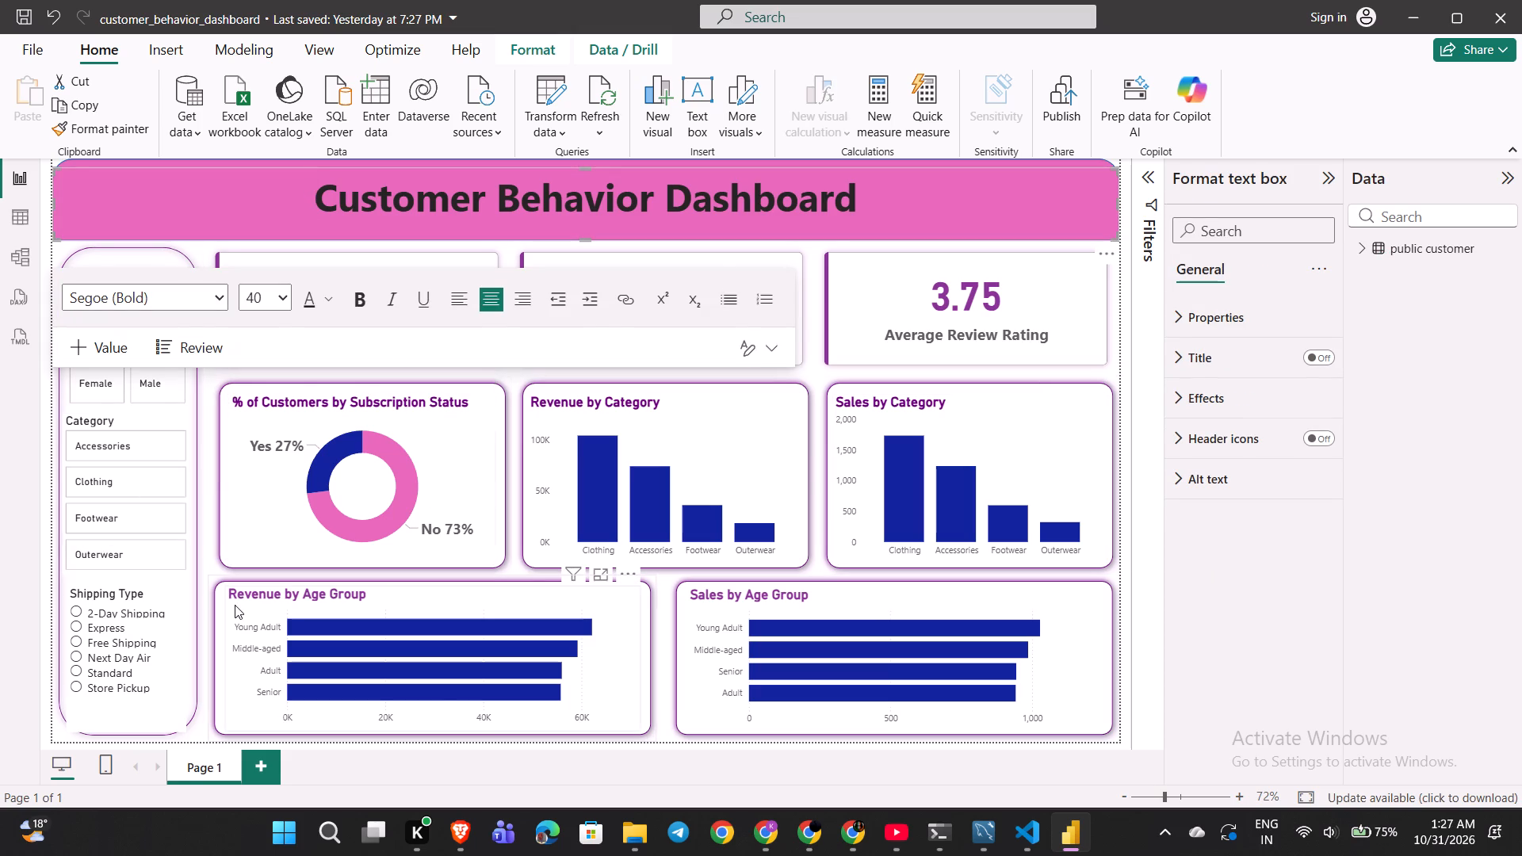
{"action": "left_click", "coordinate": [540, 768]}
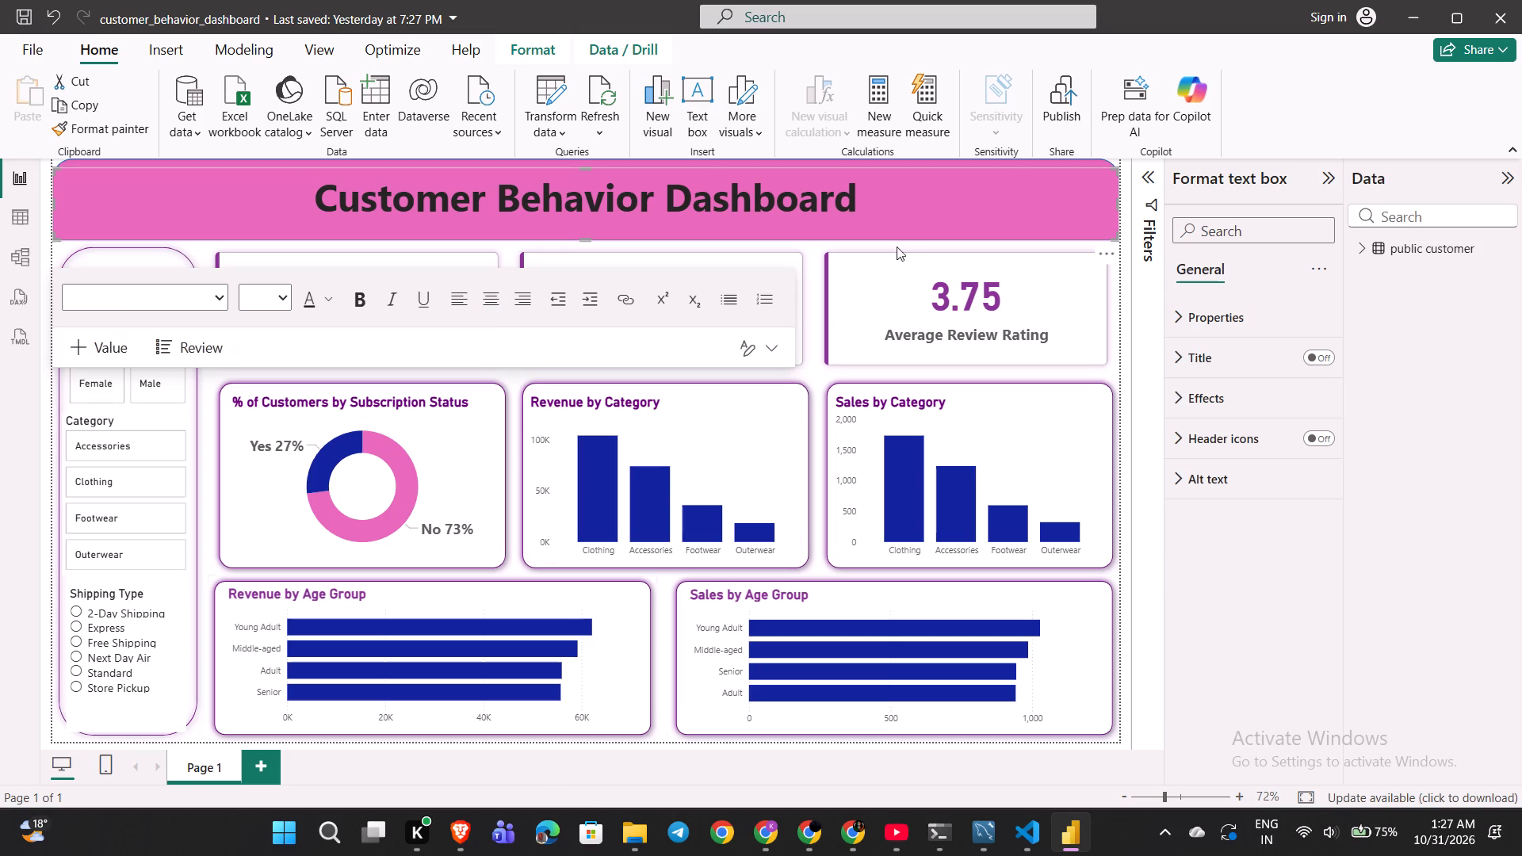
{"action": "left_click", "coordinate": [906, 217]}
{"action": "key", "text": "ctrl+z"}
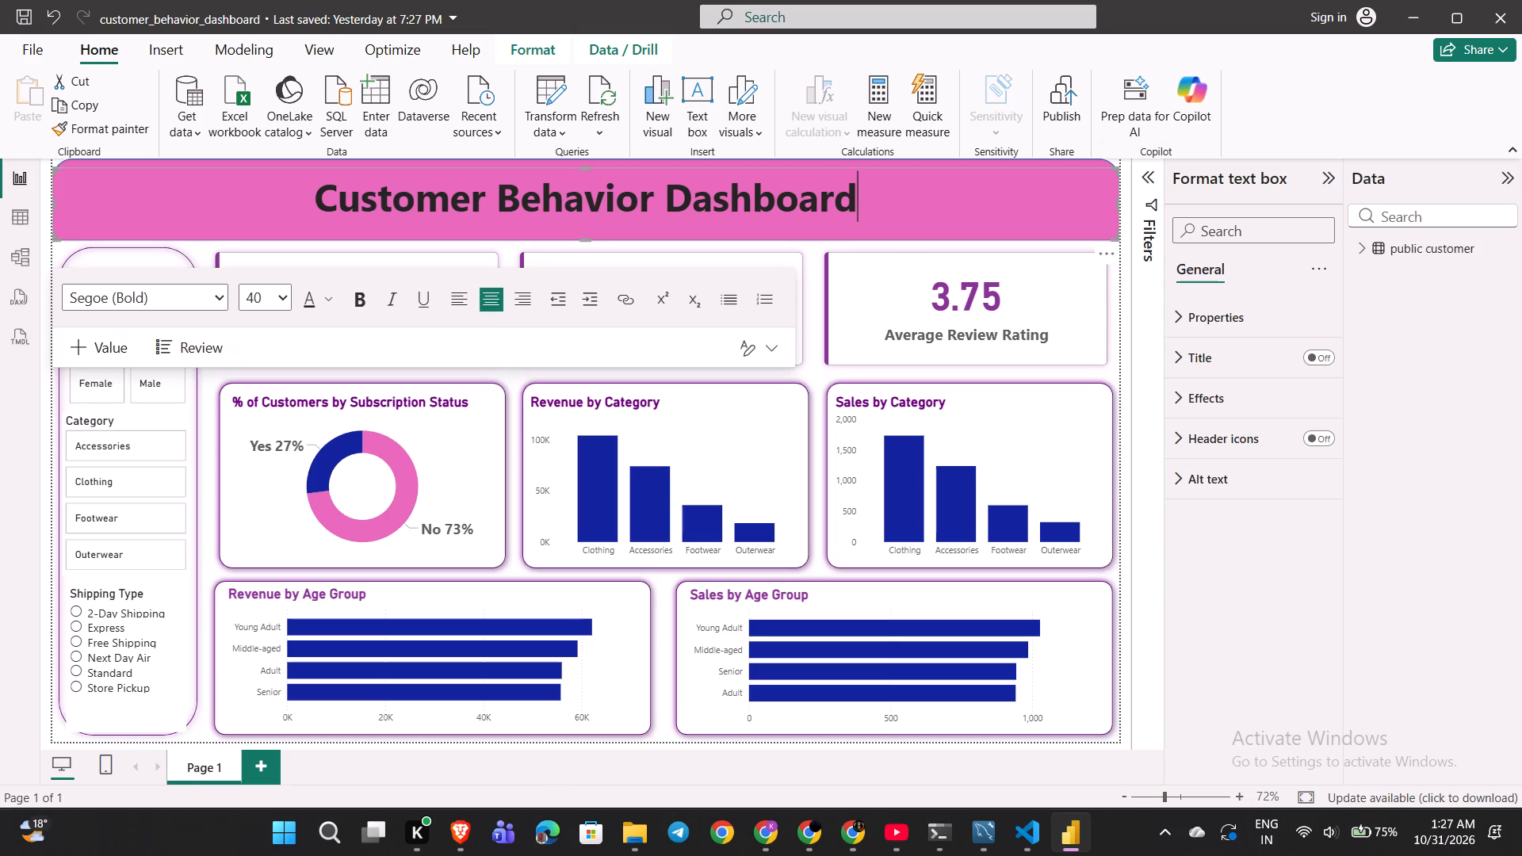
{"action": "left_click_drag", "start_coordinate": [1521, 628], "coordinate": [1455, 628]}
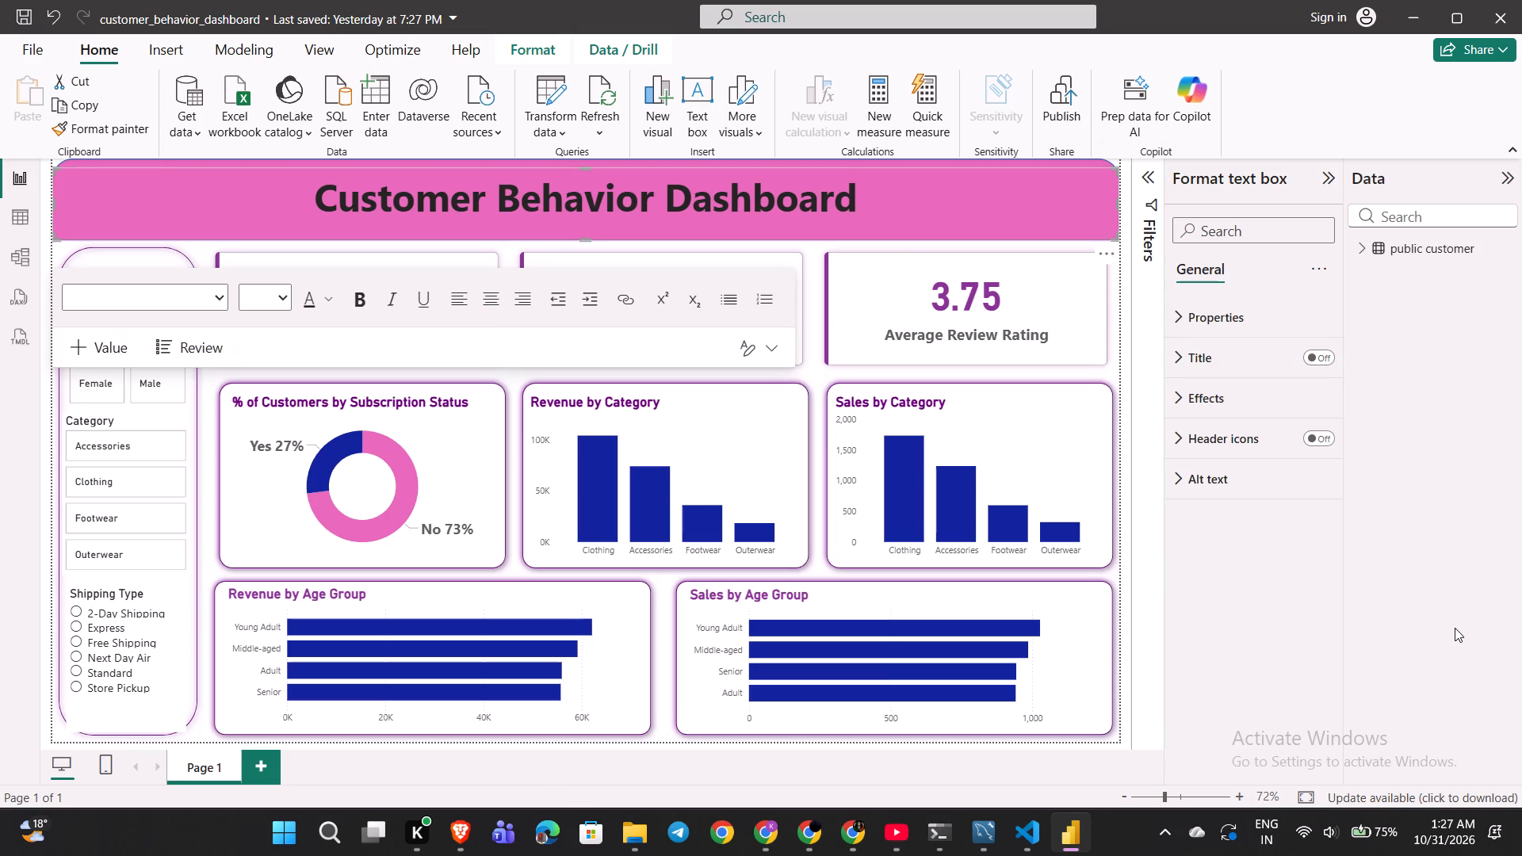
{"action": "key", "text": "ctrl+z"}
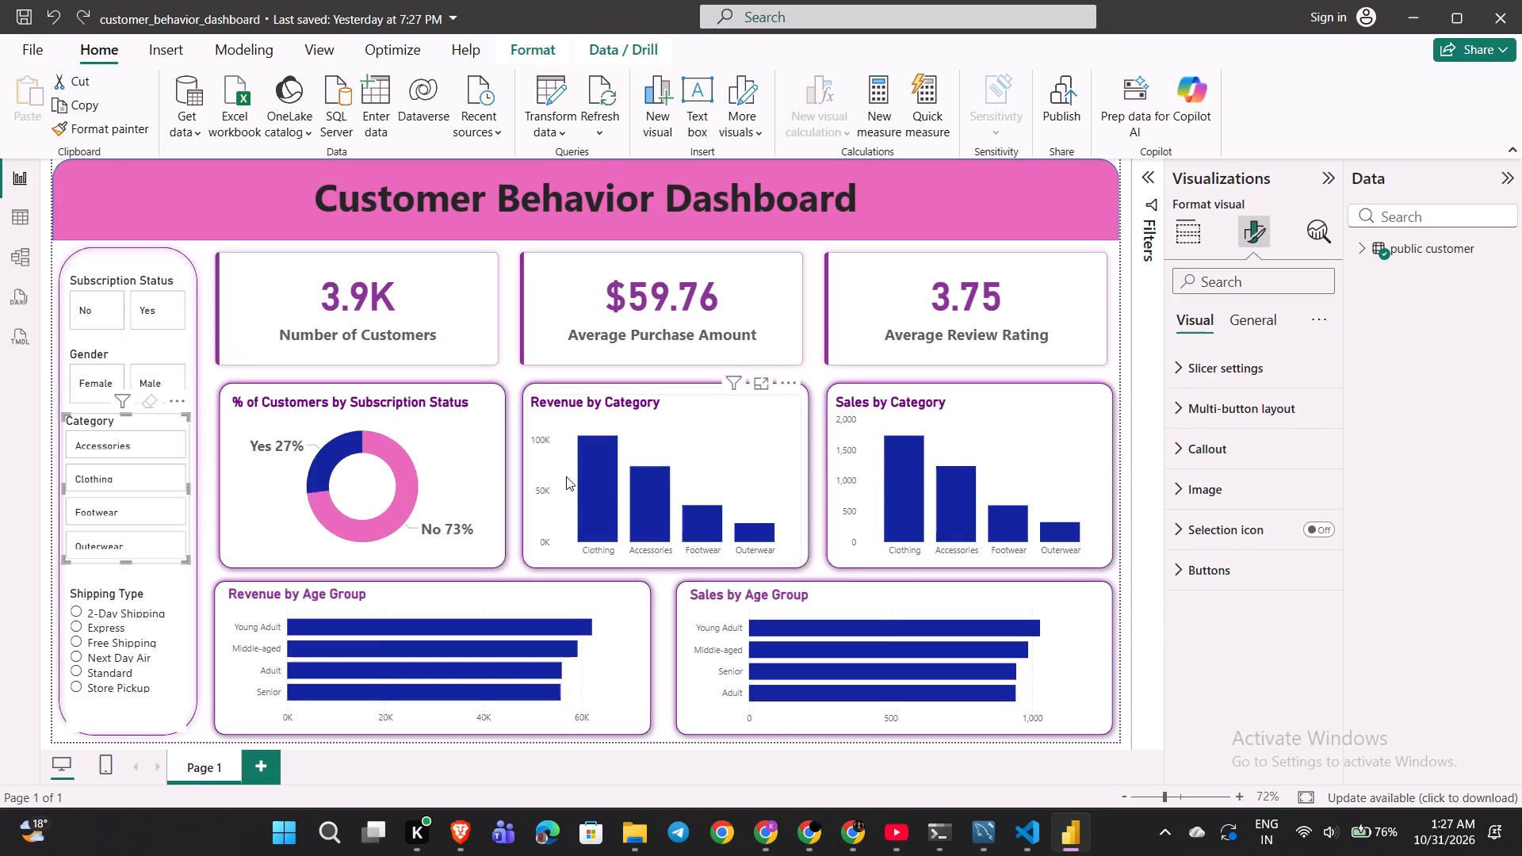
Stretch the Category slicer's bottom edge down to just above the Shipping Type heading.
{"action": "left_click_drag", "start_coordinate": [124, 562], "coordinate": [126, 582]}
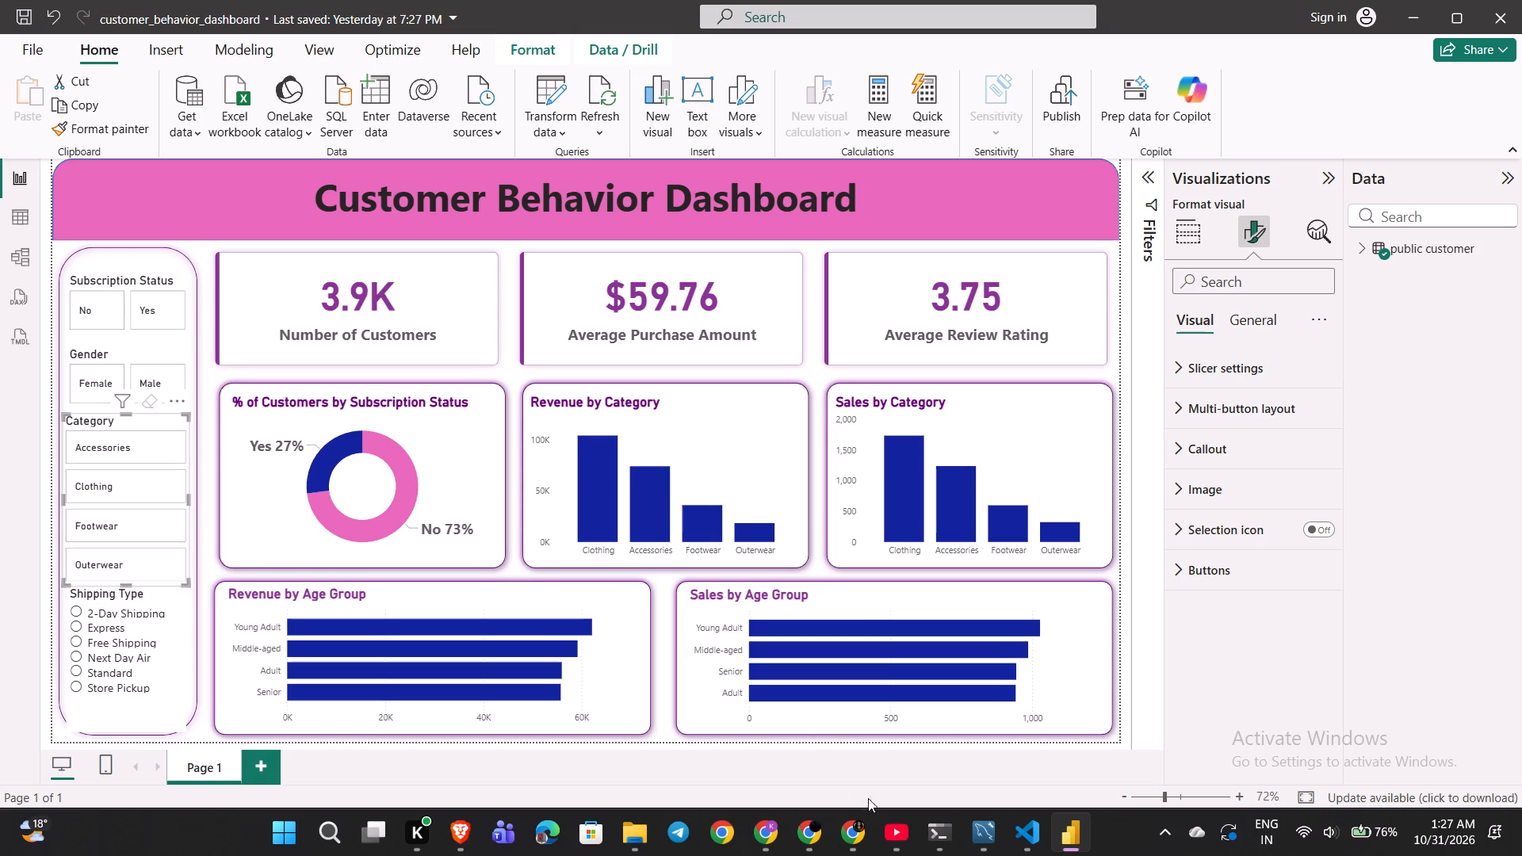
Switch to the YouTube portfolio tutorial and review the part on connecting Power BI to a PostgreSQL database.
{"action": "left_click", "coordinate": [898, 839]}
{"action": "key", "text": "space"}
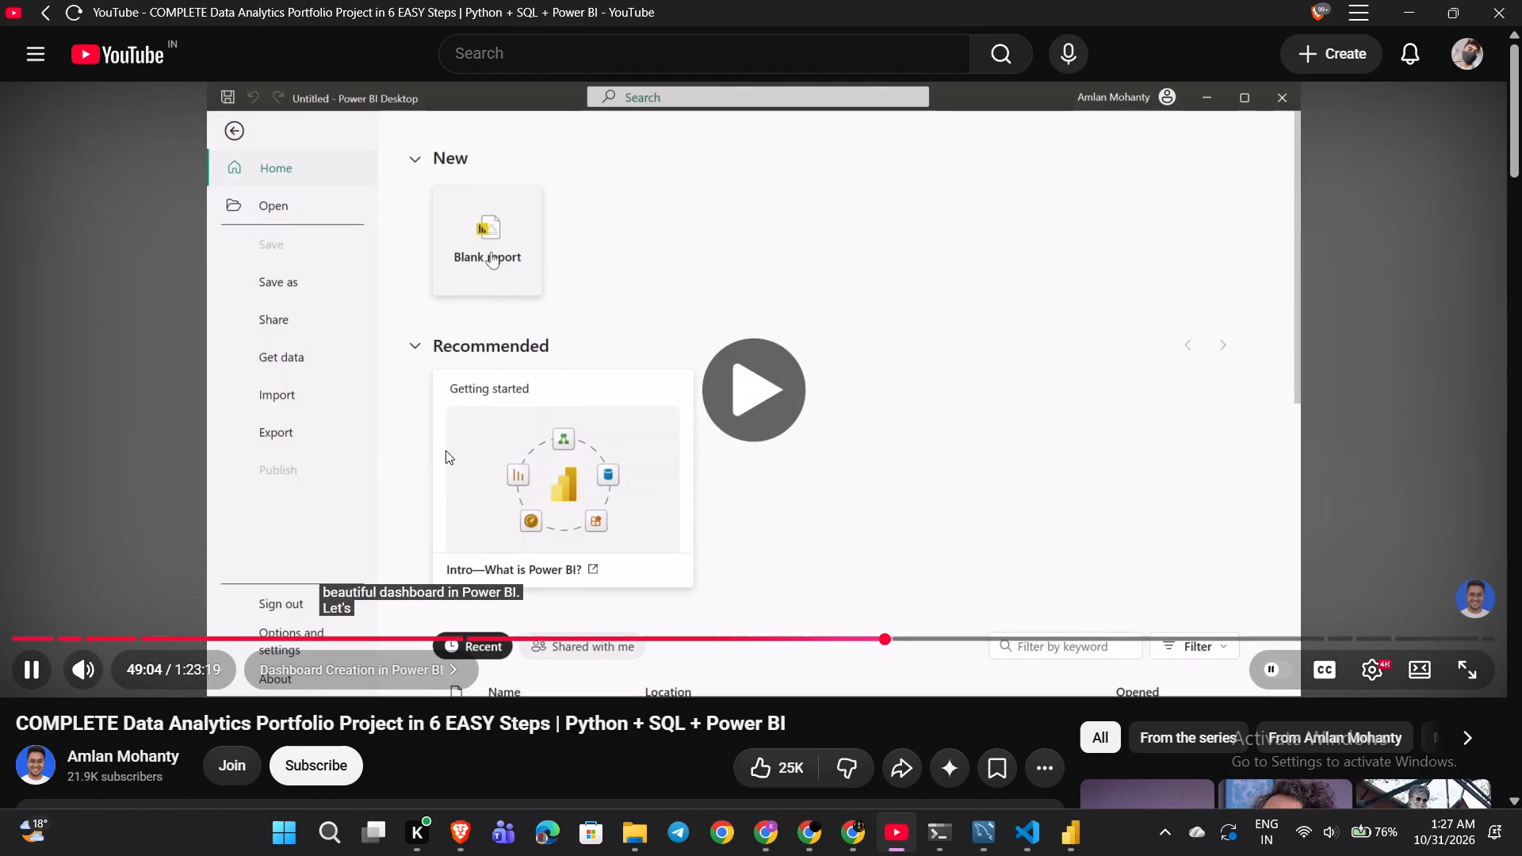
{"action": "key", "text": "Right"}
{"action": "key", "text": "Right"}
{"action": "key", "text": "space"}
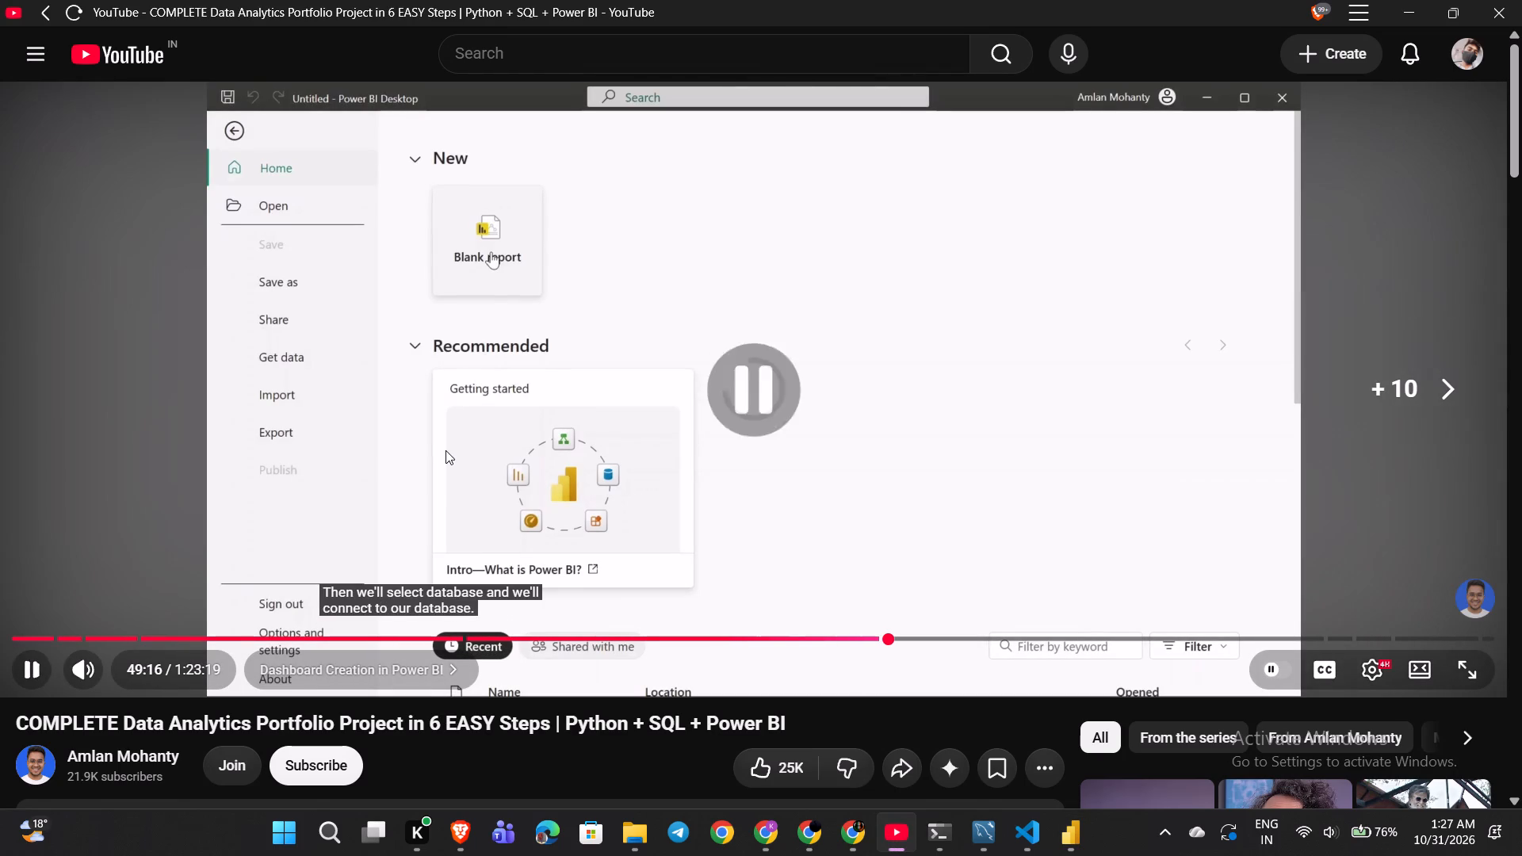
{"action": "key", "text": "space"}
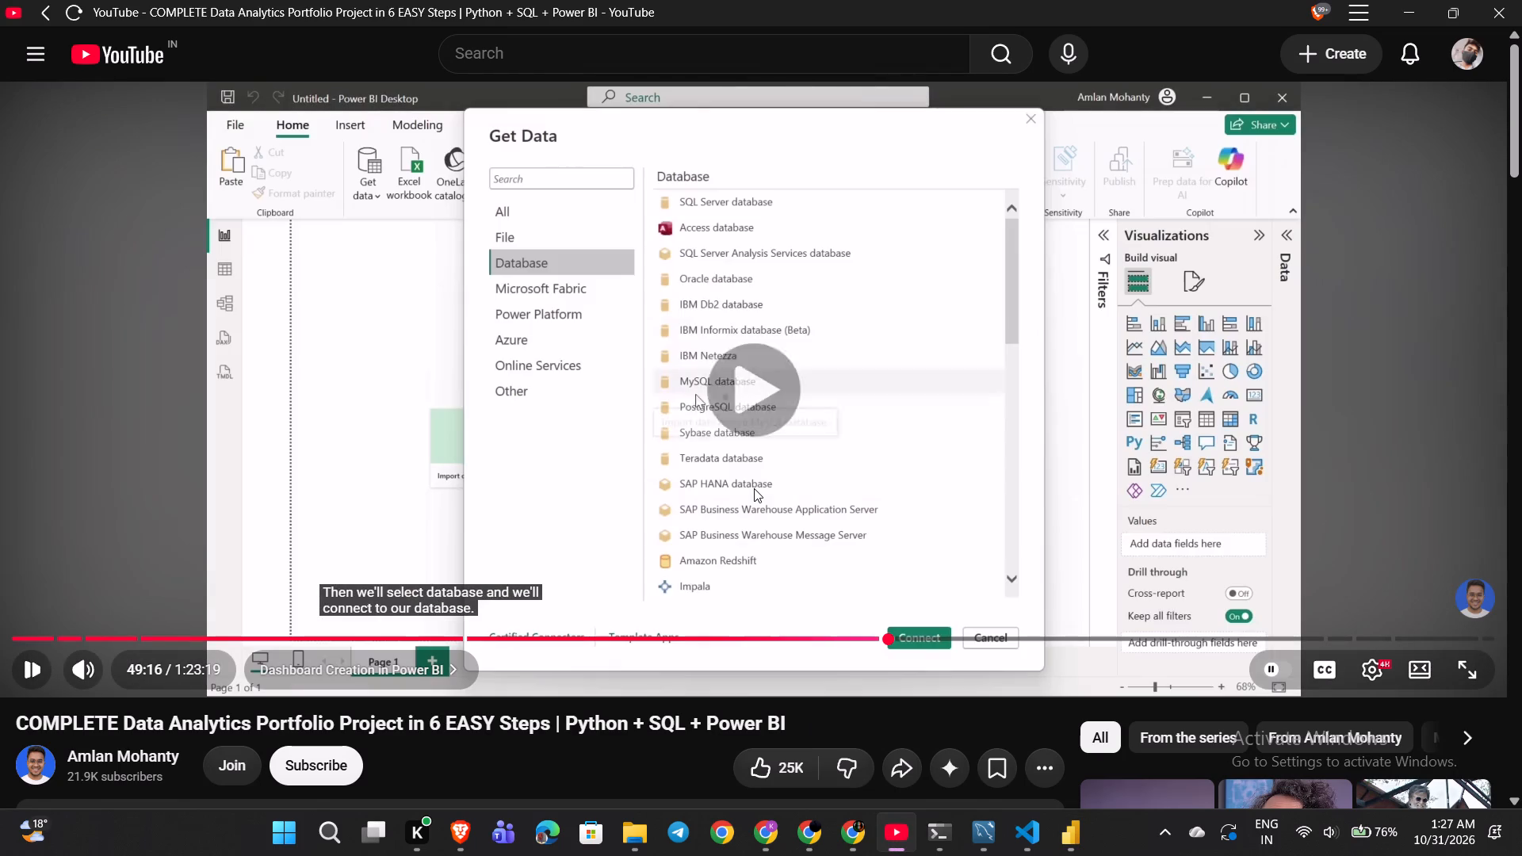
{"action": "key", "text": "Right"}
{"action": "key", "text": "Right"}
{"action": "key", "text": "Right"}
{"action": "key", "text": "Right"}
{"action": "key", "text": "Right"}
{"action": "key", "text": "Right"}
{"action": "key", "text": "Right"}
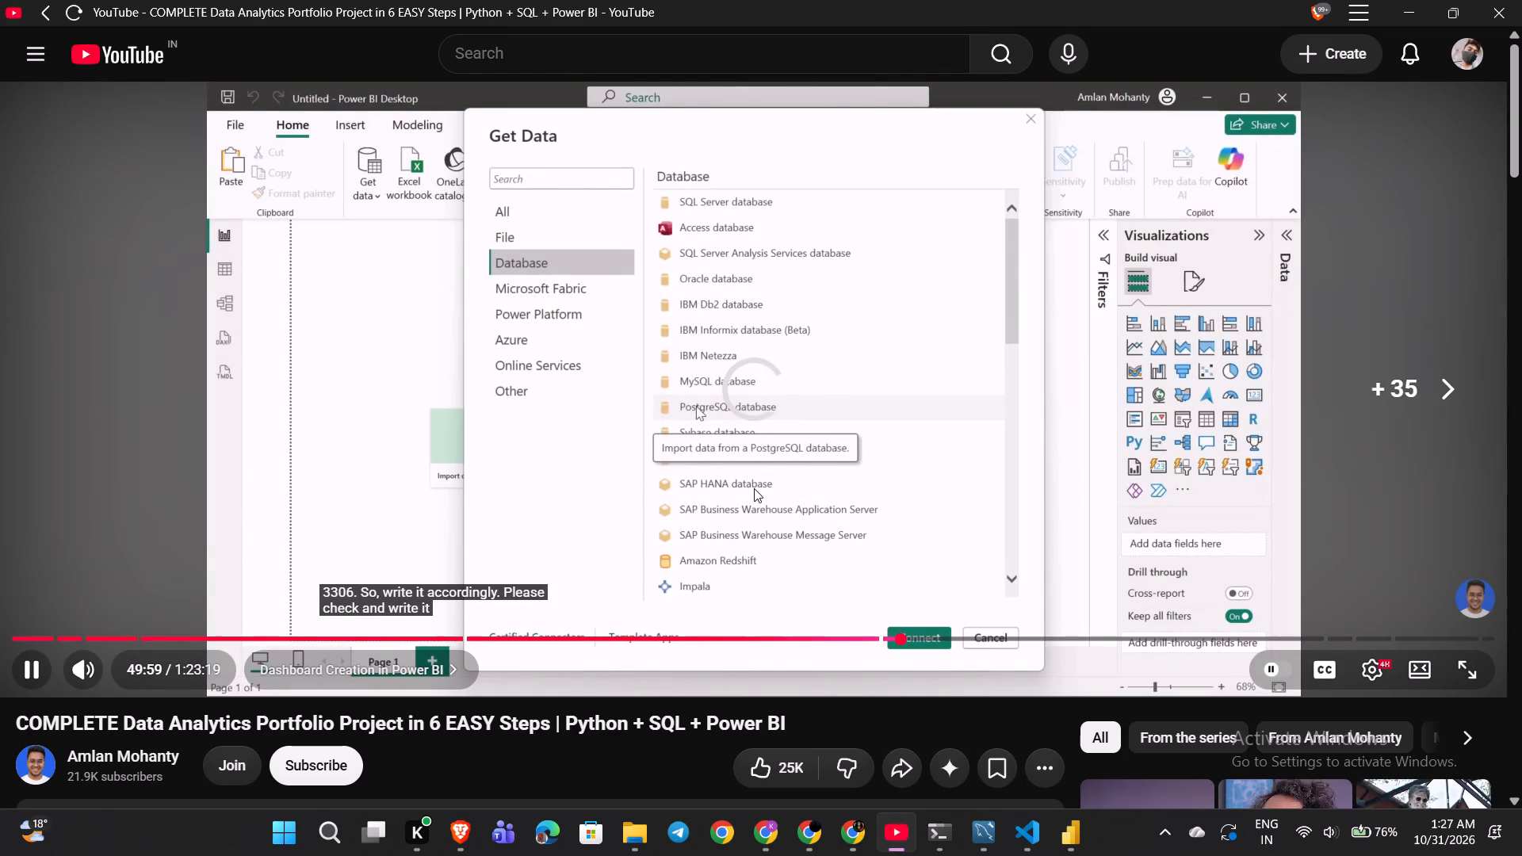
{"action": "key", "text": "Left"}
{"action": "key", "text": "Left"}
{"action": "key", "text": "Left"}
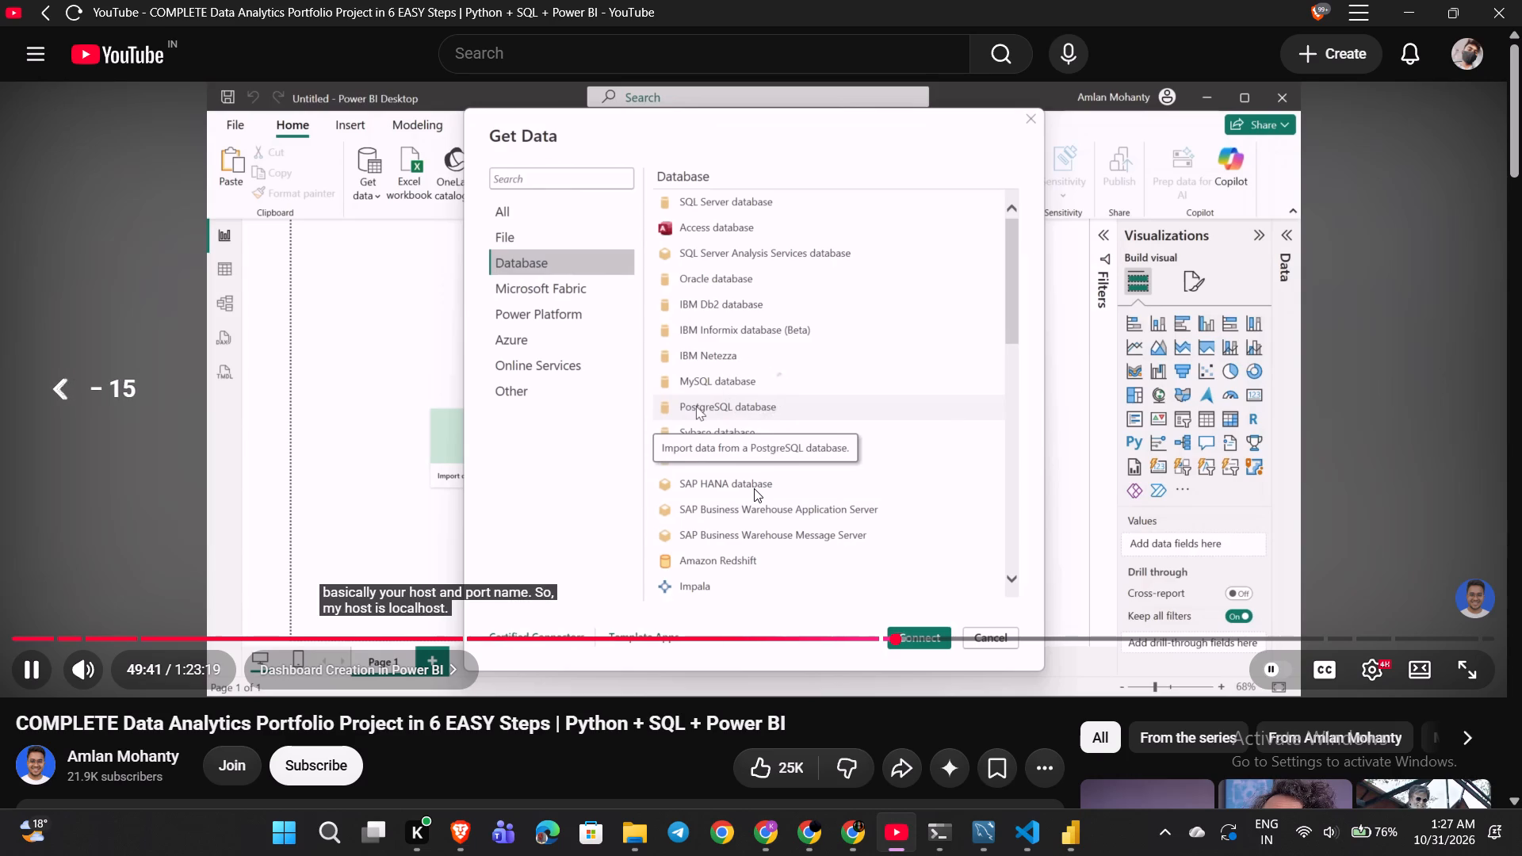
{"action": "key", "text": "Left"}
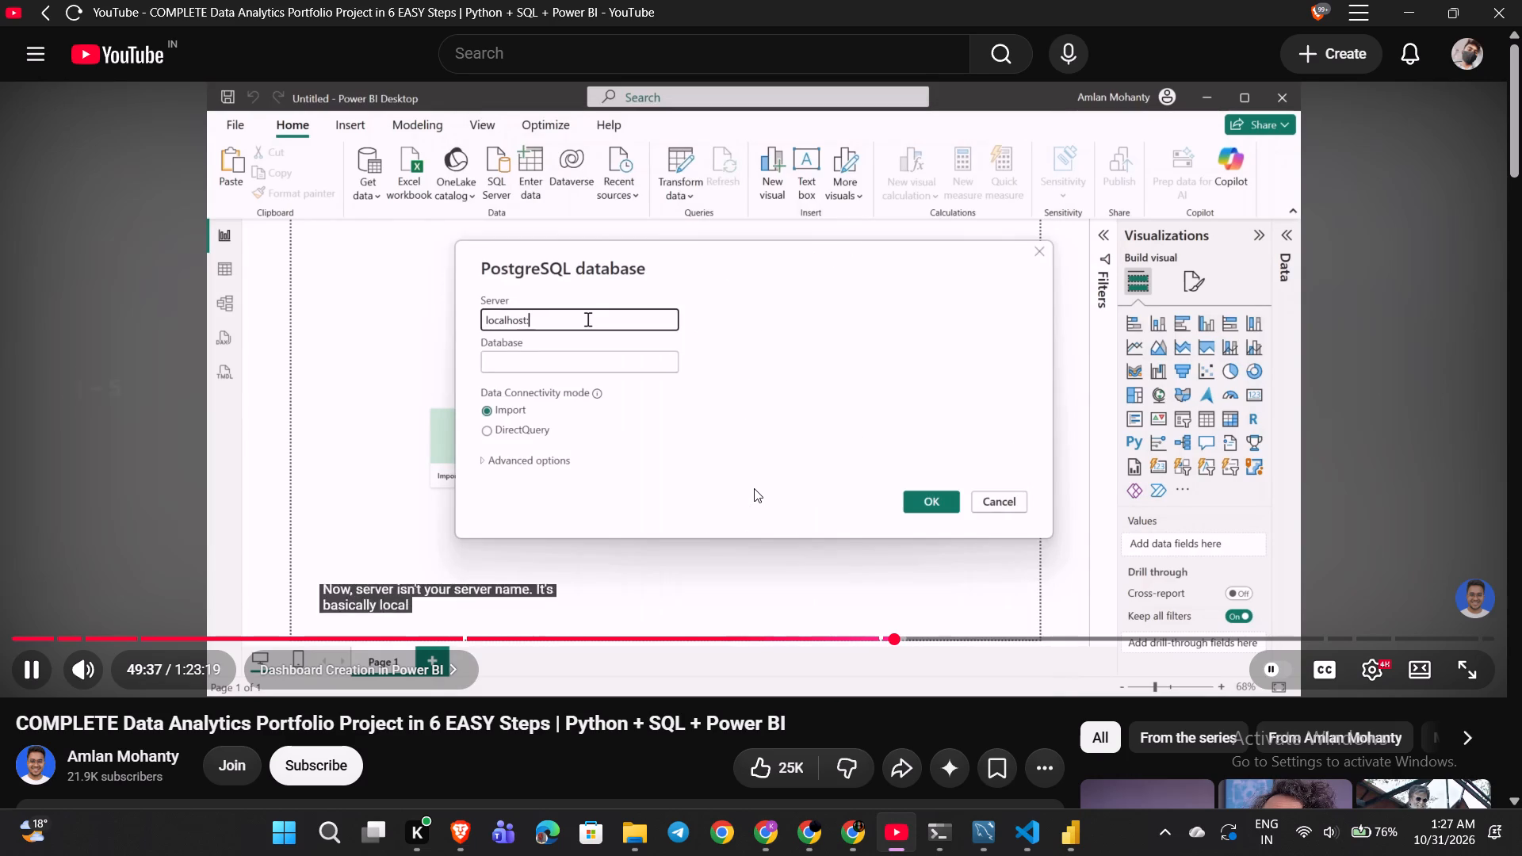
{"action": "key", "text": "Left"}
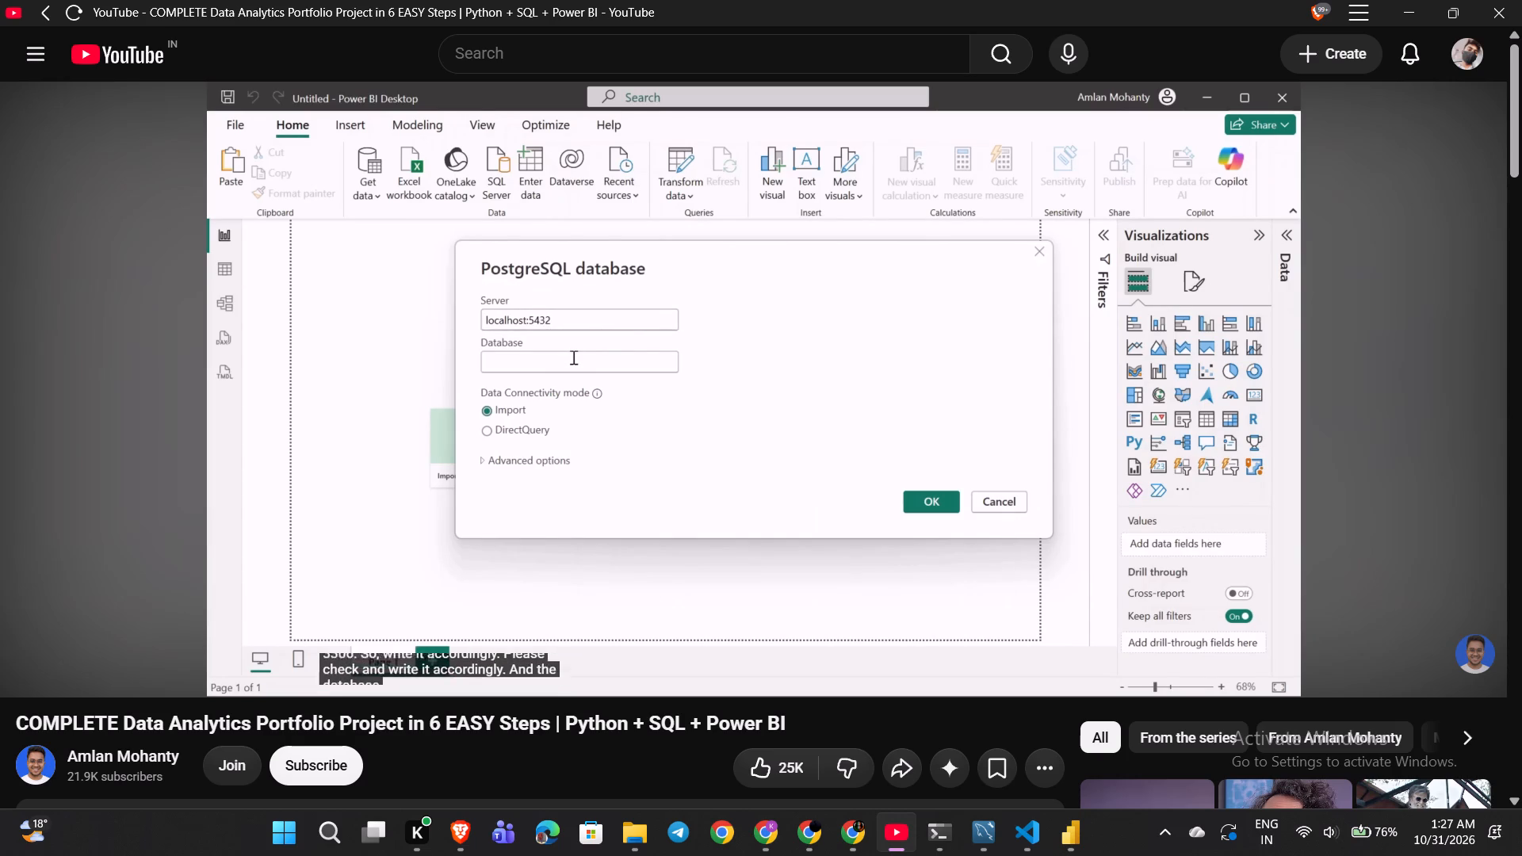
Skip ahead in the tutorial to the part where the database table is loaded and pause the video.
{"action": "key", "text": "Right"}
{"action": "key", "text": "Right"}
{"action": "key", "text": "Right"}
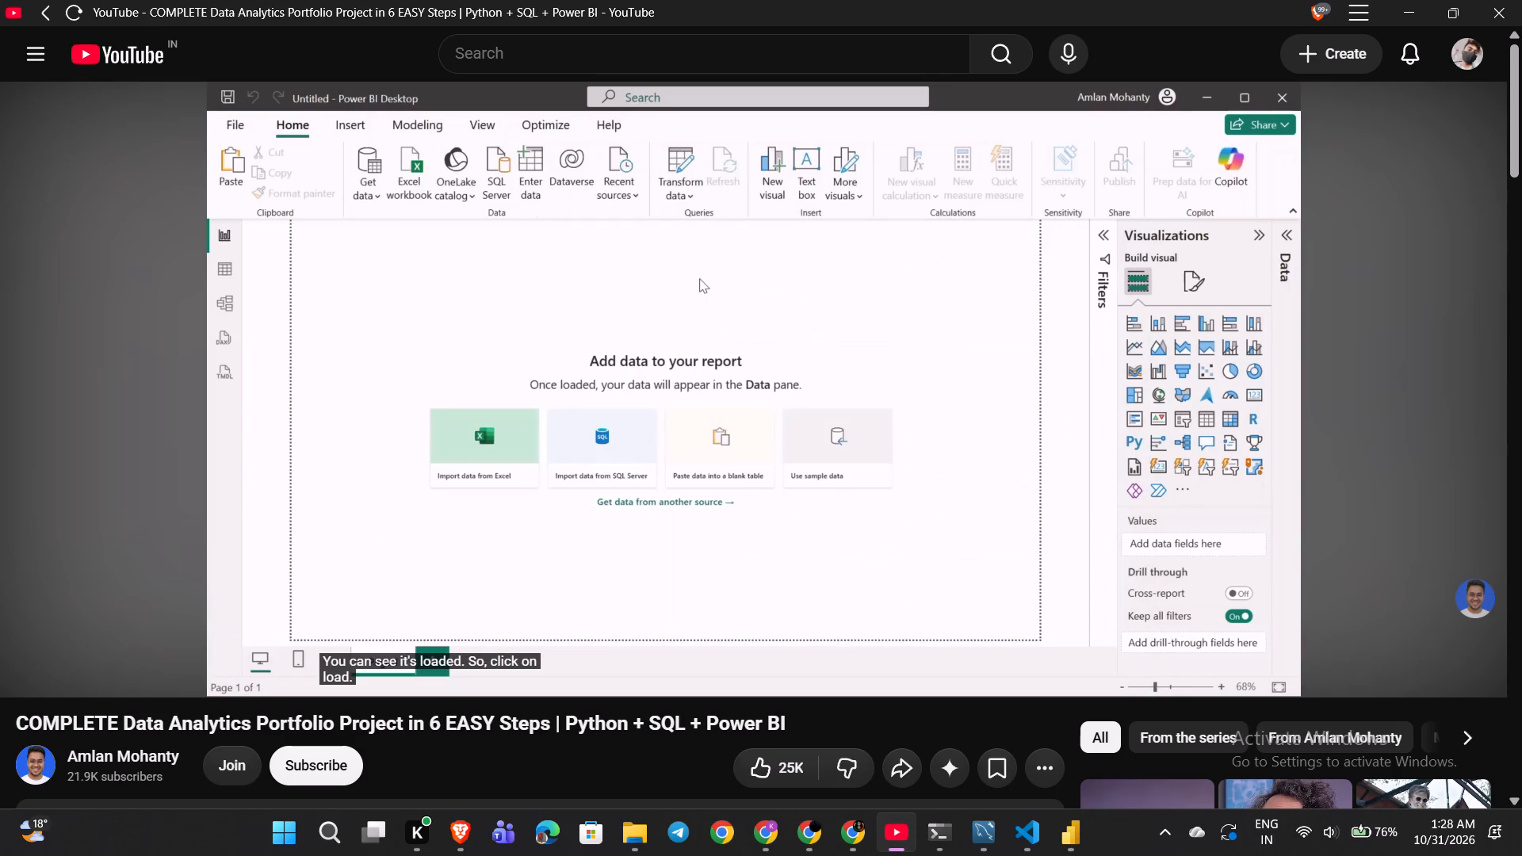
{"action": "key", "text": "space"}
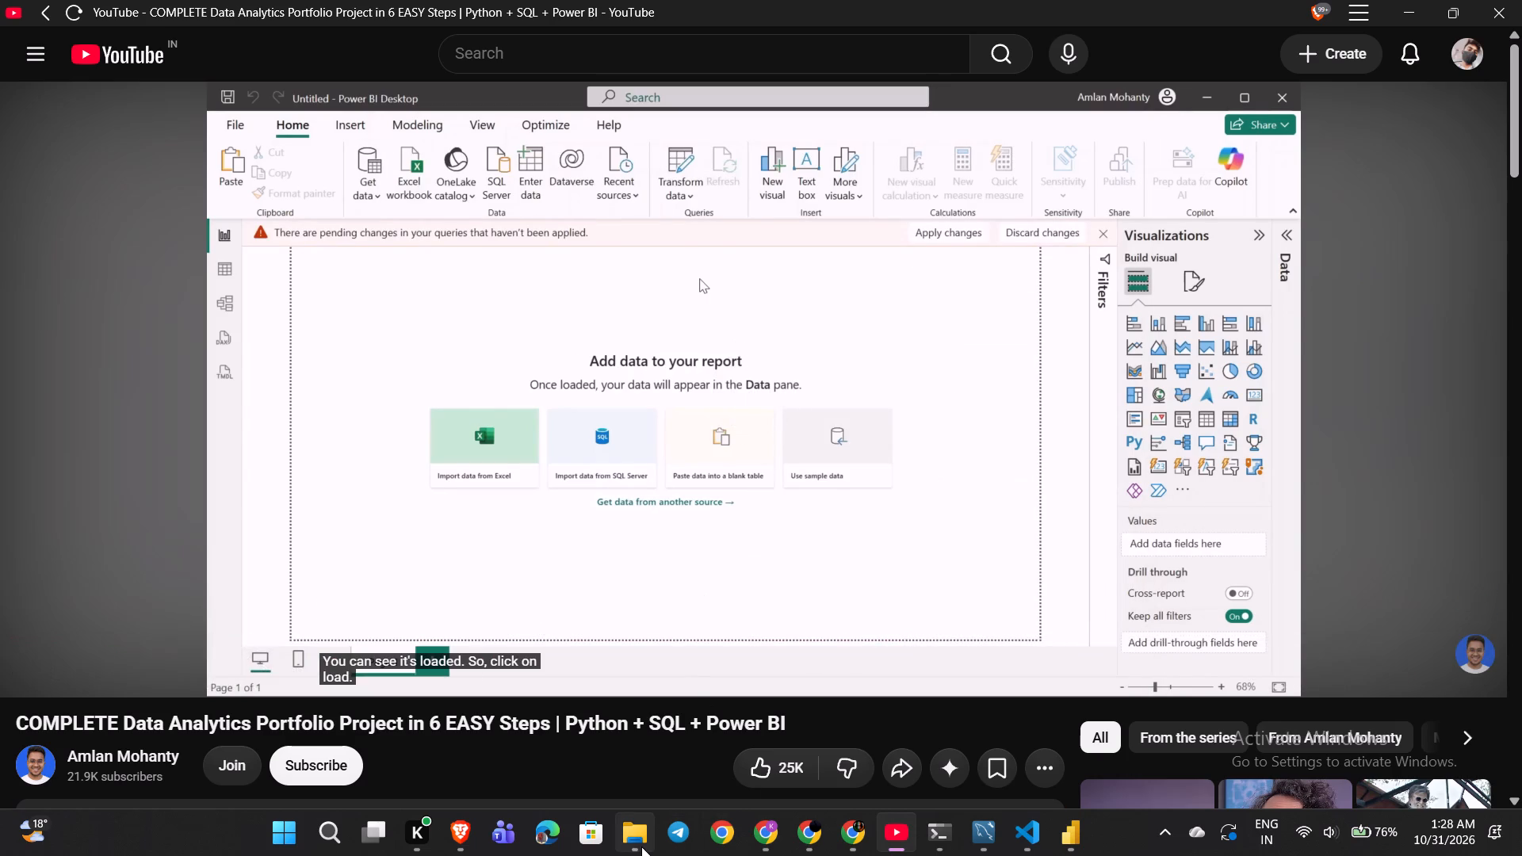
Open customer_shopping_behavior.csv from the customer-trends-data-analysis-SQL-Python-PowerBI folder in Excel and maximize its window.
{"action": "left_click", "coordinate": [641, 846]}
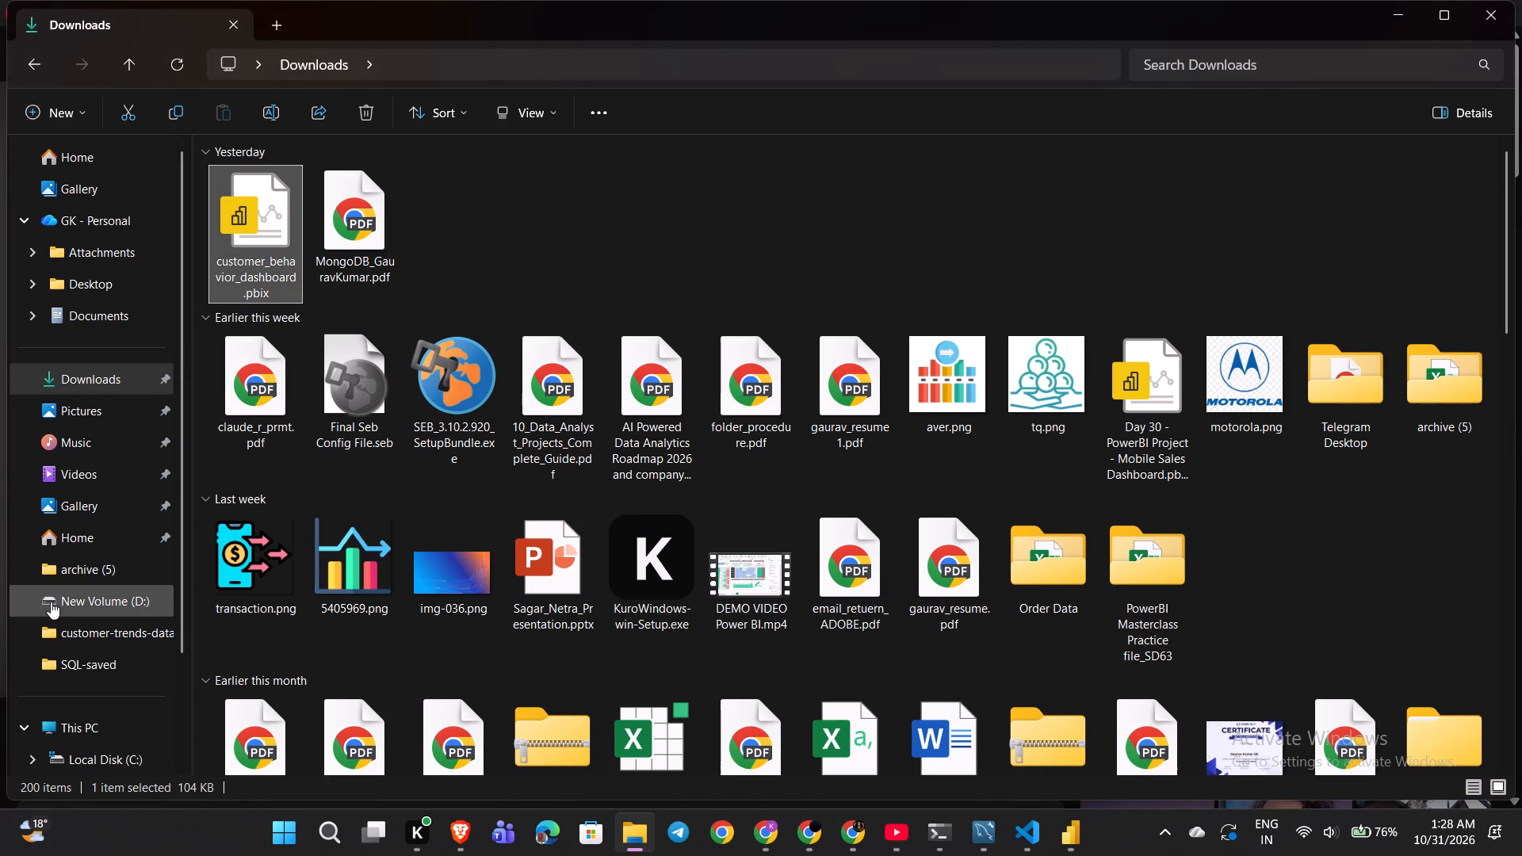
{"action": "left_click", "coordinate": [77, 632]}
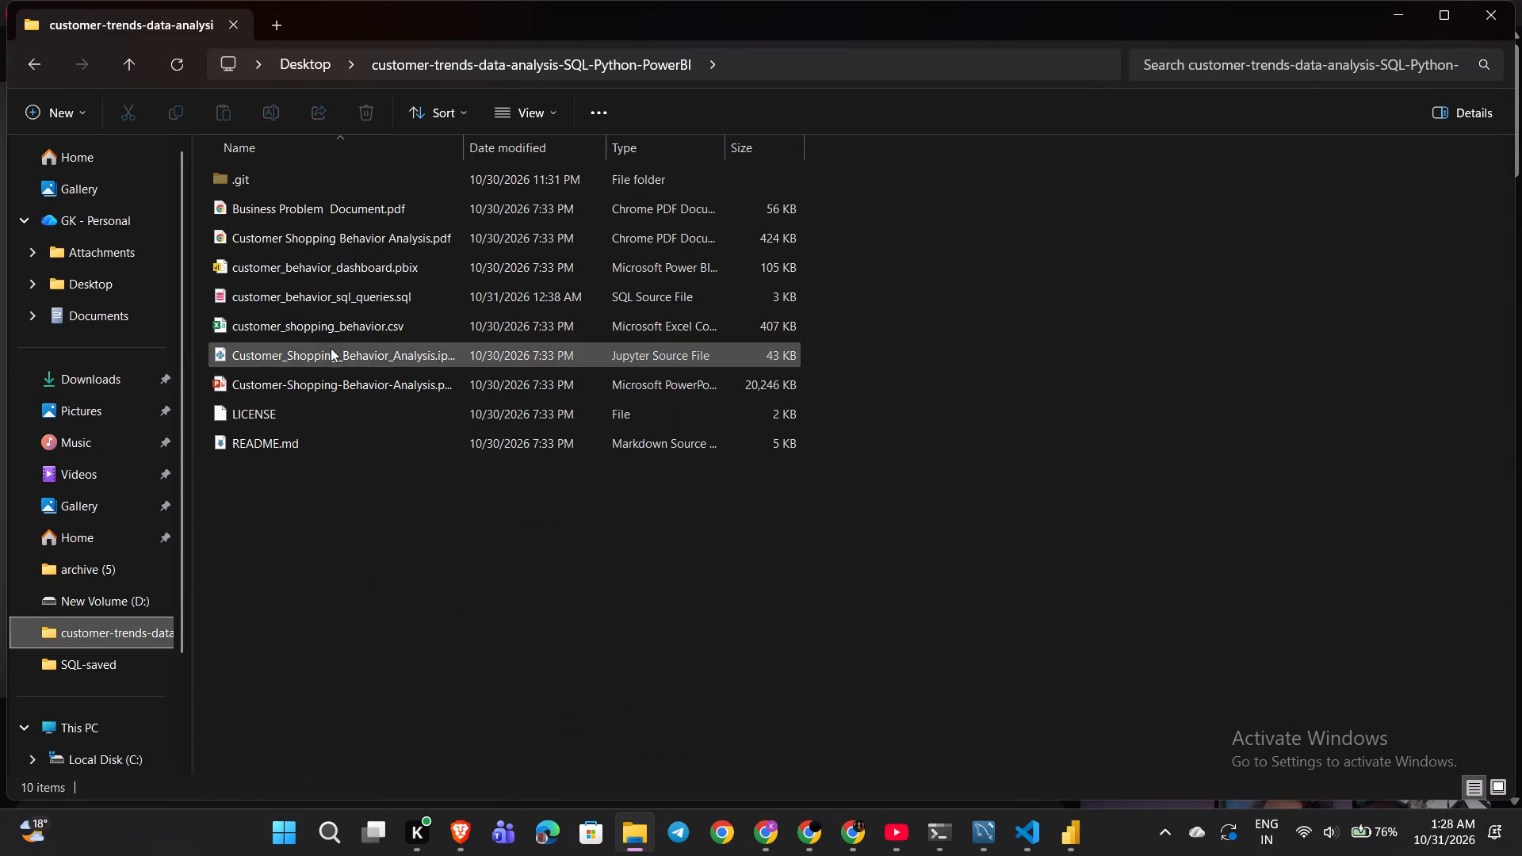
{"action": "double_click", "coordinate": [320, 330]}
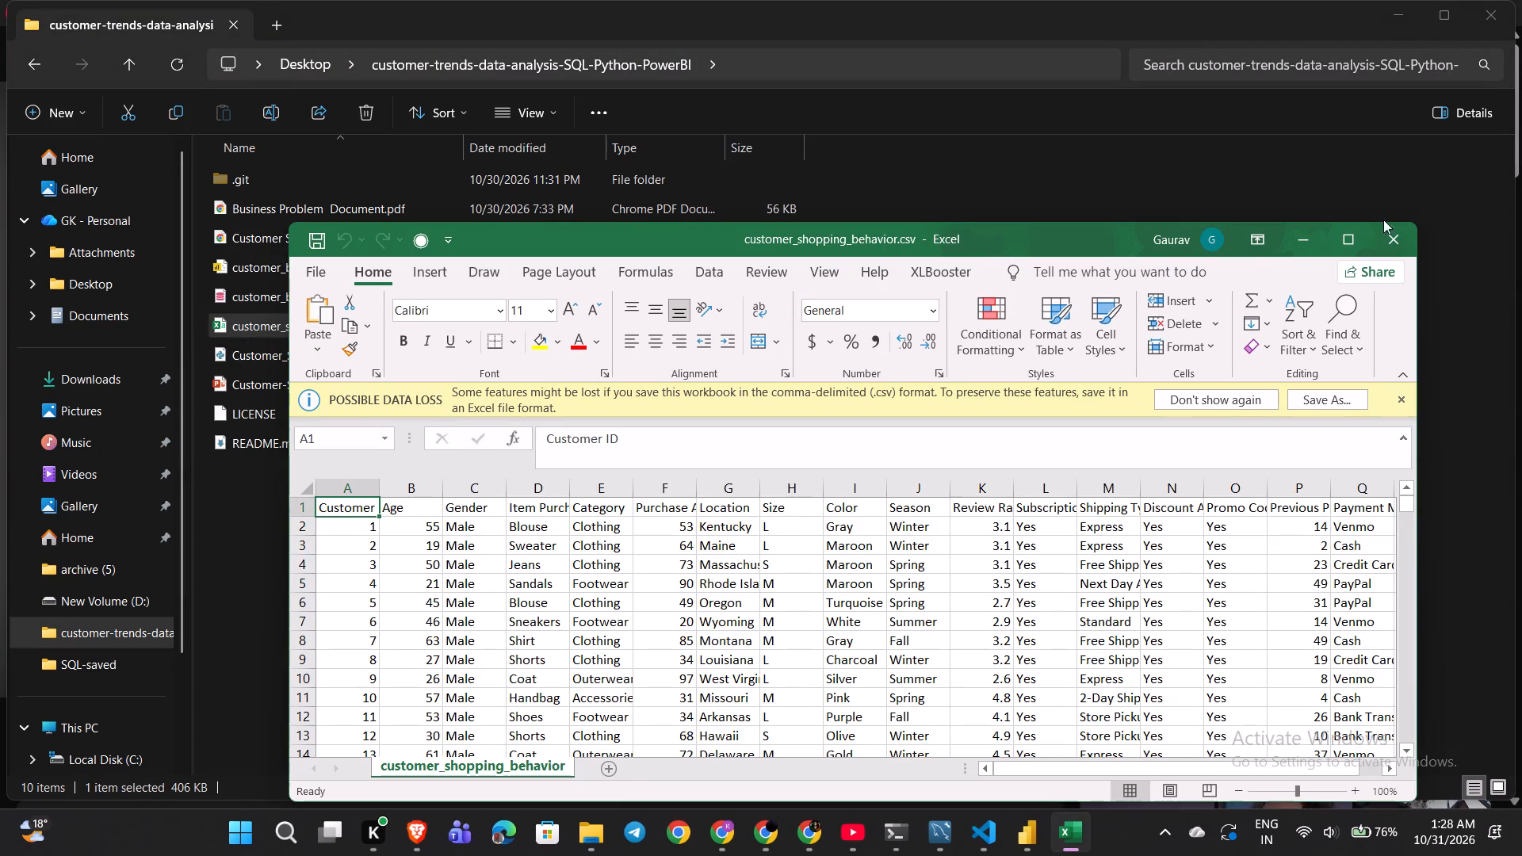
{"action": "left_click", "coordinate": [1345, 238]}
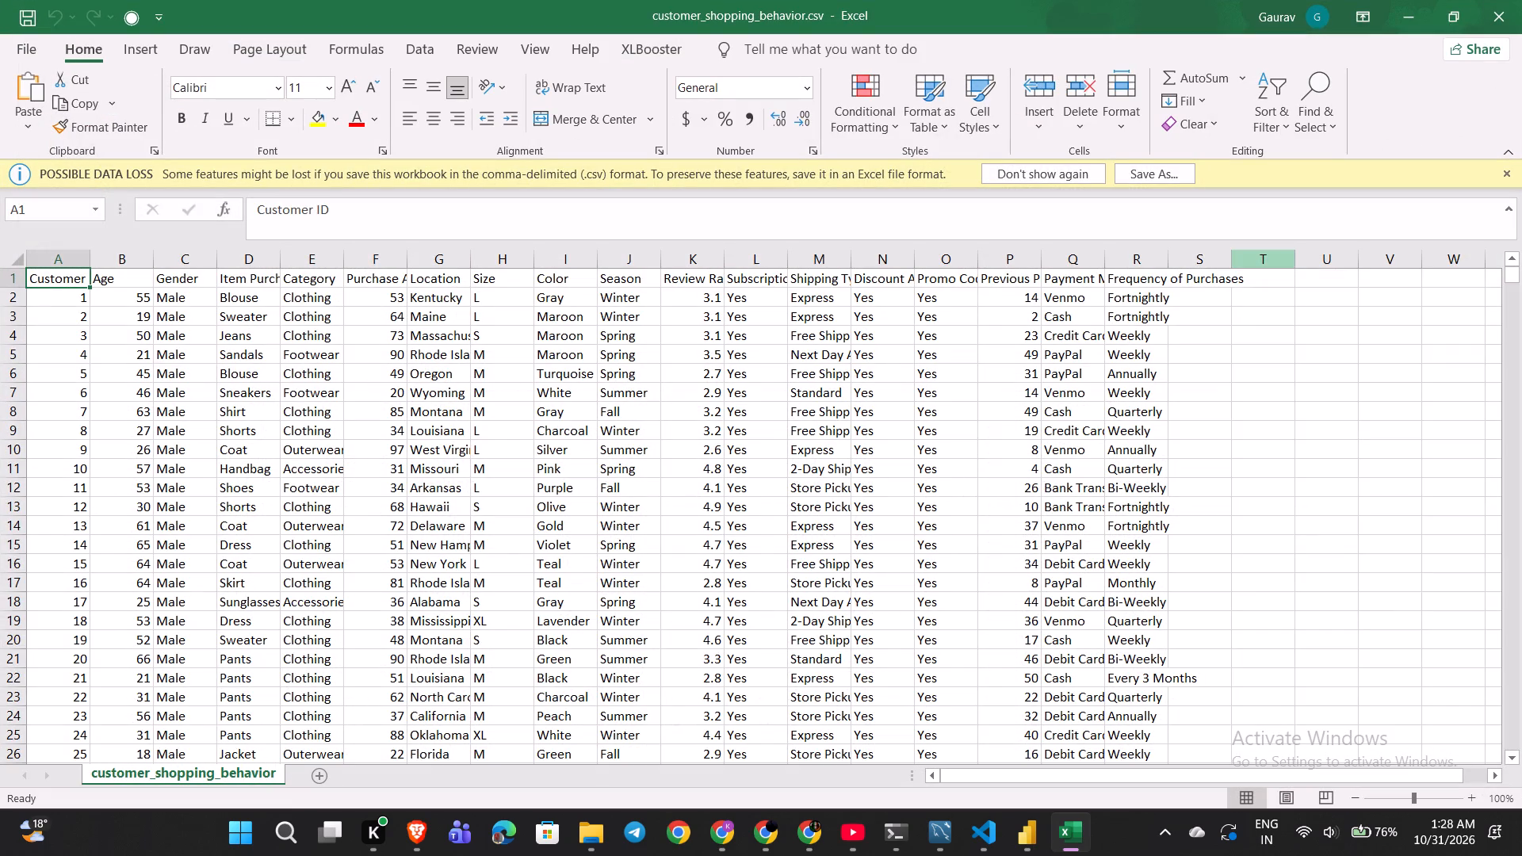
AutoFit the widths of columns A through S in the customer_shopping_behavior sheet.
{"action": "left_click_drag", "start_coordinate": [73, 259], "coordinate": [936, 313]}
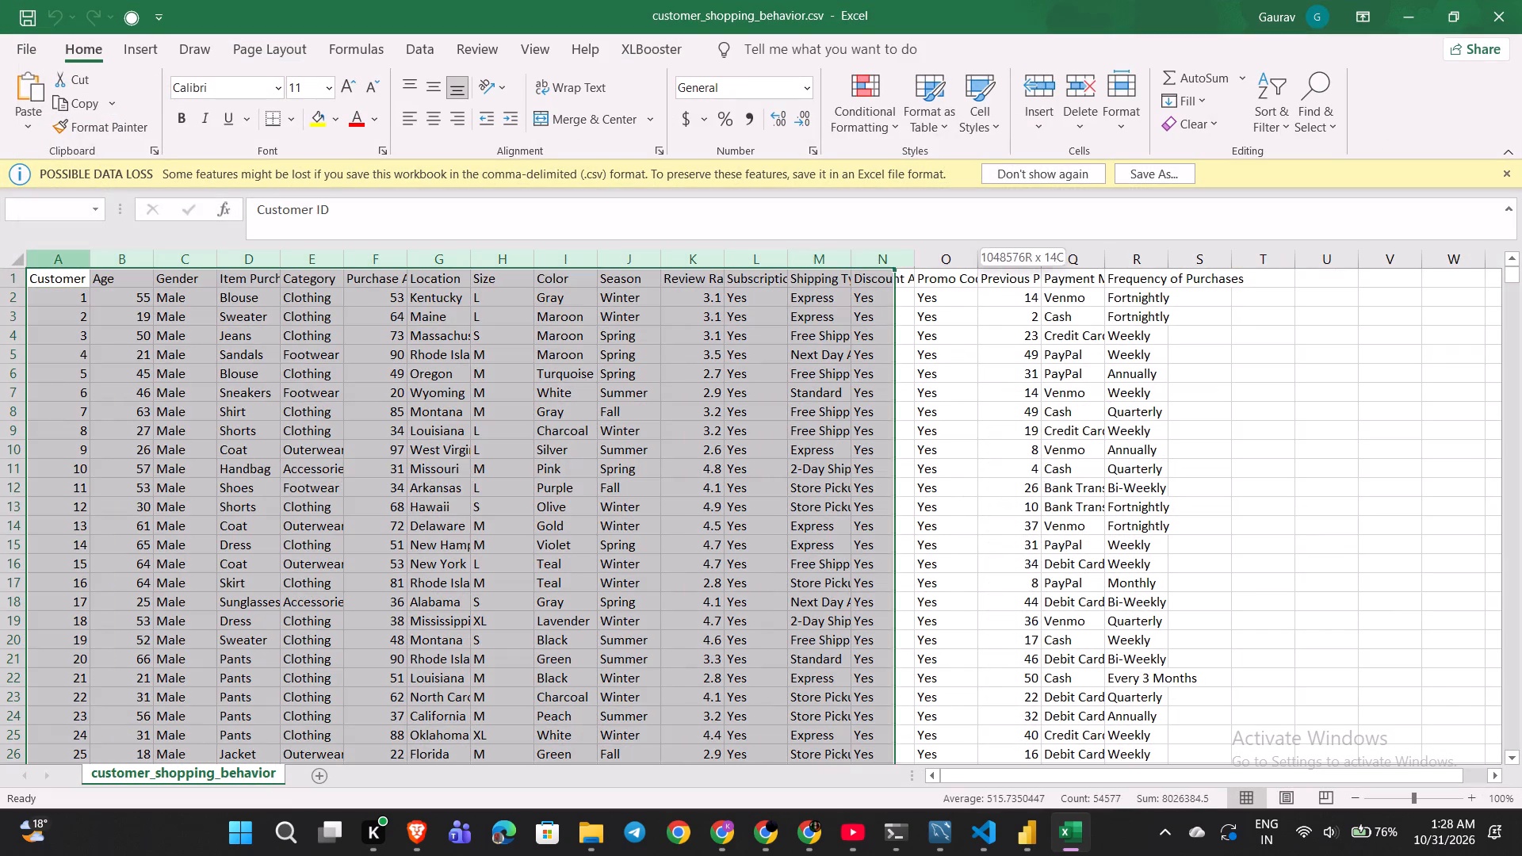
{"action": "left_click_drag", "start_coordinate": [936, 313], "coordinate": [1195, 281]}
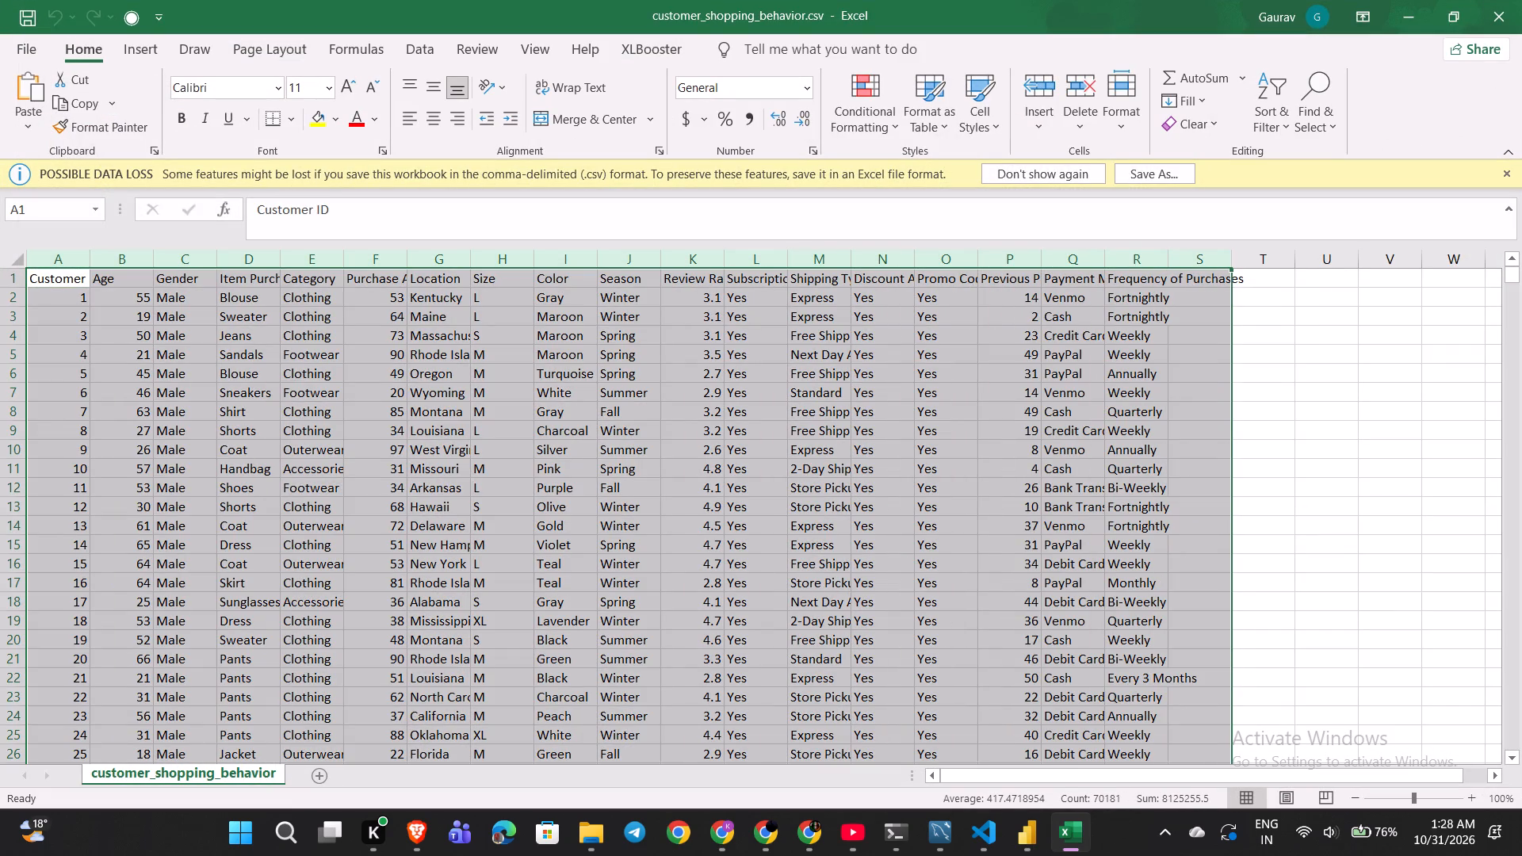
{"action": "type", "text": "hoi"}
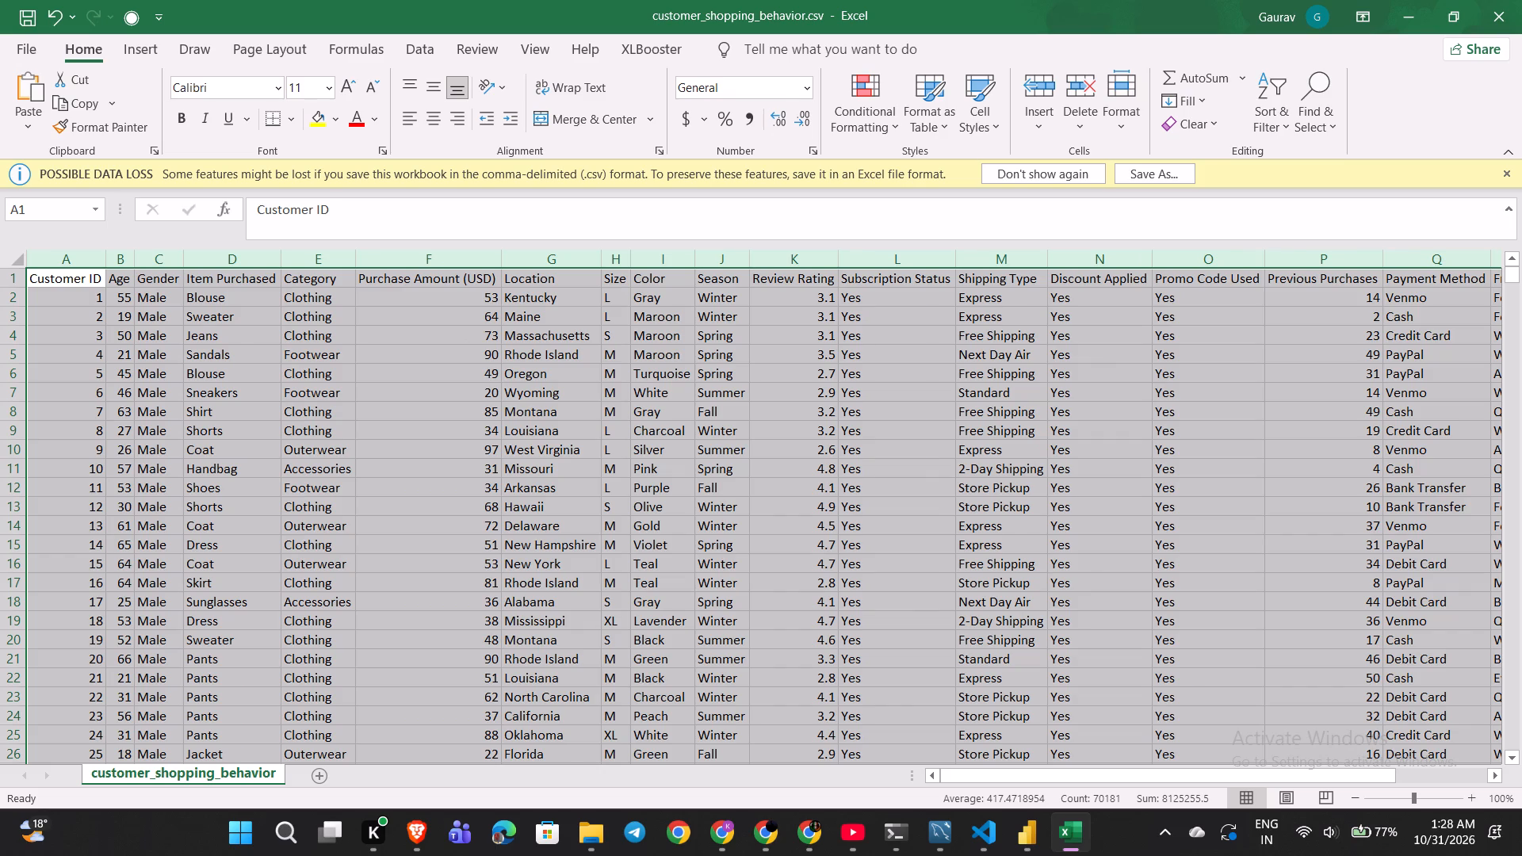
Check the extent of the data by jumping to the last row of the Purchase Amount (USD) column and back to its header.
{"action": "left_click", "coordinate": [794, 228]}
{"action": "left_click", "coordinate": [544, 204]}
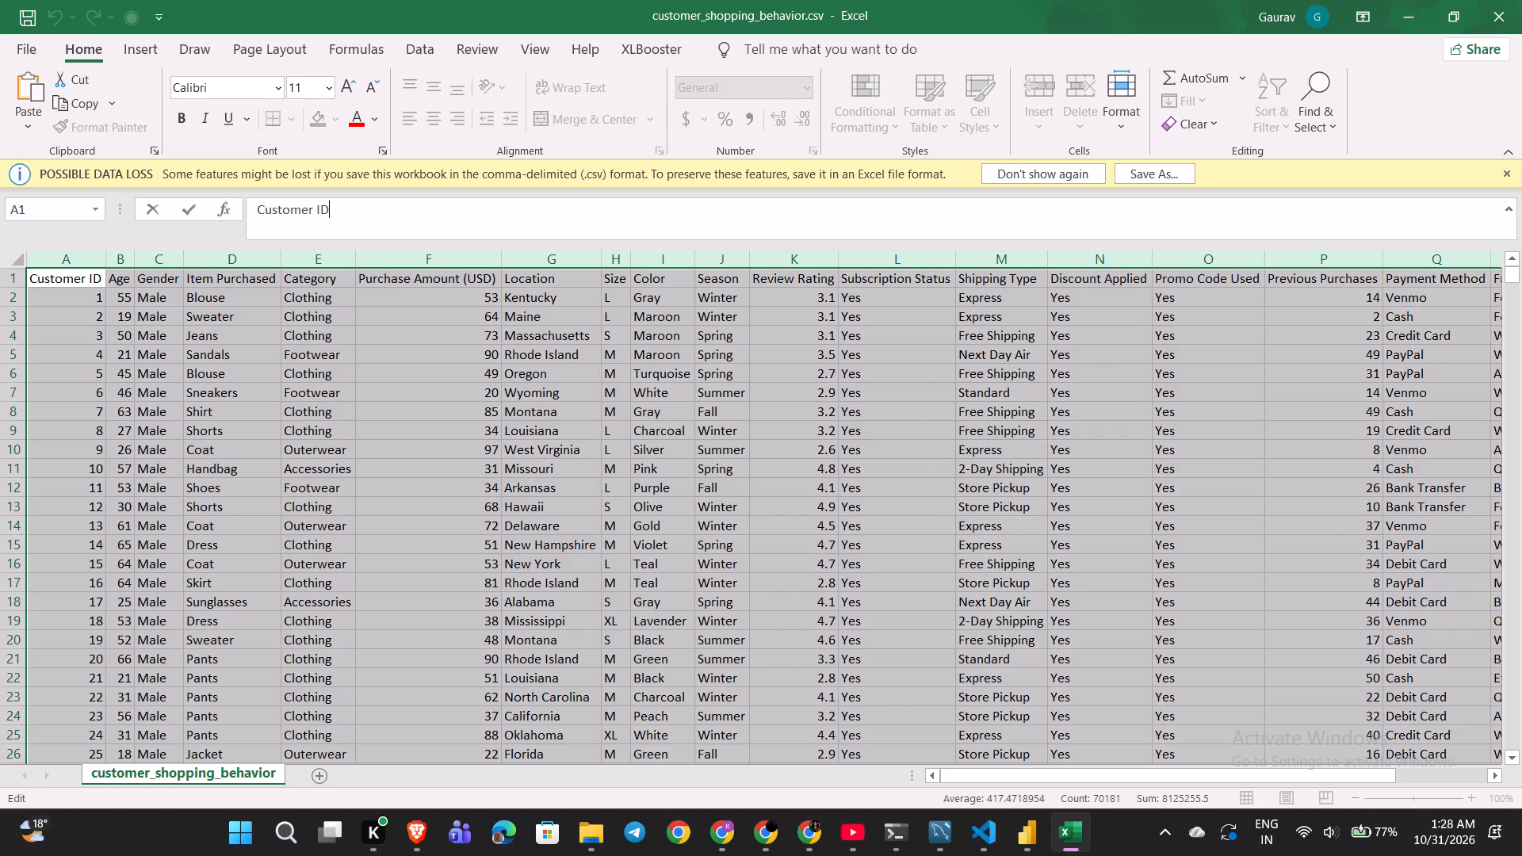
{"action": "left_click", "coordinate": [388, 438]}
{"action": "key", "text": "ctrl+Down"}
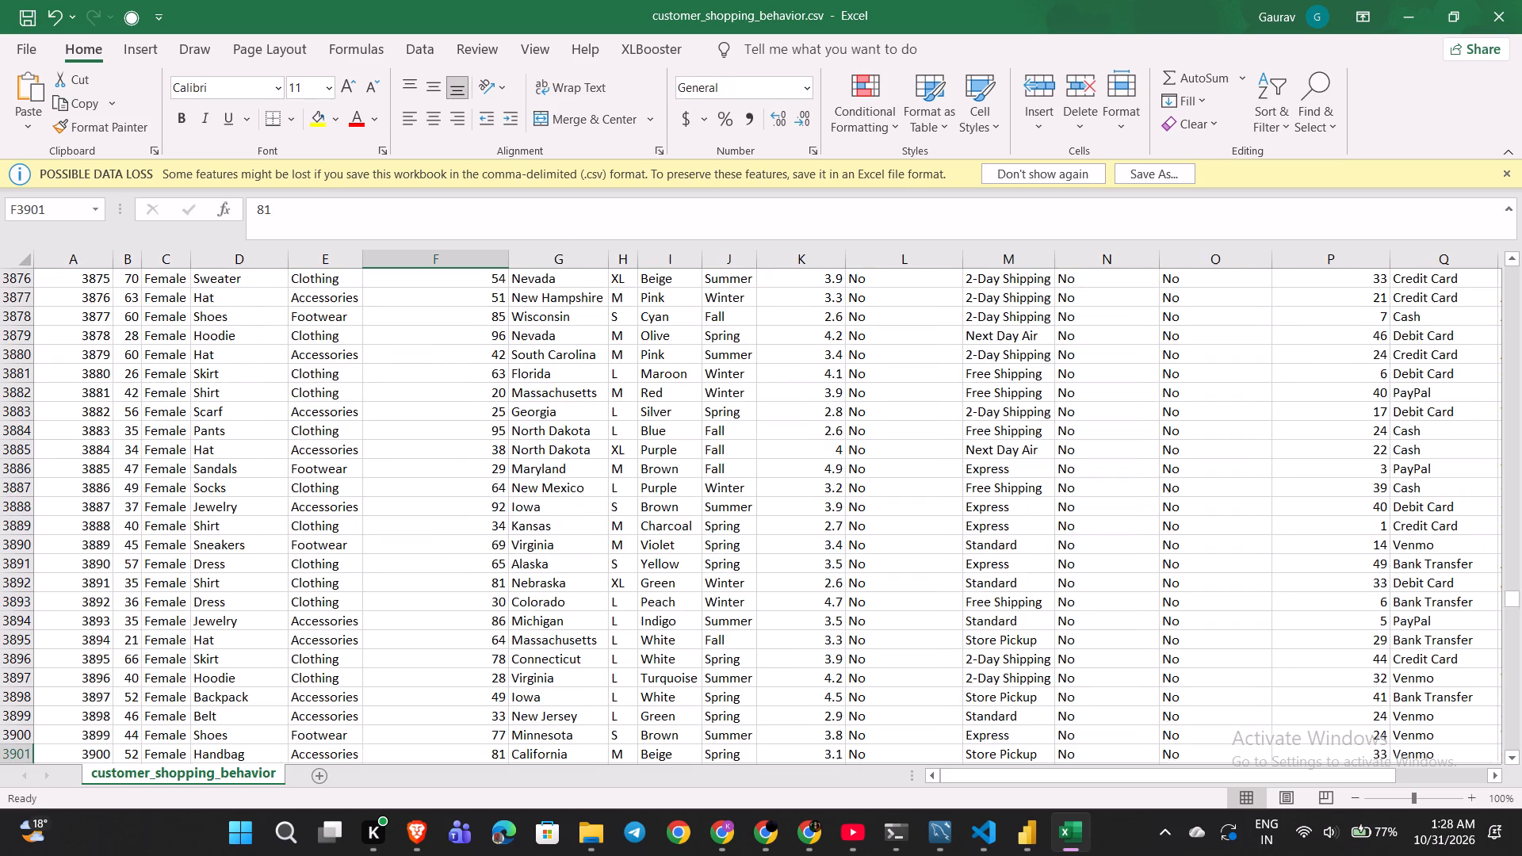
{"action": "key", "text": "ctrl+Up"}
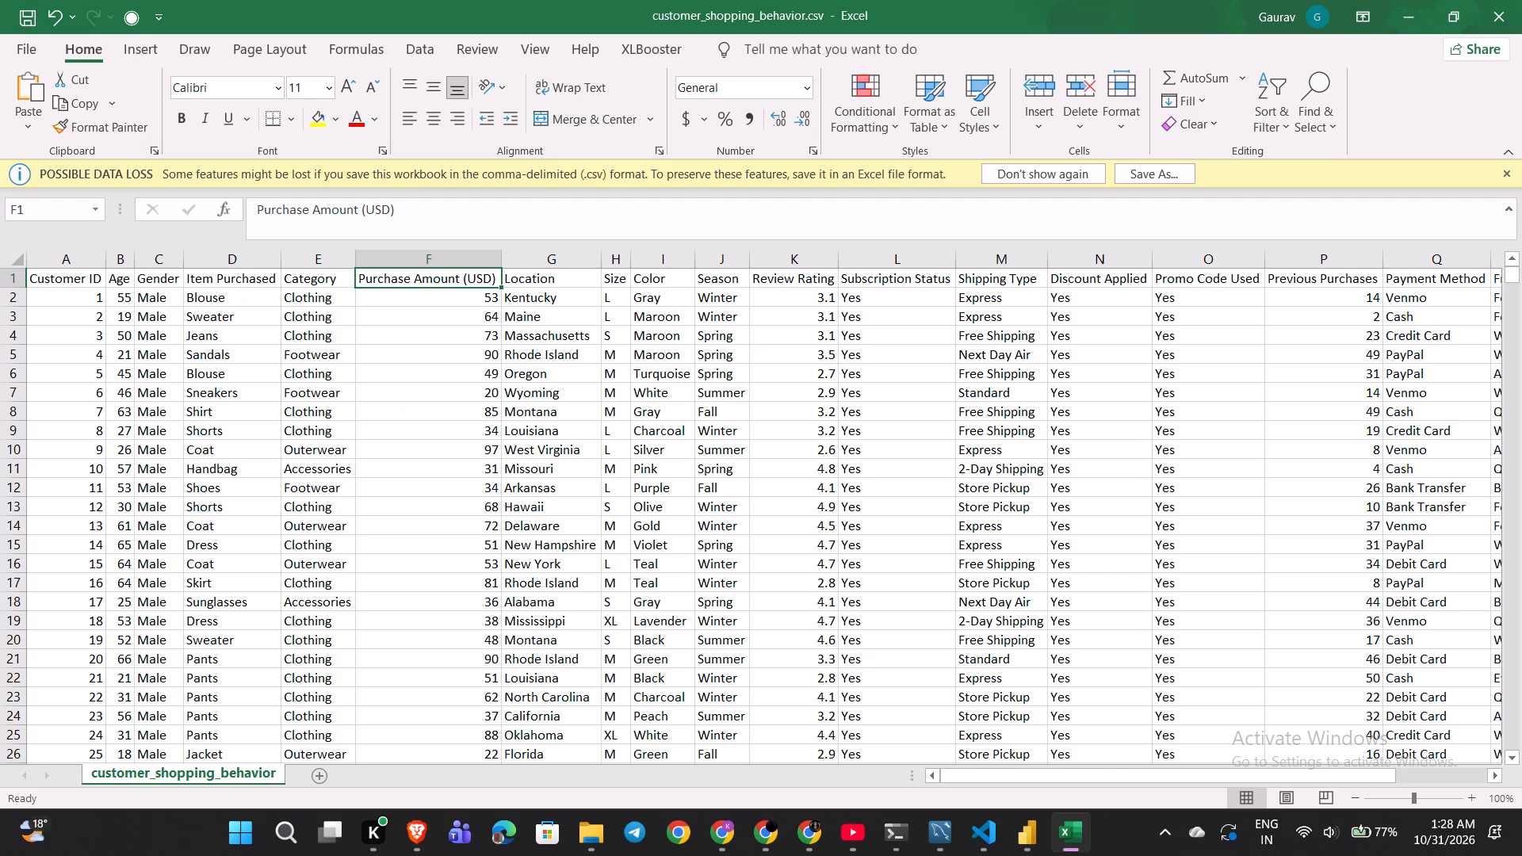
Compare the Customer Behavior Dashboard and the public customer table's fields in Power BI with the columns of the customer_shopping_behavior sheet in Excel.
{"action": "left_click", "coordinate": [1030, 850]}
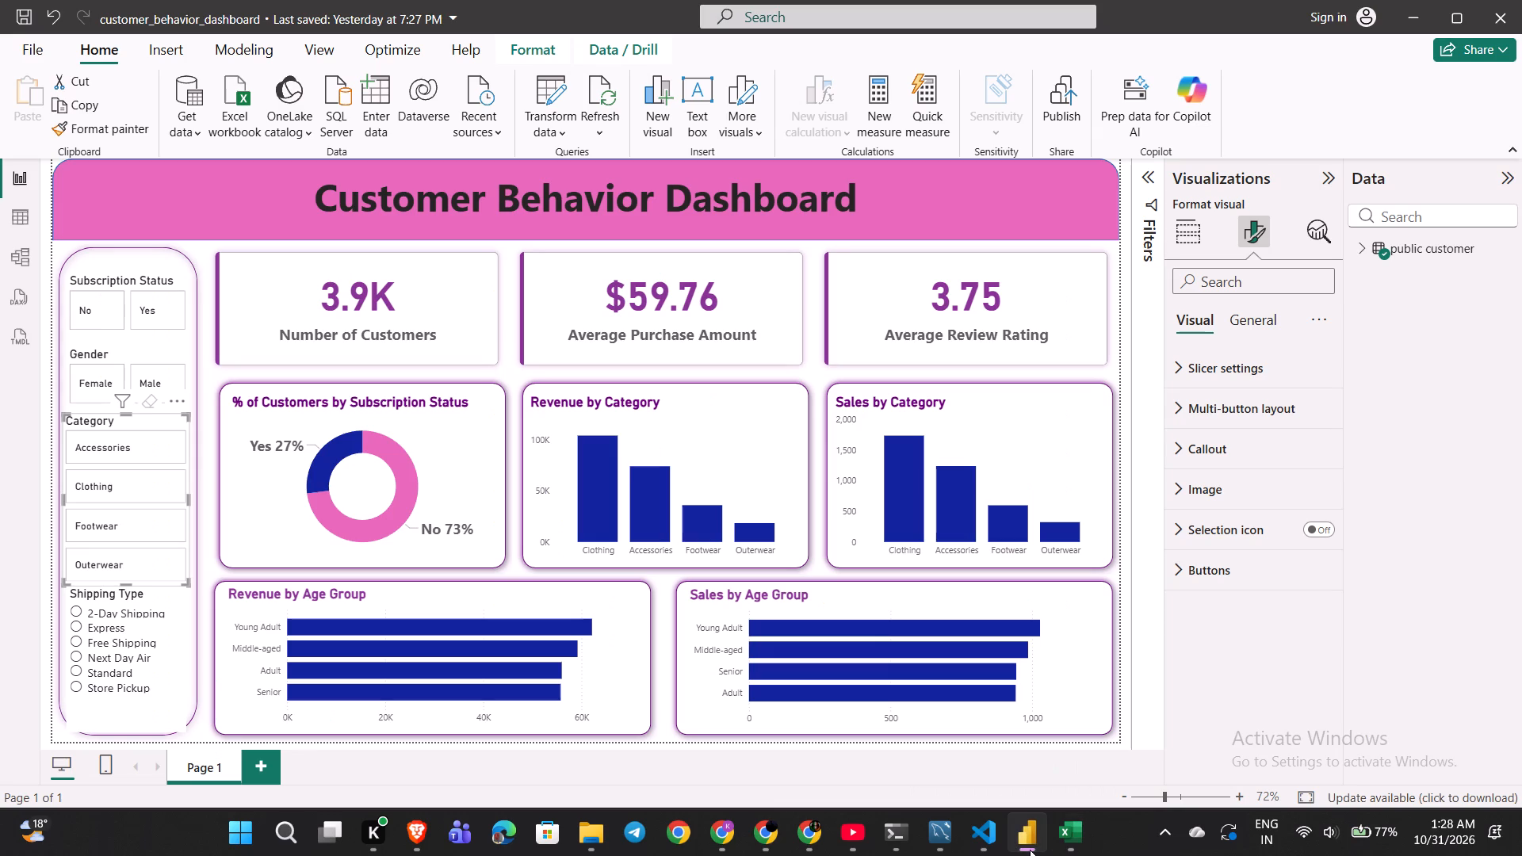
{"action": "left_click", "coordinate": [1030, 850]}
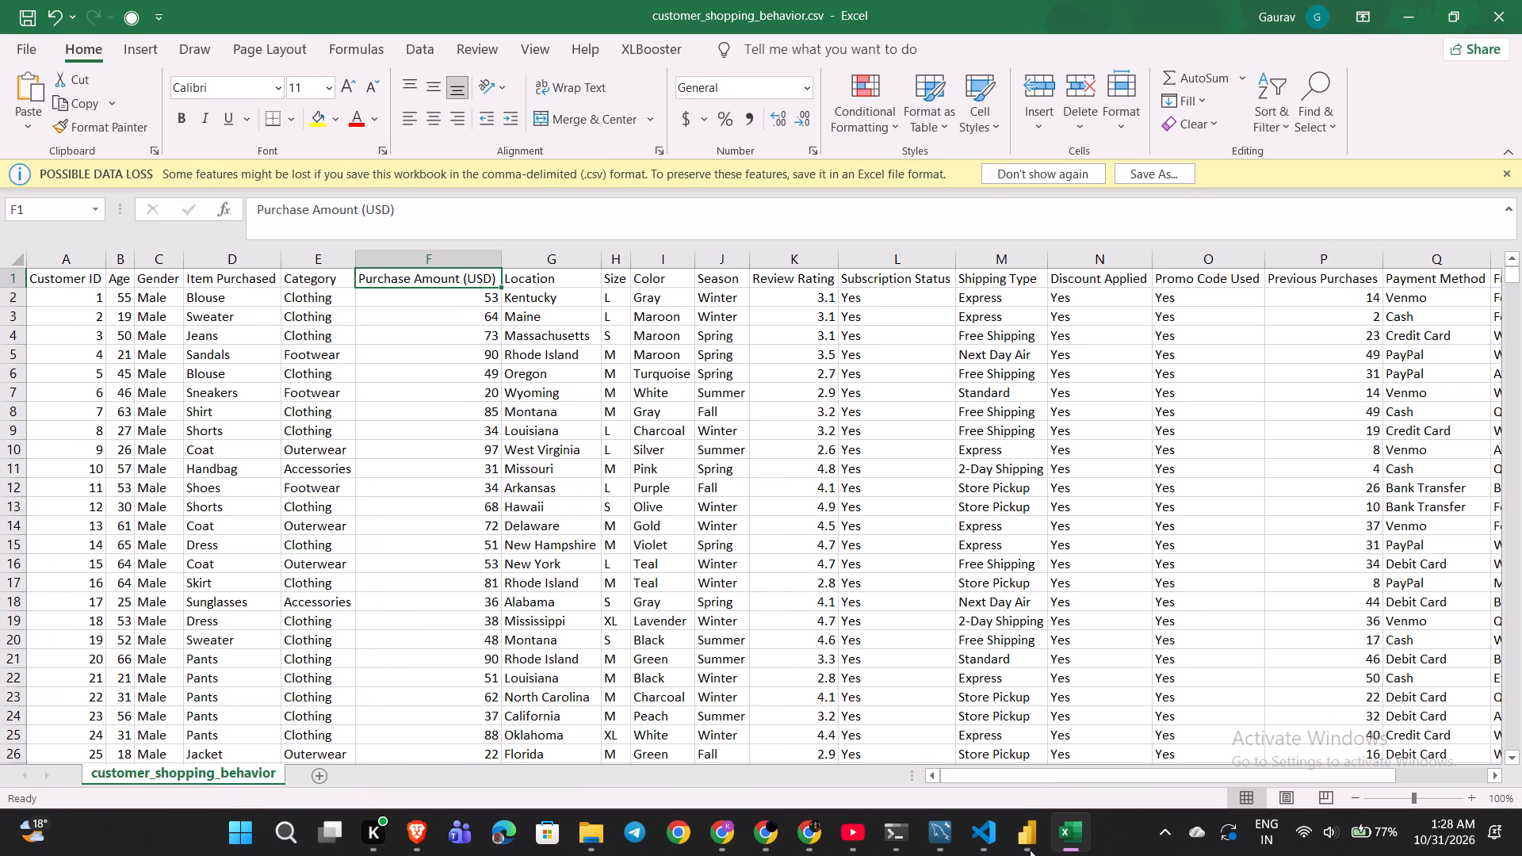
{"action": "left_click", "coordinate": [1030, 850]}
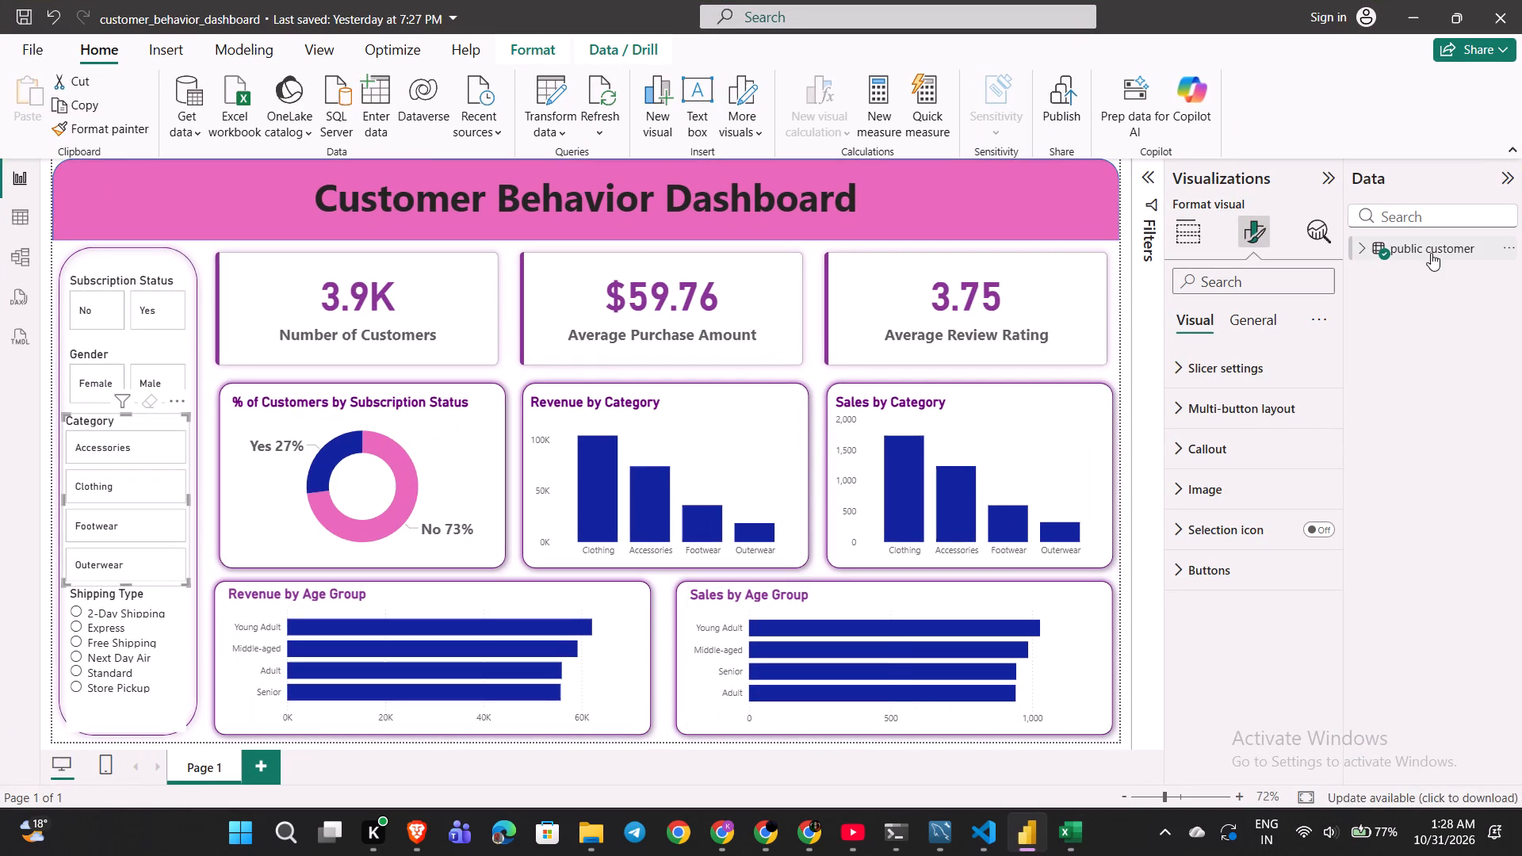
{"action": "left_click", "coordinate": [1362, 244]}
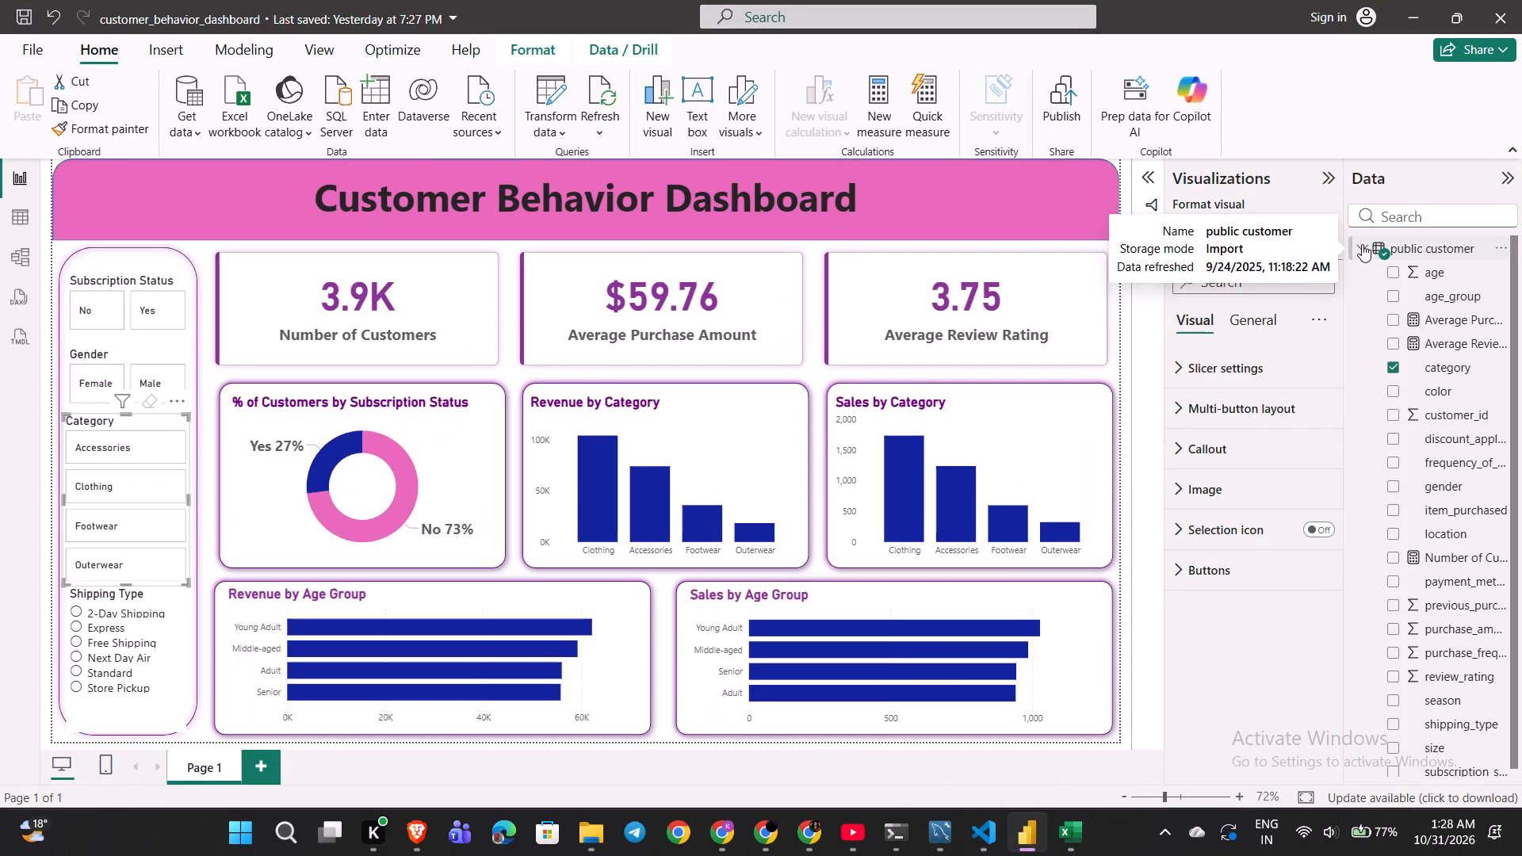
{"action": "left_click", "coordinate": [1362, 244]}
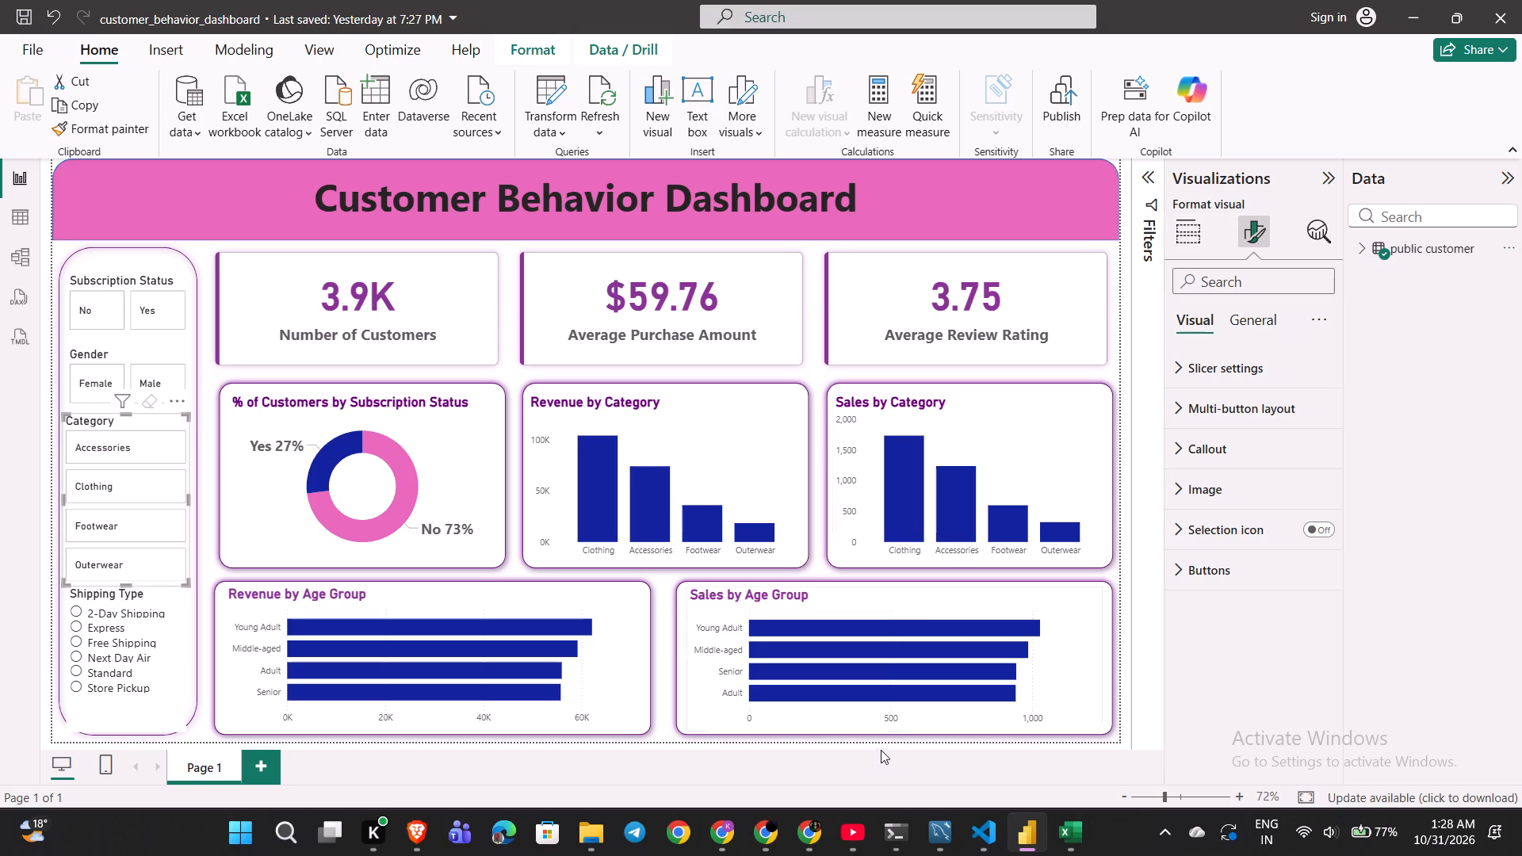
{"action": "left_click", "coordinate": [1057, 846]}
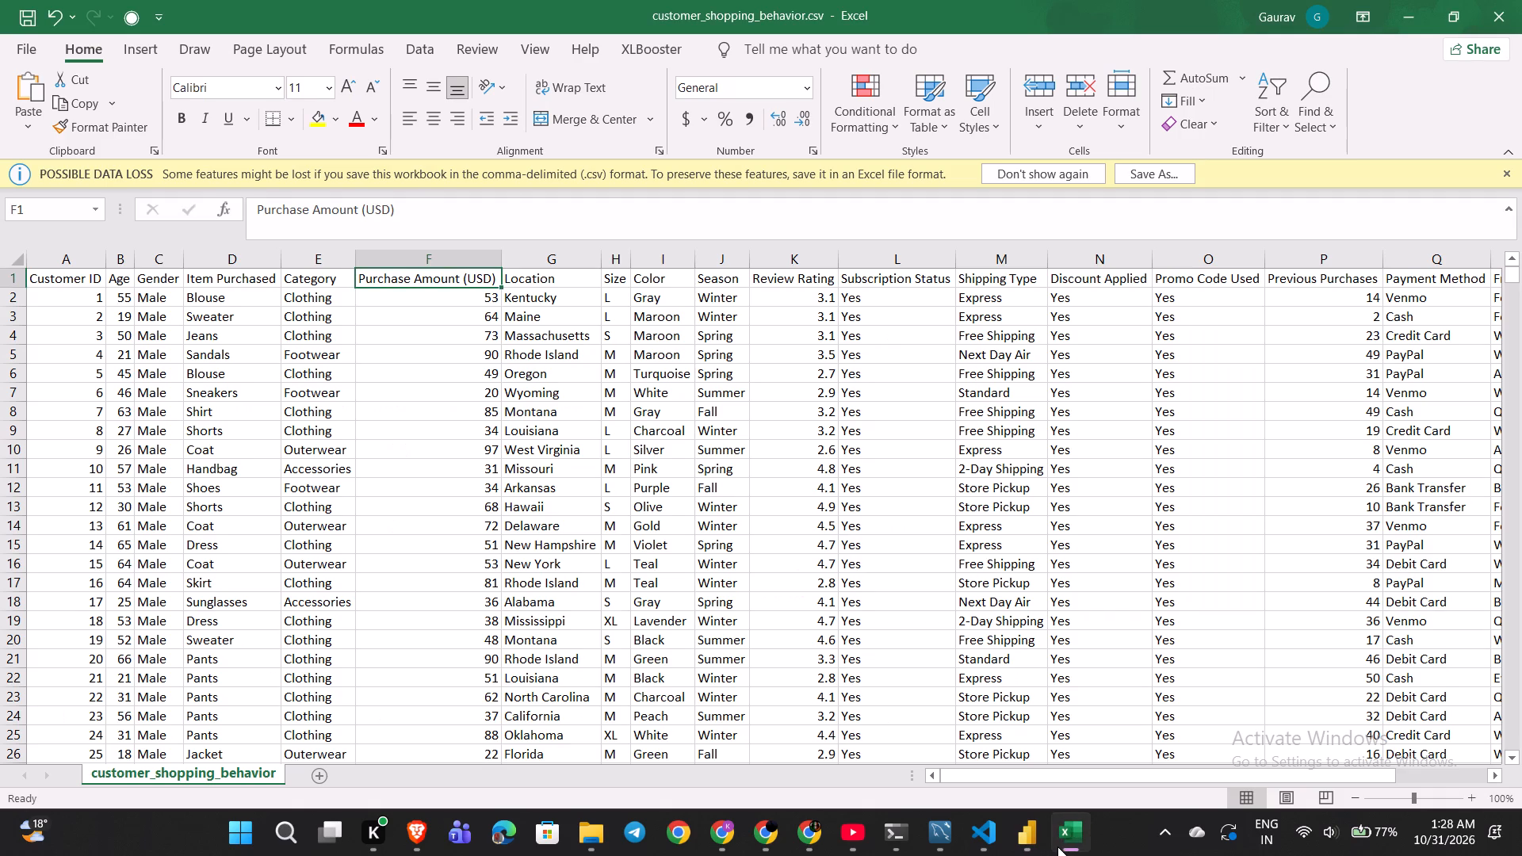
{"action": "left_click", "coordinate": [1057, 846]}
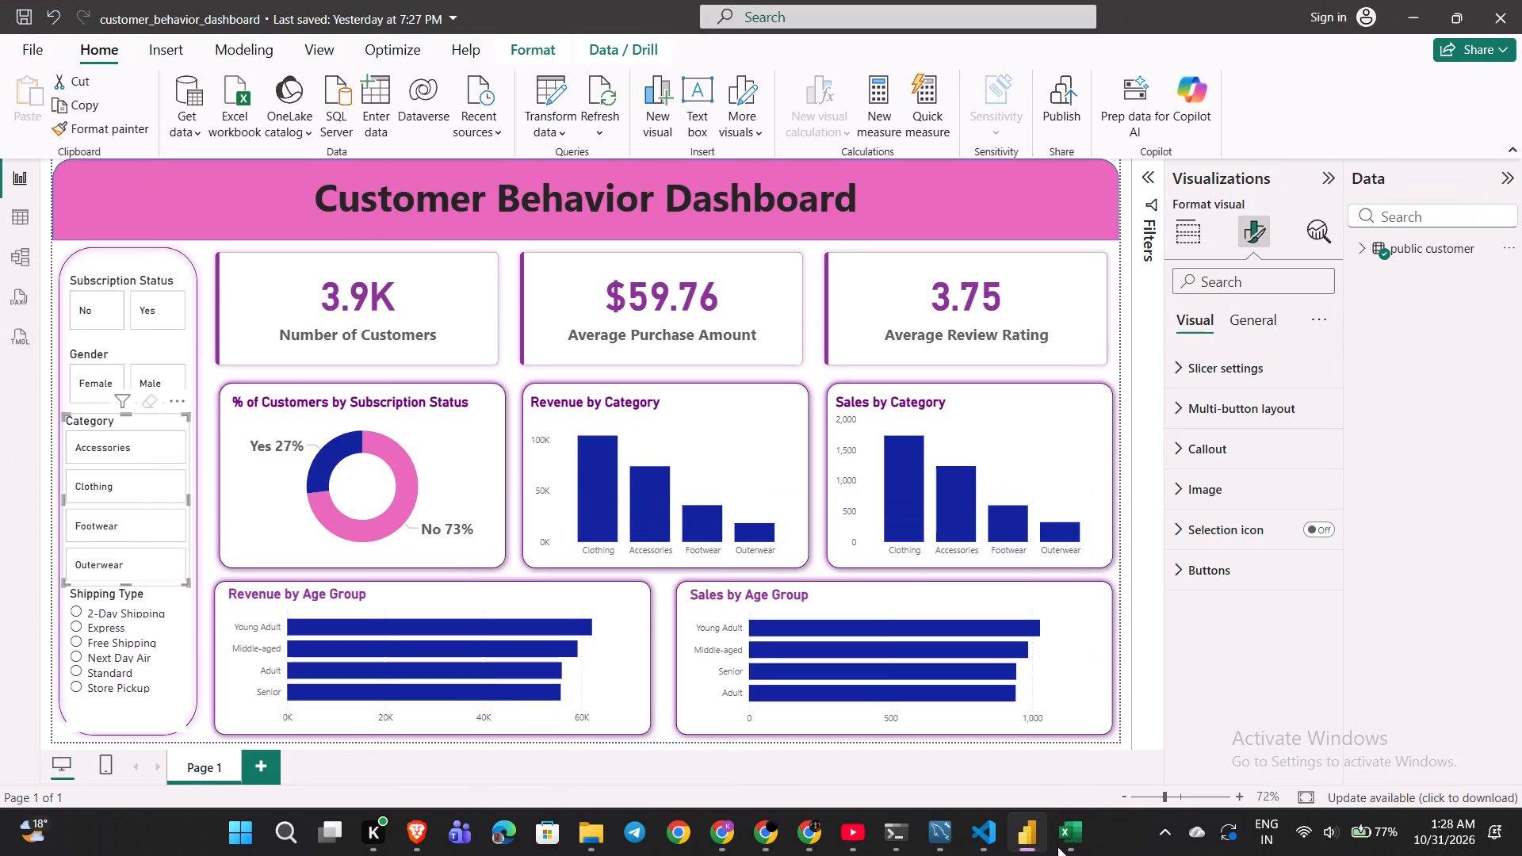
{"action": "left_click", "coordinate": [1057, 846]}
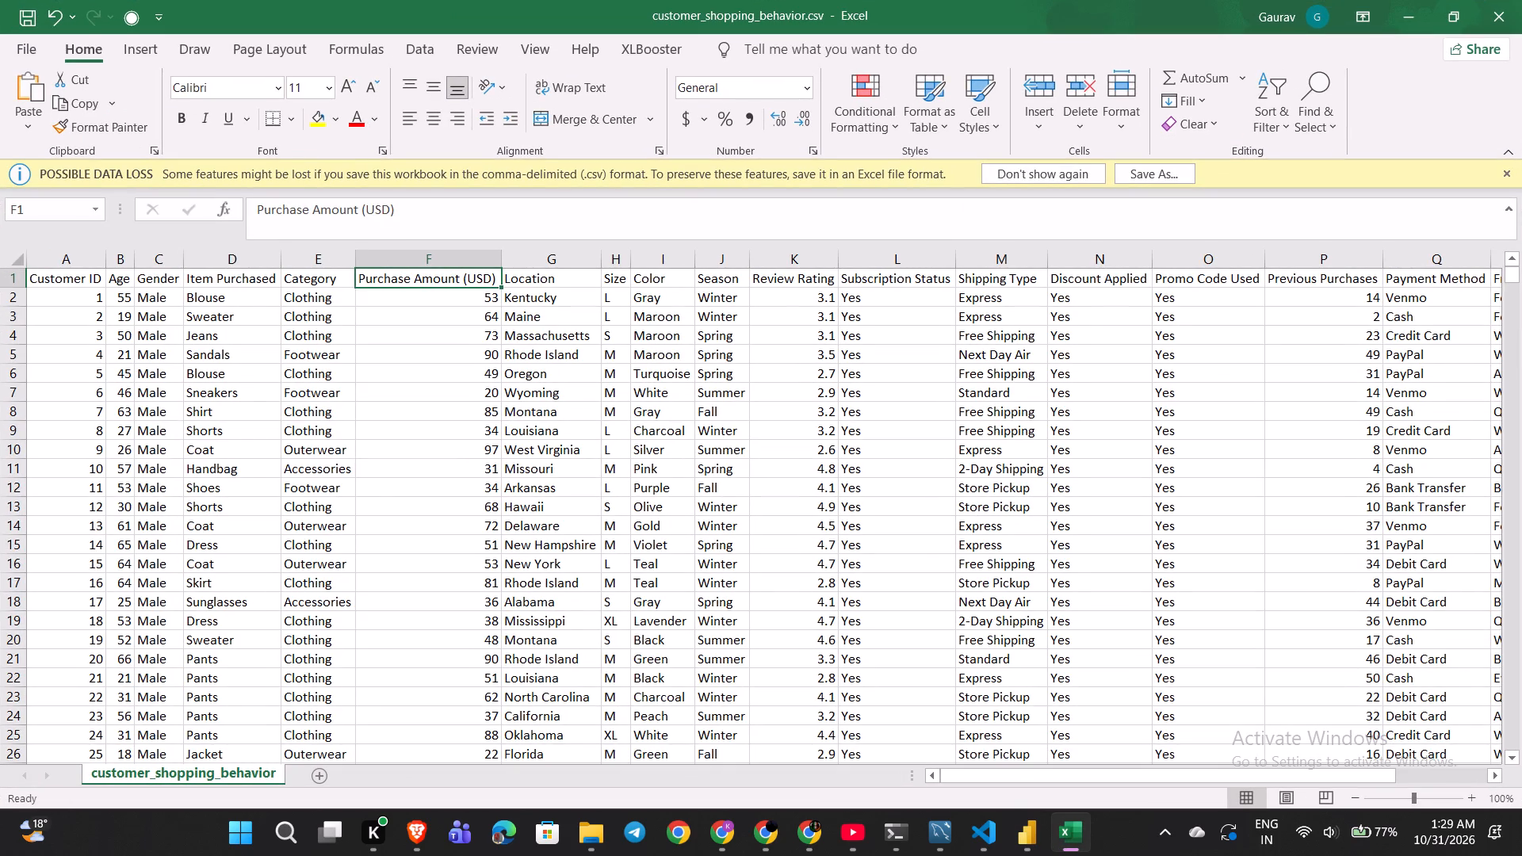
Look through the rows and all columns of the customer_shopping_behavior sheet, from Customer ID to Frequency of Purchases, checking back against the dashboard.
{"action": "scroll", "coordinate": [1066, 566], "scroll_direction": "left", "scroll_amount": 6}
{"action": "scroll", "coordinate": [1066, 566], "scroll_direction": "down", "scroll_amount": 3}
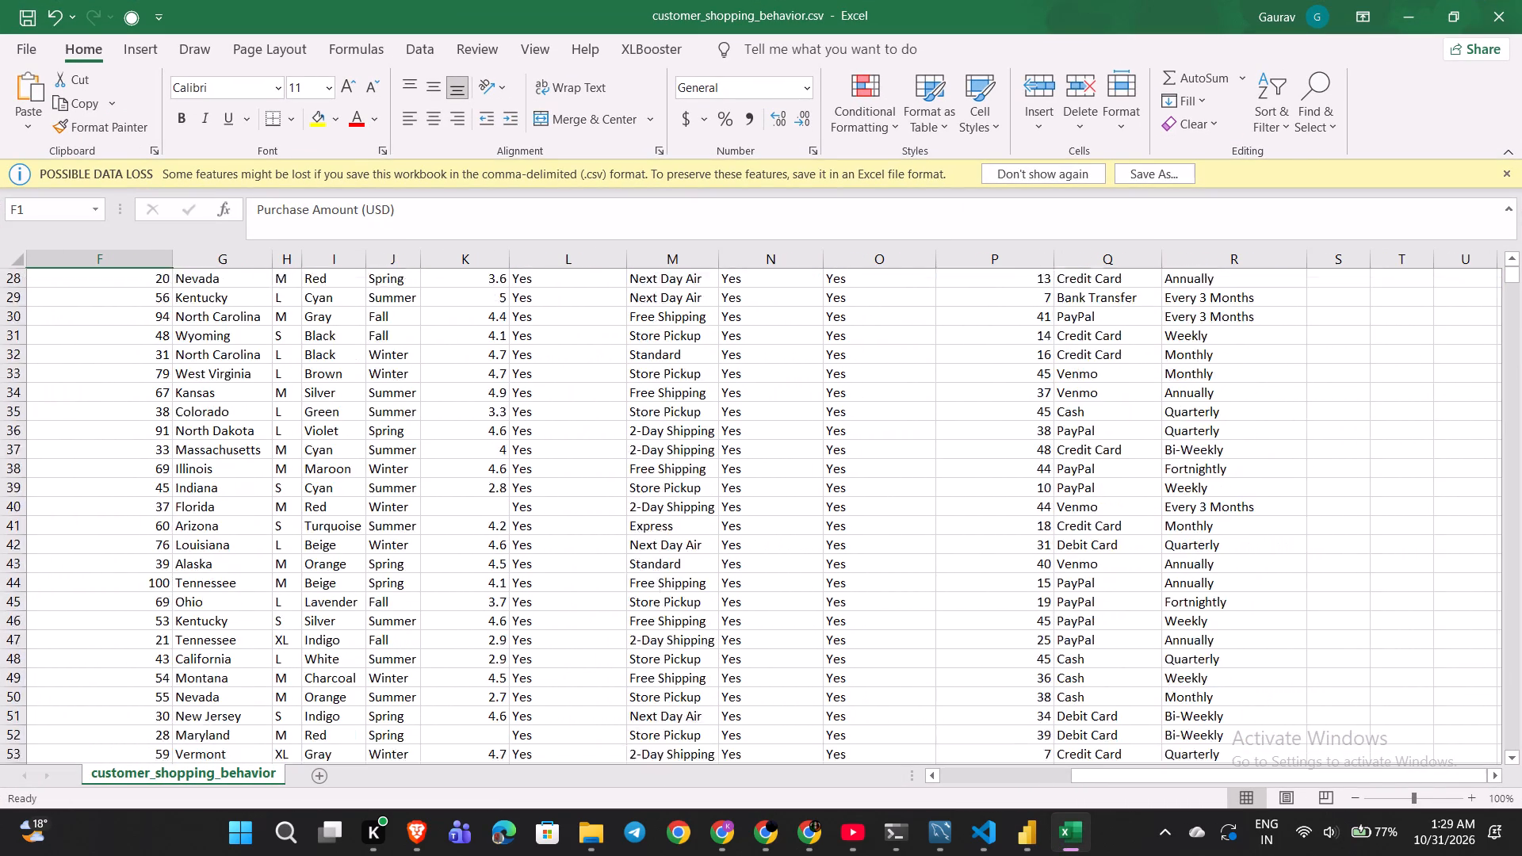
{"action": "scroll", "coordinate": [1066, 566], "scroll_direction": "down", "scroll_amount": 9}
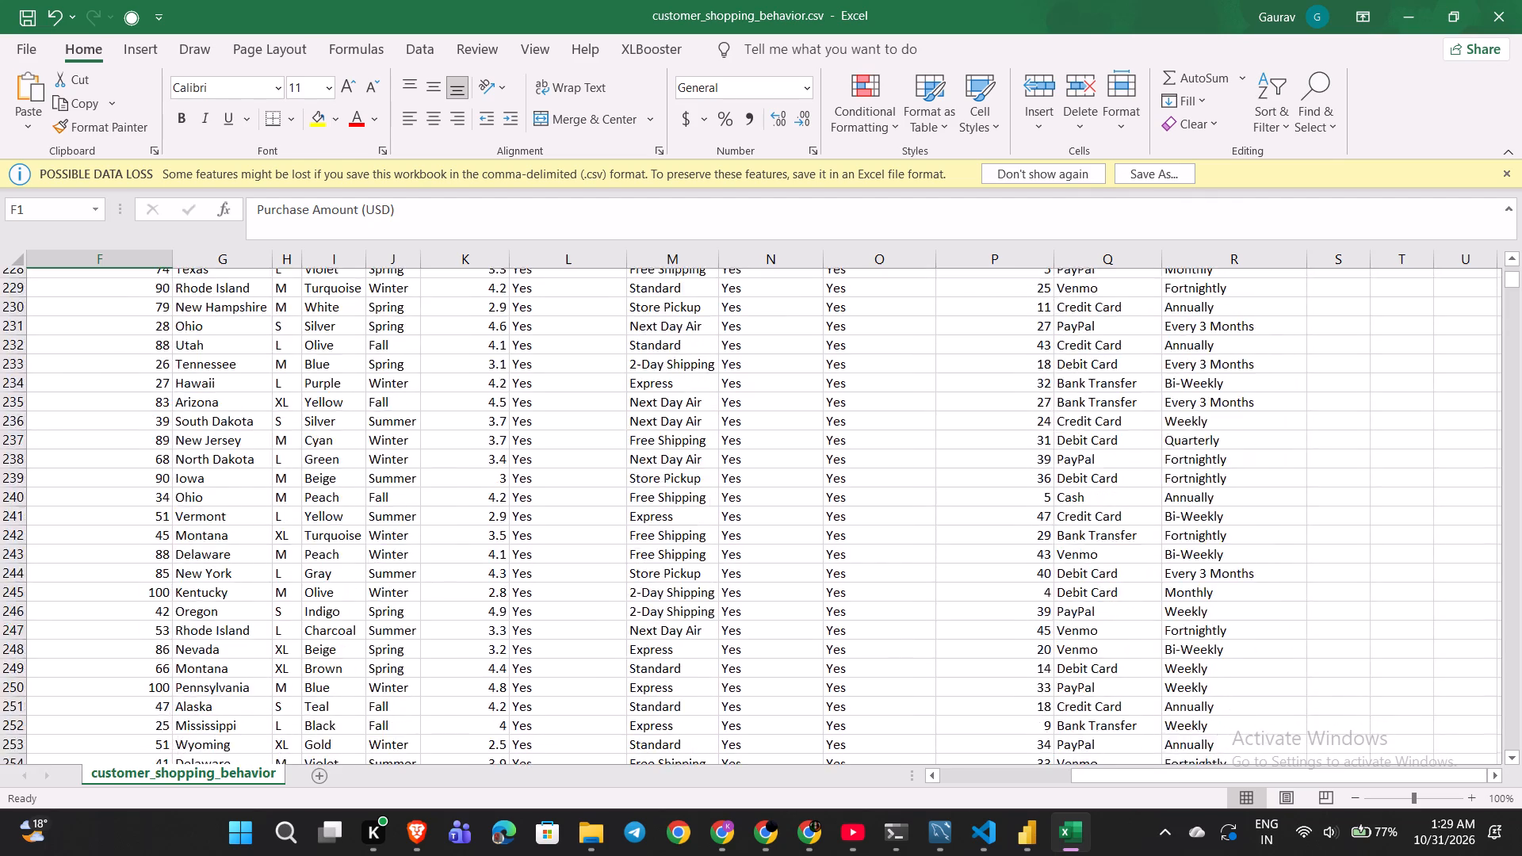
{"action": "scroll", "coordinate": [1066, 566], "scroll_direction": "down", "scroll_amount": 13}
{"action": "scroll", "coordinate": [1066, 566], "scroll_direction": "up", "scroll_amount": 2}
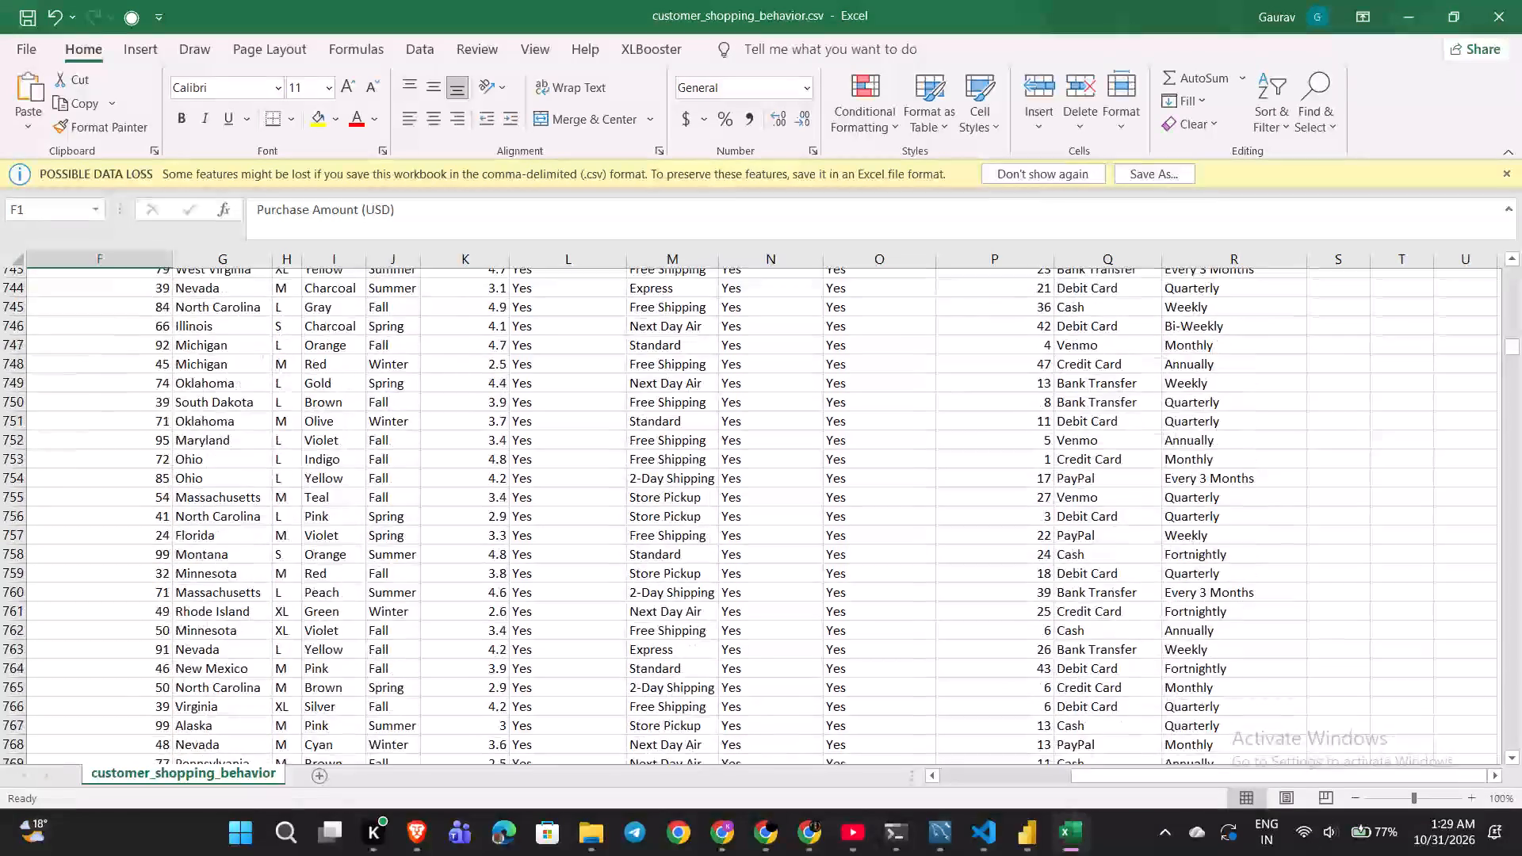
{"action": "scroll", "coordinate": [1066, 566], "scroll_direction": "up", "scroll_amount": 11}
{"action": "left_click", "coordinate": [1068, 841]}
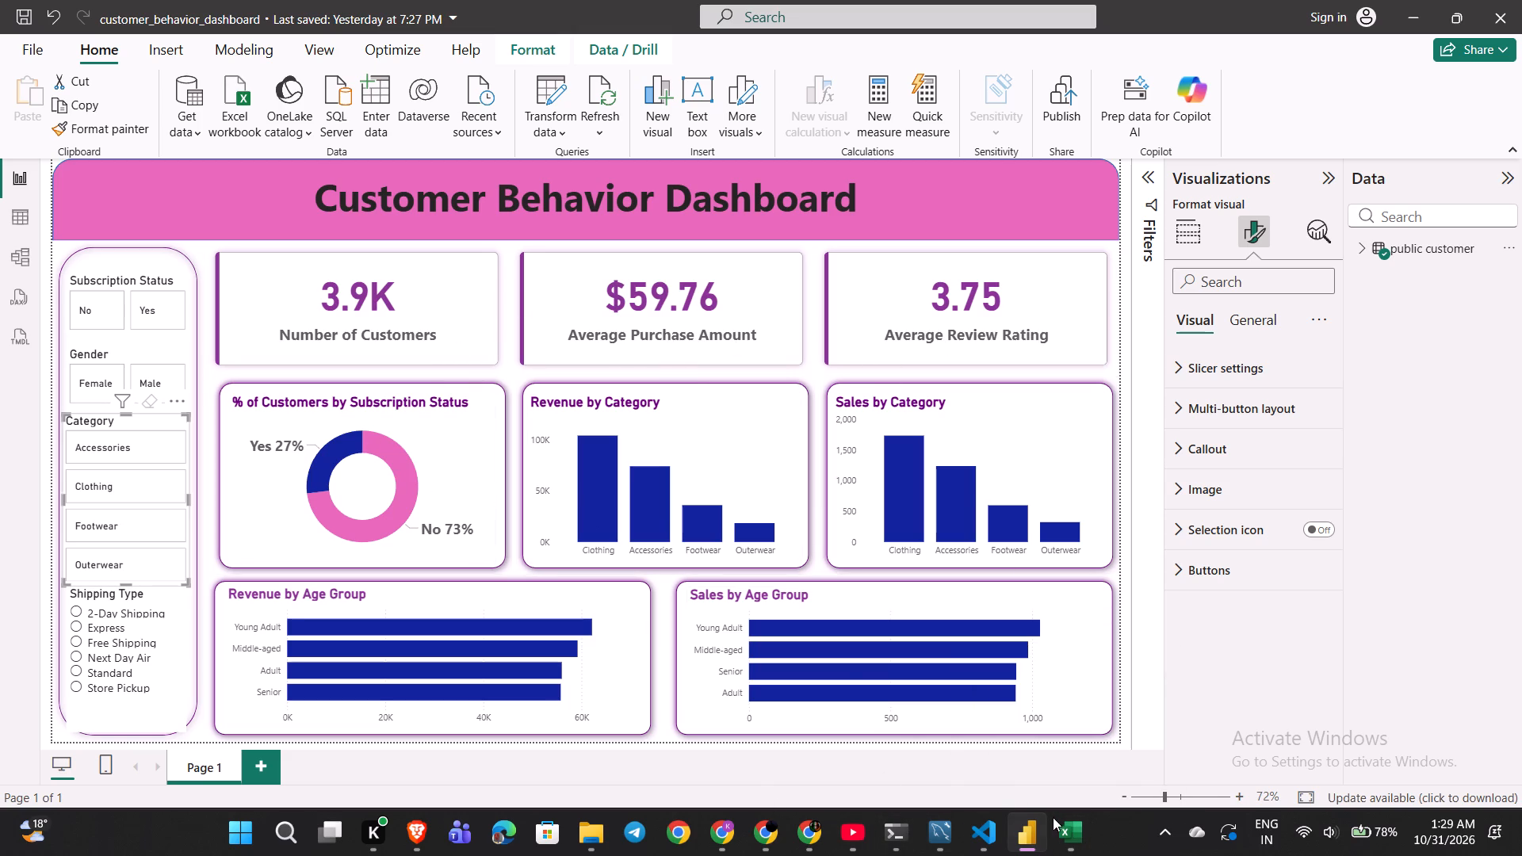
{"action": "left_click", "coordinate": [1069, 834]}
{"action": "scroll", "coordinate": [556, 545], "scroll_direction": "up", "scroll_amount": 8}
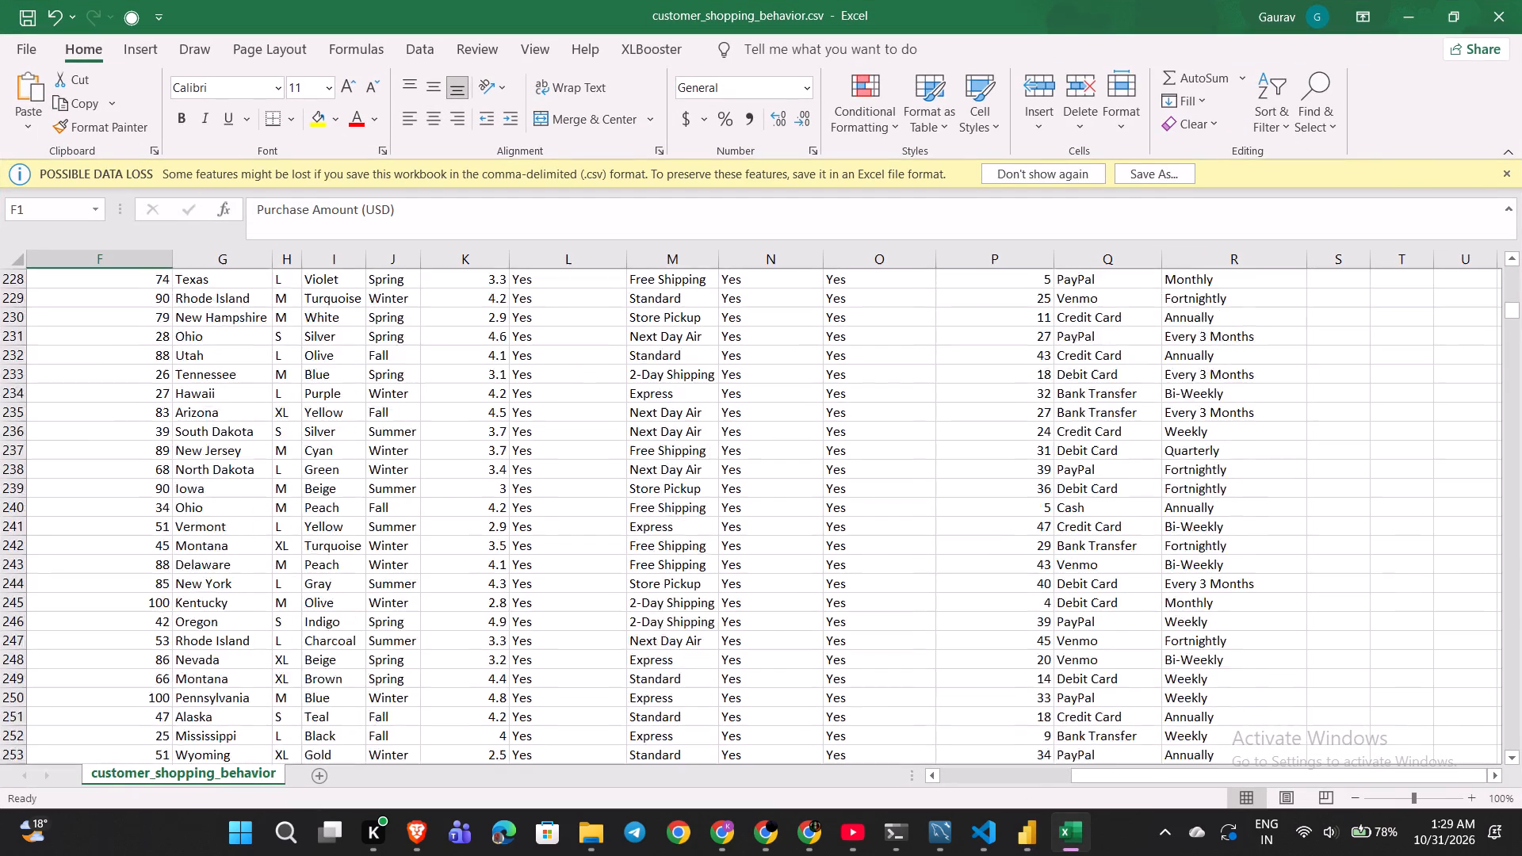
{"action": "scroll", "coordinate": [556, 545], "scroll_direction": "up", "scroll_amount": 20}
{"action": "scroll", "coordinate": [556, 545], "scroll_direction": "up", "scroll_amount": 8}
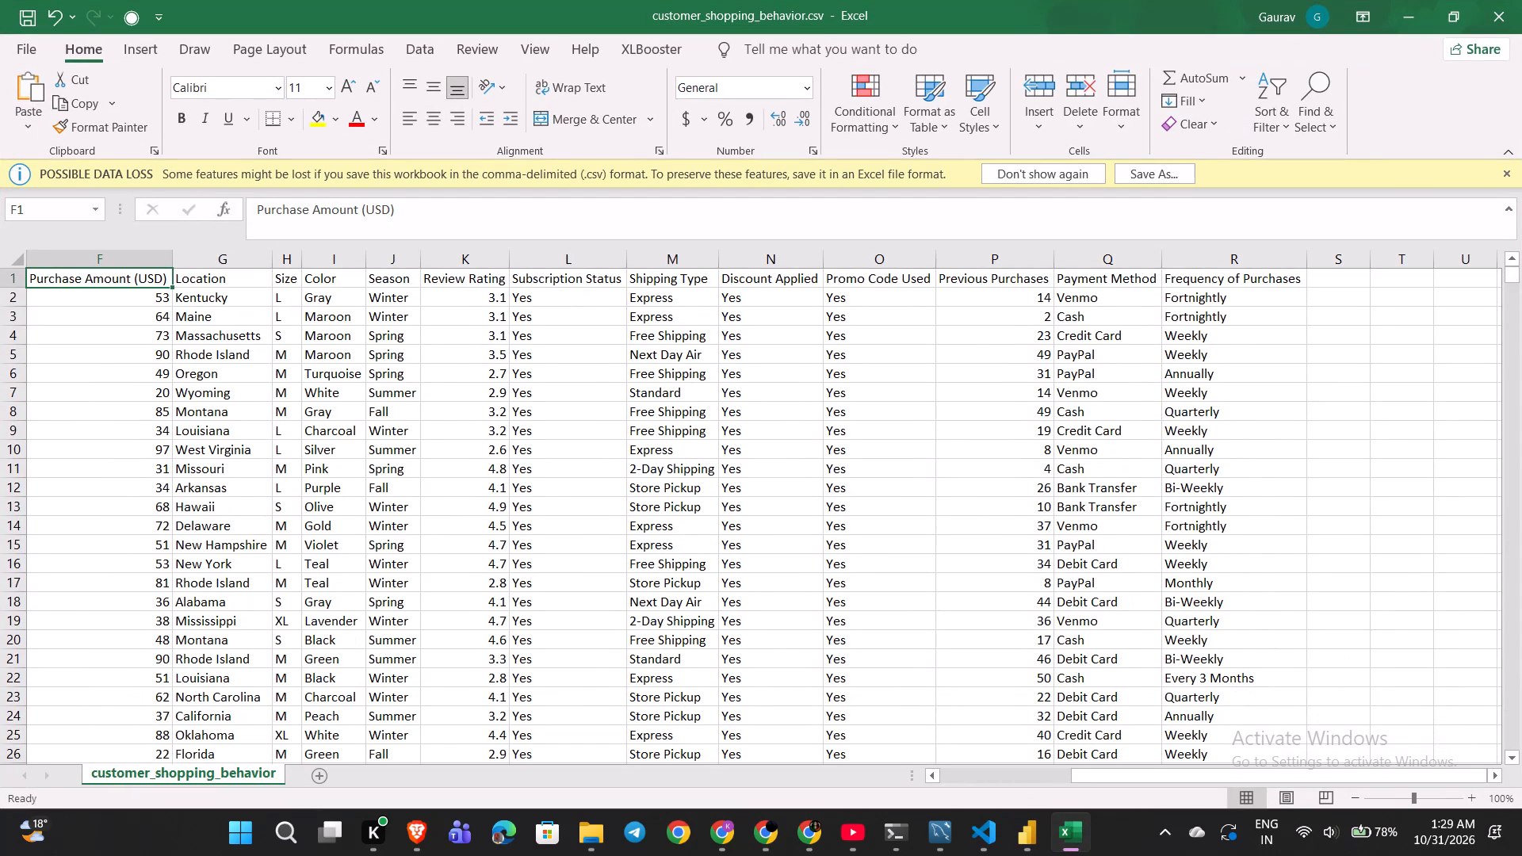
{"action": "scroll", "coordinate": [602, 492], "scroll_direction": "right", "scroll_amount": 6}
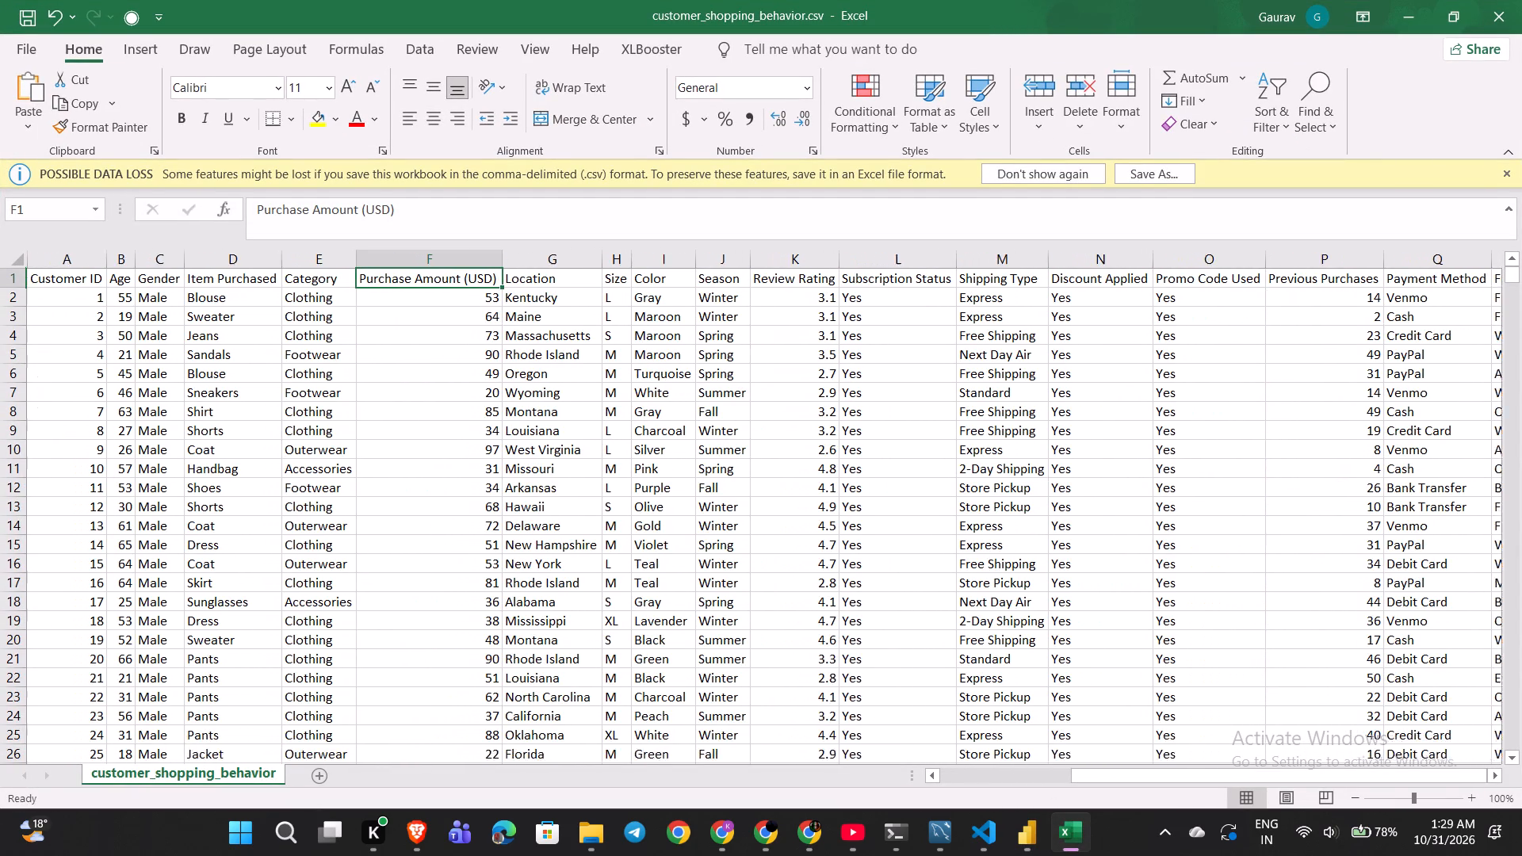
{"action": "scroll", "coordinate": [602, 492], "scroll_direction": "right", "scroll_amount": 7}
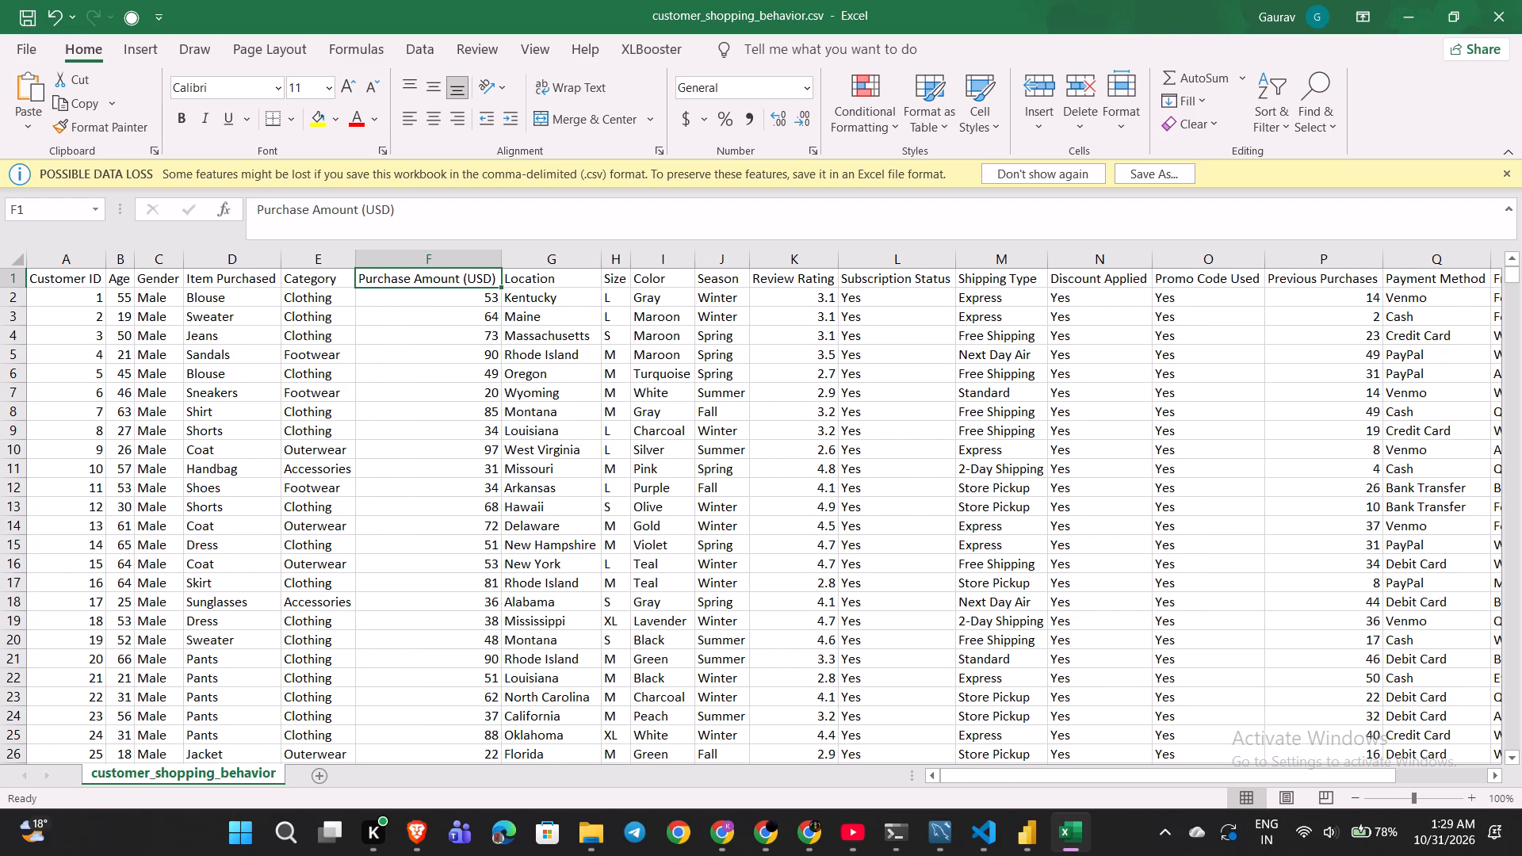
Switch to Power BI and slightly narrow the % of Customers by Subscription Status donut chart from its right edge.
{"action": "left_click", "coordinate": [1067, 837]}
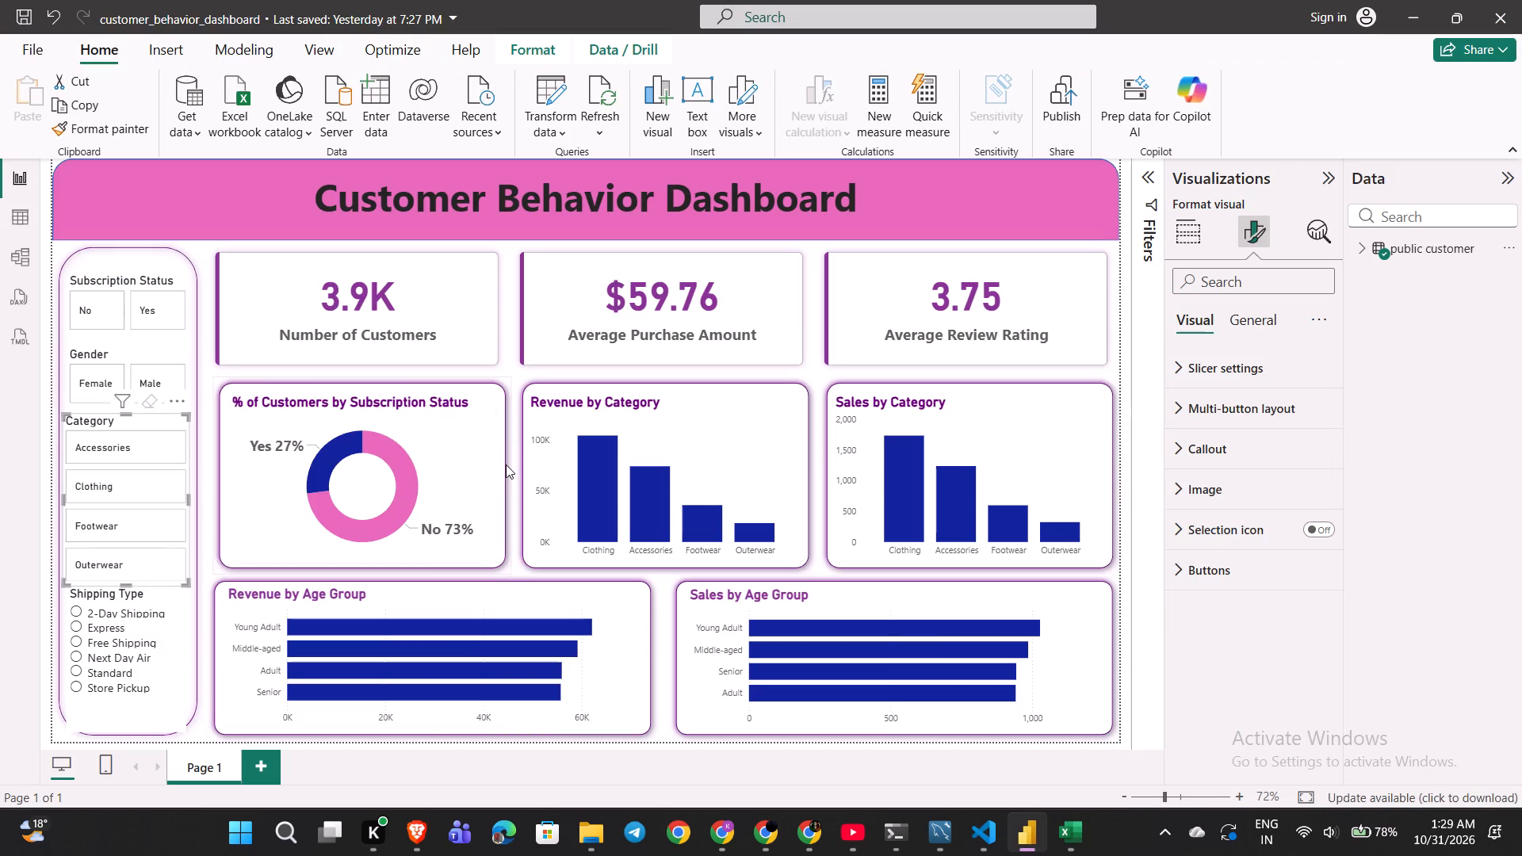
{"action": "left_click", "coordinate": [473, 468]}
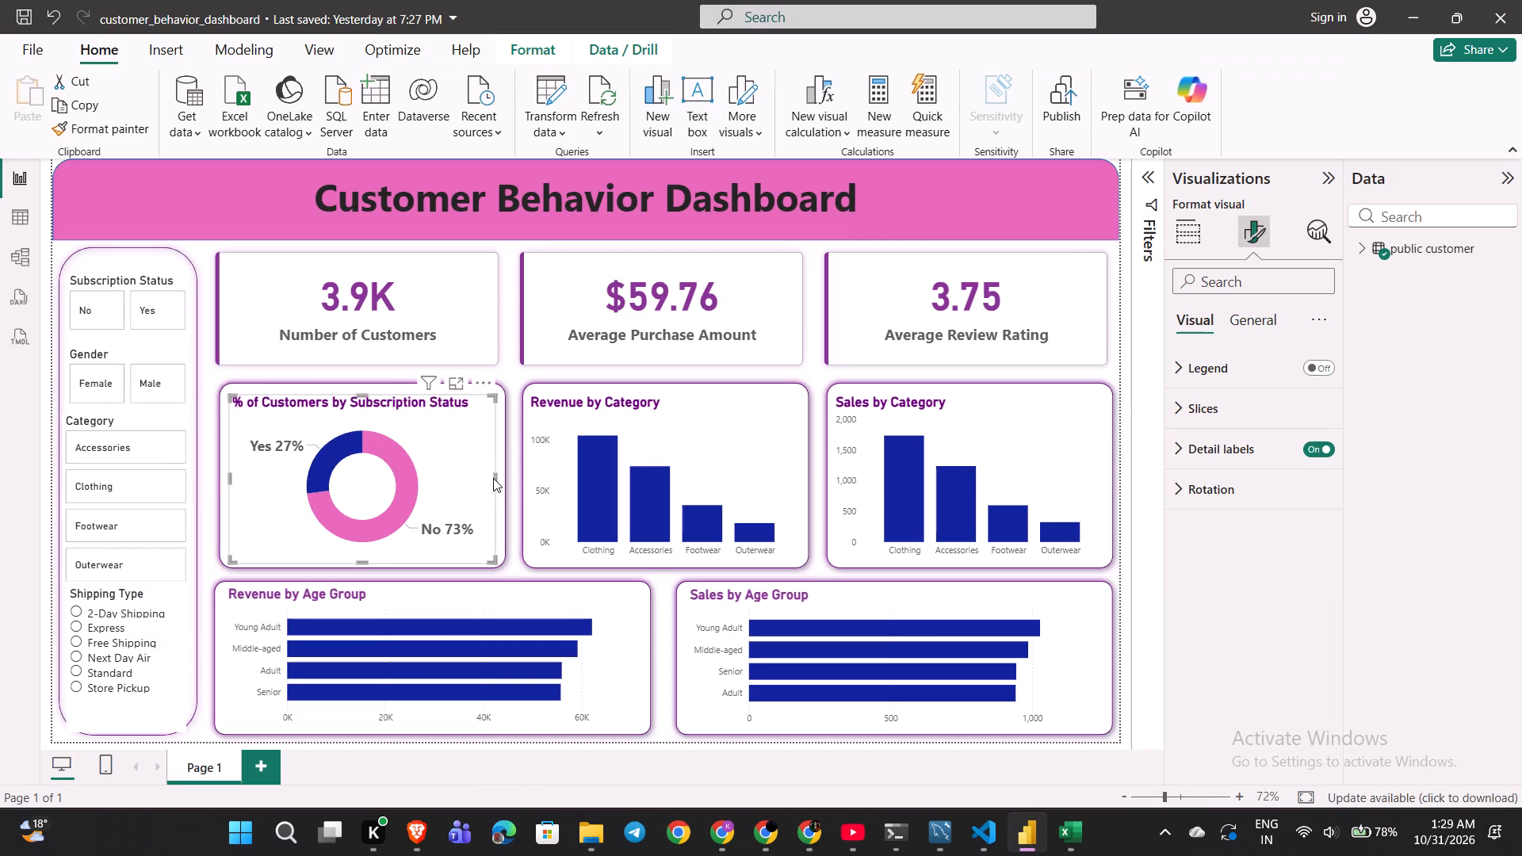
{"action": "left_click", "coordinate": [497, 478]}
{"action": "left_click_drag", "start_coordinate": [497, 478], "coordinate": [474, 479]}
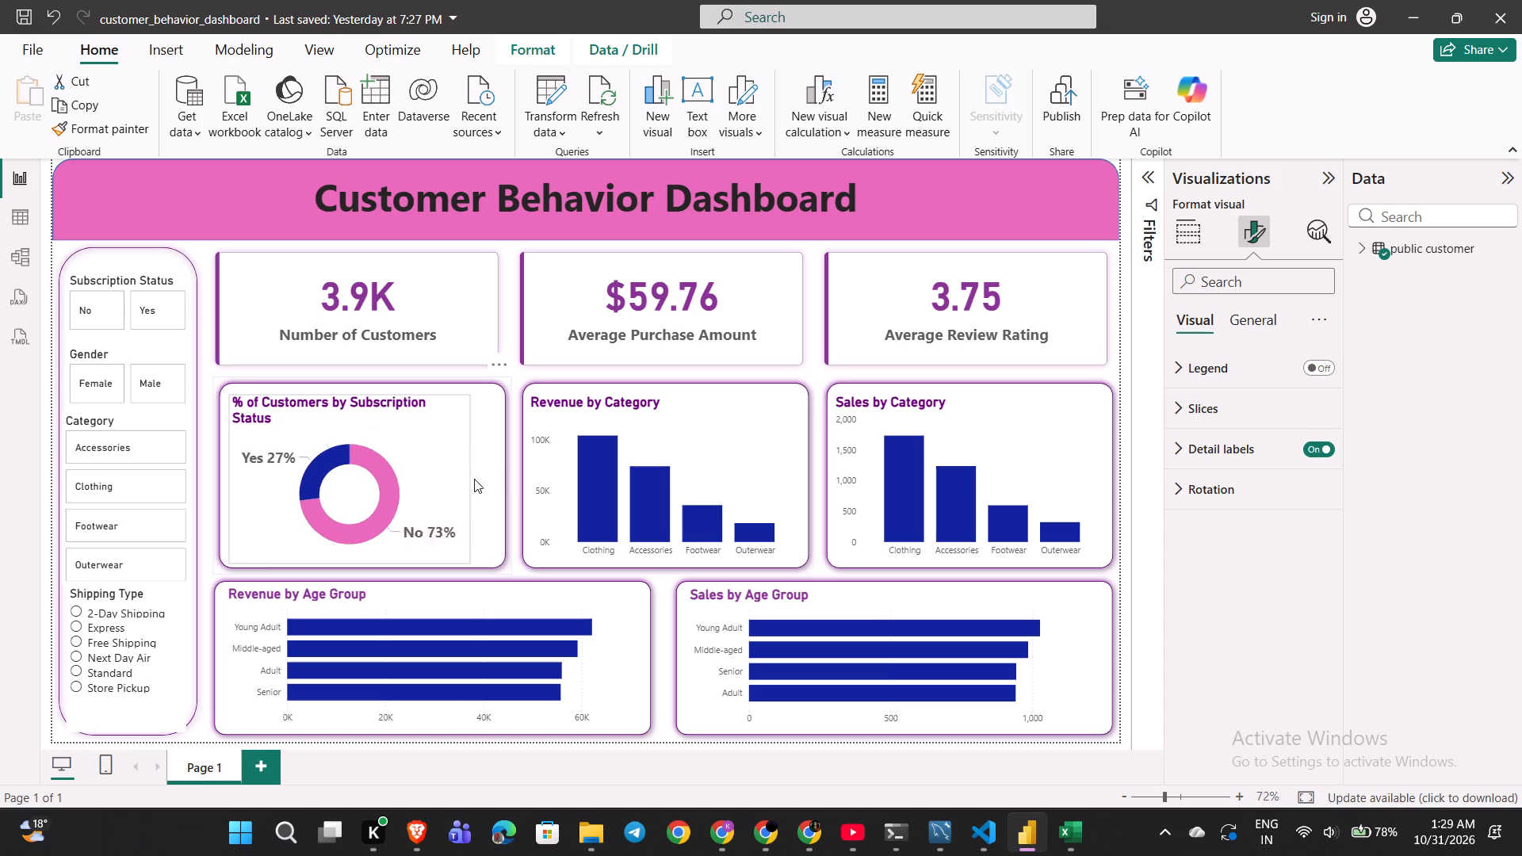
{"action": "left_click_drag", "start_coordinate": [474, 479], "coordinate": [490, 479]}
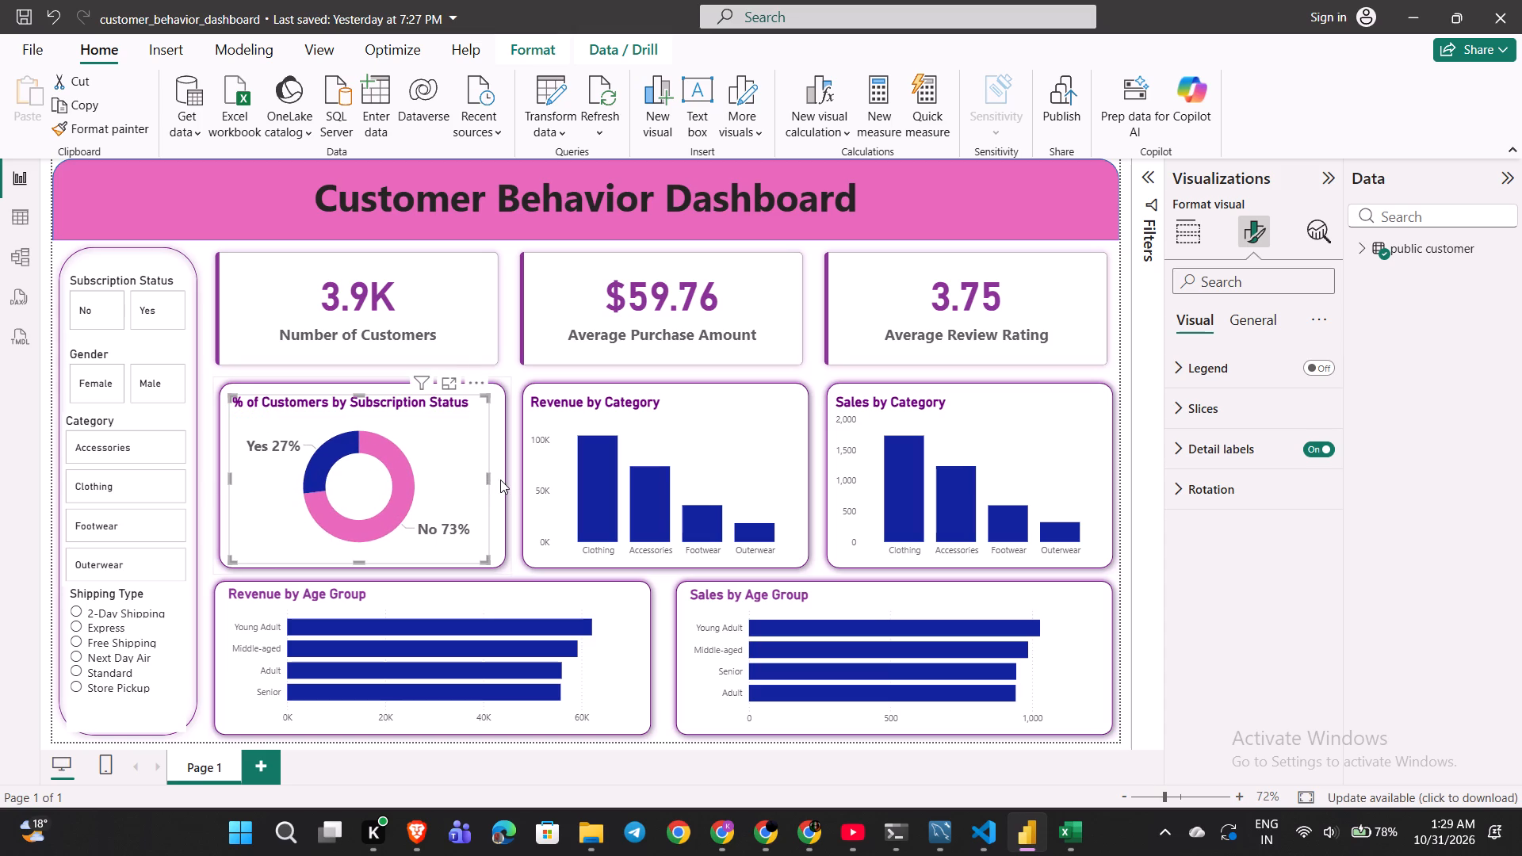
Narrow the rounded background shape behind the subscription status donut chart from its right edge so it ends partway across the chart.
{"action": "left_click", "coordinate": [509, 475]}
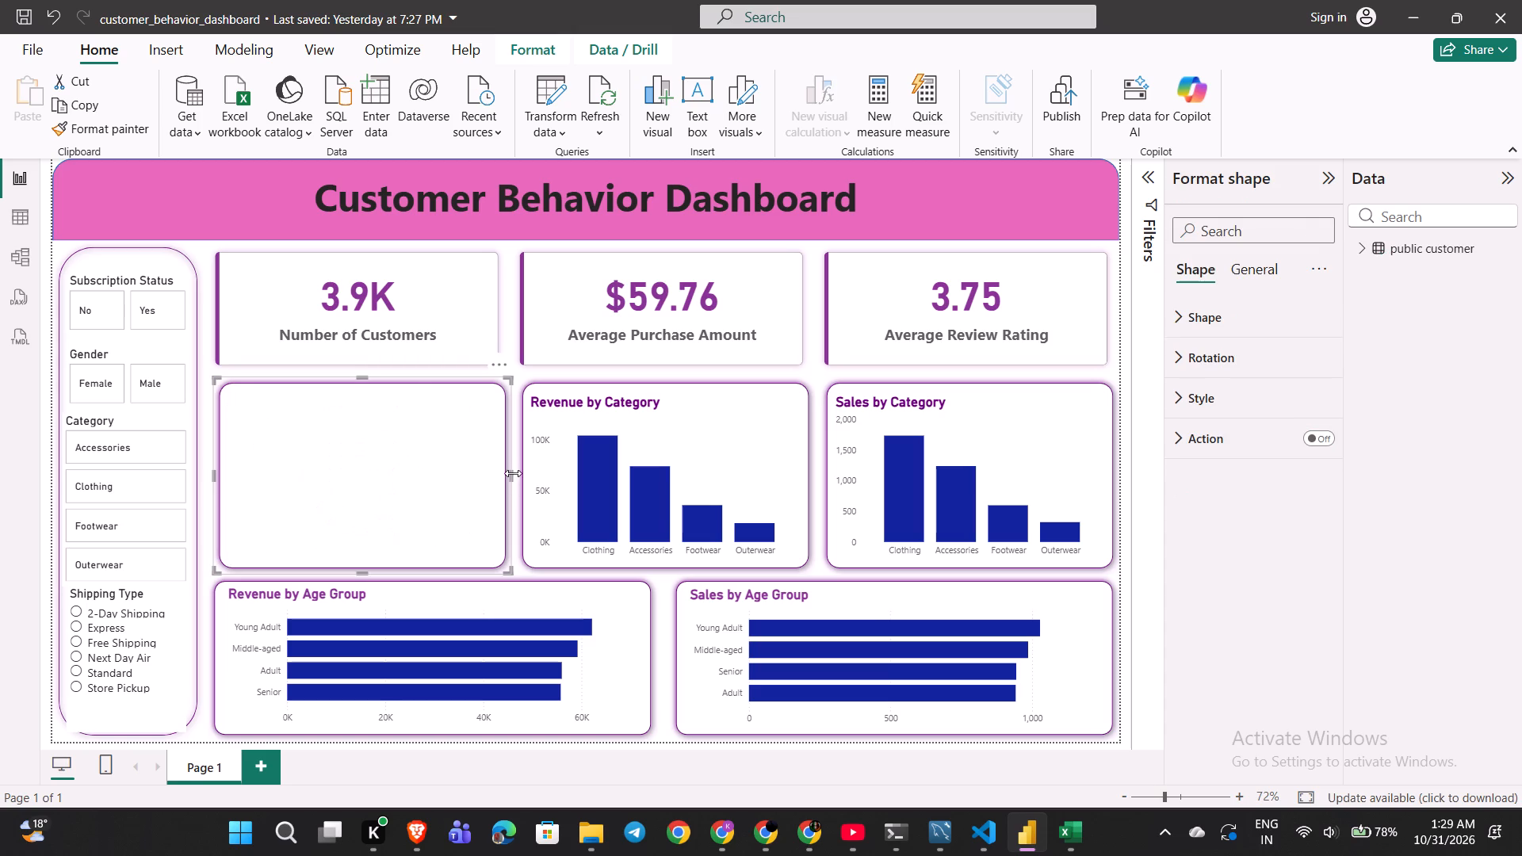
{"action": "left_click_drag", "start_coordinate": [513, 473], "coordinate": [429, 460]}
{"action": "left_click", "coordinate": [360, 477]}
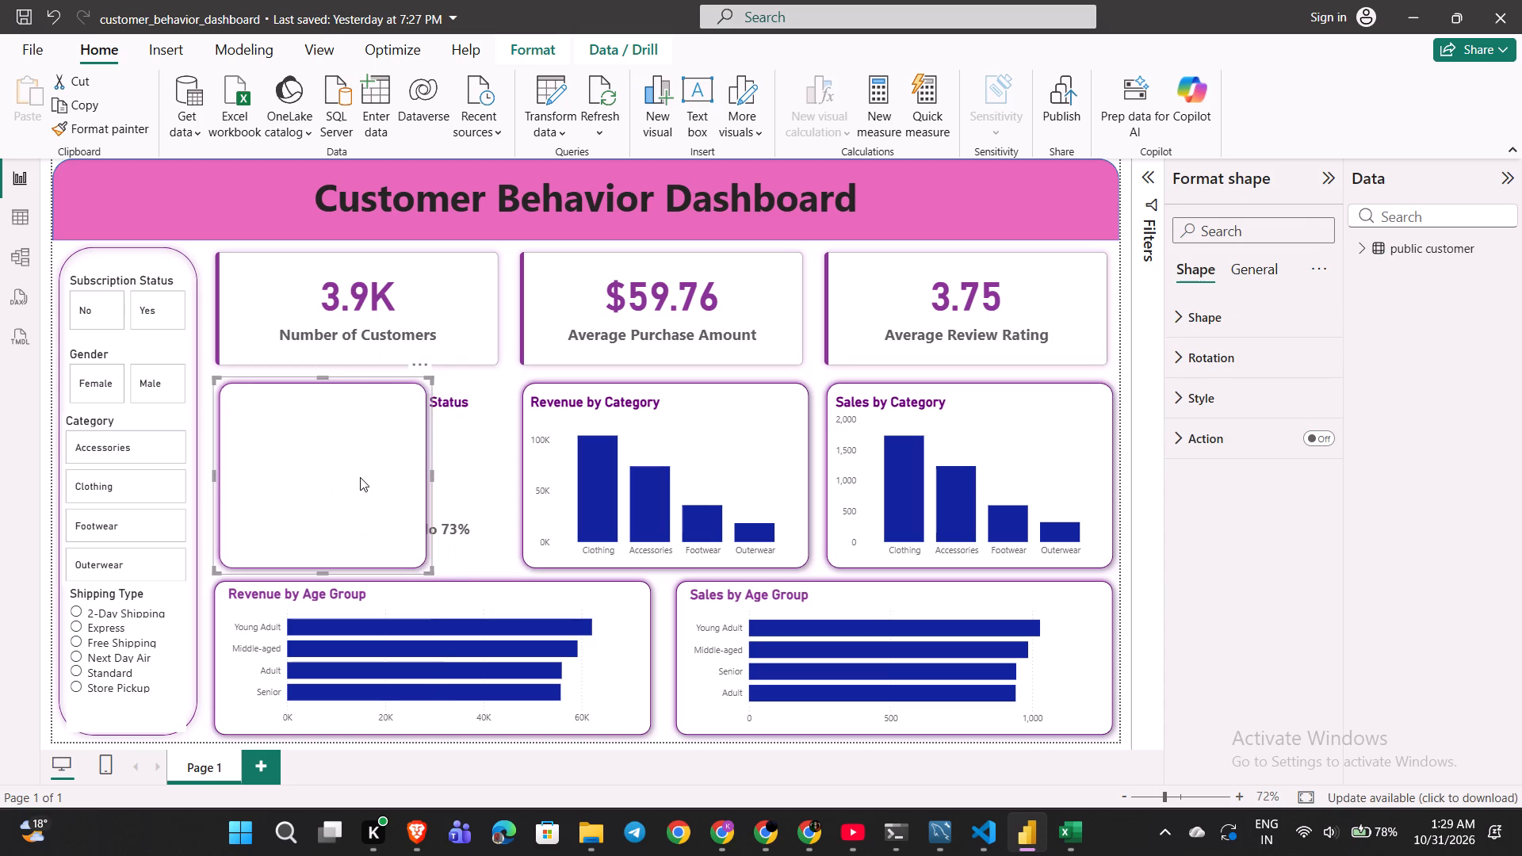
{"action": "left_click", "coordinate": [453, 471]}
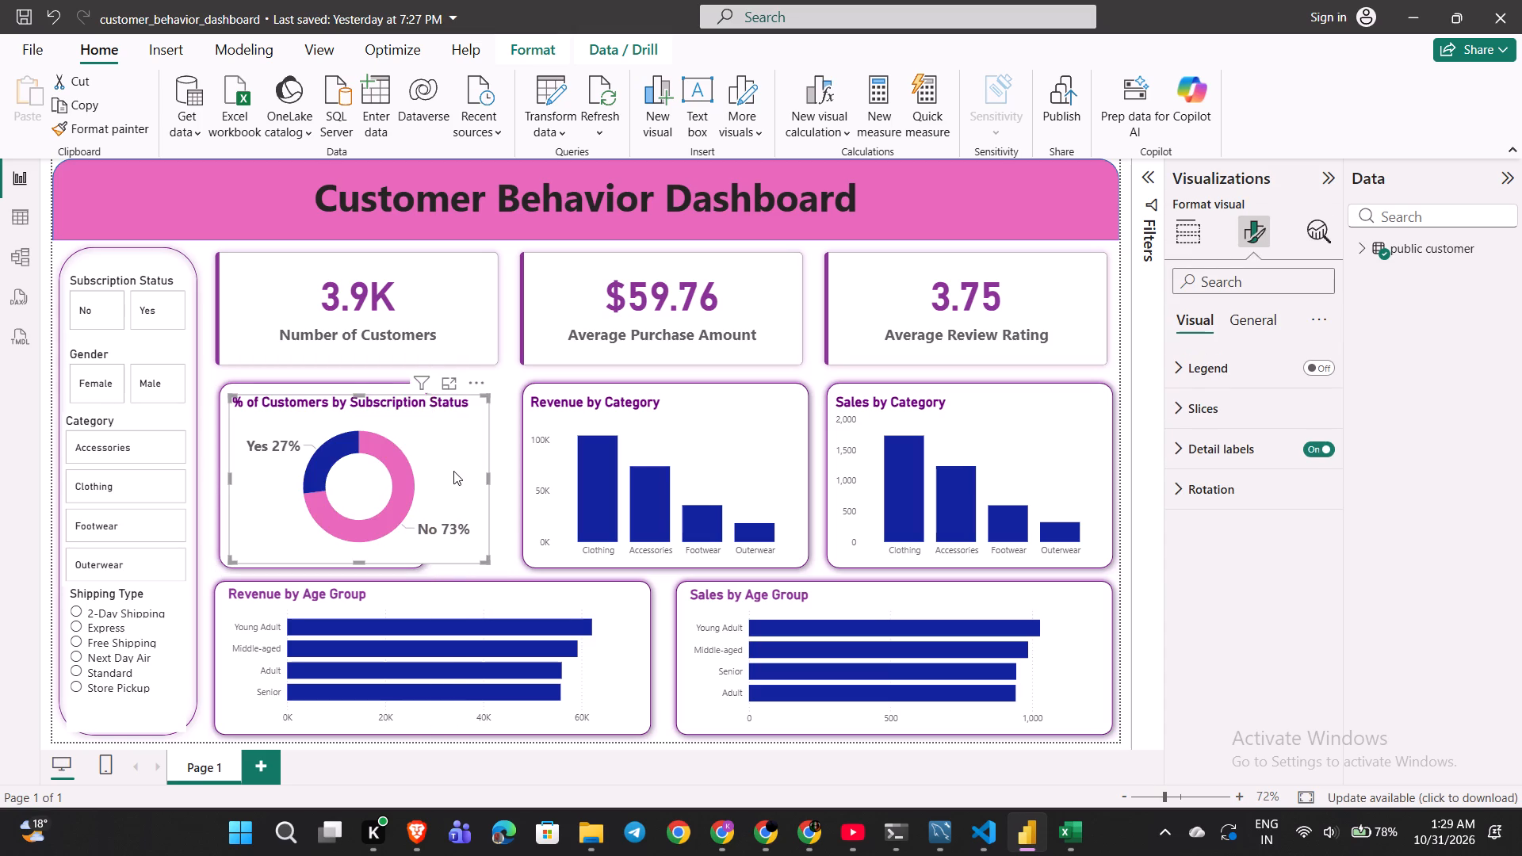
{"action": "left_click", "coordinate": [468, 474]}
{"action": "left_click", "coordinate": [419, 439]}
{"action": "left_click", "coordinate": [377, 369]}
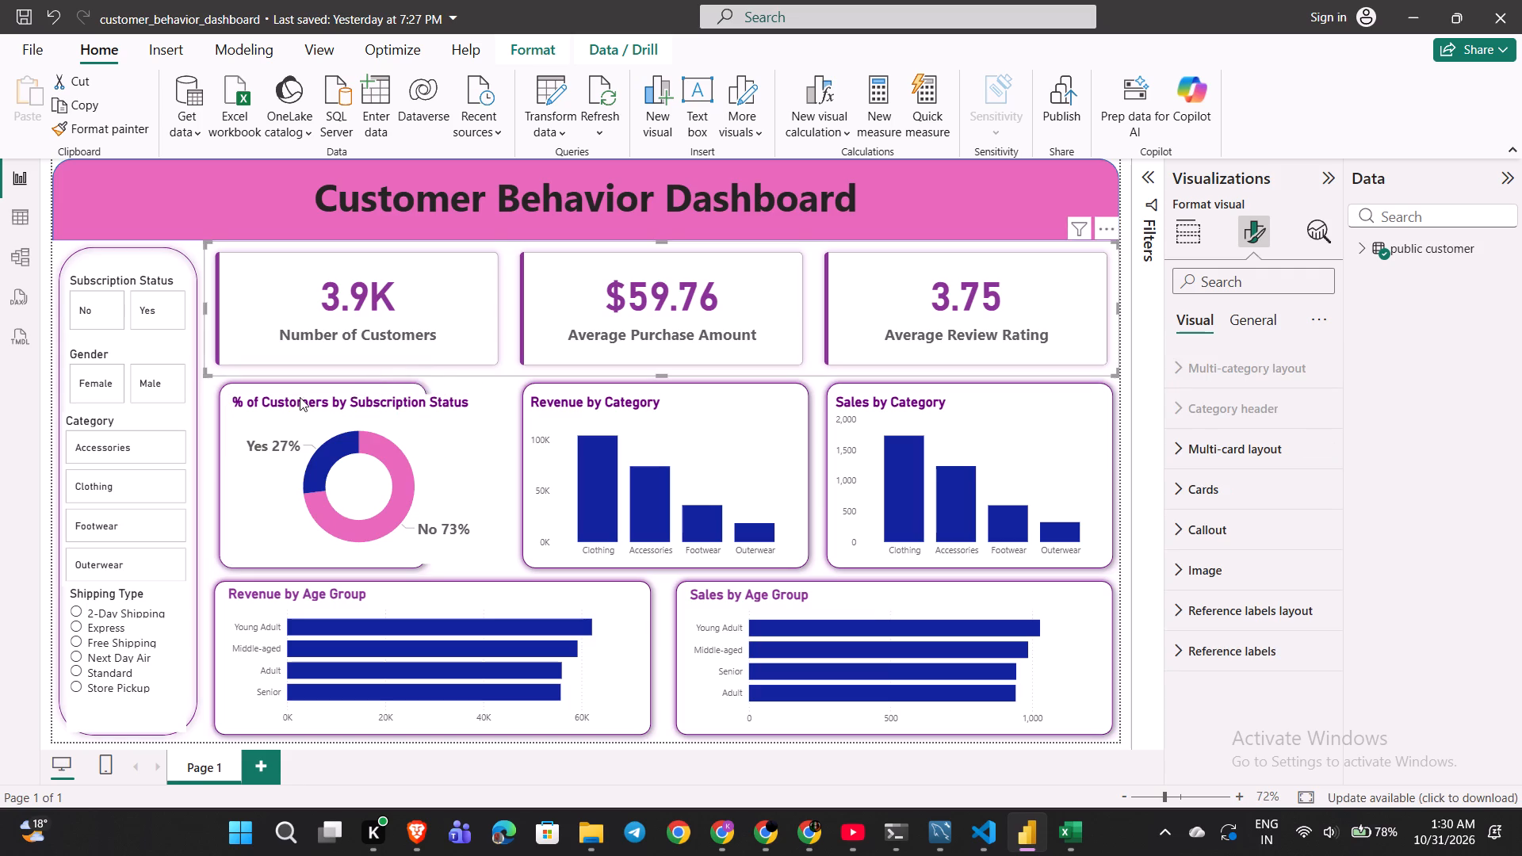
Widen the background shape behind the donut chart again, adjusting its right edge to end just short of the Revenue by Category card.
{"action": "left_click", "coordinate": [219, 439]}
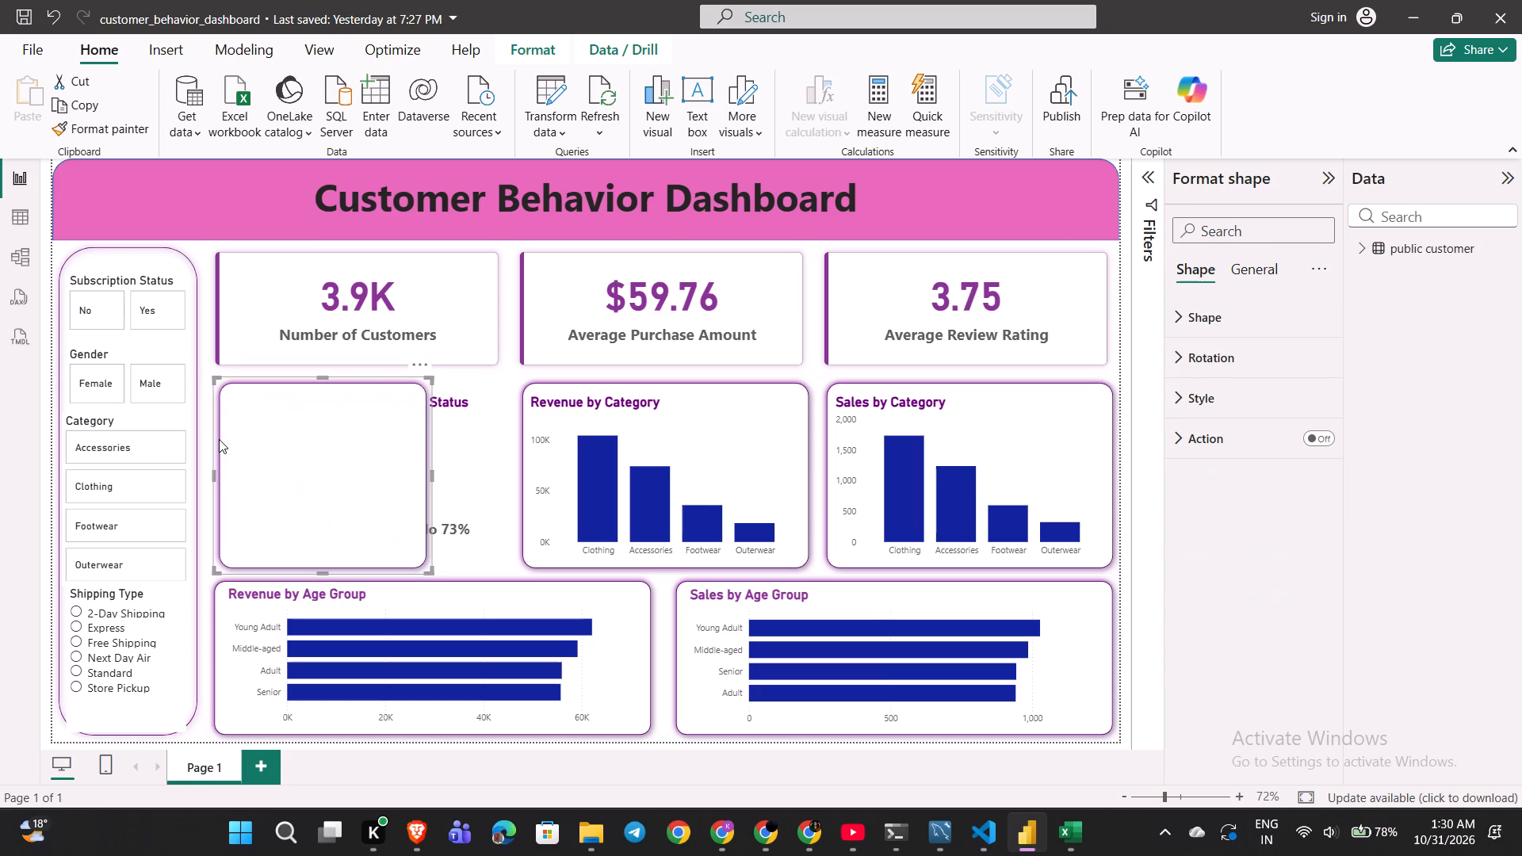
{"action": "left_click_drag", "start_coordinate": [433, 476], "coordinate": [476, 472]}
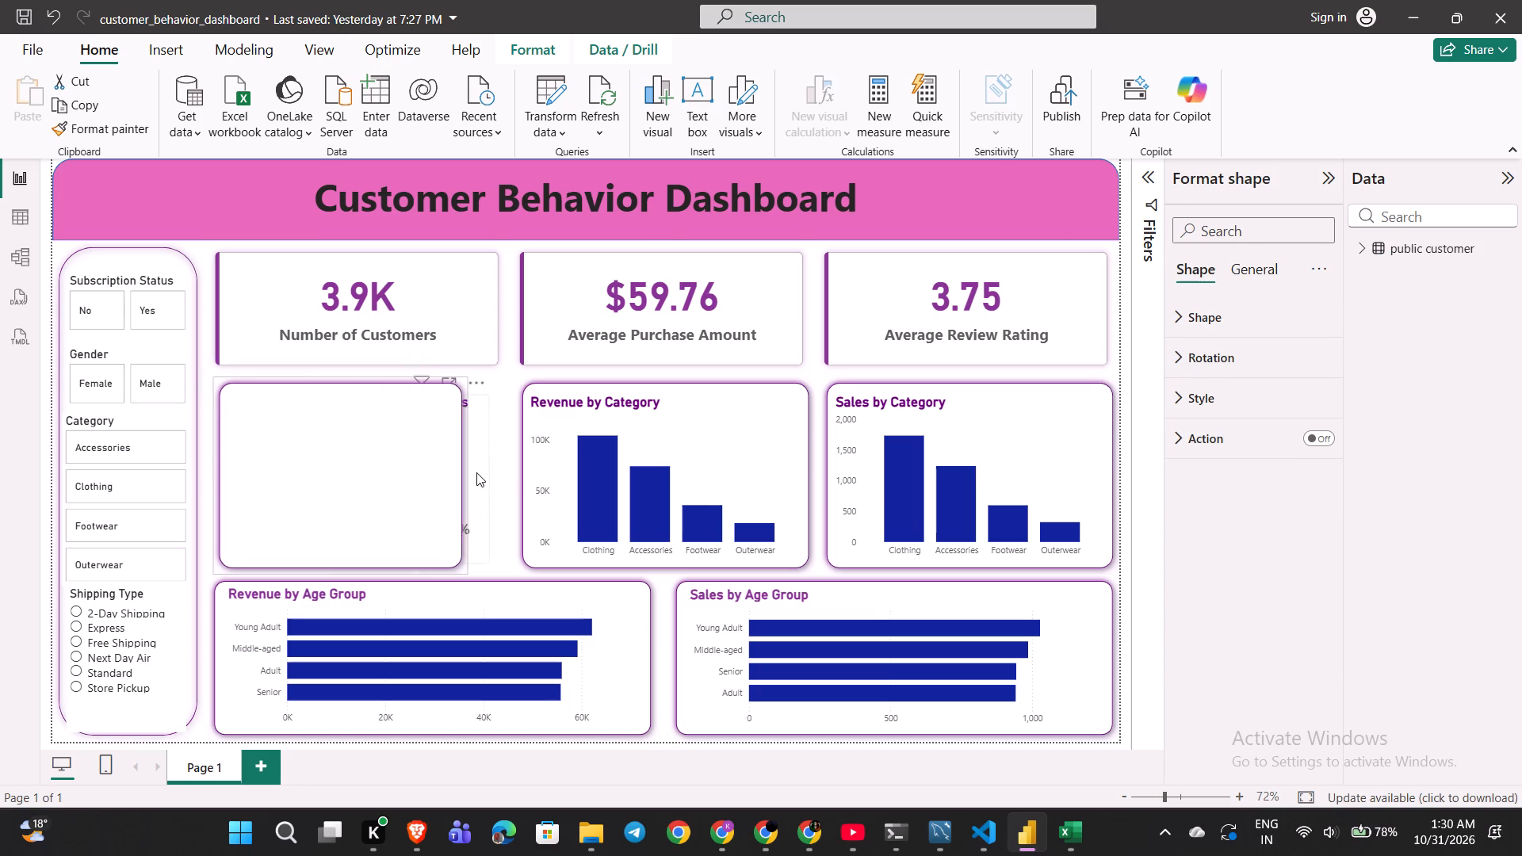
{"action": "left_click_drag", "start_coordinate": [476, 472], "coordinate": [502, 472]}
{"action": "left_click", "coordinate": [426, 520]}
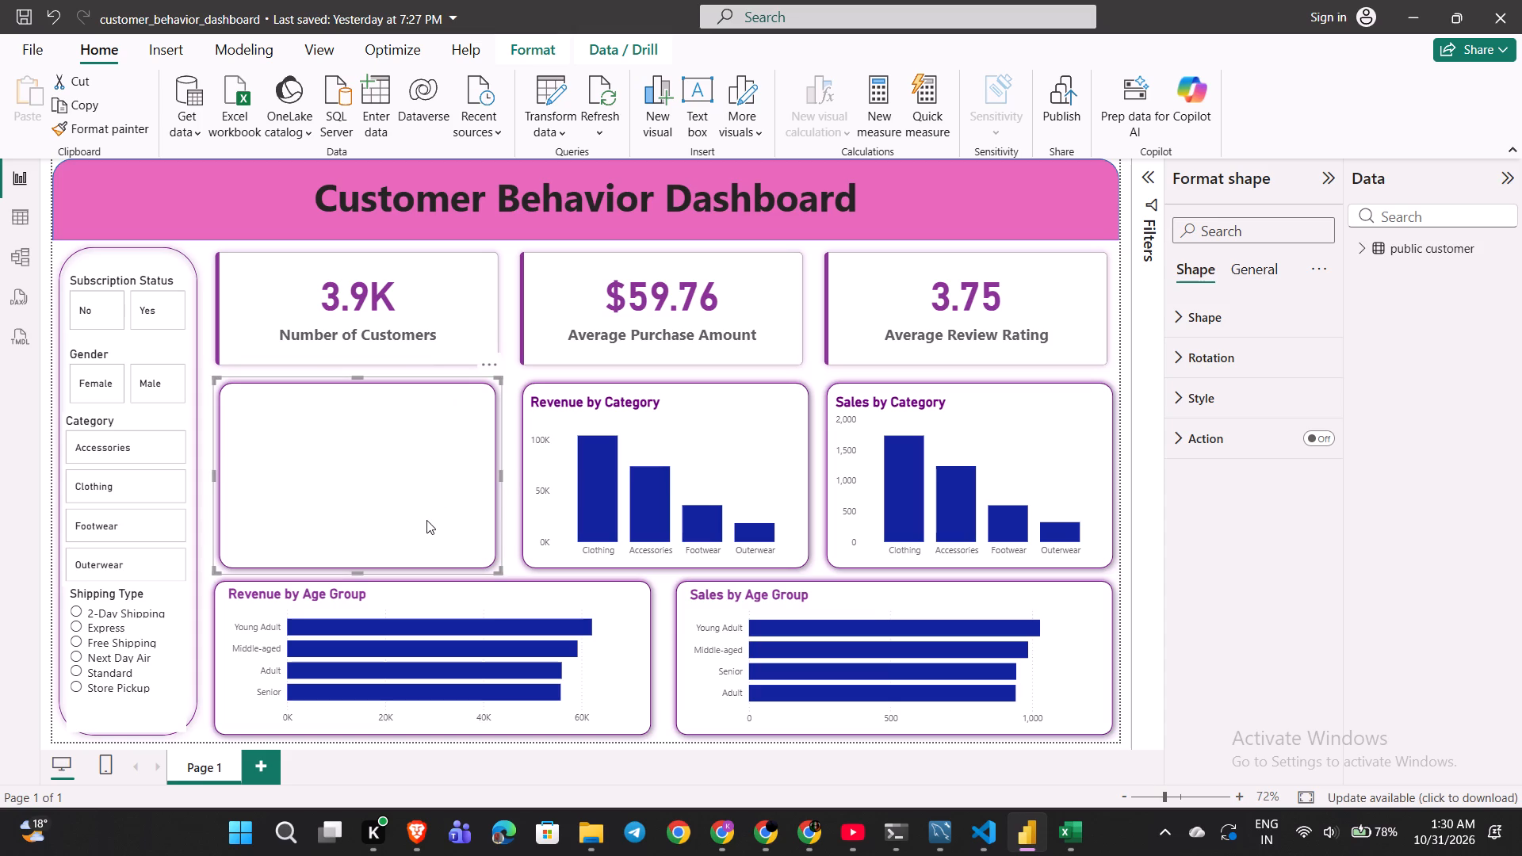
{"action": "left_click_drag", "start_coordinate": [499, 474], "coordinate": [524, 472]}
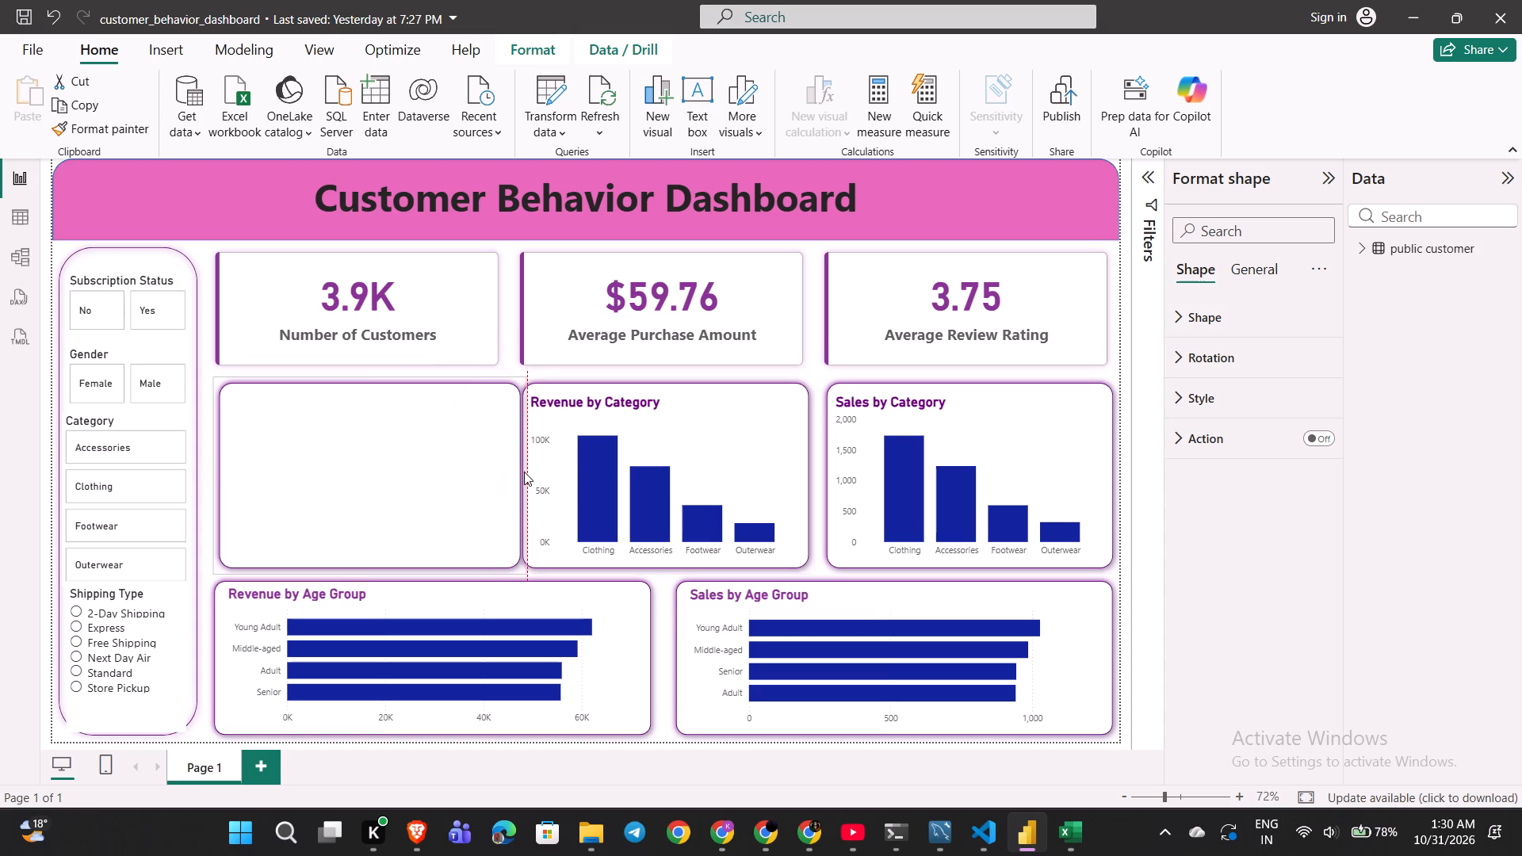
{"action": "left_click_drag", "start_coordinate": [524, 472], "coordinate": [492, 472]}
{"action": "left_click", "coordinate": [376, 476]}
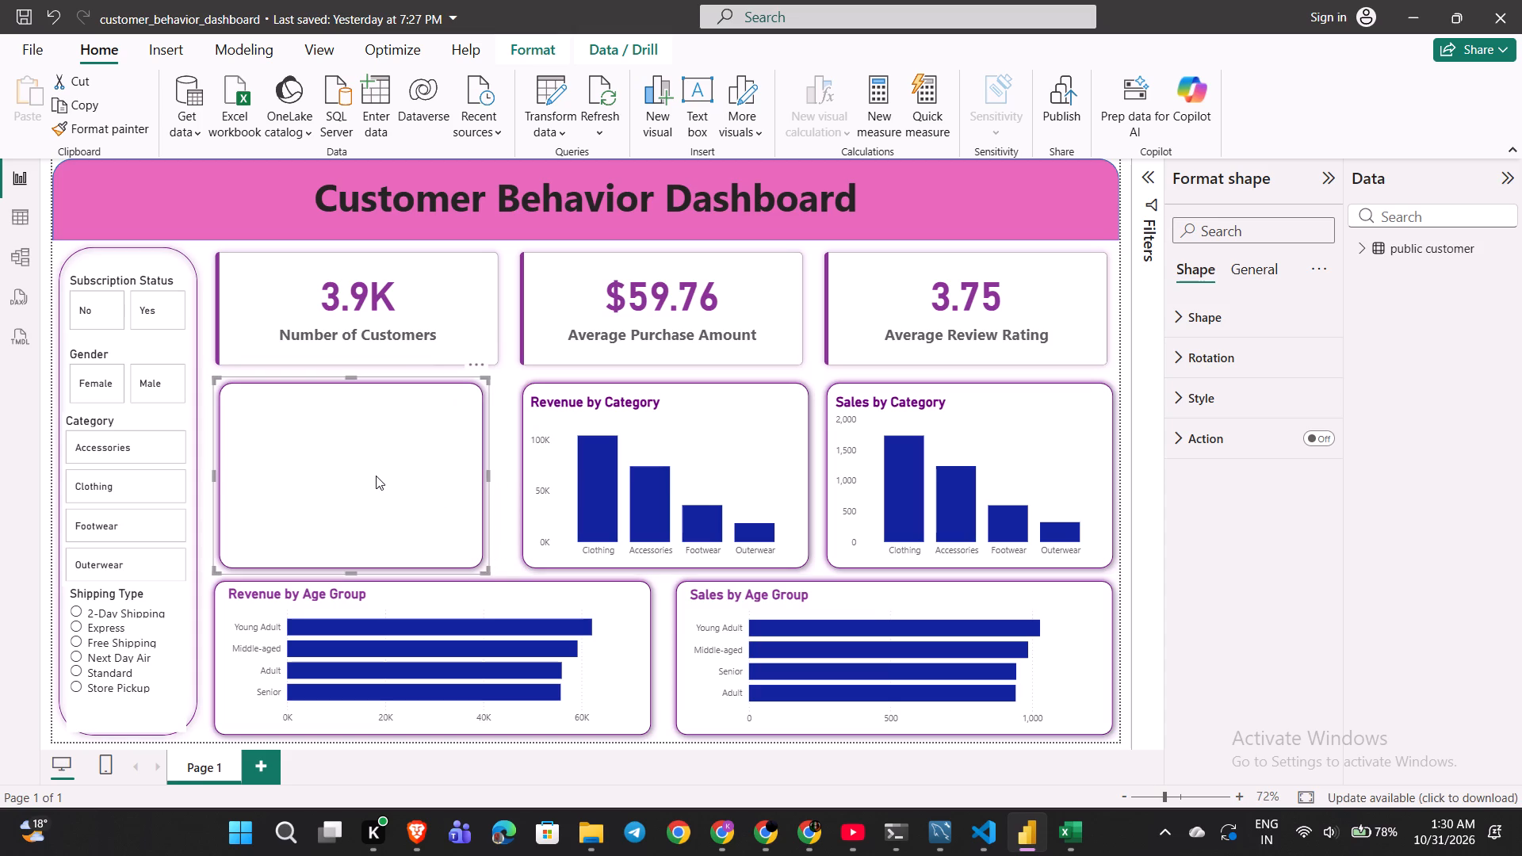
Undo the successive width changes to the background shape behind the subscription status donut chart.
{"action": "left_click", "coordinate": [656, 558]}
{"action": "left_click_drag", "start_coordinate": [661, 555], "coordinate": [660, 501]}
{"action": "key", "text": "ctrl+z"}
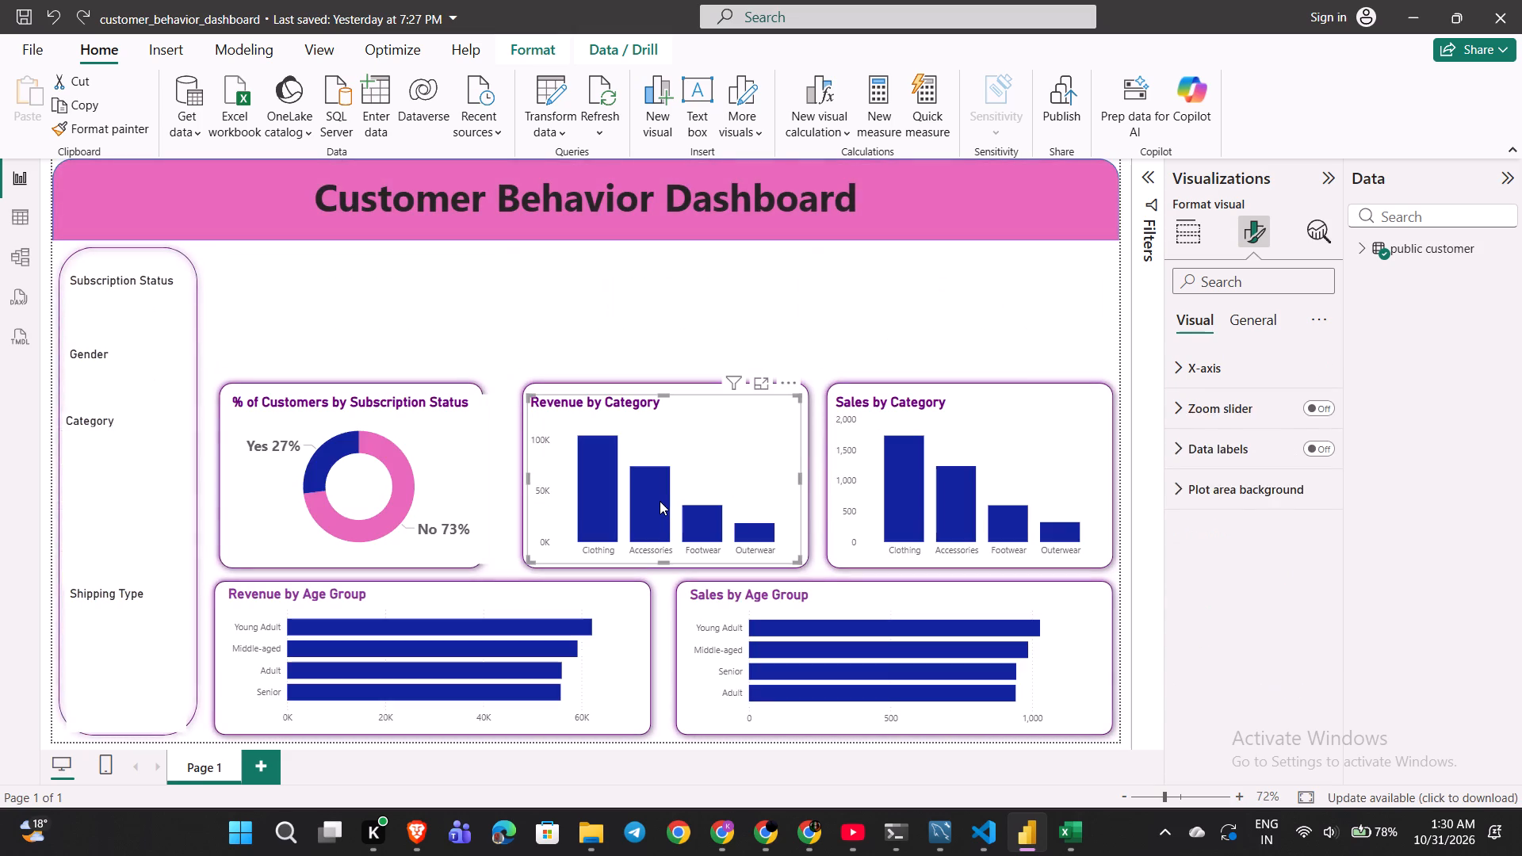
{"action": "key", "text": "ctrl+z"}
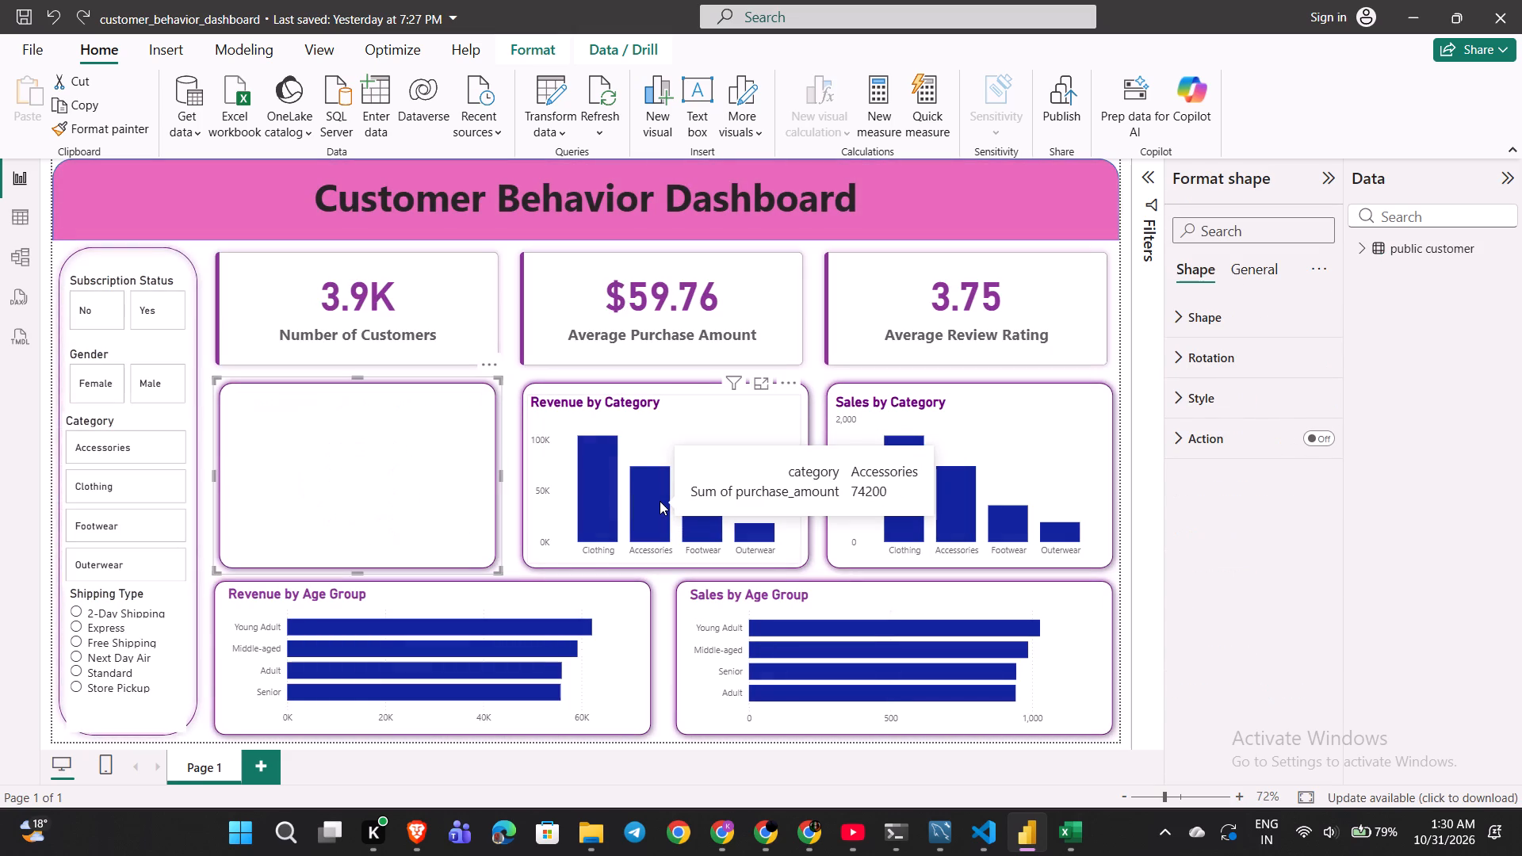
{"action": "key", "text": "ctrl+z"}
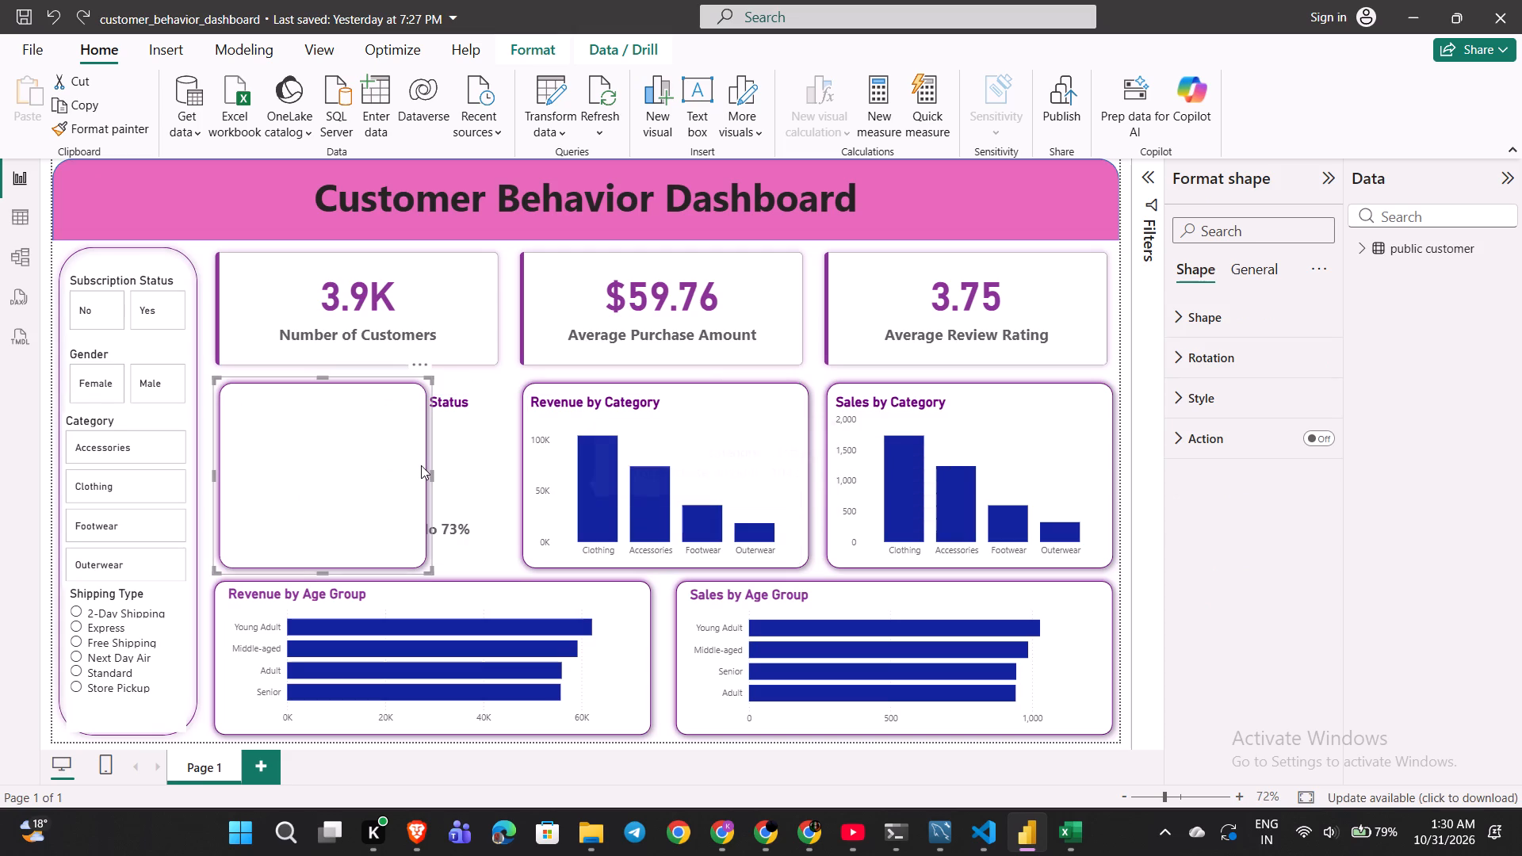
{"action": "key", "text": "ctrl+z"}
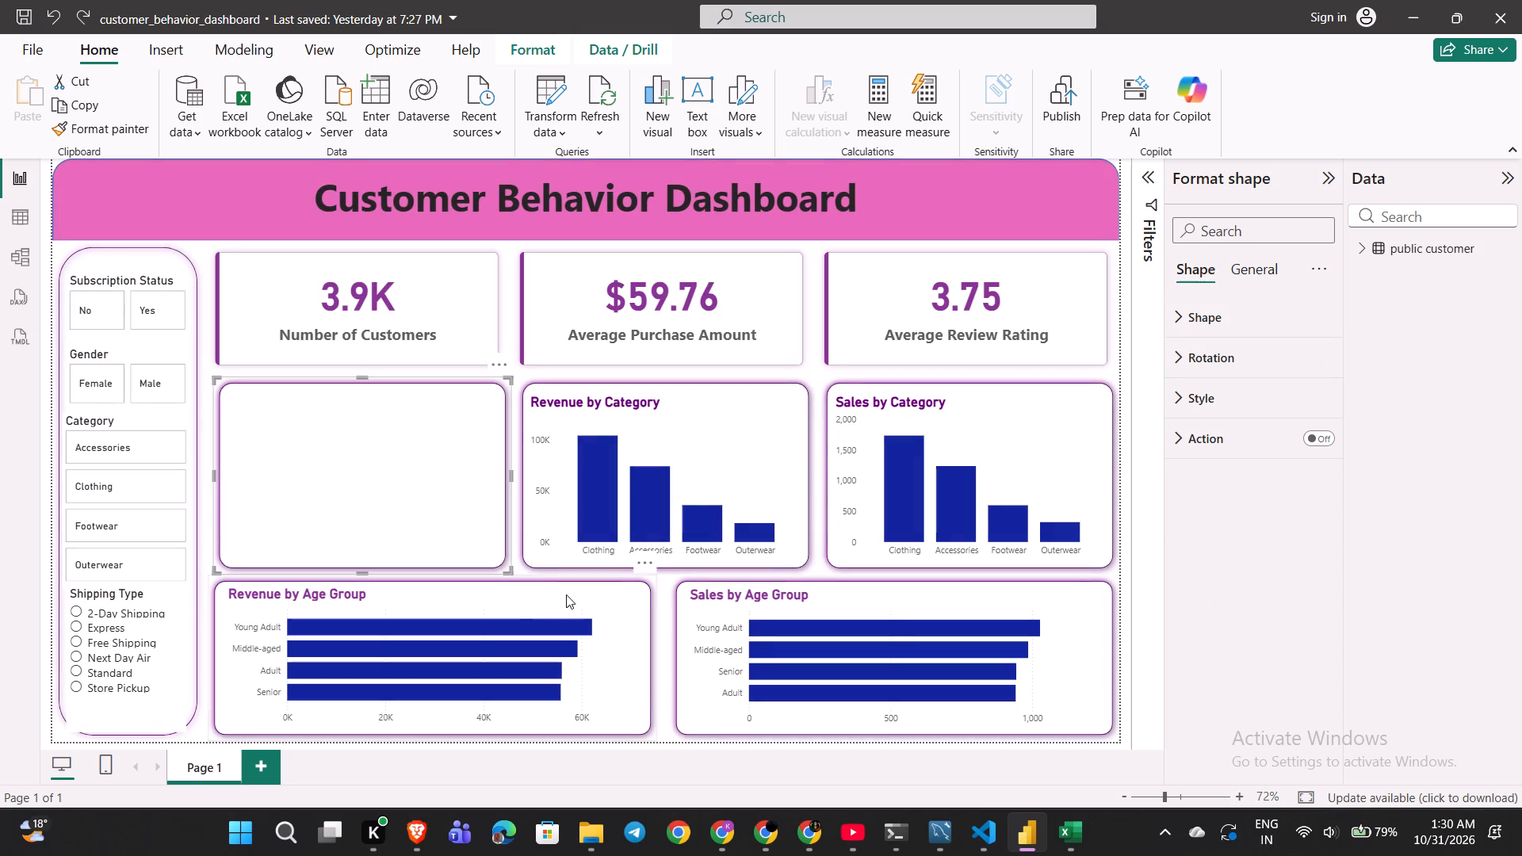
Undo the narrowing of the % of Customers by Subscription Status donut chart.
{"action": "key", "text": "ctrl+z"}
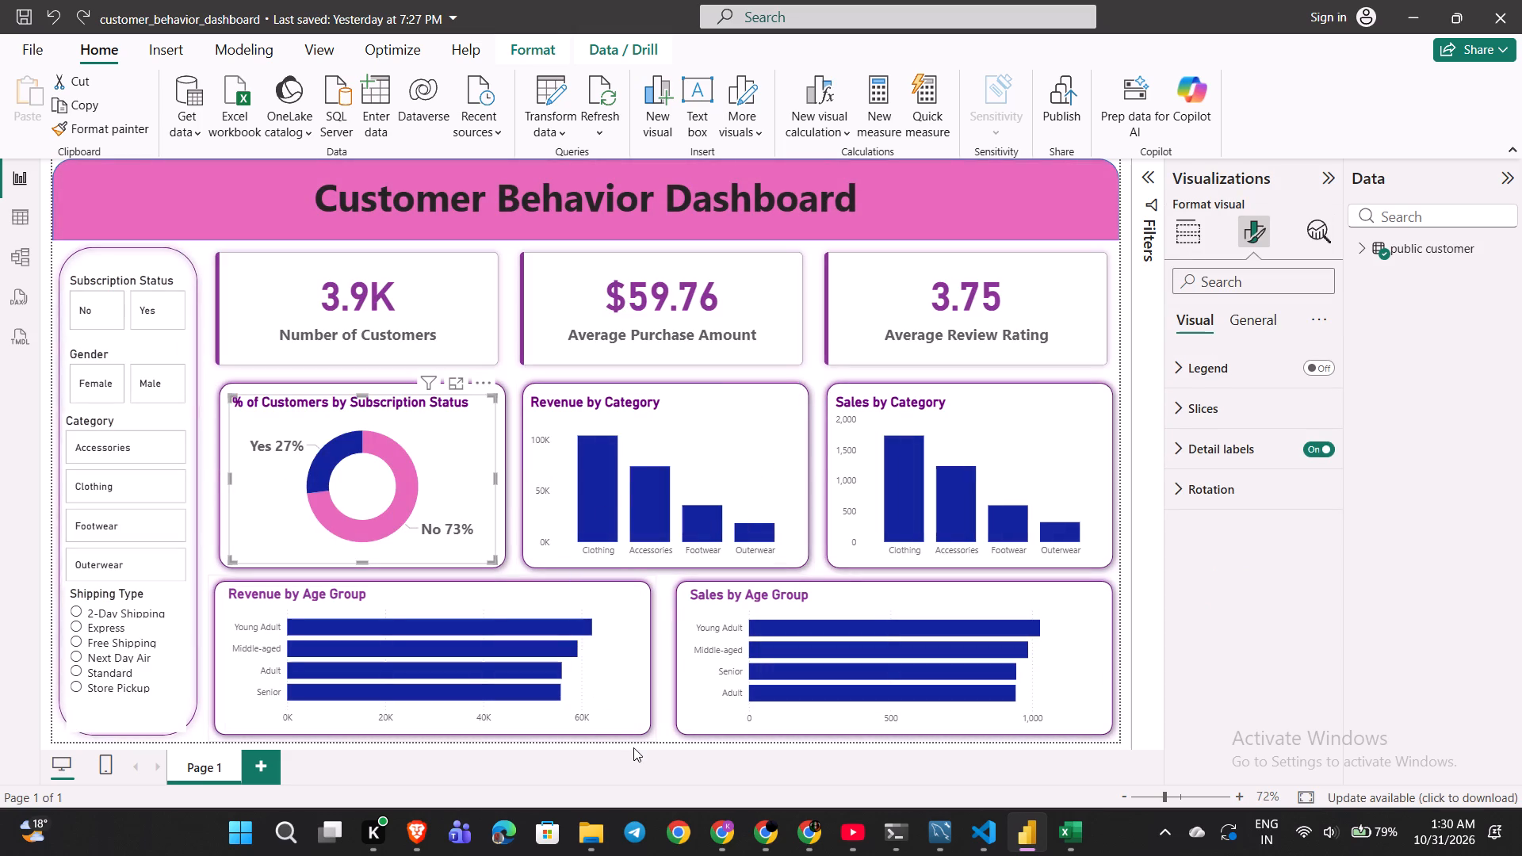
Adjust the right edge of the Revenue by Age Group card so it is slightly wider and ends just short of the Sales by Age Group card.
{"action": "left_click", "coordinate": [619, 677]}
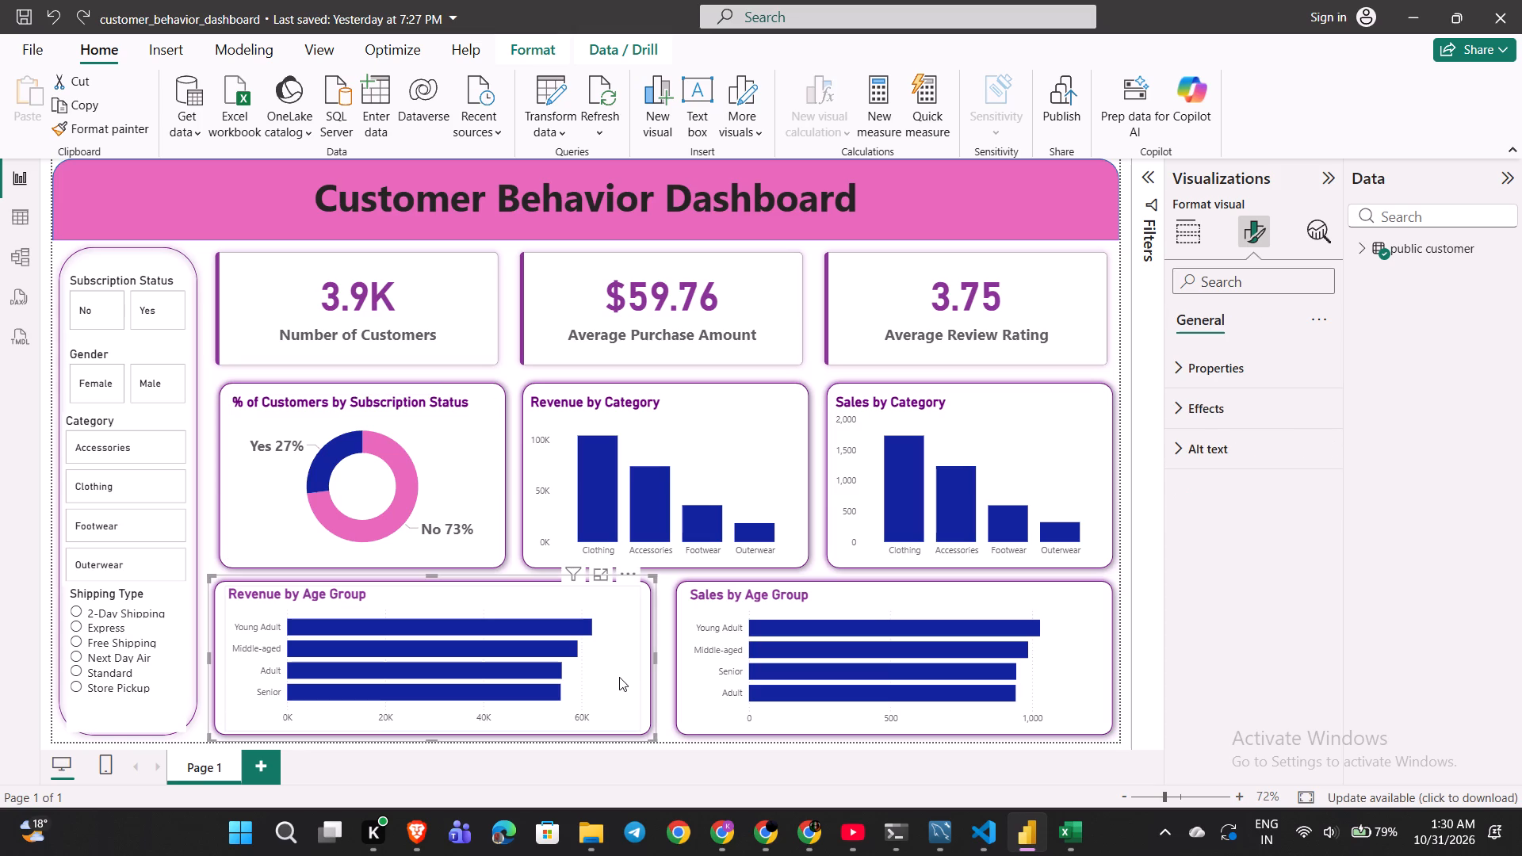
{"action": "left_click_drag", "start_coordinate": [655, 660], "coordinate": [613, 665]}
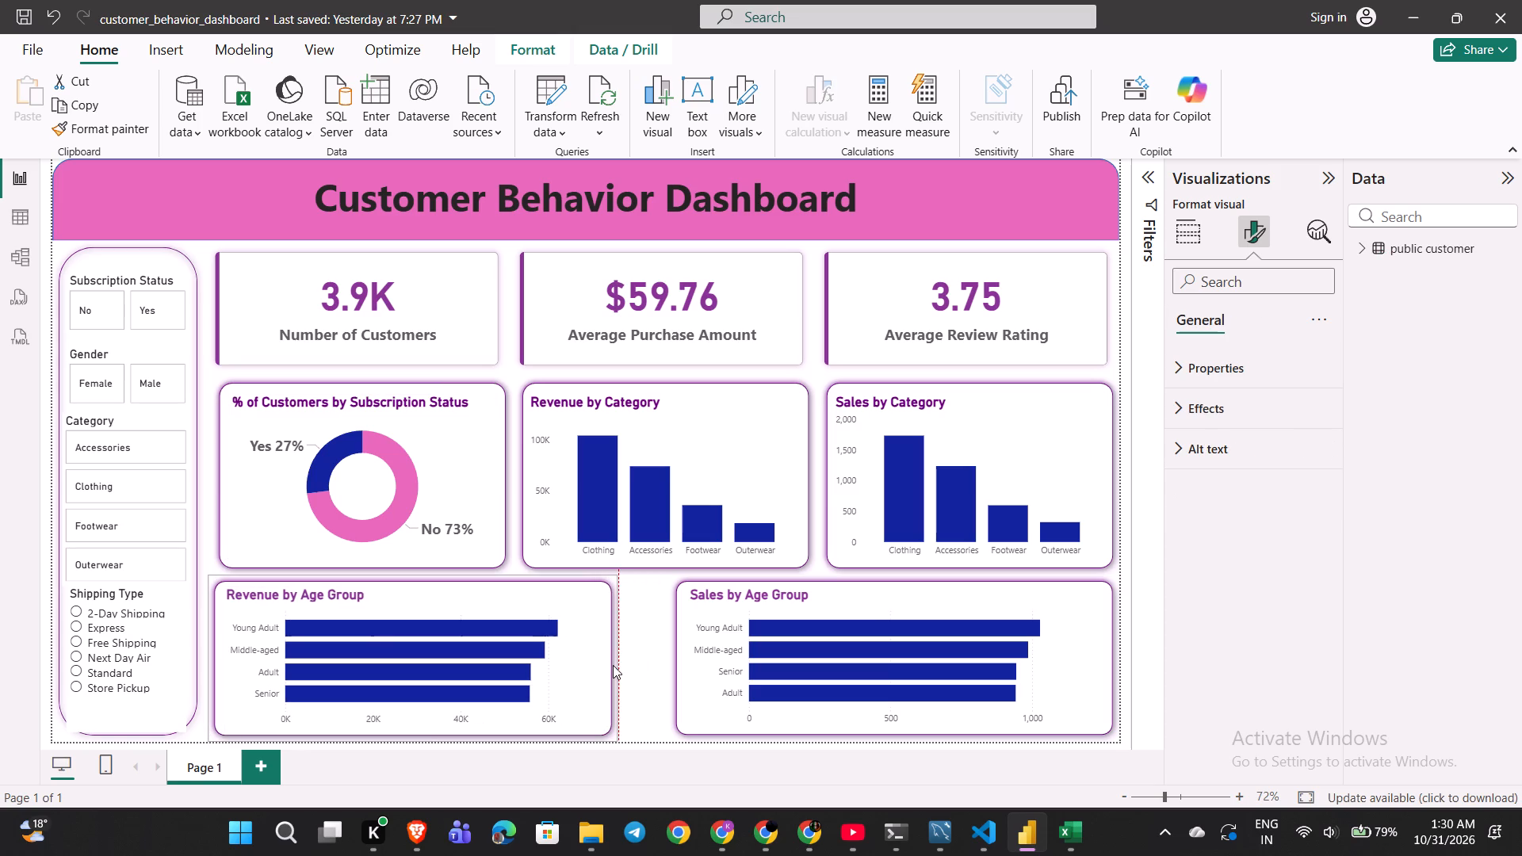
{"action": "left_click_drag", "start_coordinate": [613, 665], "coordinate": [511, 671]}
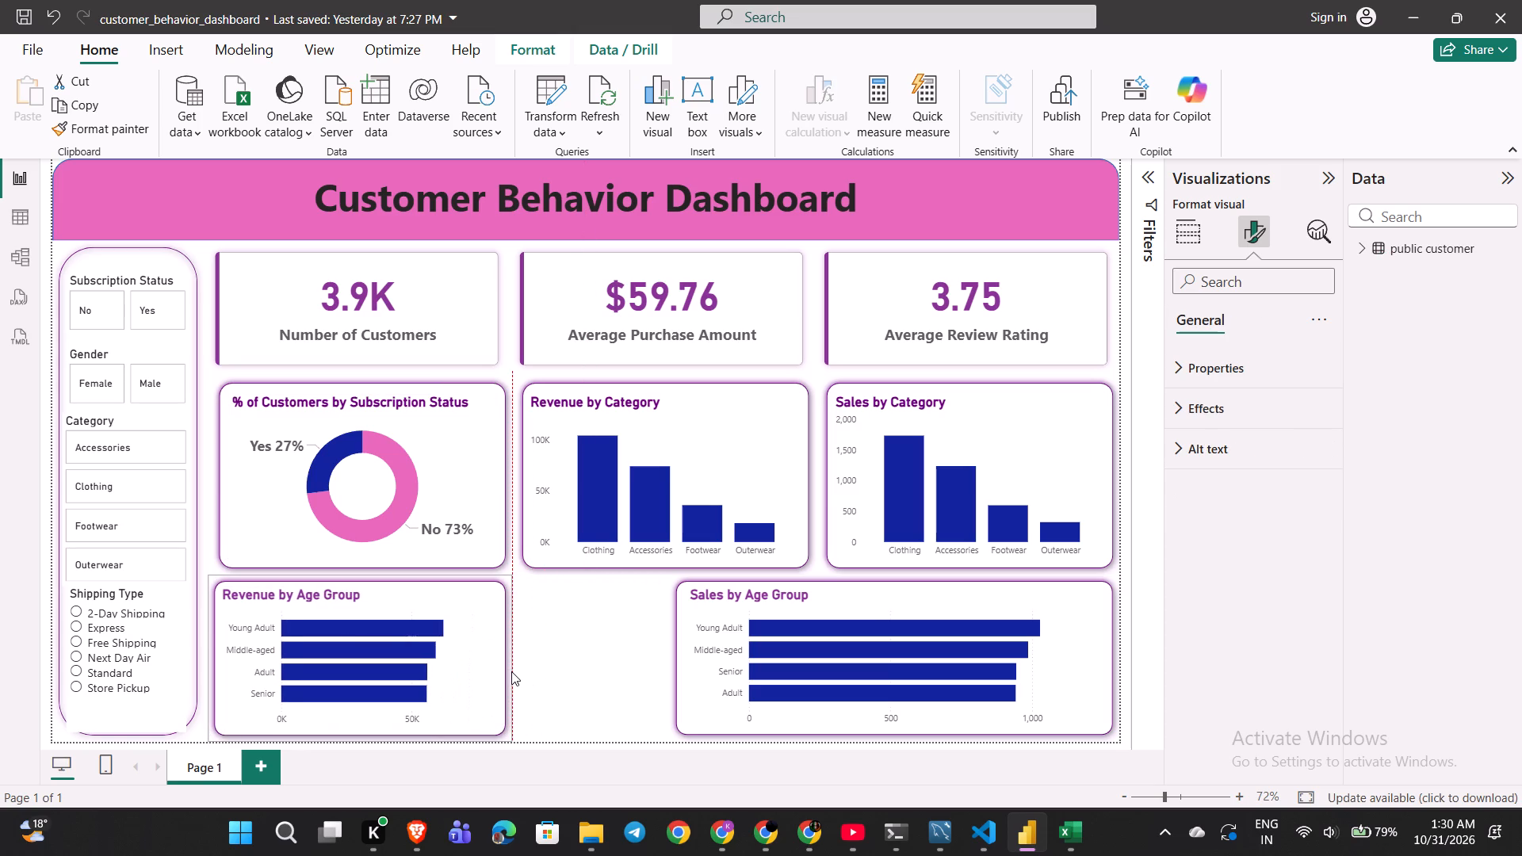
{"action": "left_click_drag", "start_coordinate": [511, 671], "coordinate": [587, 673]}
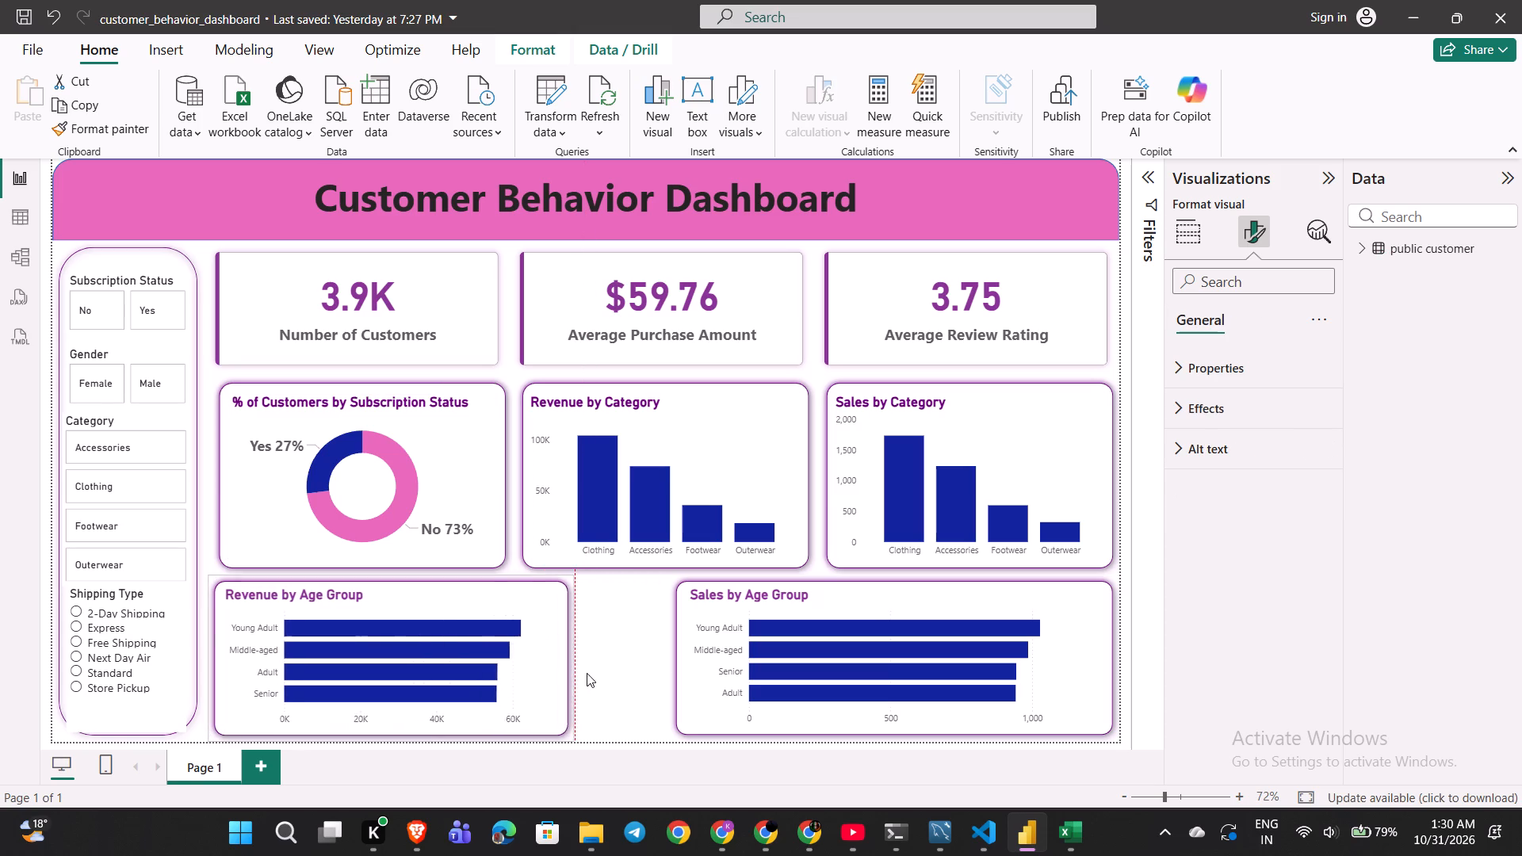
{"action": "left_click_drag", "start_coordinate": [587, 673], "coordinate": [669, 672]}
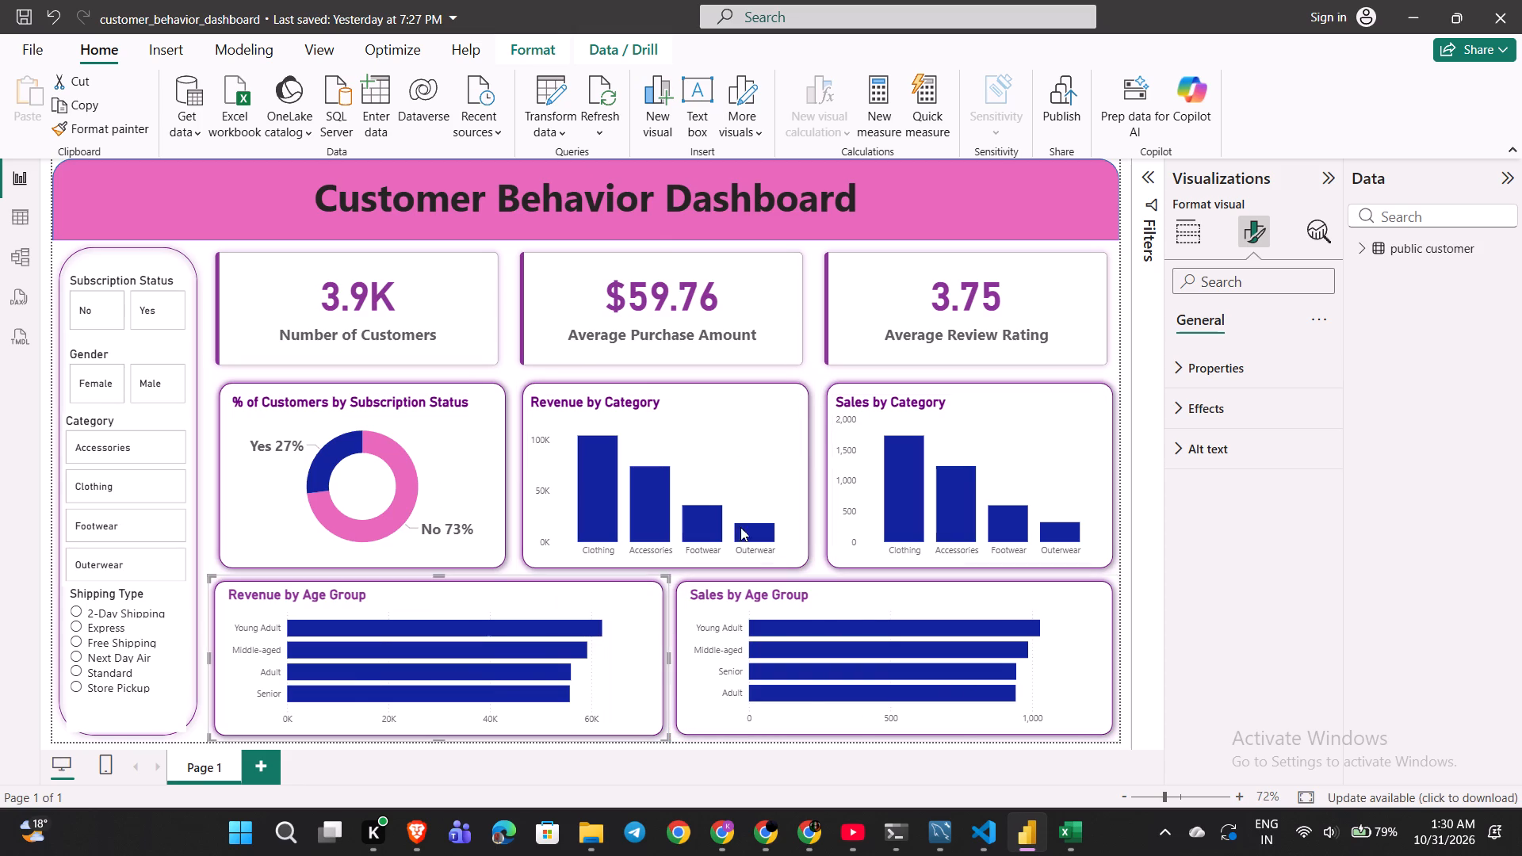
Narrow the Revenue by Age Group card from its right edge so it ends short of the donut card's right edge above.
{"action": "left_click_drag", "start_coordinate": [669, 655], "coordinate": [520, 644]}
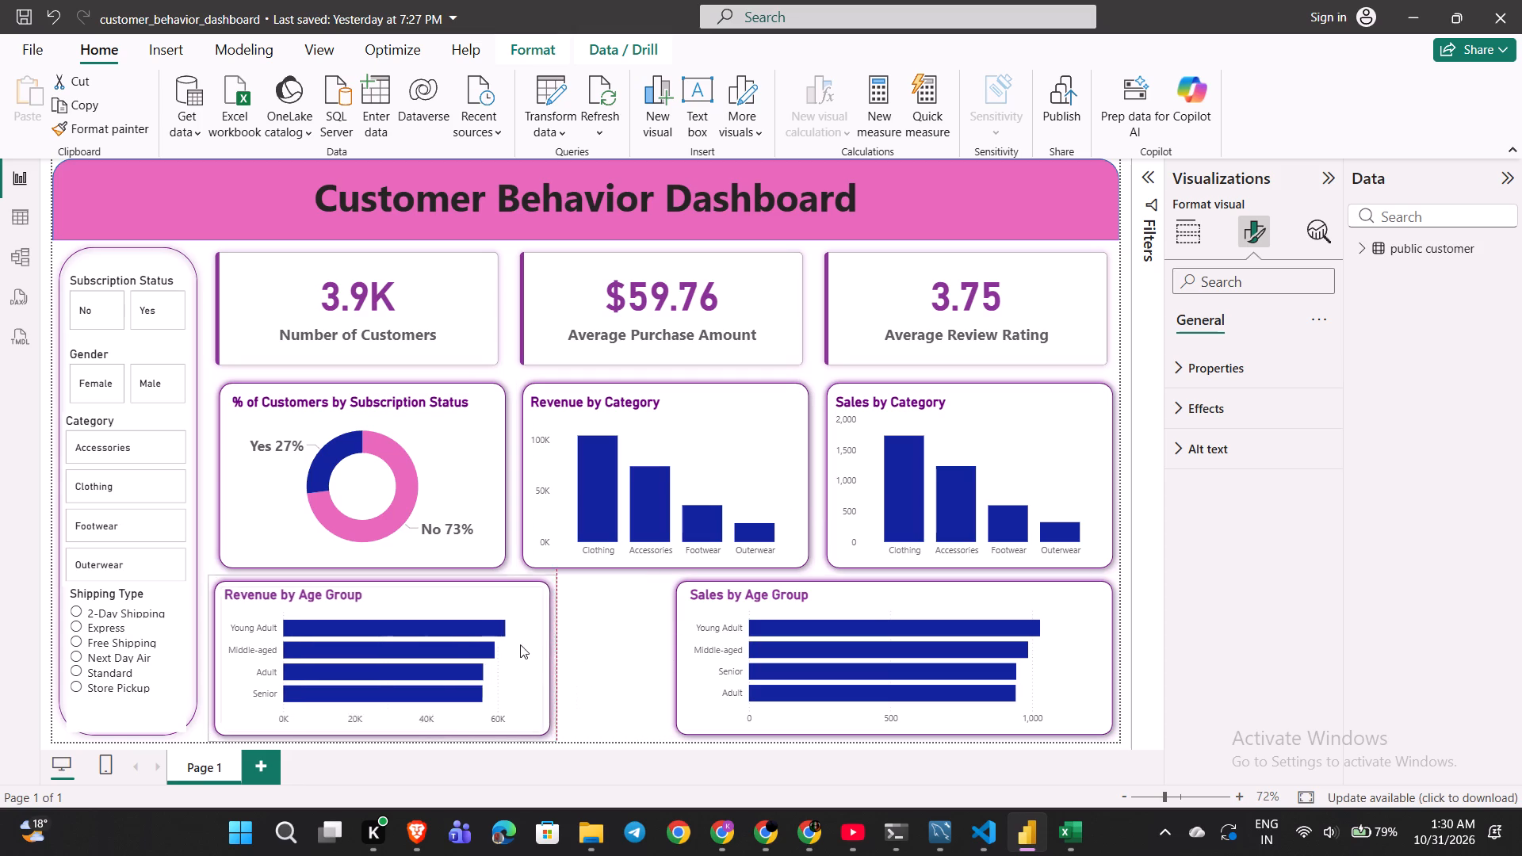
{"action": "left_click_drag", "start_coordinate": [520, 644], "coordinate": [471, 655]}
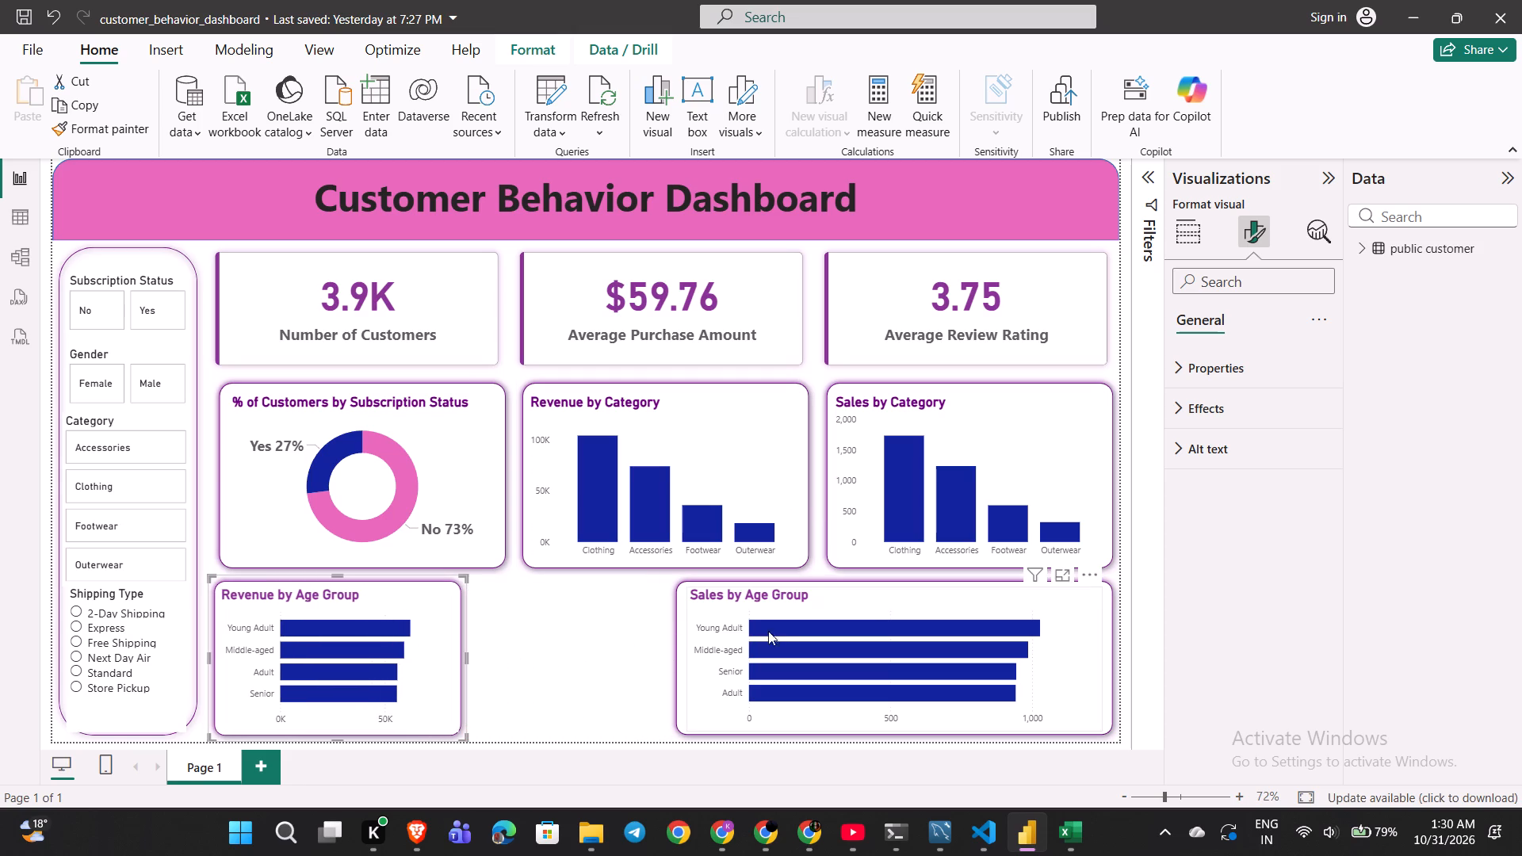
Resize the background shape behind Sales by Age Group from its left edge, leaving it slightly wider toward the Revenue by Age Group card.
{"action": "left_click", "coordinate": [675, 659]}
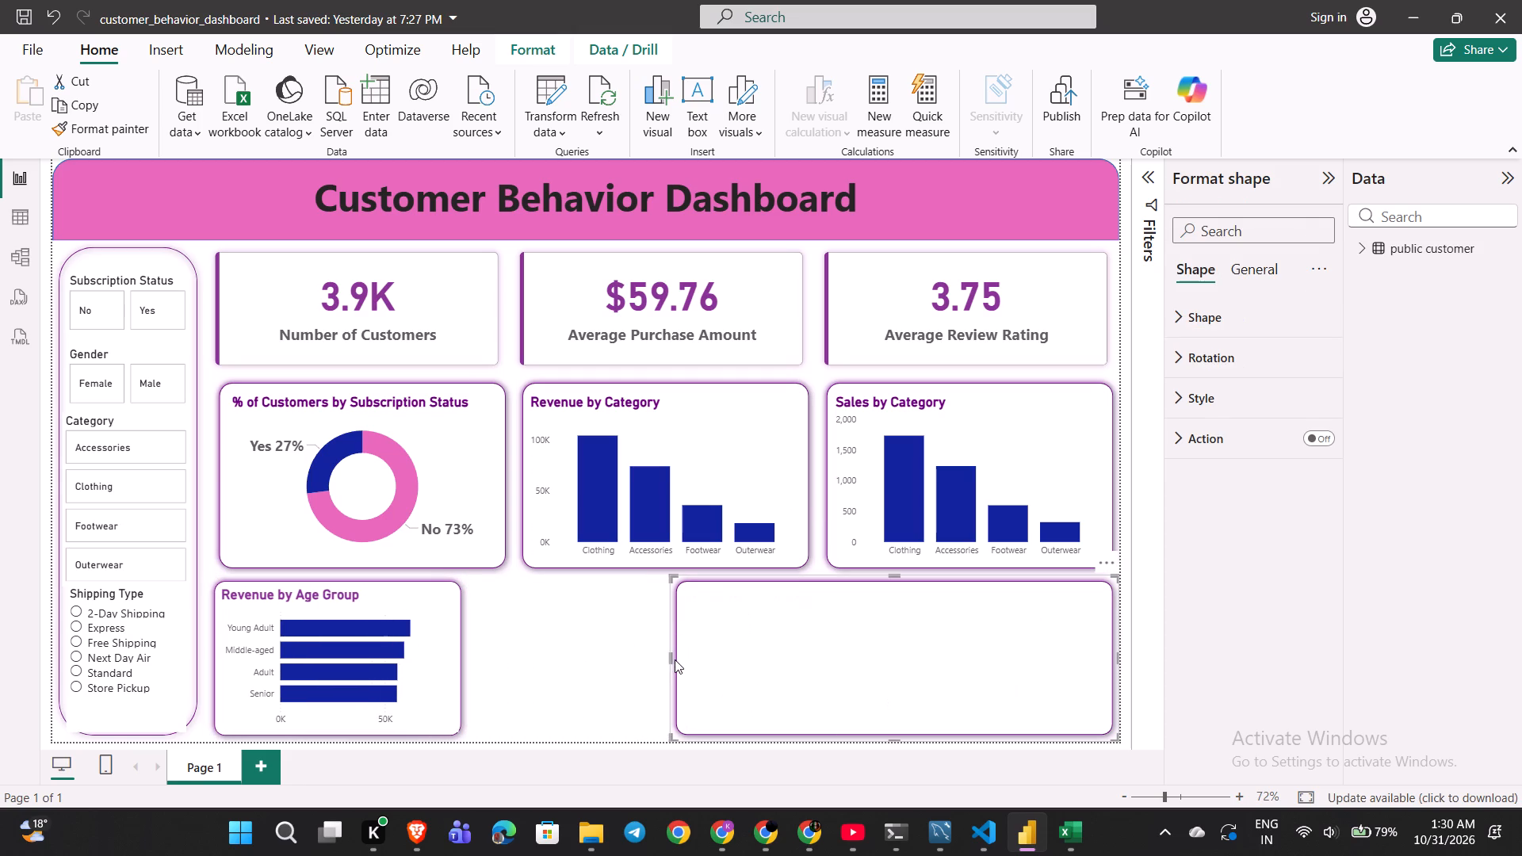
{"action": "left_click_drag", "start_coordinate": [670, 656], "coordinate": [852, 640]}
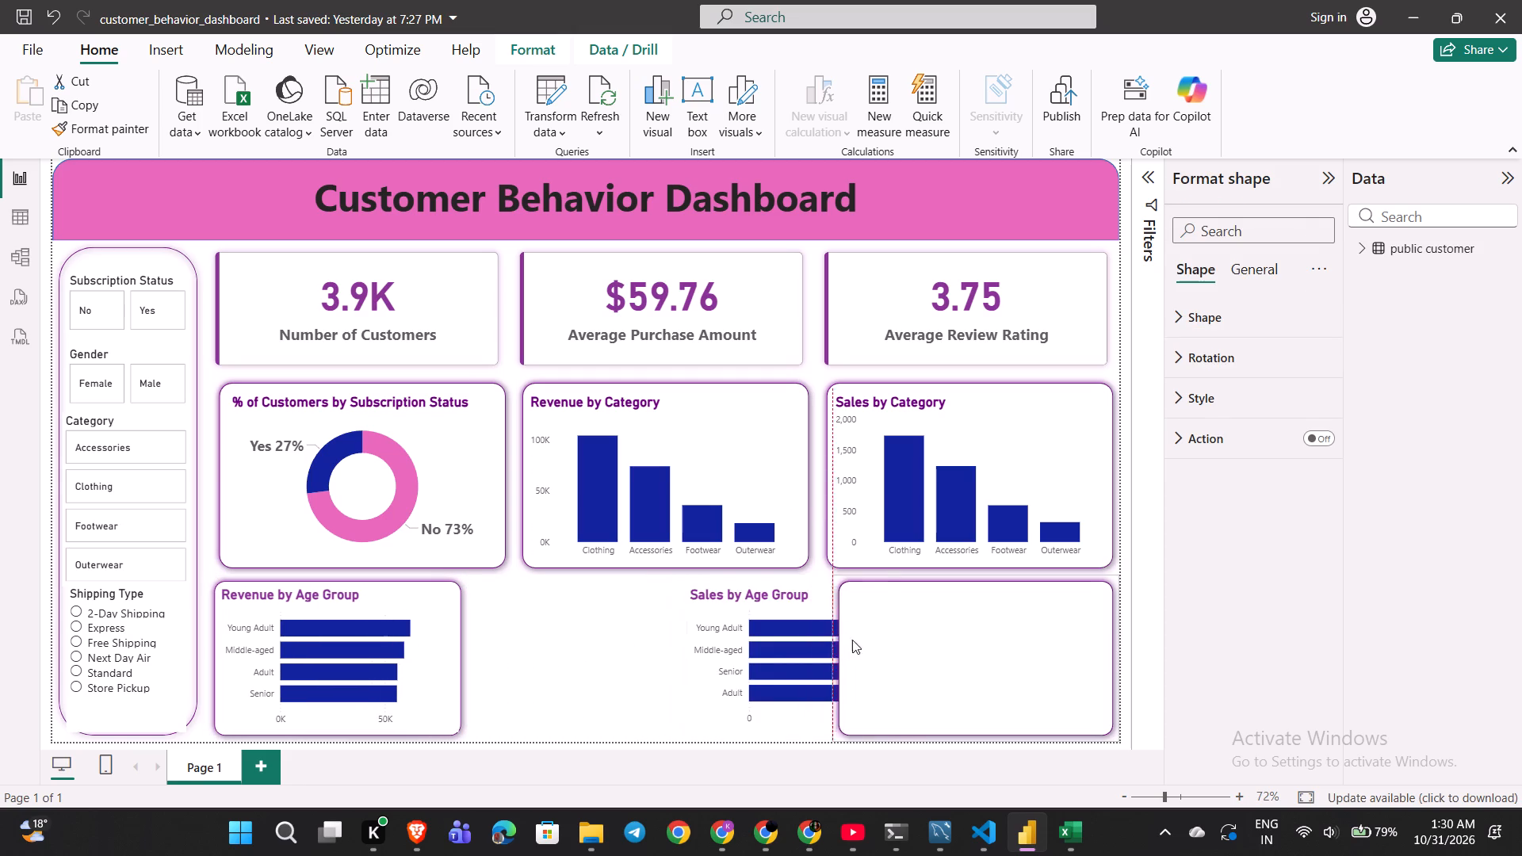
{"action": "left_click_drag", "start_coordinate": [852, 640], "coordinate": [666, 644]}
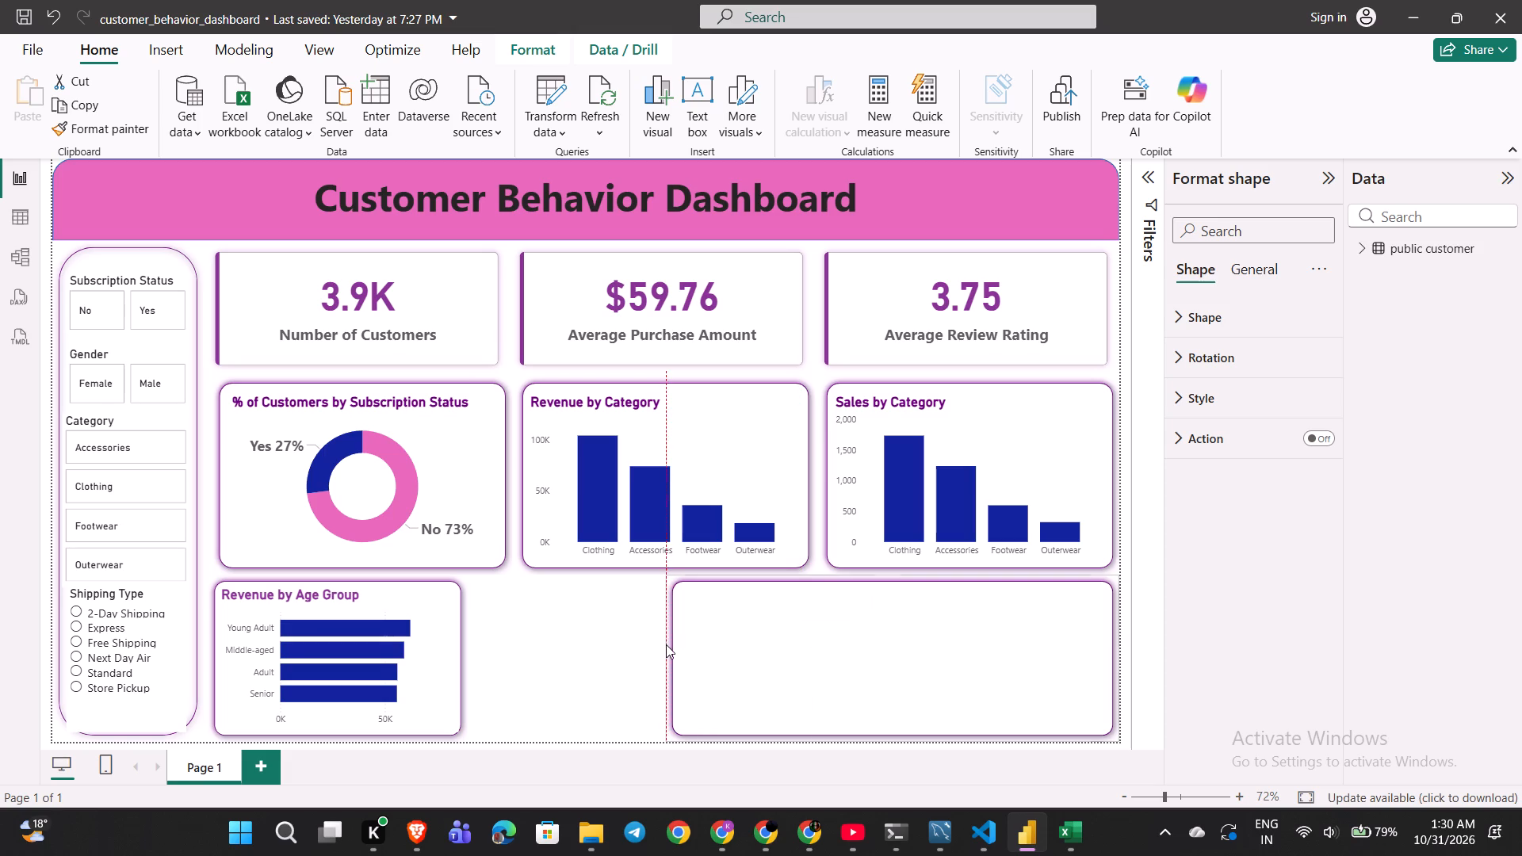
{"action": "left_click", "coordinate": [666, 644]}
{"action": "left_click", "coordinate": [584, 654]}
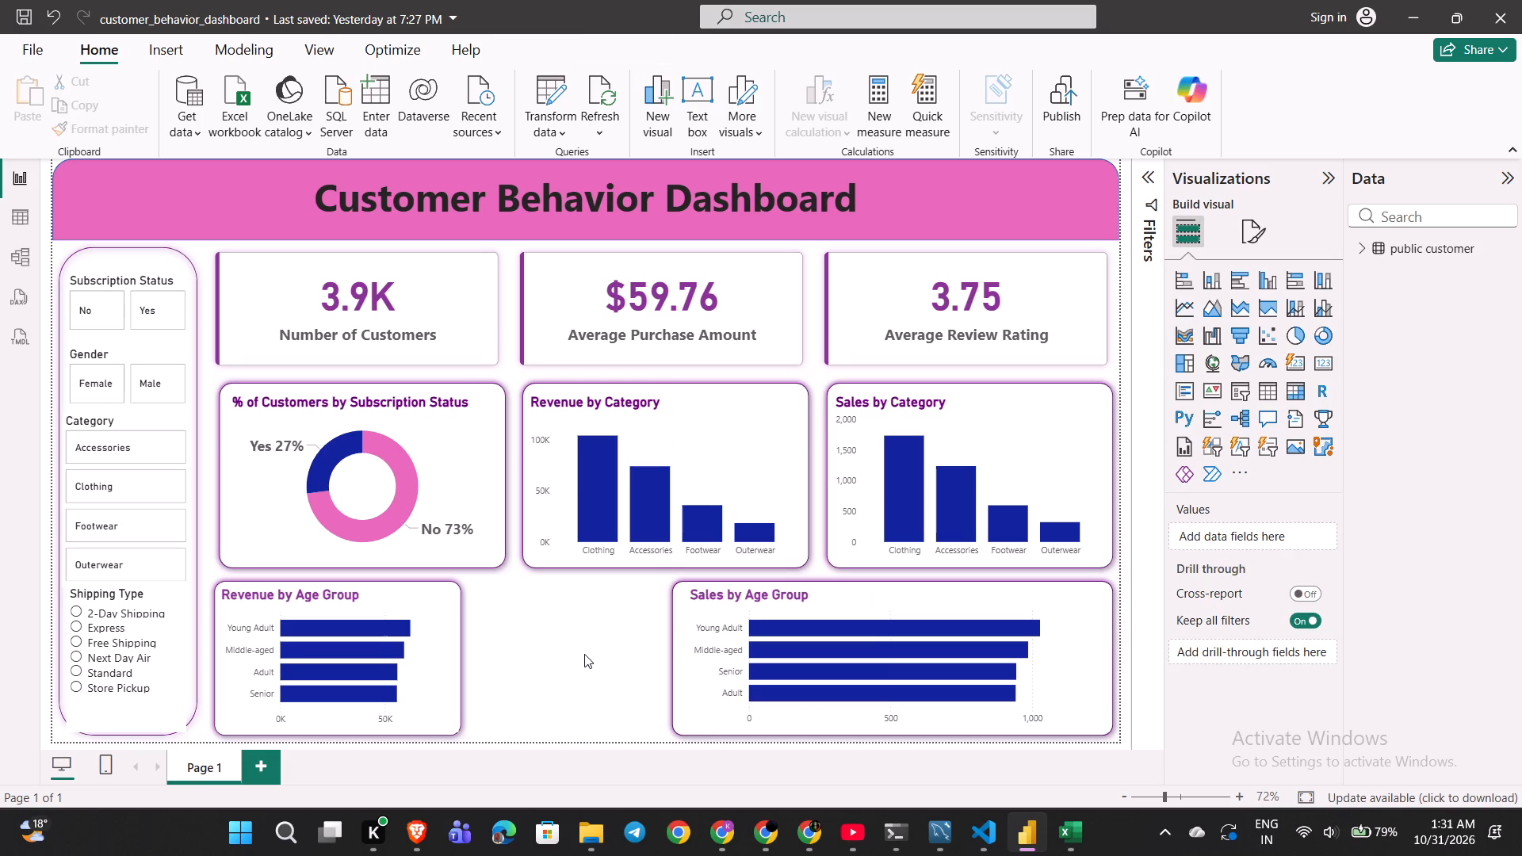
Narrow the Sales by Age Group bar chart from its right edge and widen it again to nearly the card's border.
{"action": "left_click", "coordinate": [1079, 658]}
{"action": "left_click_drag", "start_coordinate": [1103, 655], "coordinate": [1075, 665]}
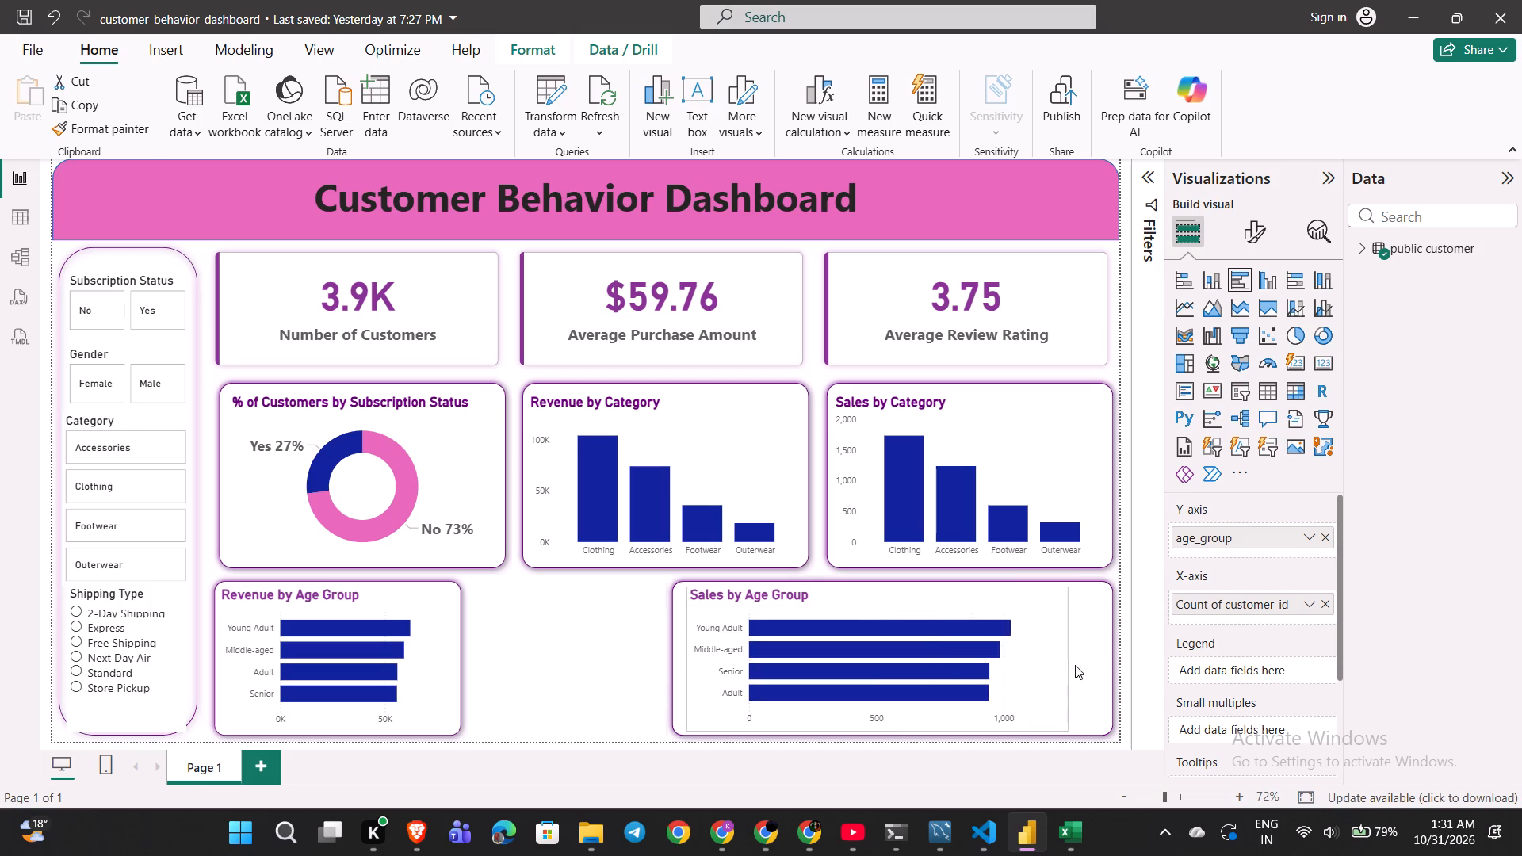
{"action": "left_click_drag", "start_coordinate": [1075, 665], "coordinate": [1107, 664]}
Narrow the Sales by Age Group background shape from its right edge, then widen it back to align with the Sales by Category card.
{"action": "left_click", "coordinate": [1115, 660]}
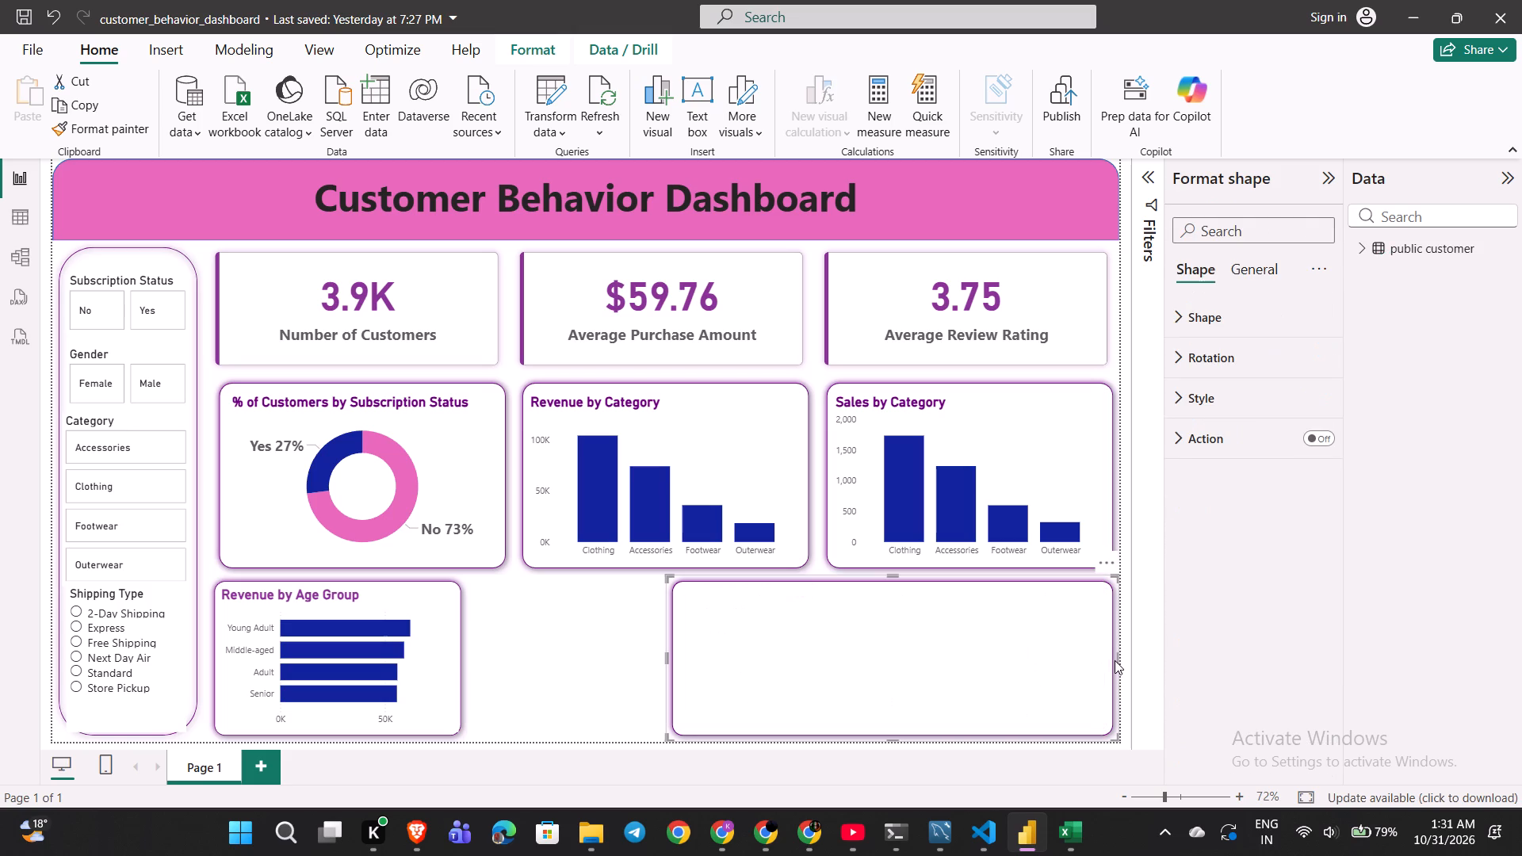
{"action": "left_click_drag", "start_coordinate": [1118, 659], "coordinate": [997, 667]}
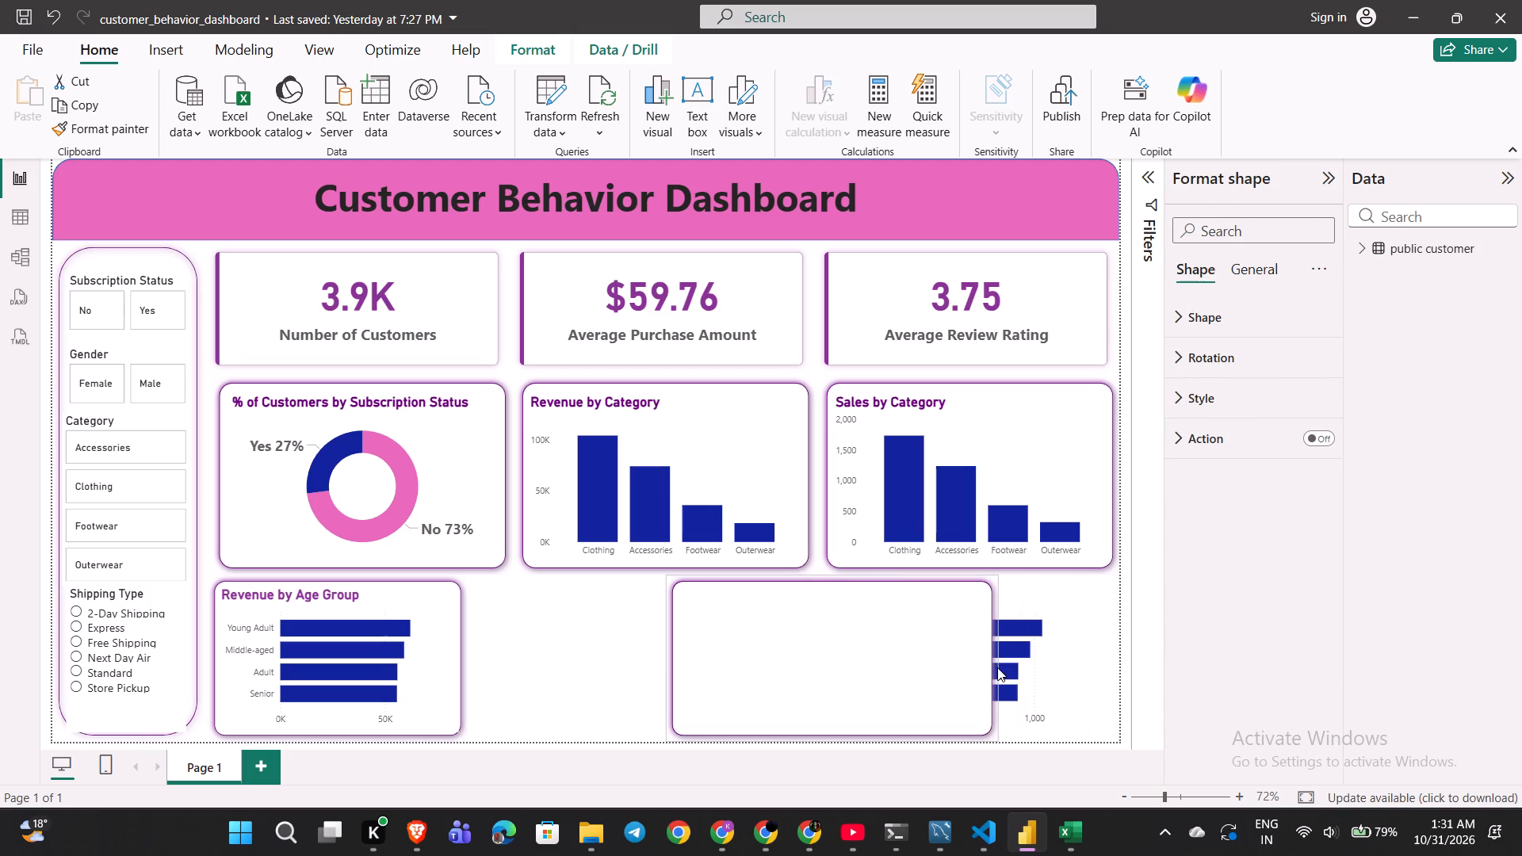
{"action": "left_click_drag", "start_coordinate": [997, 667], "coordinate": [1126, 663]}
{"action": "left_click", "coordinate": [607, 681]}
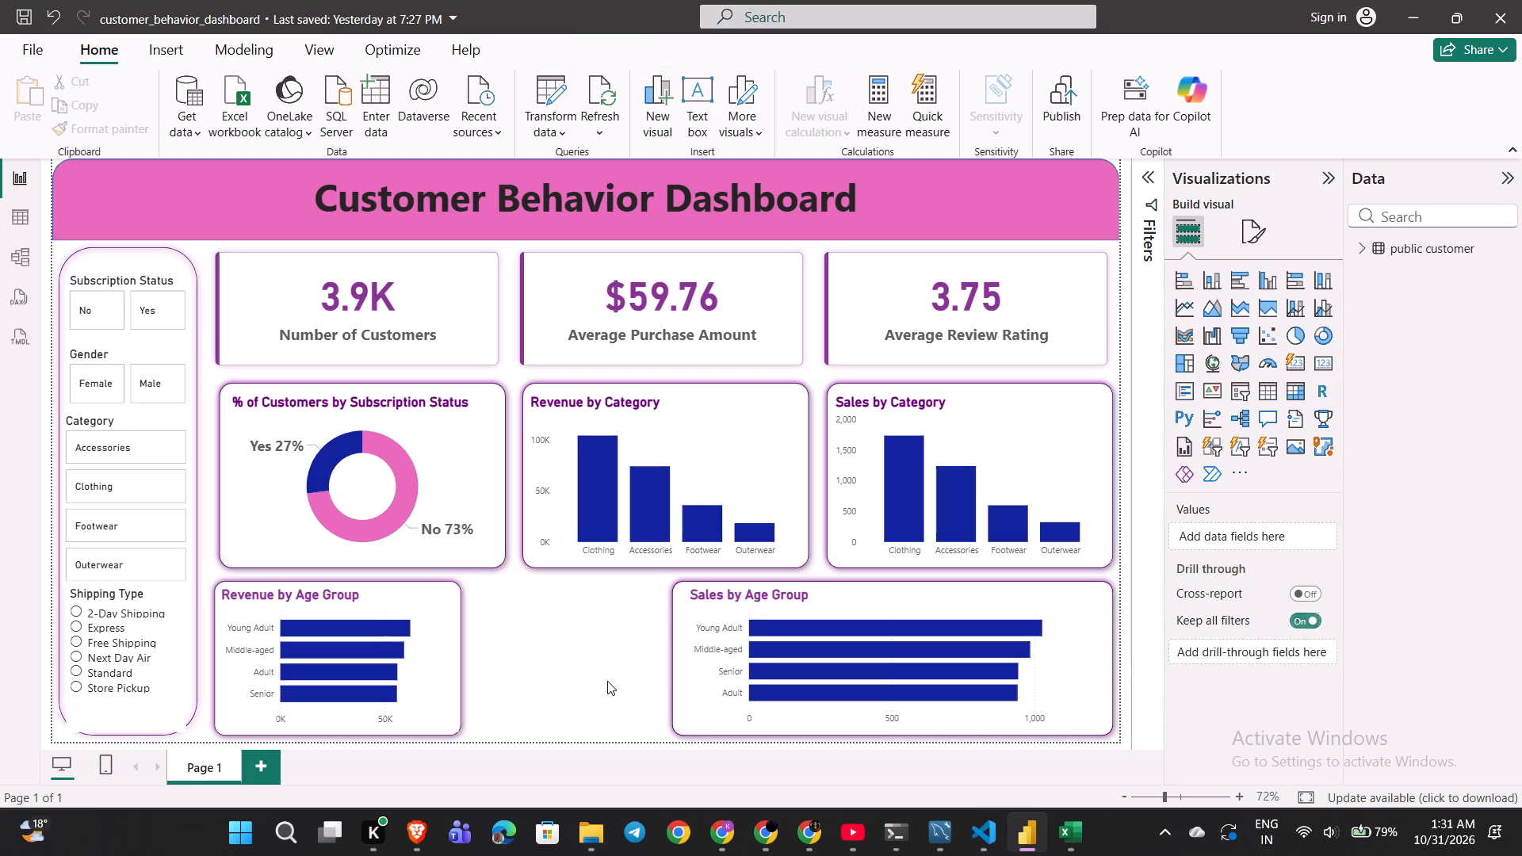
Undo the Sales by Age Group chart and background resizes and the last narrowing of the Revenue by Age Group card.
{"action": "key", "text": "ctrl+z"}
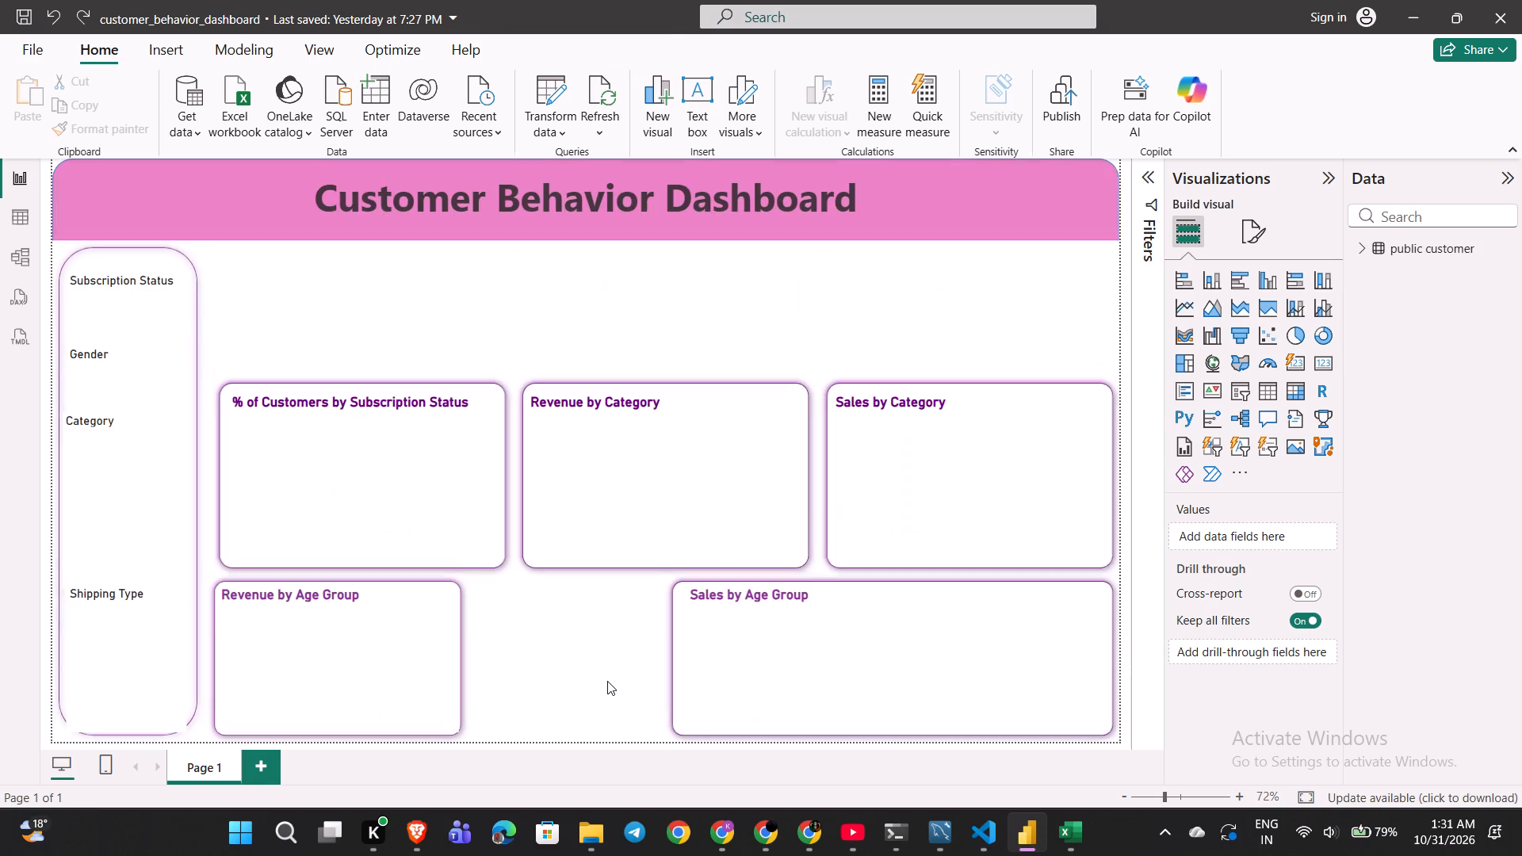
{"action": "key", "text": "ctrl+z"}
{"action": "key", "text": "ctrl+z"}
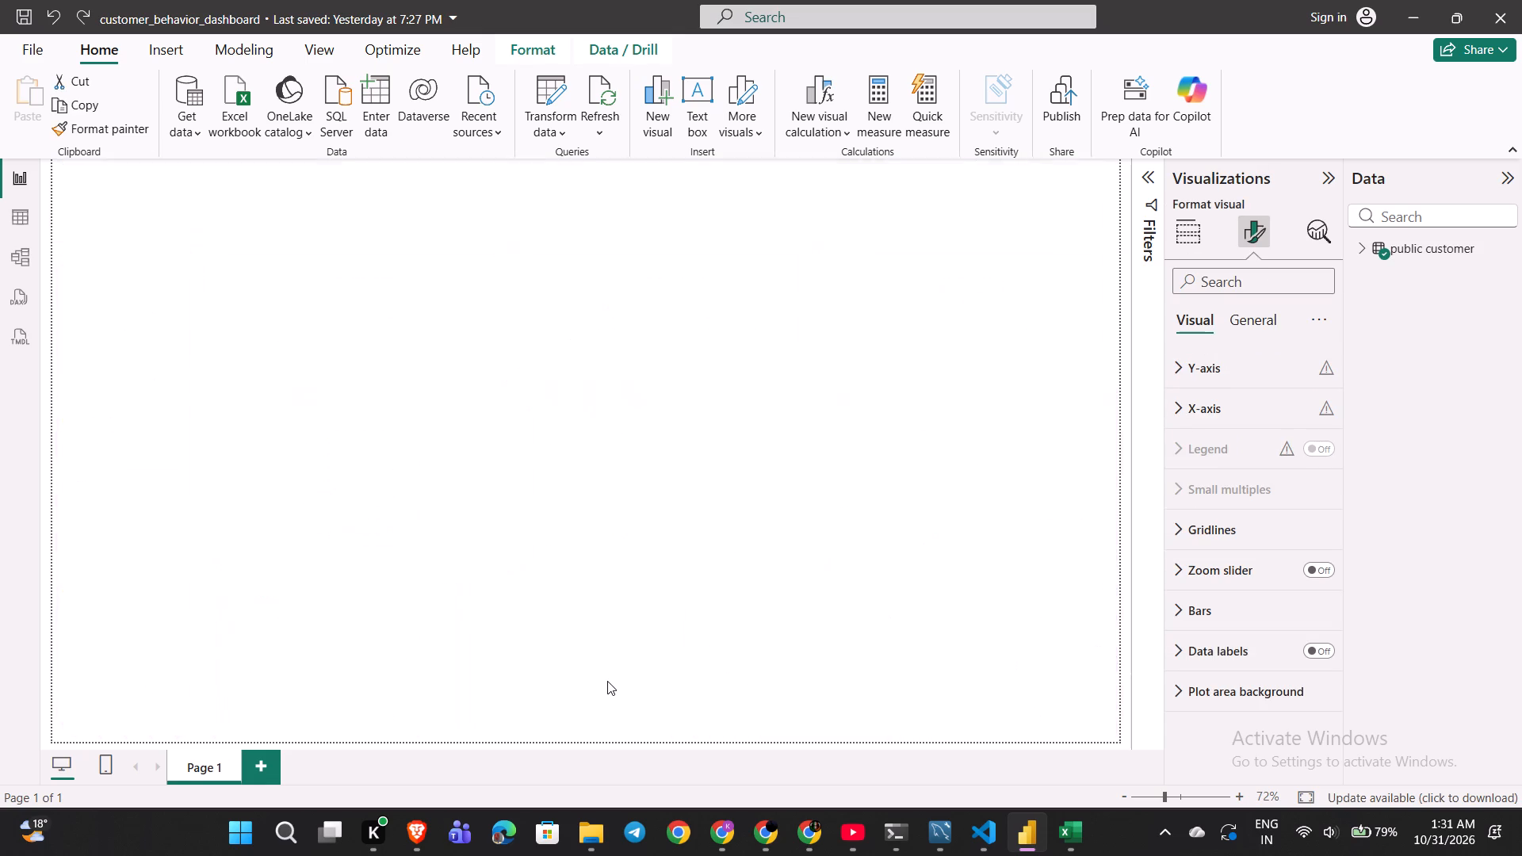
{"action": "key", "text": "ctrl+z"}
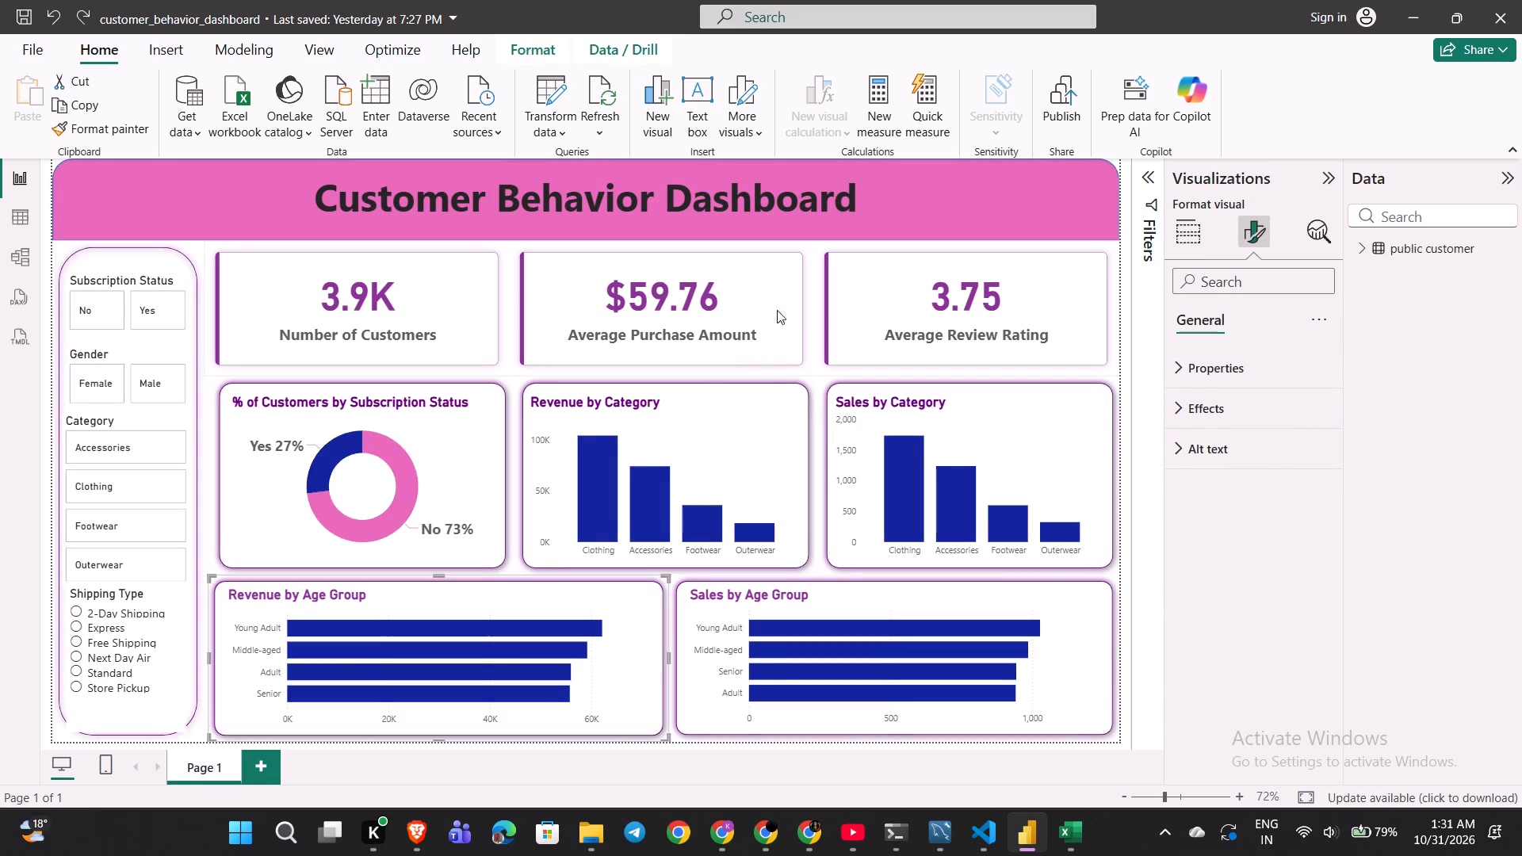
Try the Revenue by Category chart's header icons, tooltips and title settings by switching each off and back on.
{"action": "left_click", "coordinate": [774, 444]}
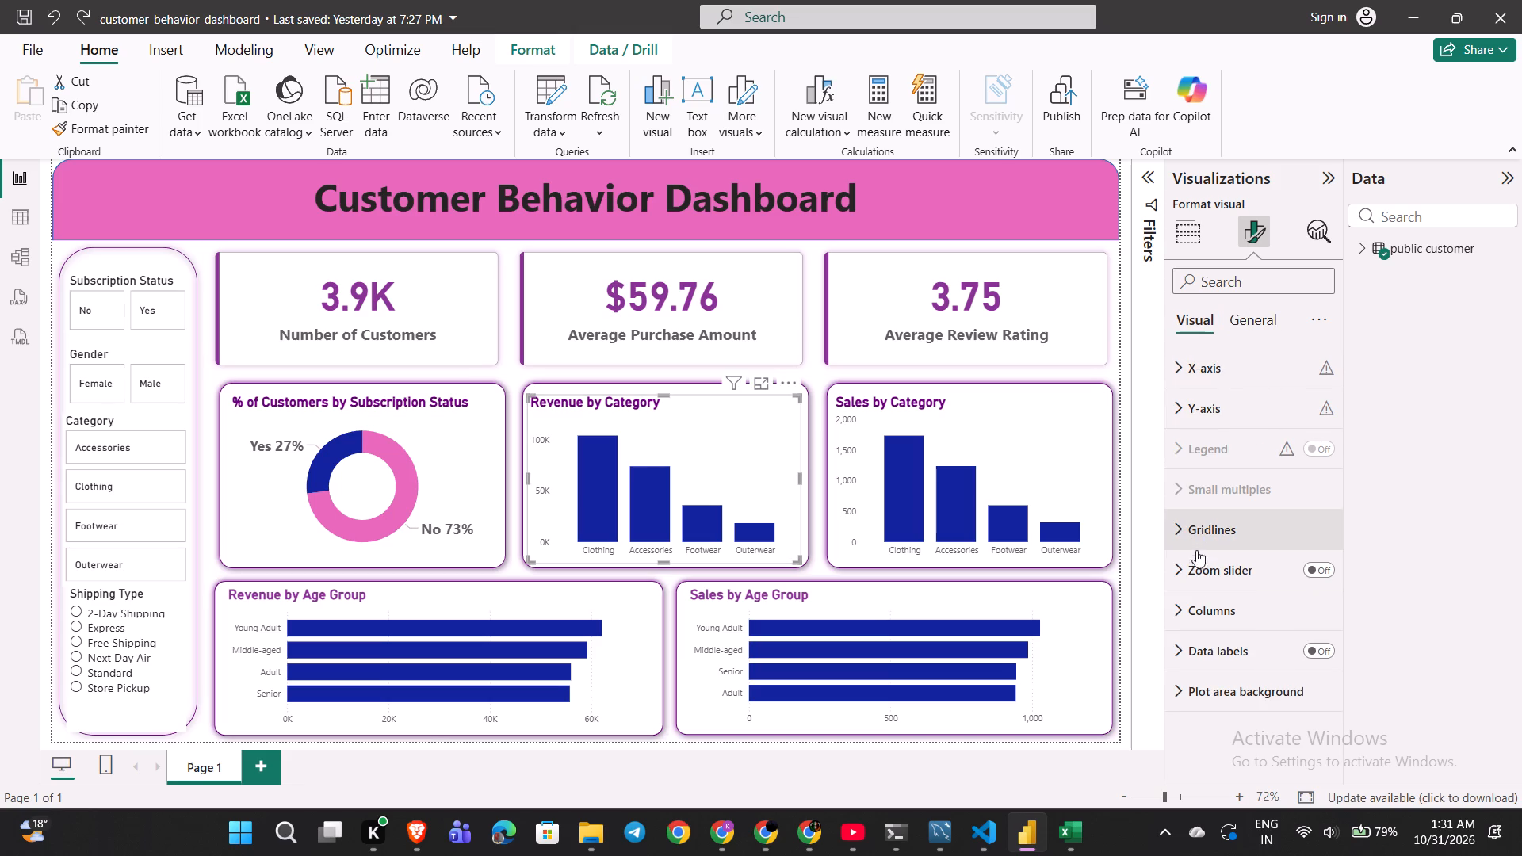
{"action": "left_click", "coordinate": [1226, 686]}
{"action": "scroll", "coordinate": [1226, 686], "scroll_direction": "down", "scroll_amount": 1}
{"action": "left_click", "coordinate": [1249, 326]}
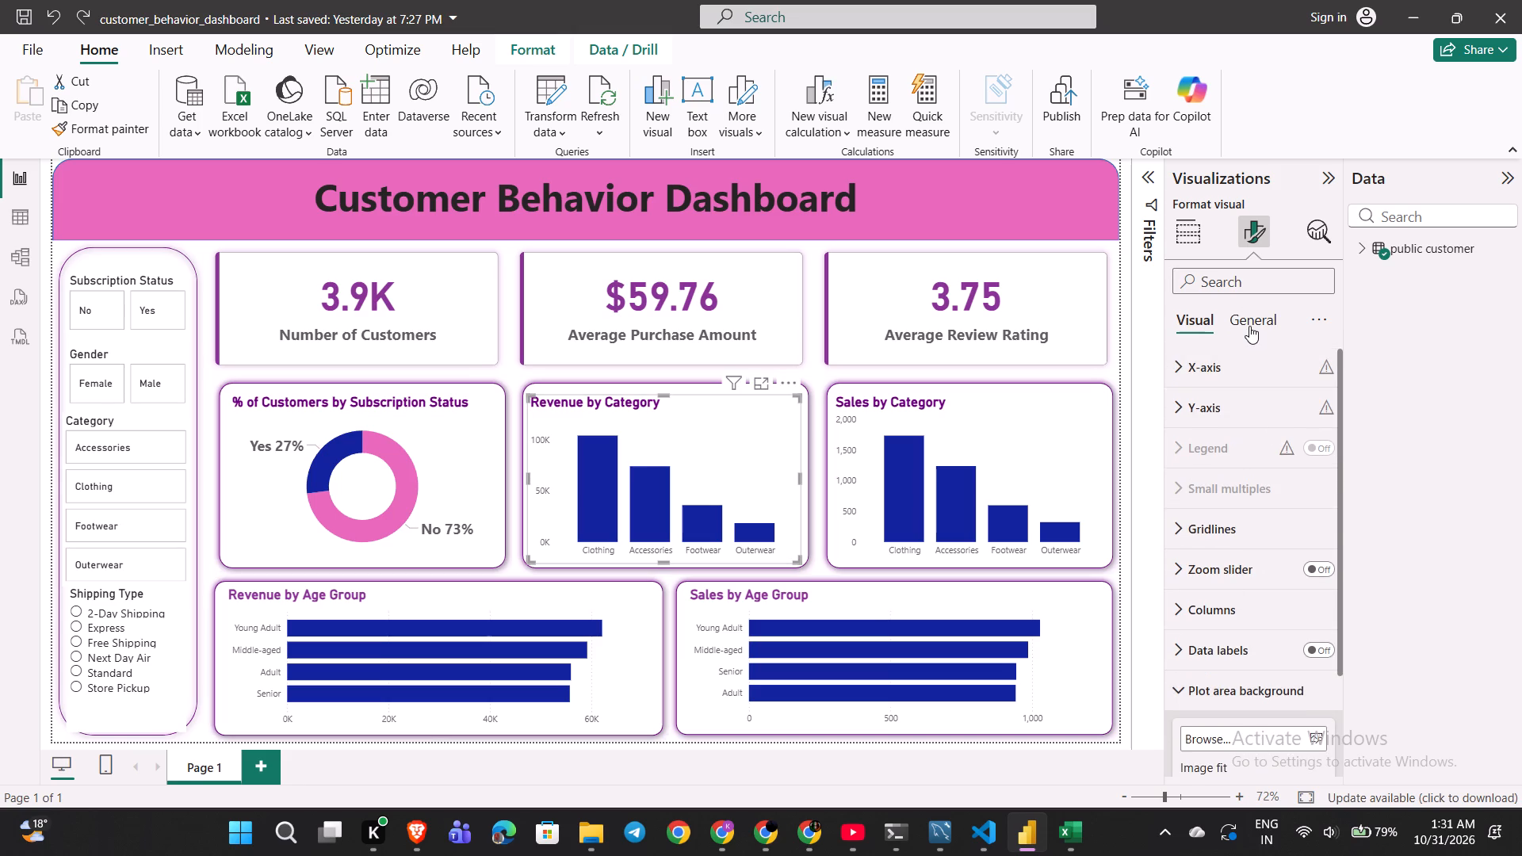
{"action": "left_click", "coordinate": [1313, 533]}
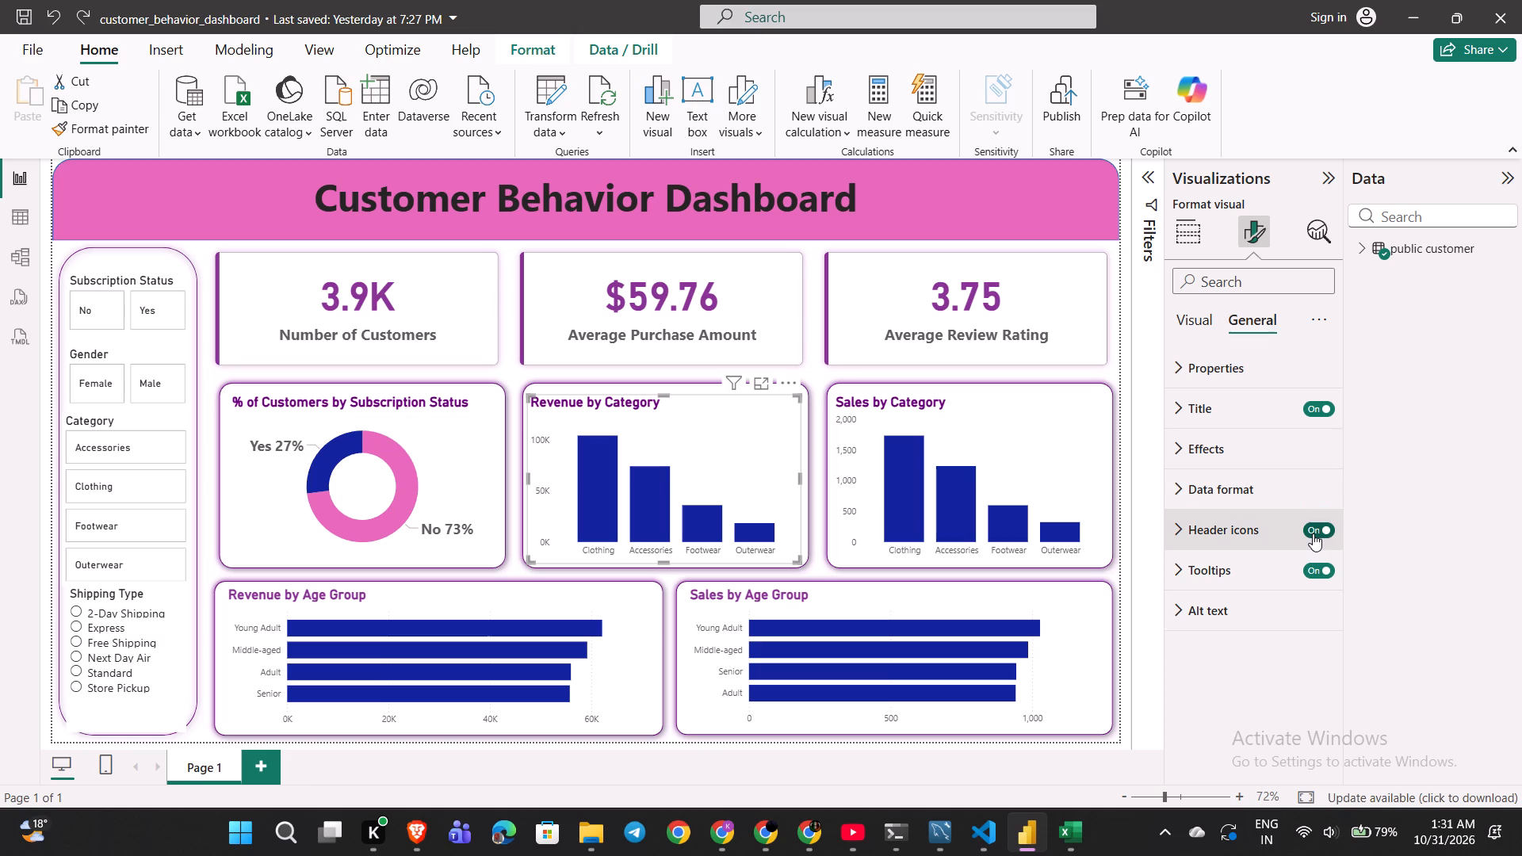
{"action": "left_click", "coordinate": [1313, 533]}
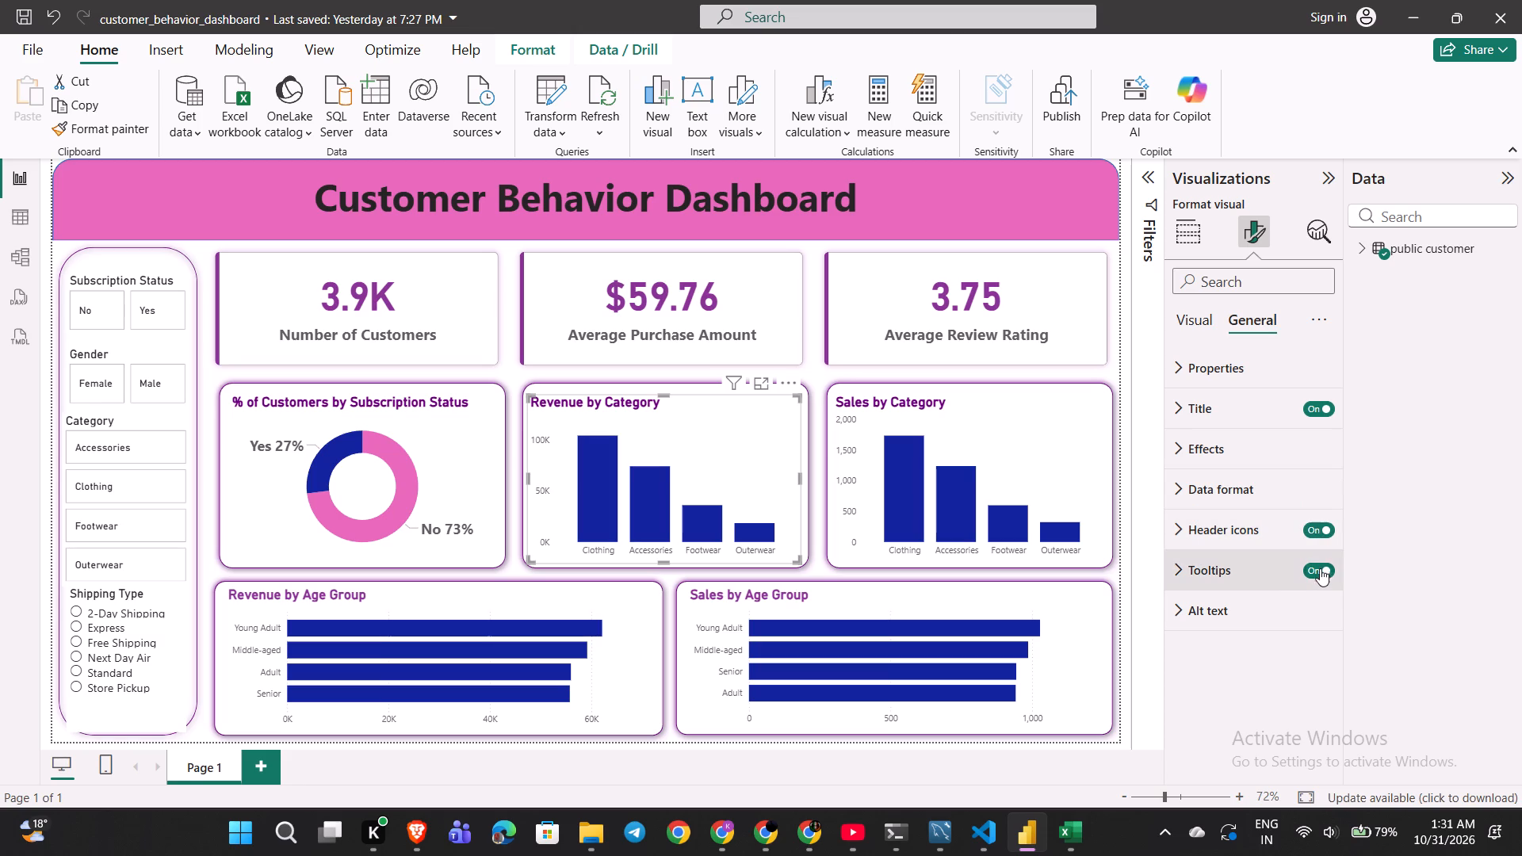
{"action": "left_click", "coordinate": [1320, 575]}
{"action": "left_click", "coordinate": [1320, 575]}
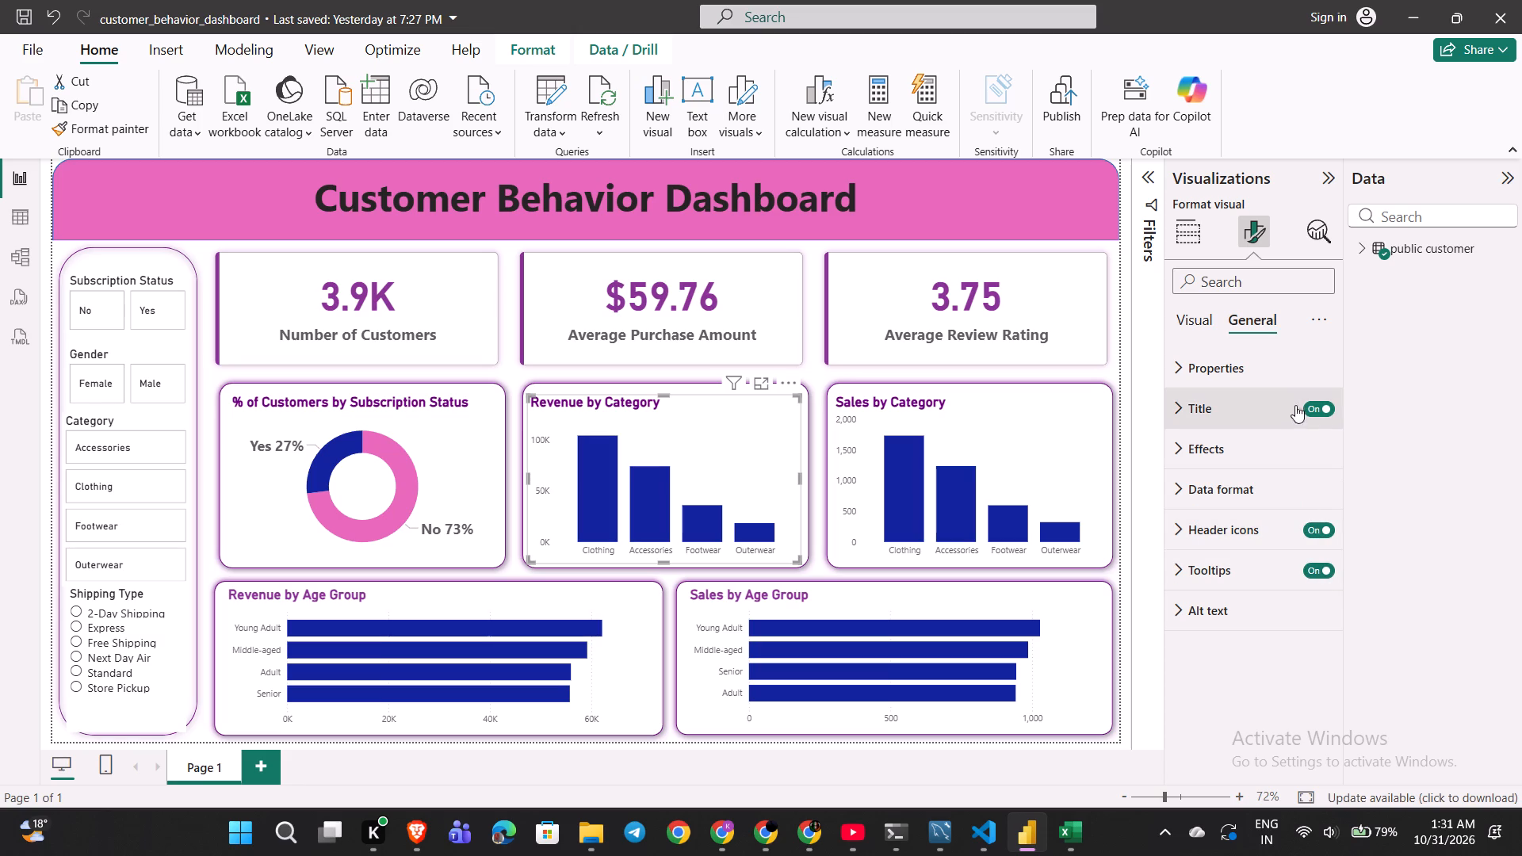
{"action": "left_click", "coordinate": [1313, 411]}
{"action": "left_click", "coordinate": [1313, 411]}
Examine the data format and card settings of the KPI cards visual.
{"action": "left_click", "coordinate": [854, 372]}
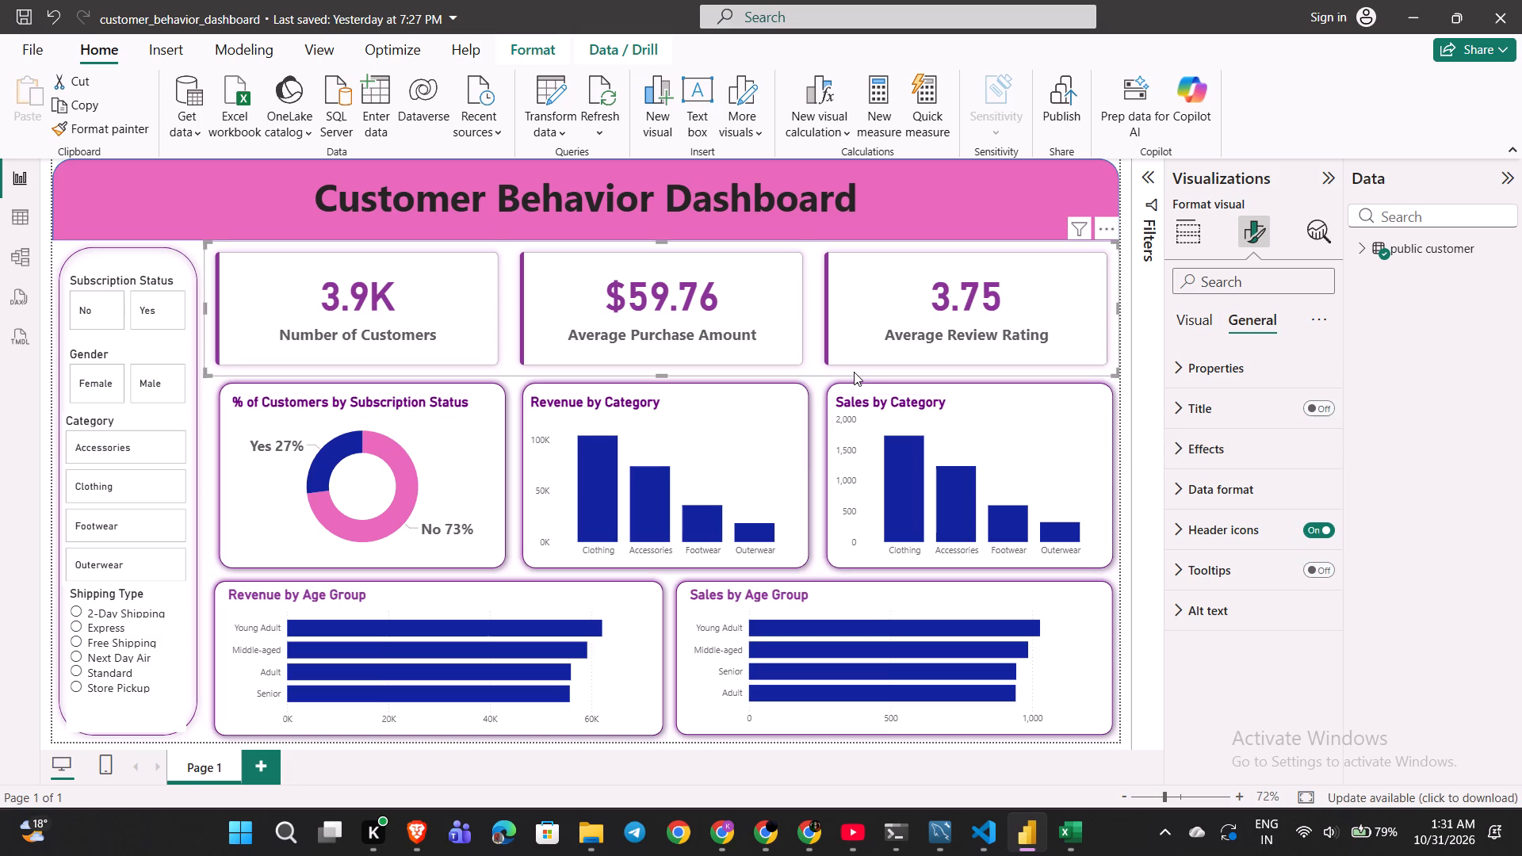
{"action": "left_click", "coordinate": [1207, 495]}
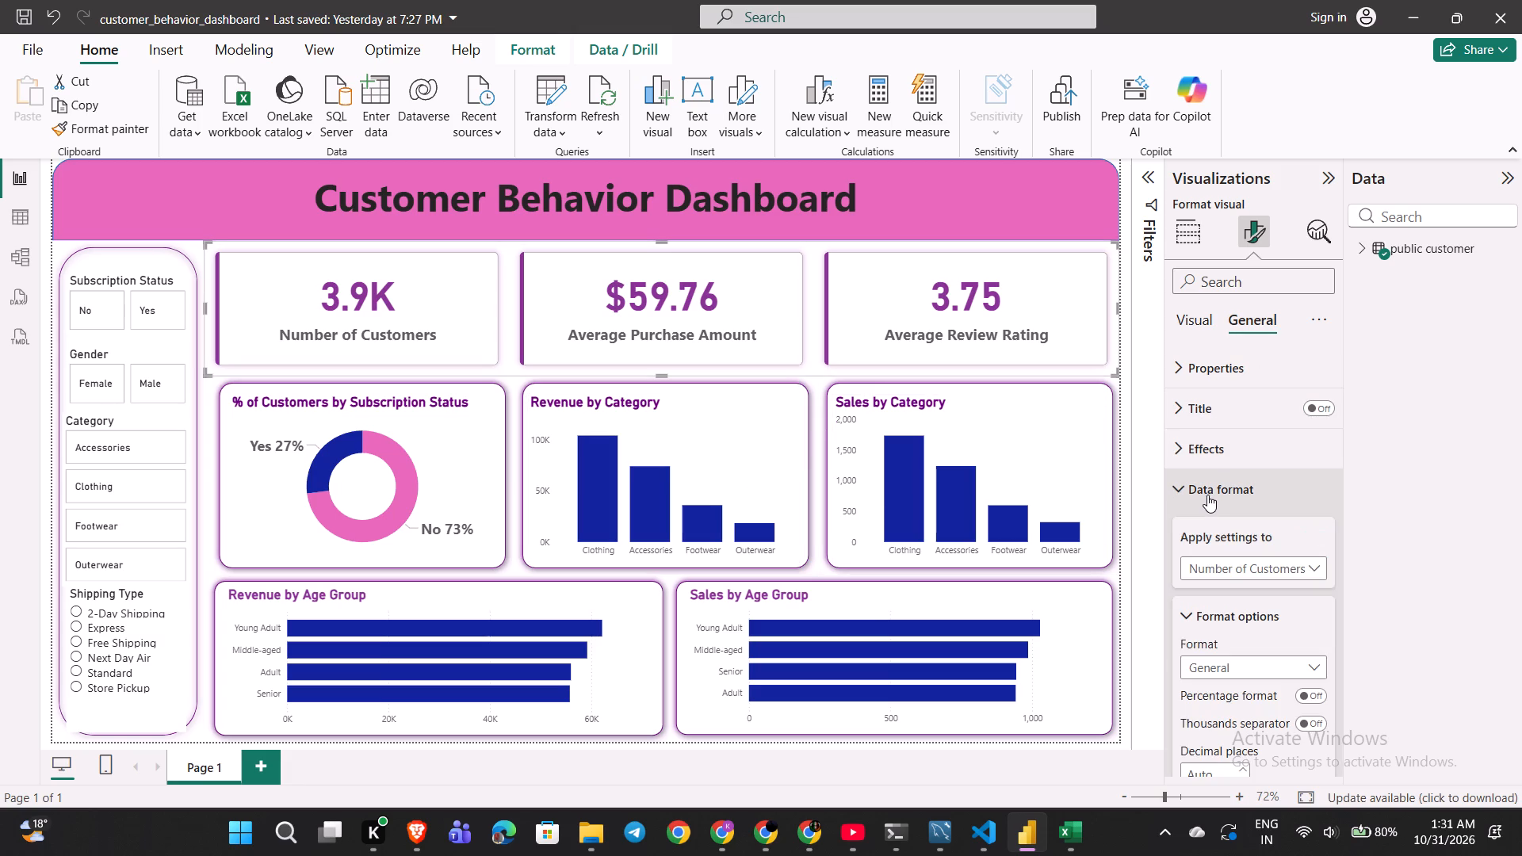
{"action": "left_click", "coordinate": [1207, 495]}
{"action": "left_click", "coordinate": [1189, 312]}
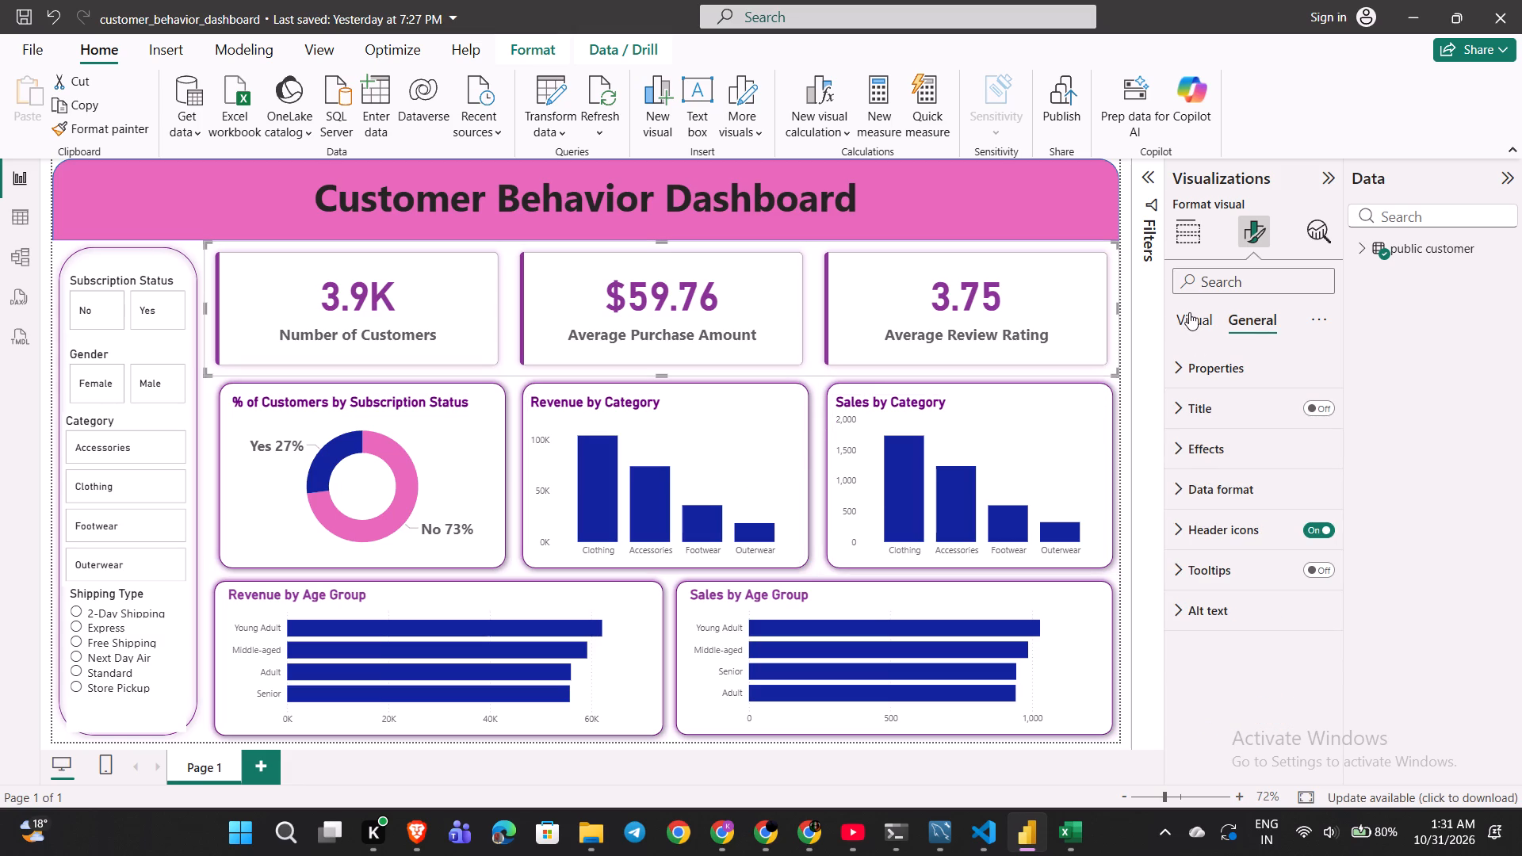
{"action": "left_click", "coordinate": [1195, 497]}
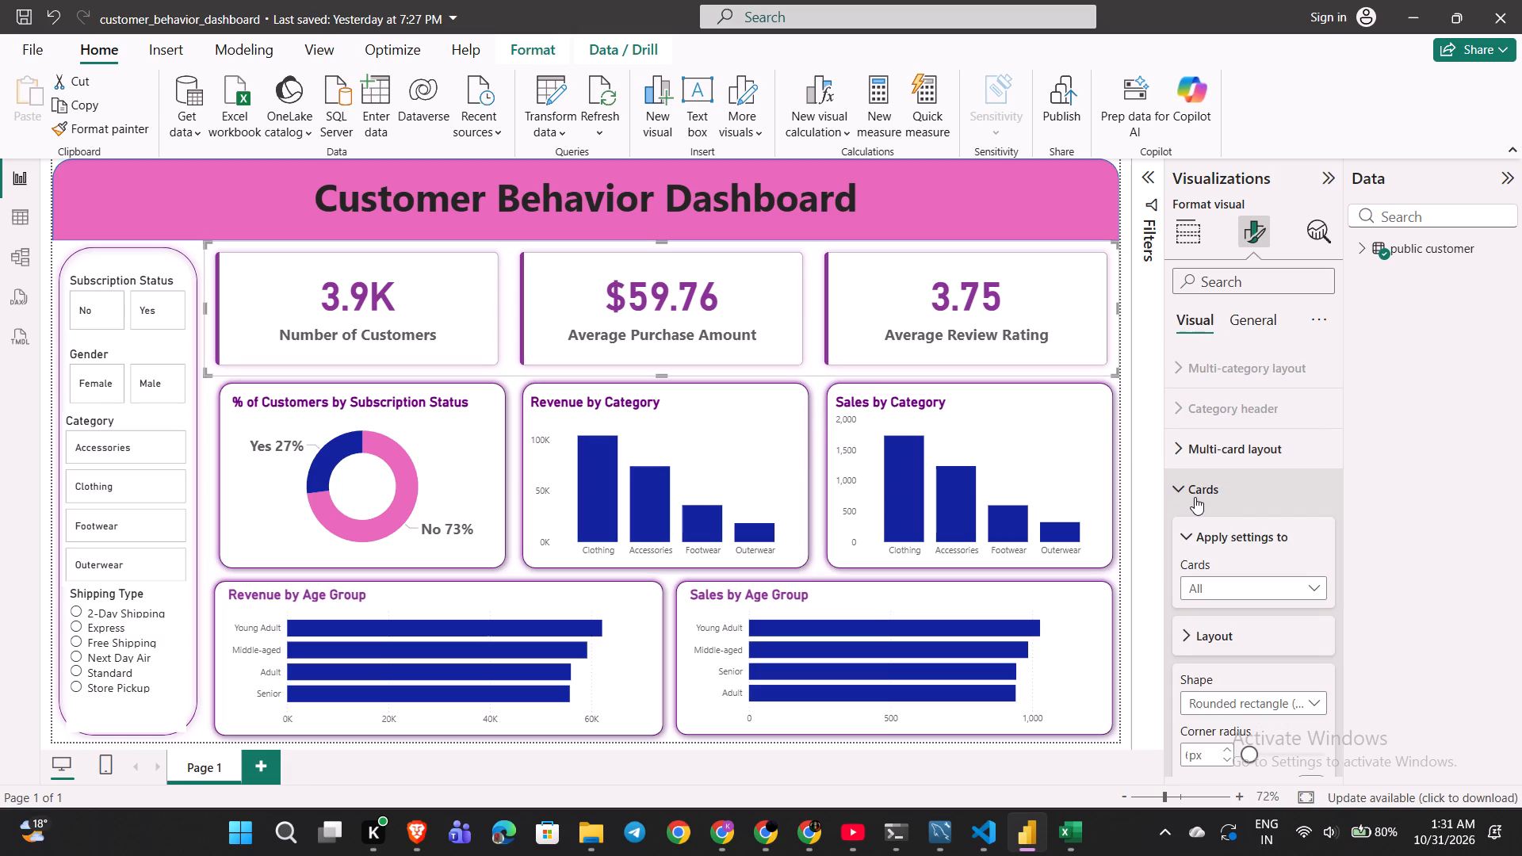
{"action": "left_click", "coordinate": [1195, 497]}
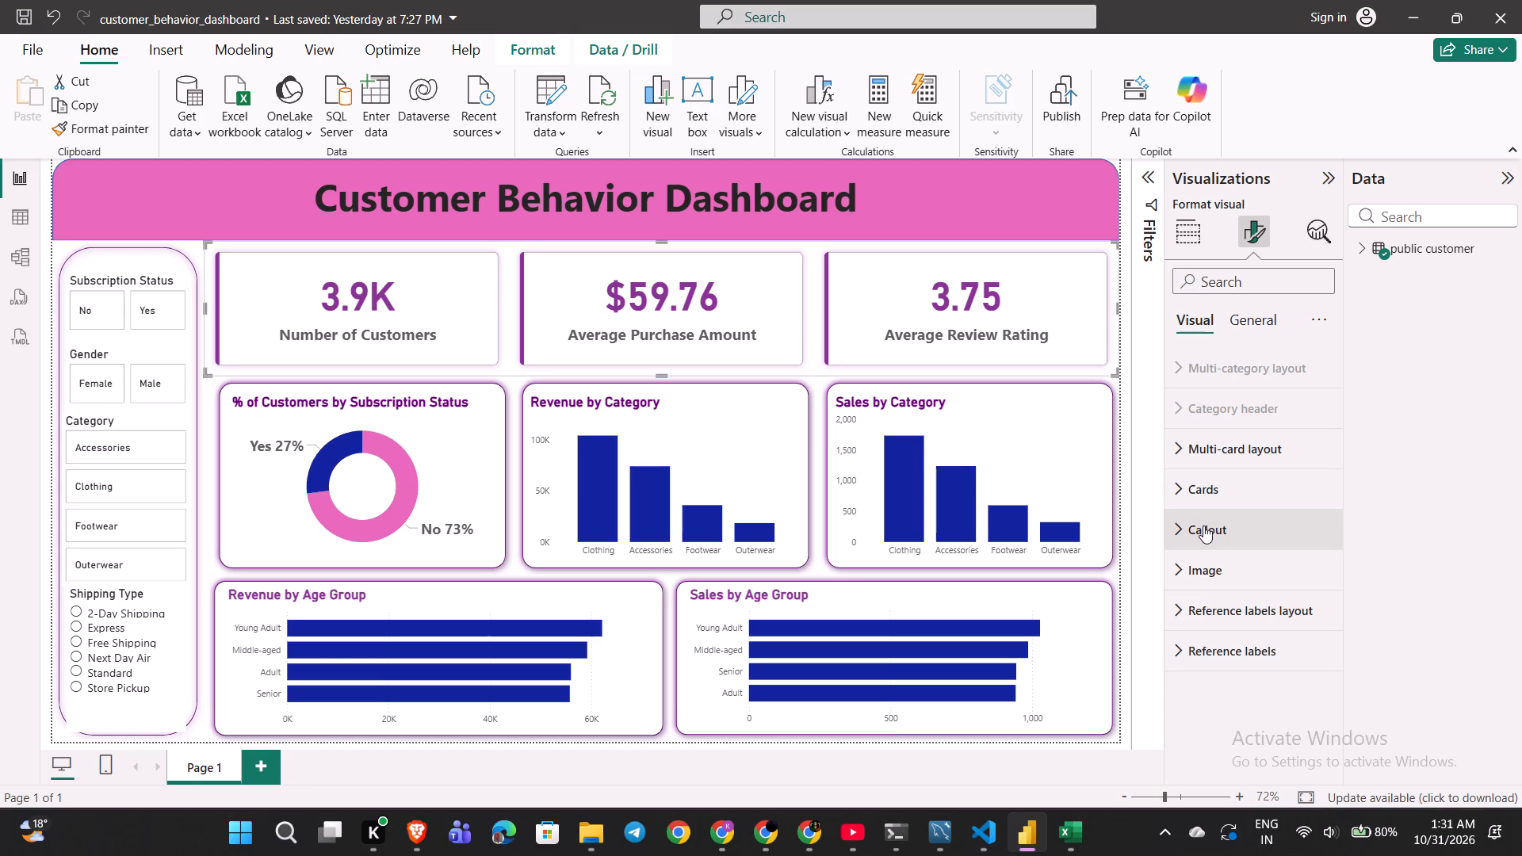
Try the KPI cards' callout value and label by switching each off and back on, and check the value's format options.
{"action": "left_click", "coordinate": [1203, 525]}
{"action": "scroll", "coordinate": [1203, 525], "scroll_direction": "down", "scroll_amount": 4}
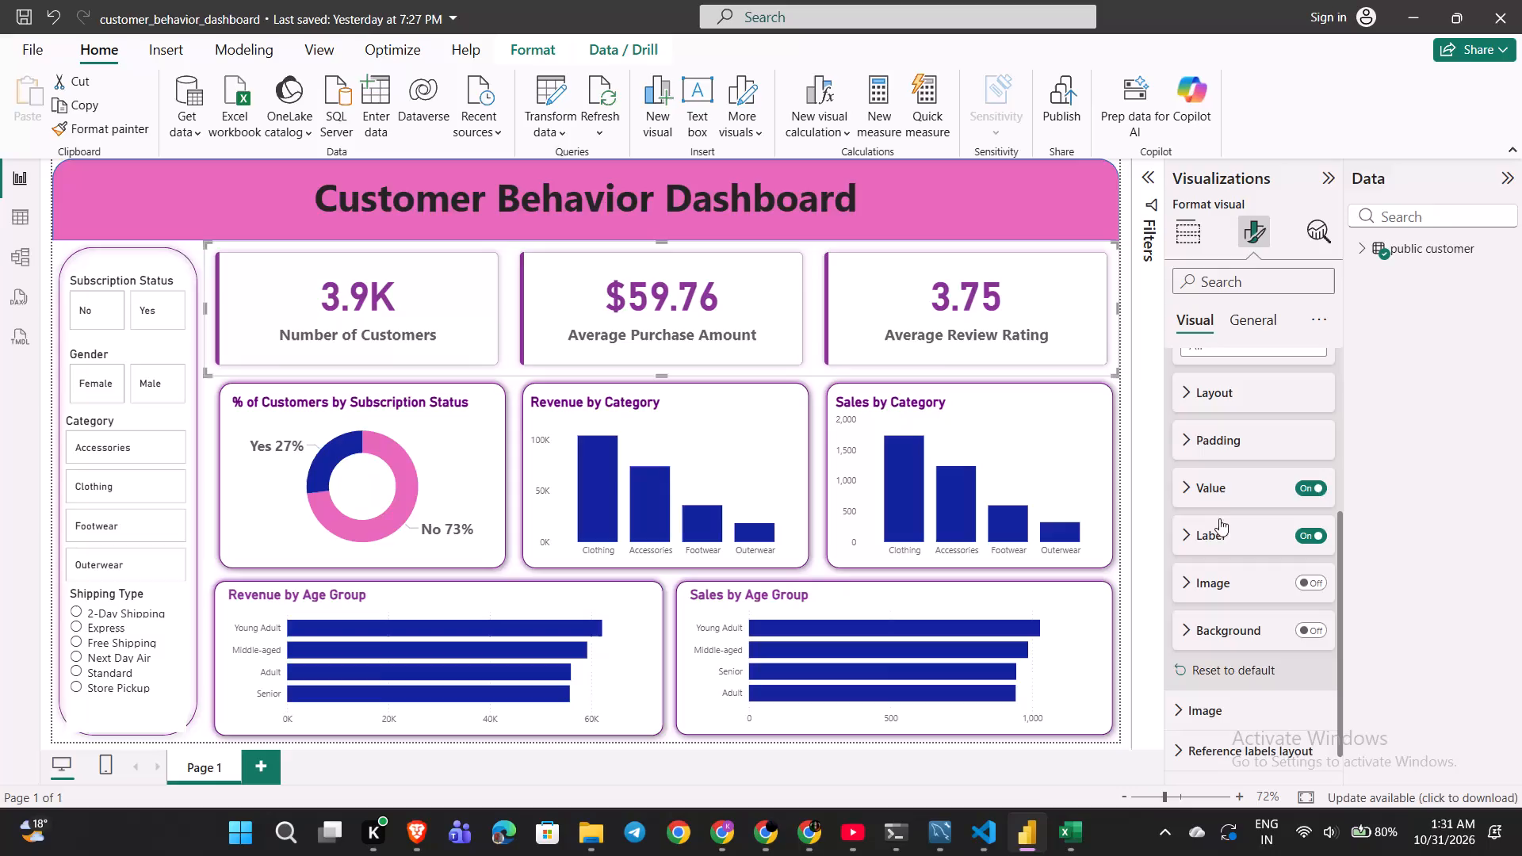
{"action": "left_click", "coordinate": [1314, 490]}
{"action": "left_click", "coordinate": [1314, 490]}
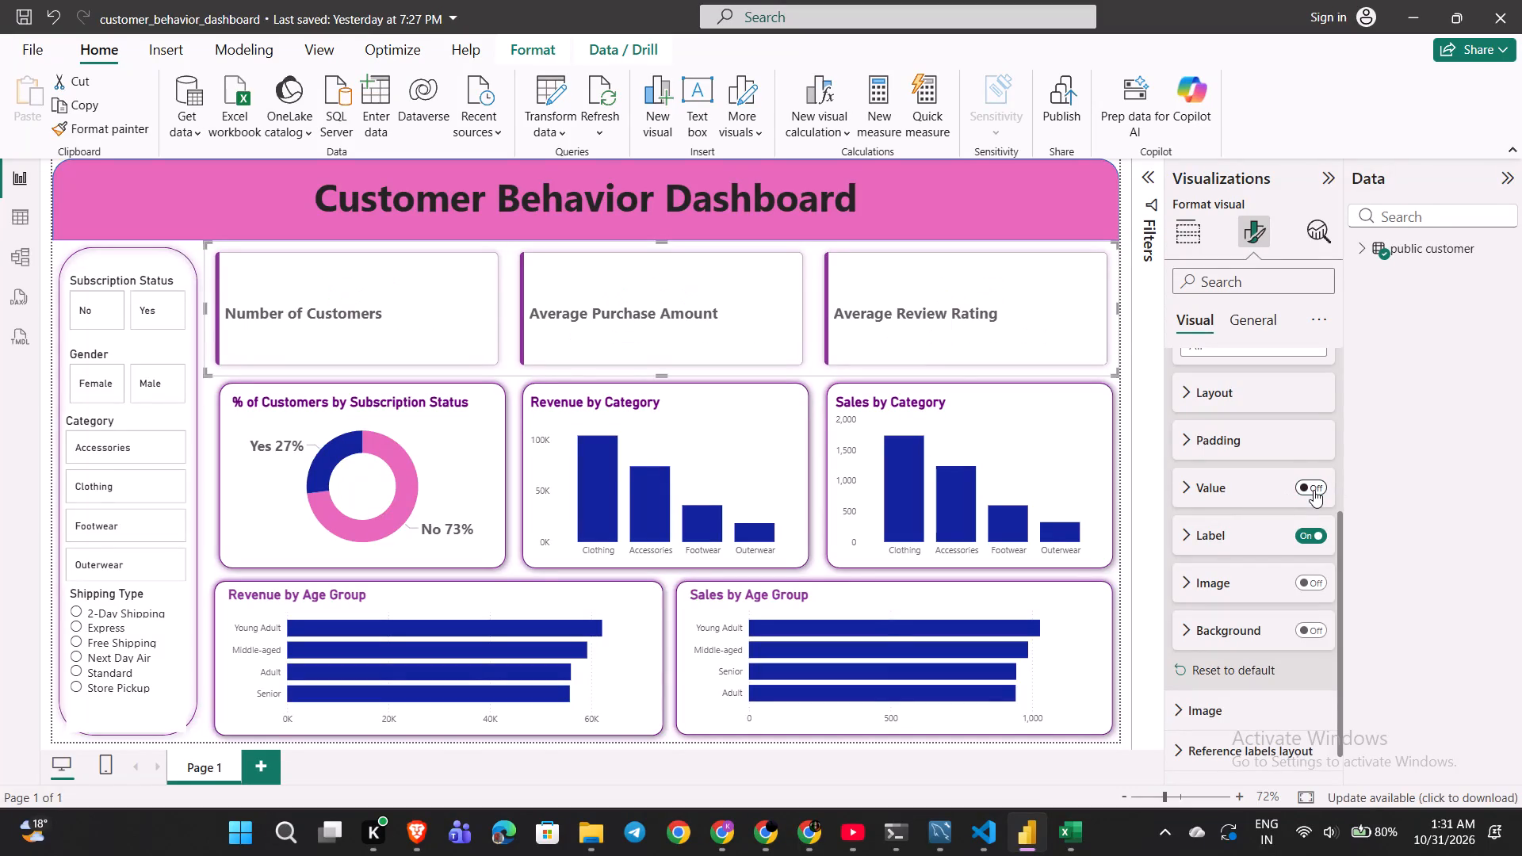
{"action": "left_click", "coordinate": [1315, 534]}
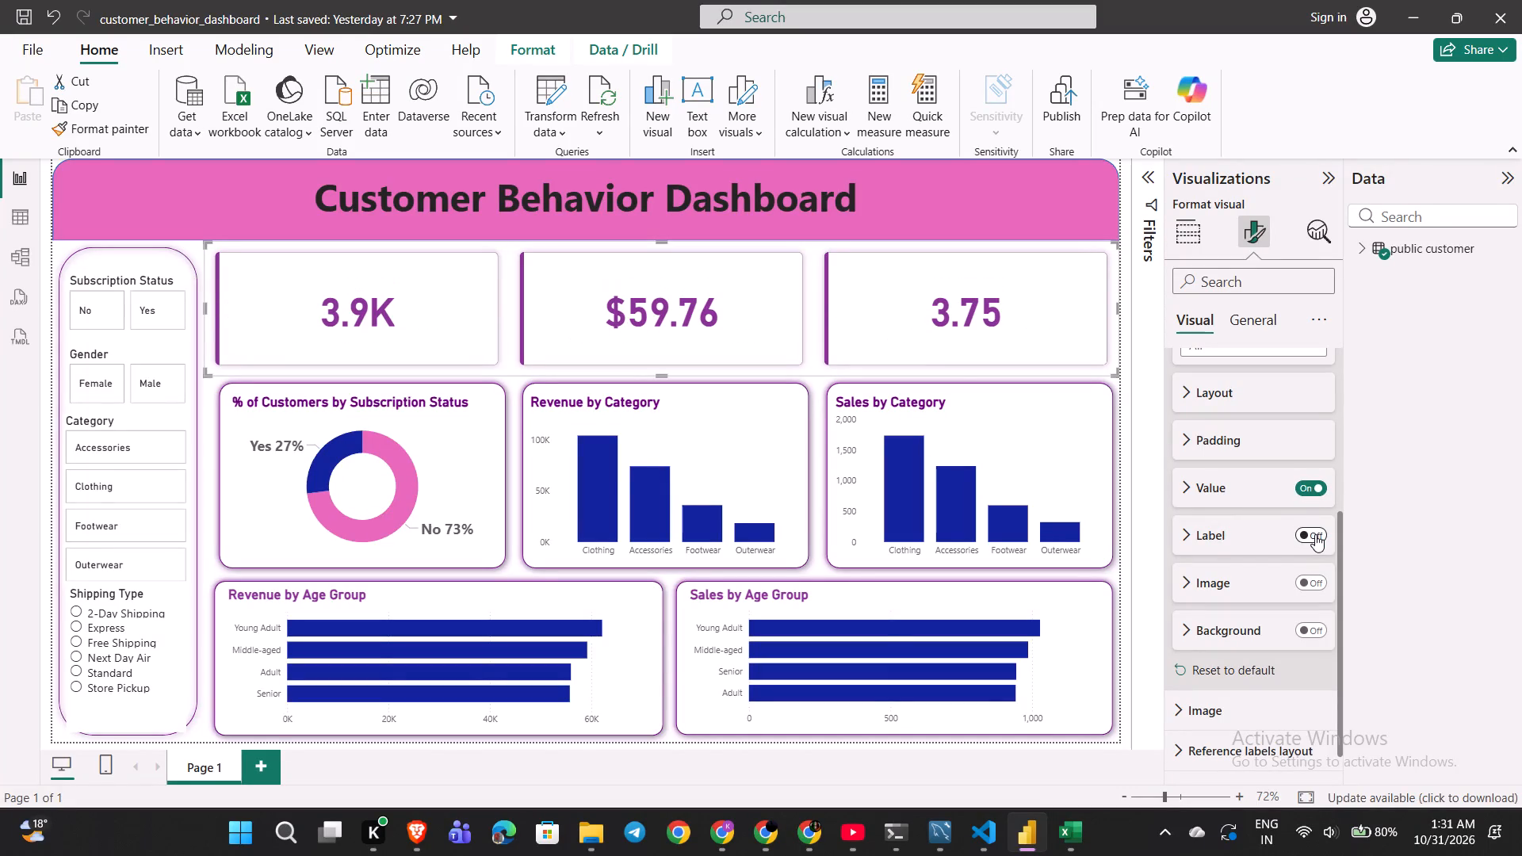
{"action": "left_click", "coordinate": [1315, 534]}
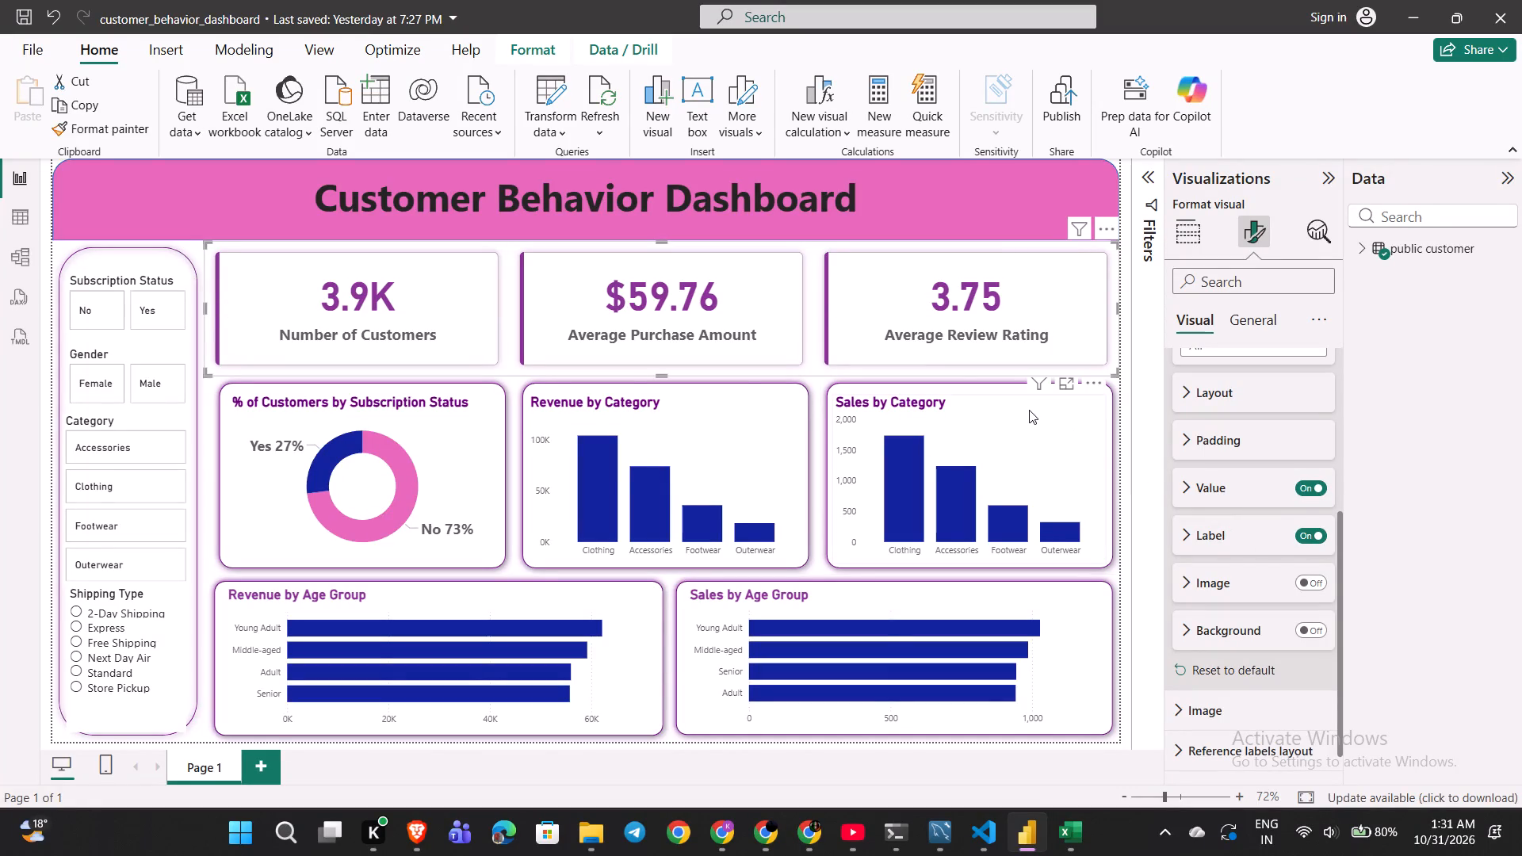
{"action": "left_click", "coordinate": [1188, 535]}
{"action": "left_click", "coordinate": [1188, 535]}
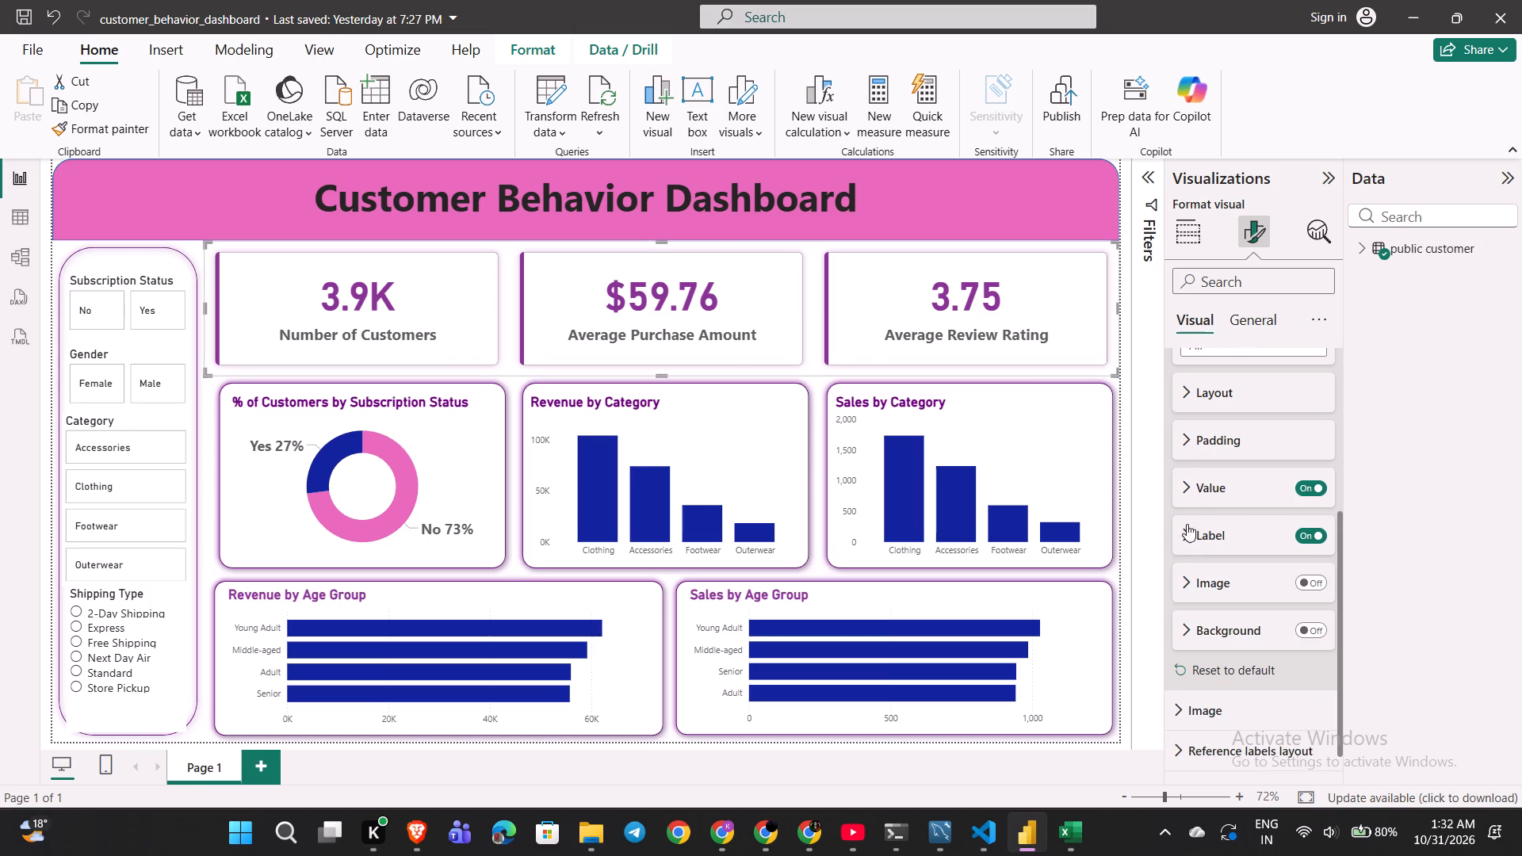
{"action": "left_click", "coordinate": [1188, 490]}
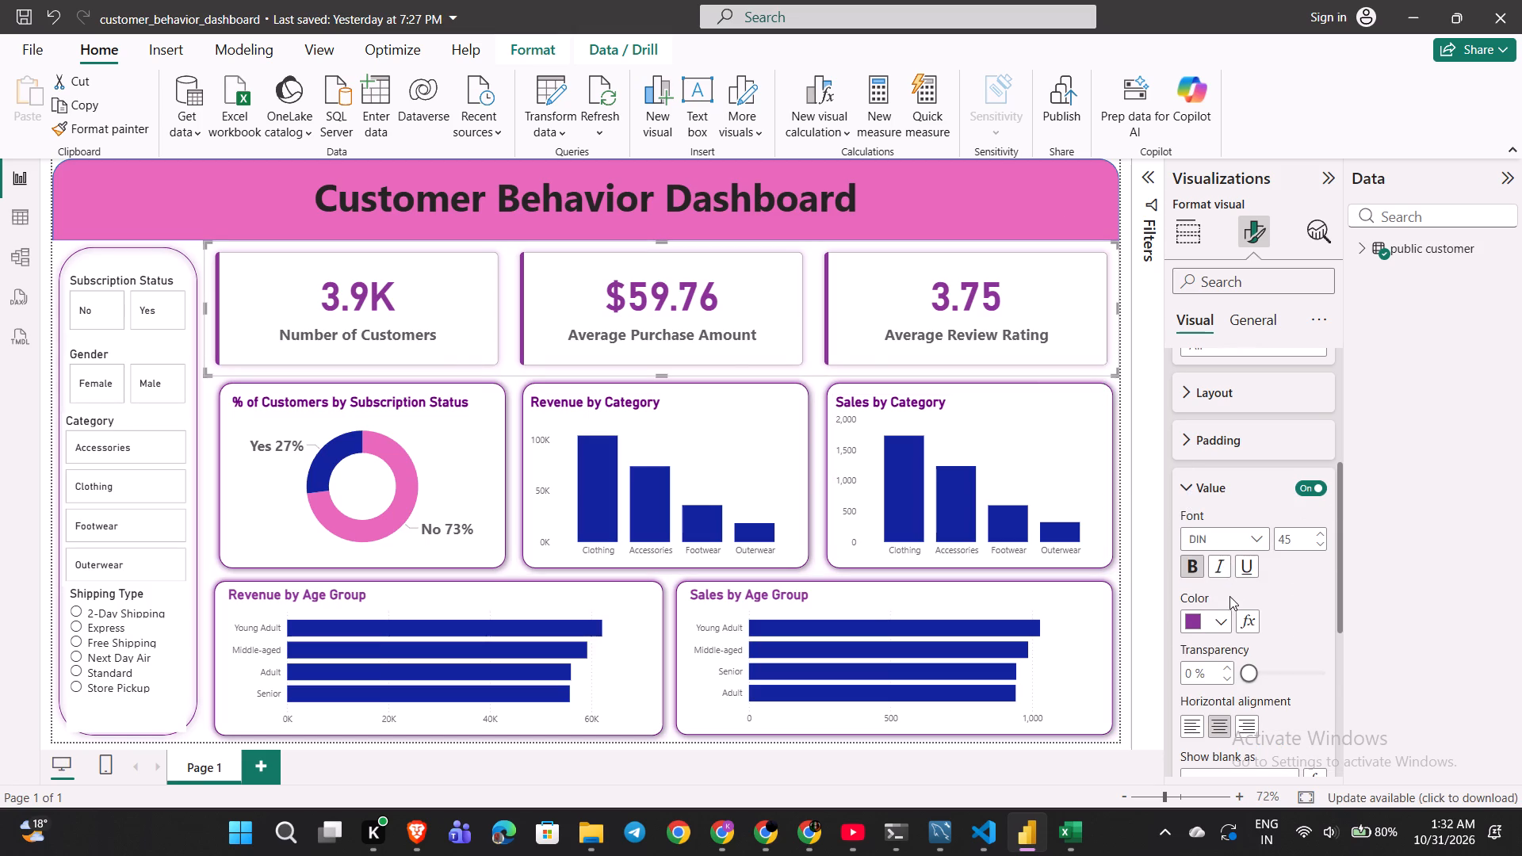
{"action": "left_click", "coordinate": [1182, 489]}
Turn on the callout image for the KPI cards and check its image type options.
{"action": "scroll", "coordinate": [1182, 489], "scroll_direction": "down", "scroll_amount": 1}
{"action": "left_click", "coordinate": [1184, 546]}
{"action": "scroll", "coordinate": [1184, 546], "scroll_direction": "down", "scroll_amount": 1}
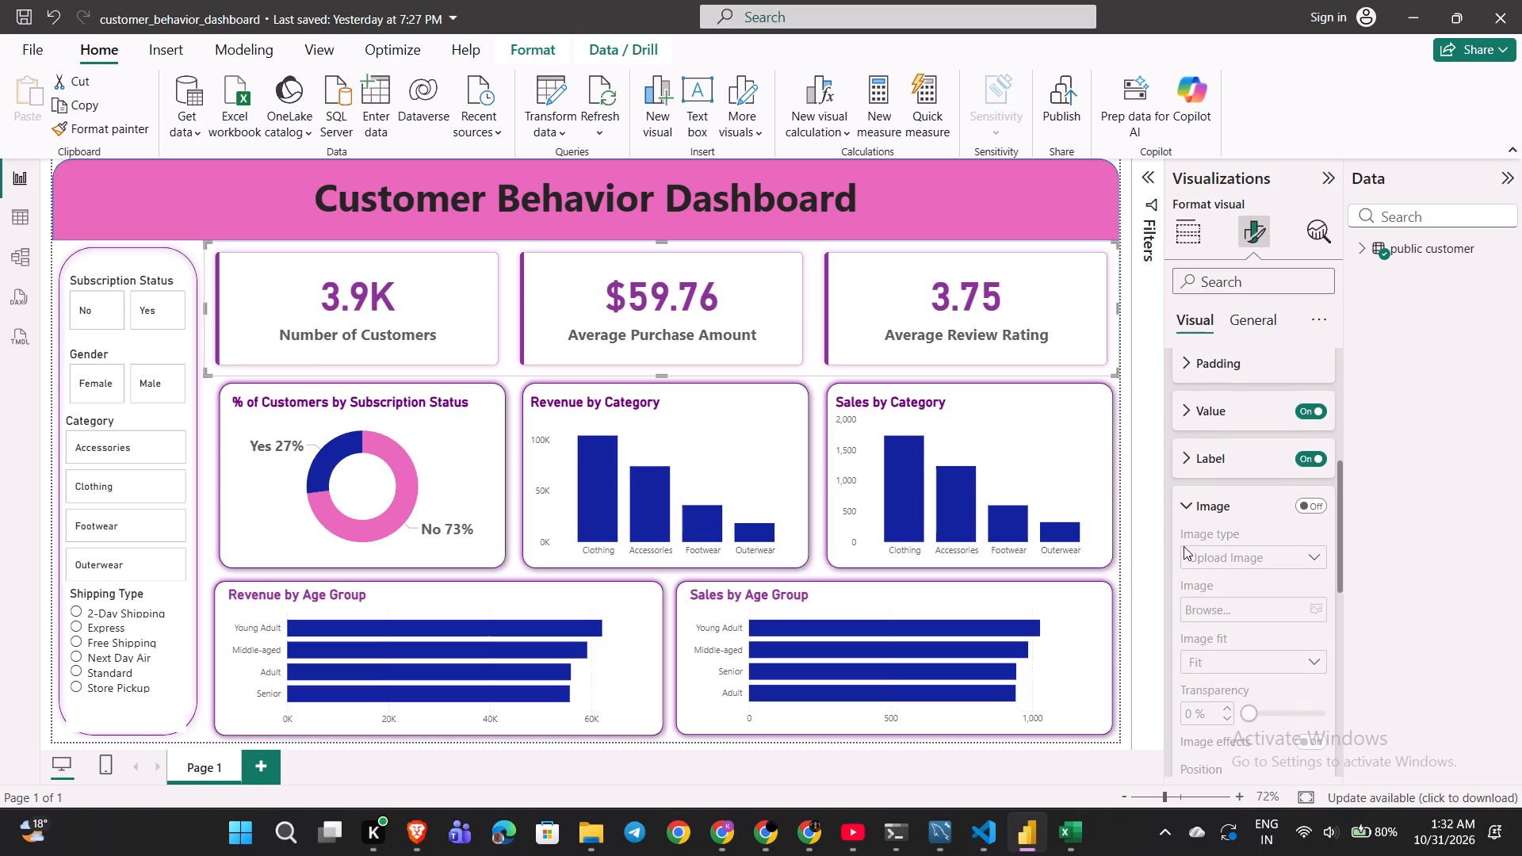
{"action": "left_click", "coordinate": [1312, 501]}
{"action": "scroll", "coordinate": [1263, 565], "scroll_direction": "down", "scroll_amount": 1}
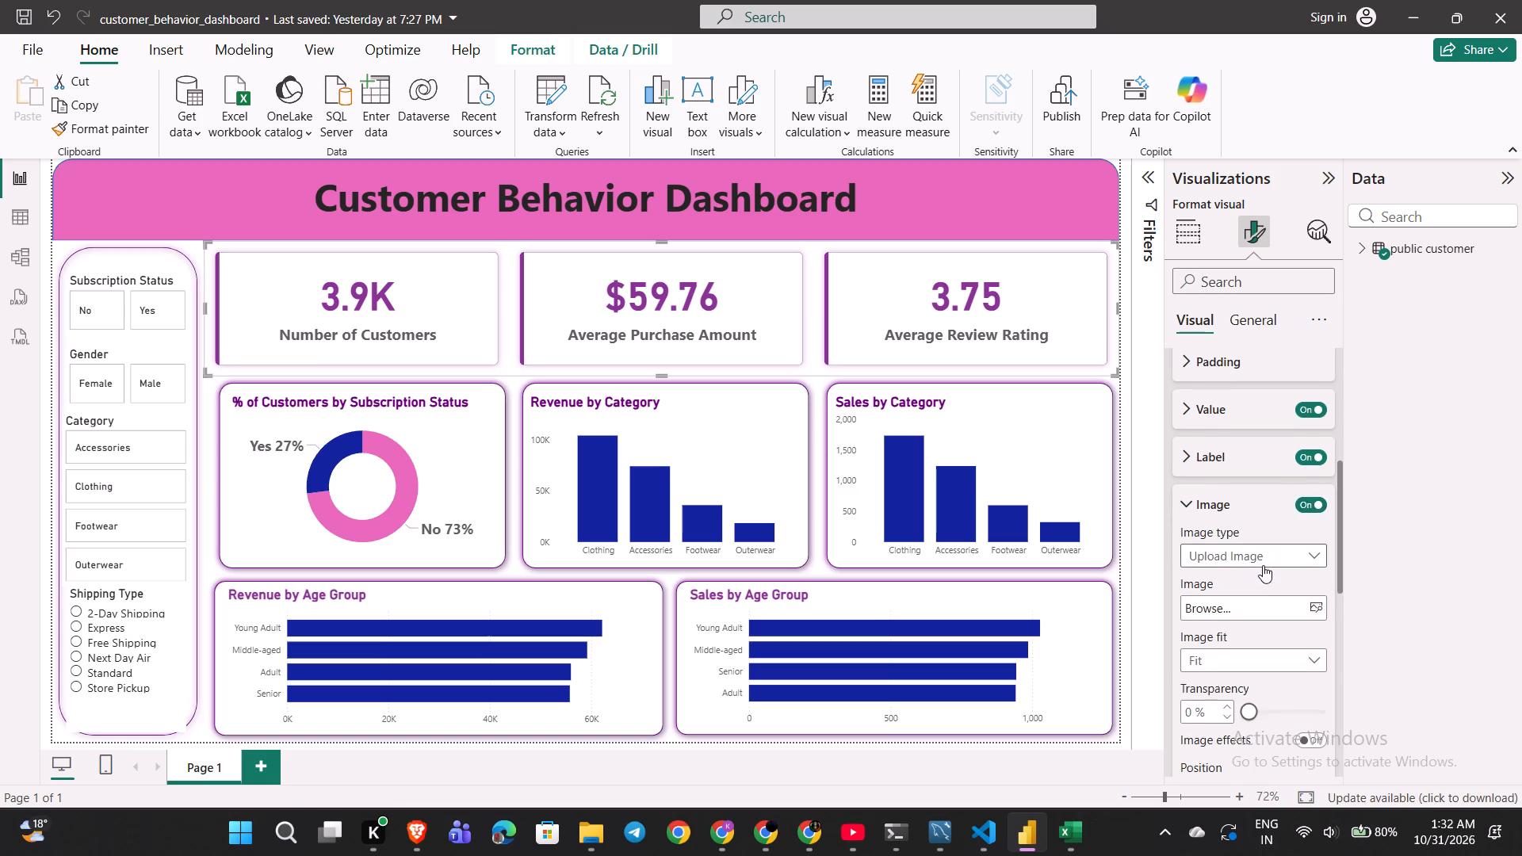
{"action": "scroll", "coordinate": [1263, 565], "scroll_direction": "down", "scroll_amount": 1}
{"action": "left_click", "coordinate": [1270, 495]}
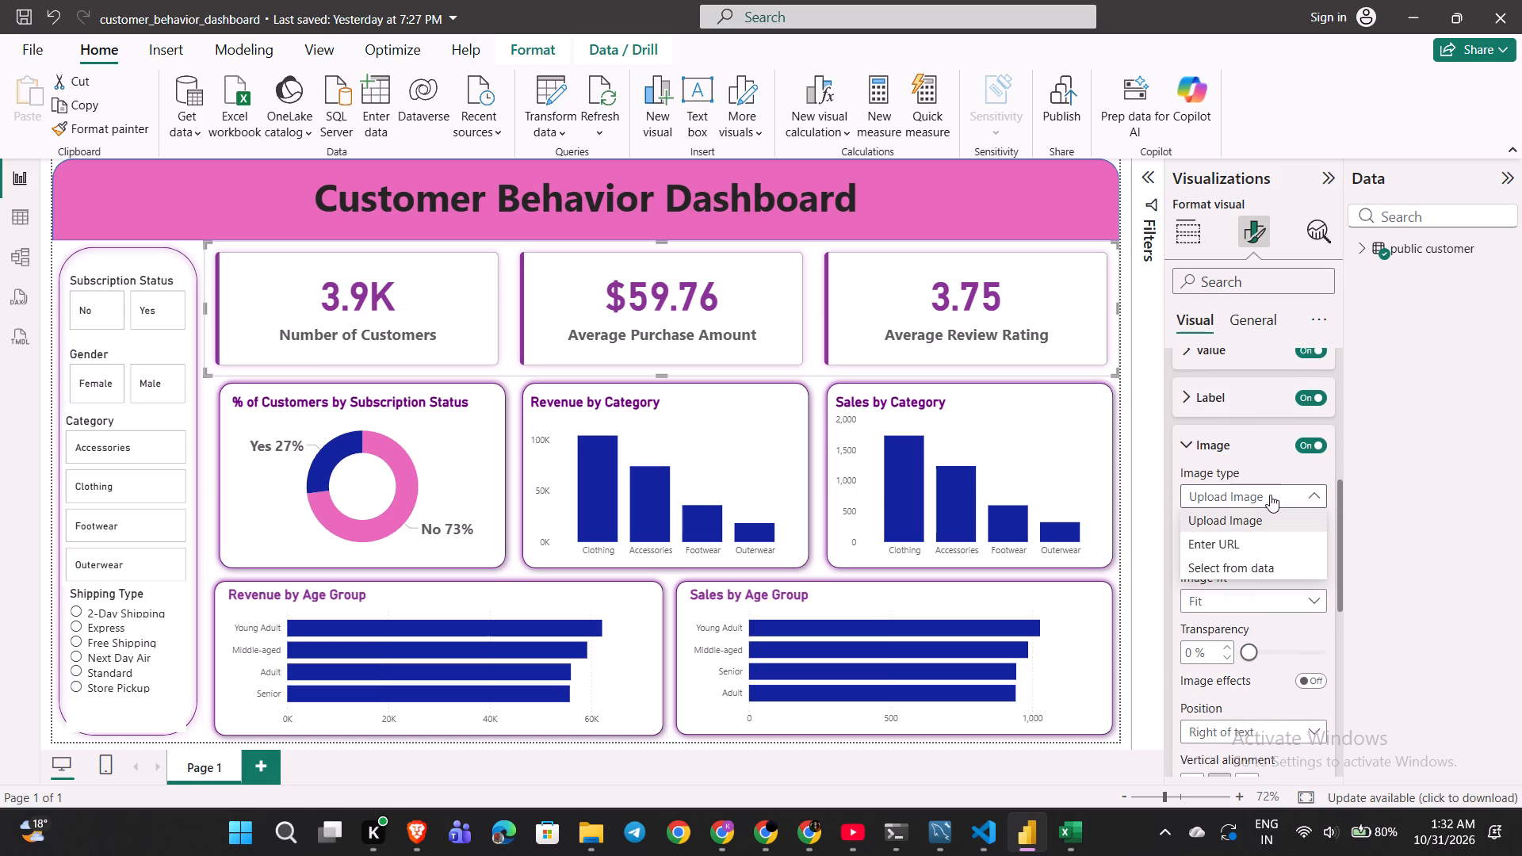
{"action": "left_click", "coordinate": [1270, 495]}
{"action": "left_click", "coordinate": [1270, 495]}
{"action": "left_click", "coordinate": [1270, 495]}
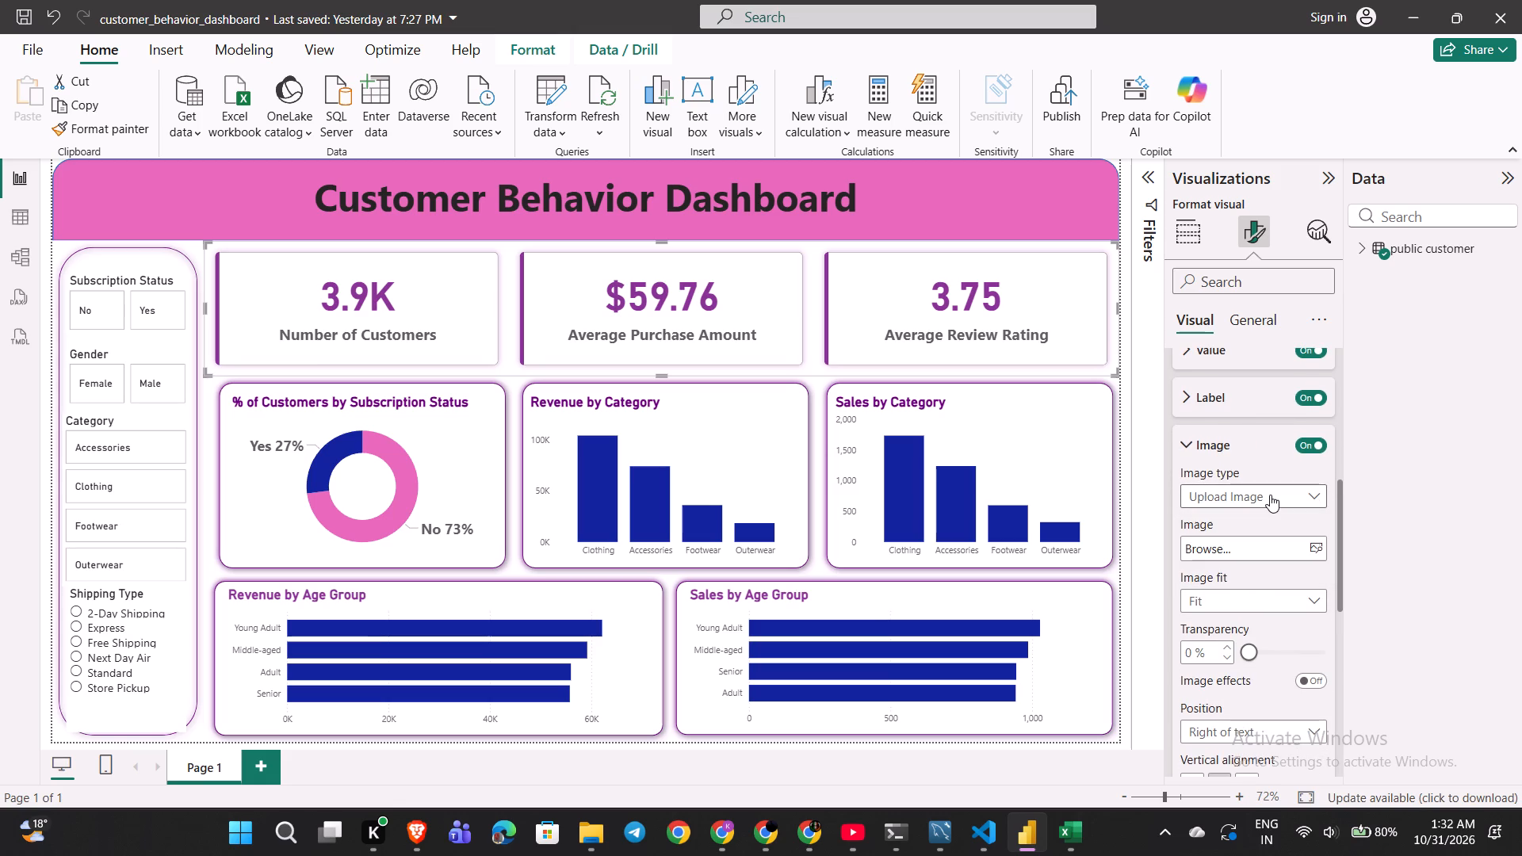
Examine the KPI cards' callout settings for image placement, label, layout and which cards they apply to.
{"action": "scroll", "coordinate": [1245, 586], "scroll_direction": "down", "scroll_amount": 1}
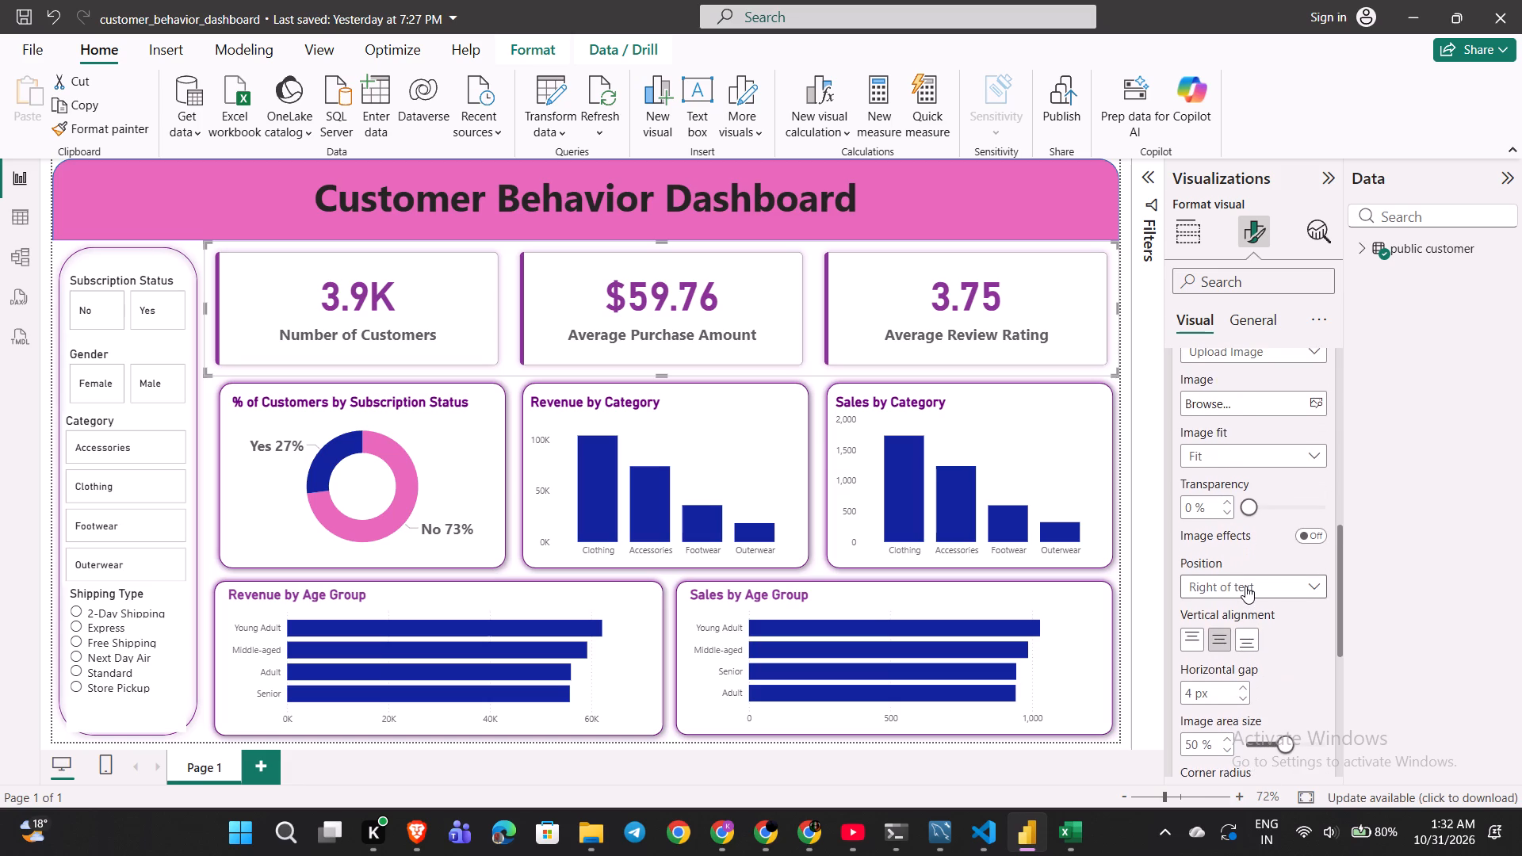
{"action": "scroll", "coordinate": [1245, 586], "scroll_direction": "down", "scroll_amount": 1}
{"action": "scroll", "coordinate": [1245, 586], "scroll_direction": "up", "scroll_amount": 3}
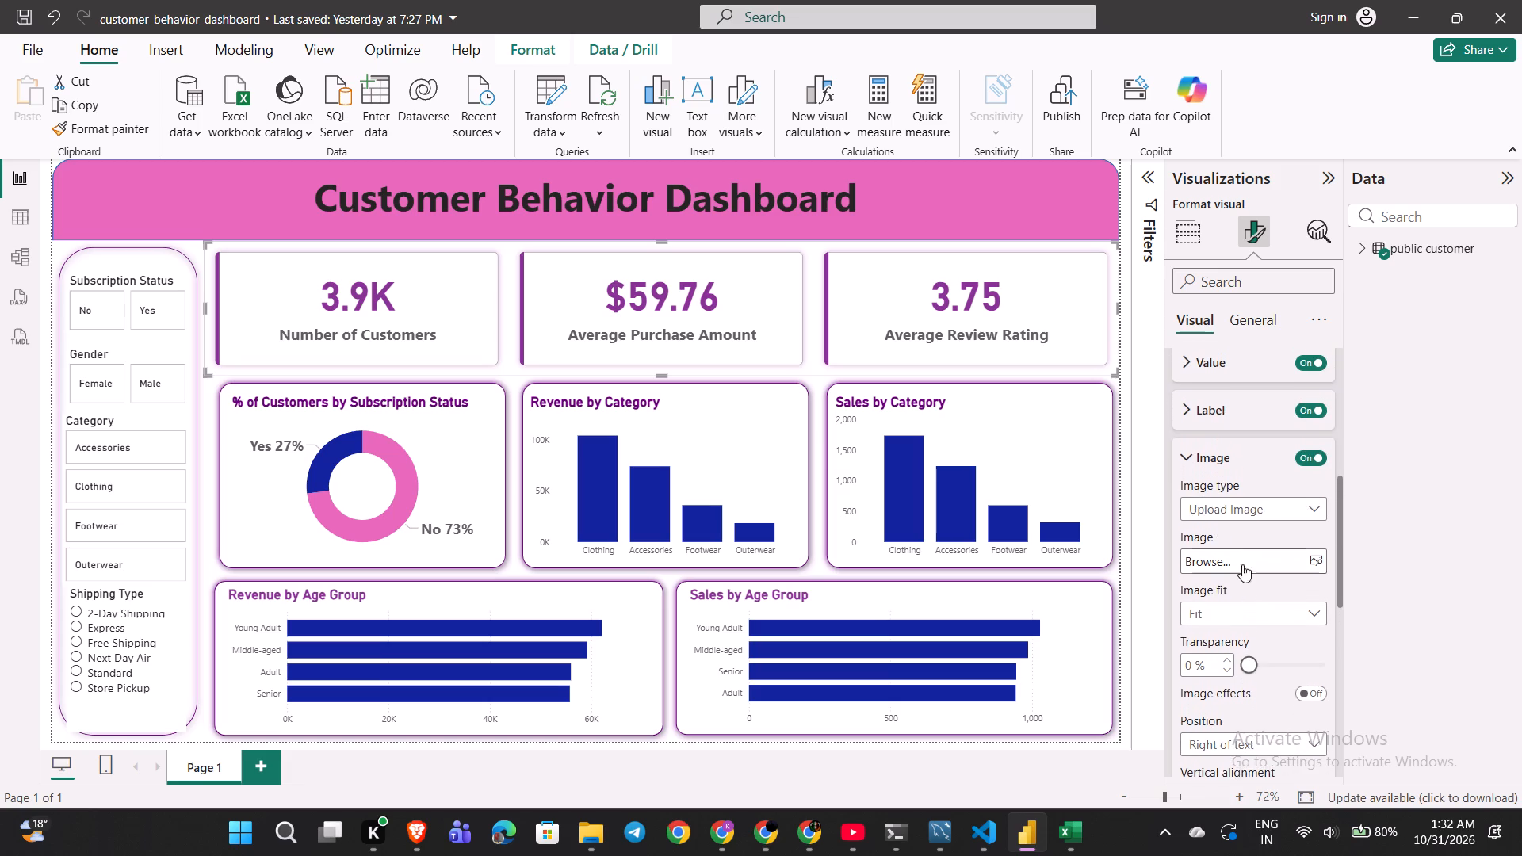
{"action": "scroll", "coordinate": [1228, 518], "scroll_direction": "up", "scroll_amount": 1}
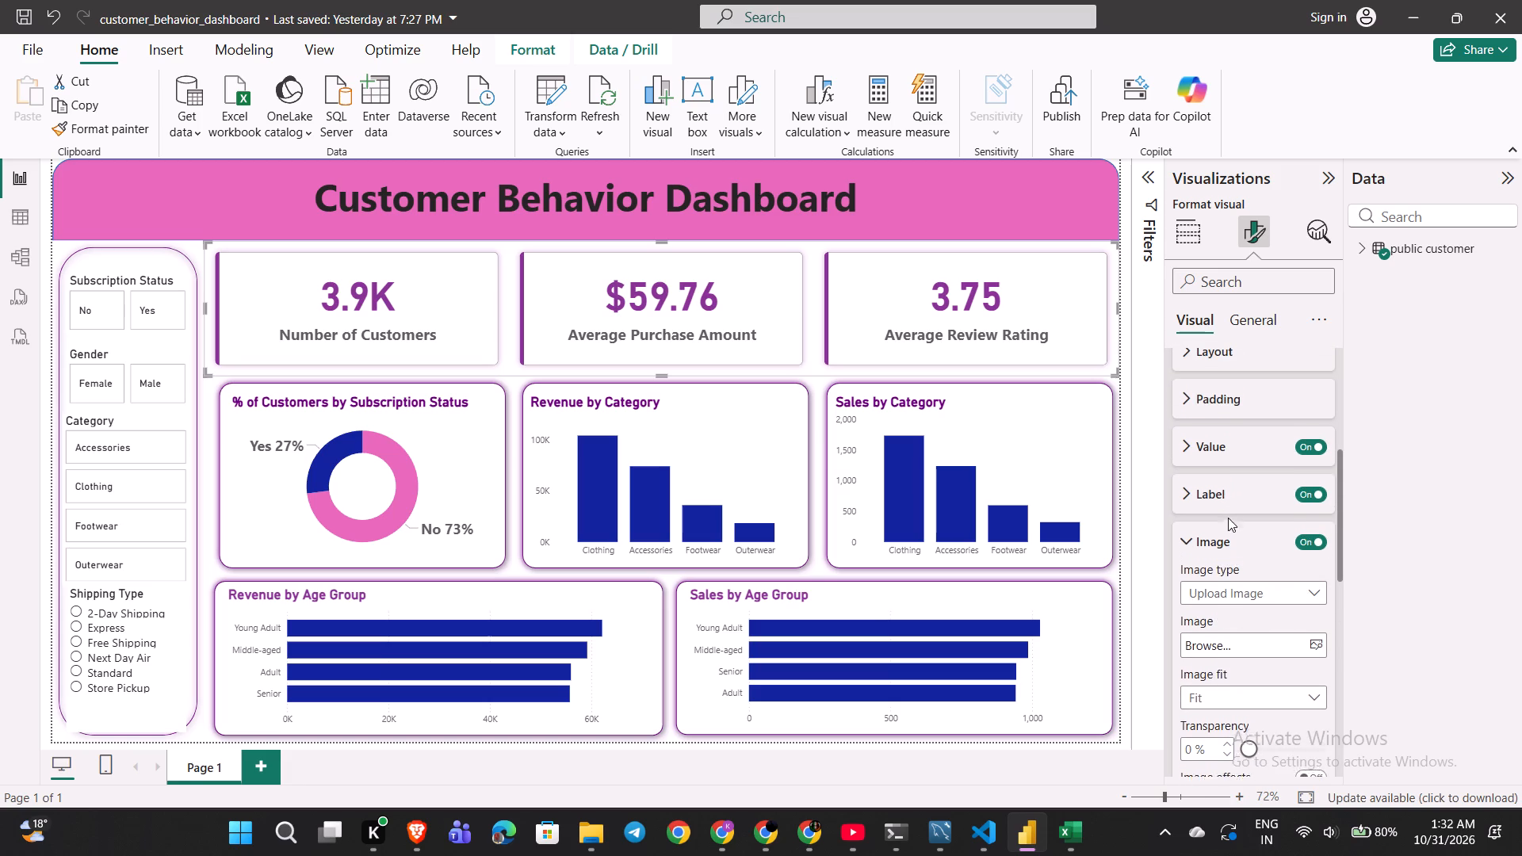
{"action": "scroll", "coordinate": [1228, 518], "scroll_direction": "up", "scroll_amount": 1}
{"action": "left_click", "coordinate": [1194, 509]}
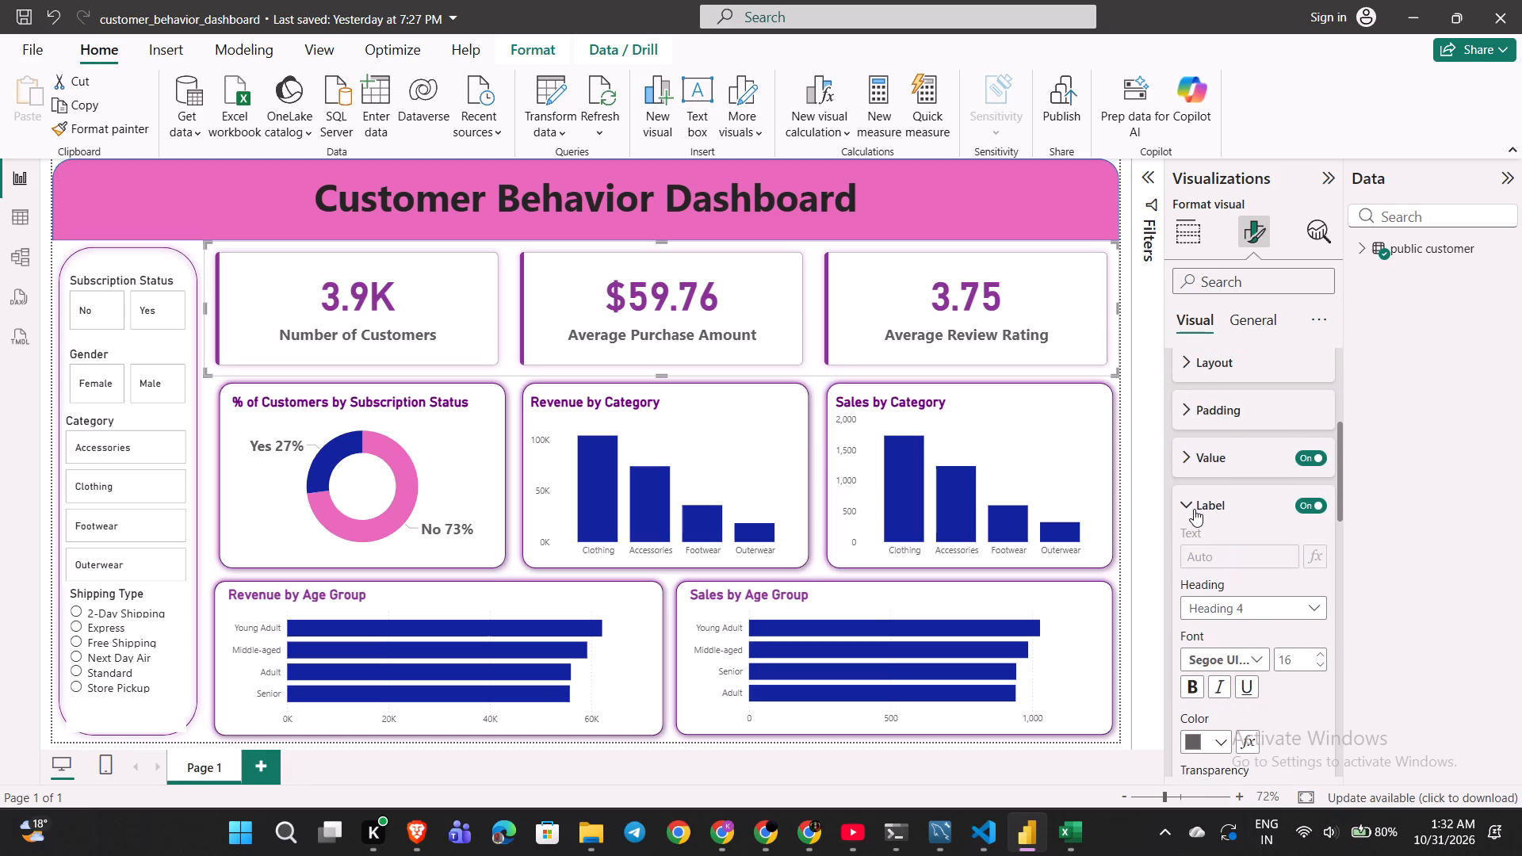
{"action": "left_click", "coordinate": [1194, 509]}
{"action": "left_click", "coordinate": [1191, 505]}
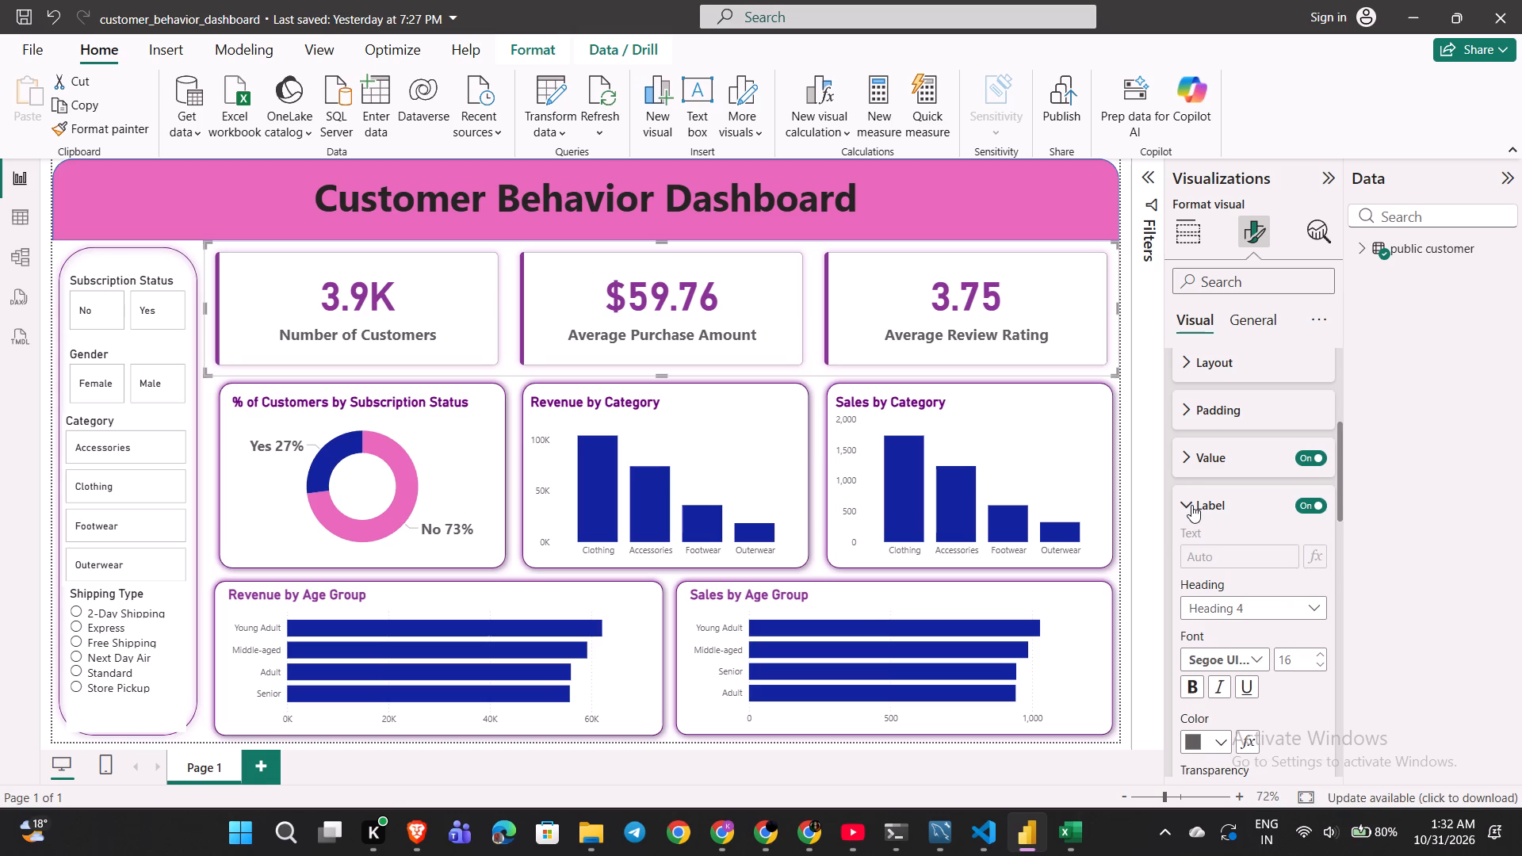
{"action": "left_click", "coordinate": [1191, 505]}
{"action": "scroll", "coordinate": [1188, 404], "scroll_direction": "up", "scroll_amount": 1}
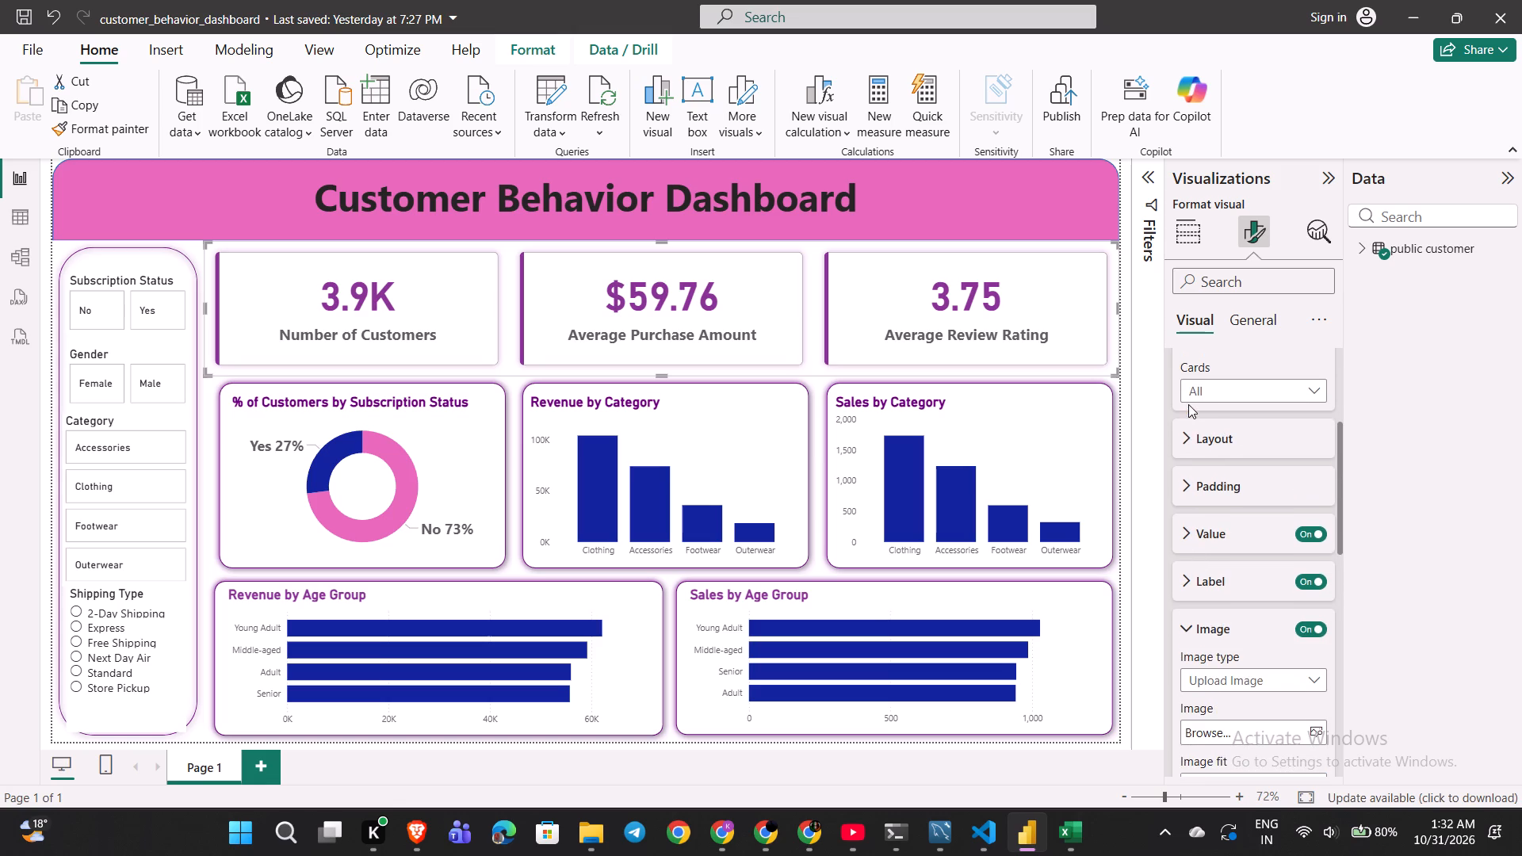
{"action": "left_click", "coordinate": [1191, 440]}
{"action": "left_click", "coordinate": [1191, 440]}
{"action": "scroll", "coordinate": [1191, 440], "scroll_direction": "up", "scroll_amount": 2}
{"action": "left_click", "coordinate": [1232, 539]}
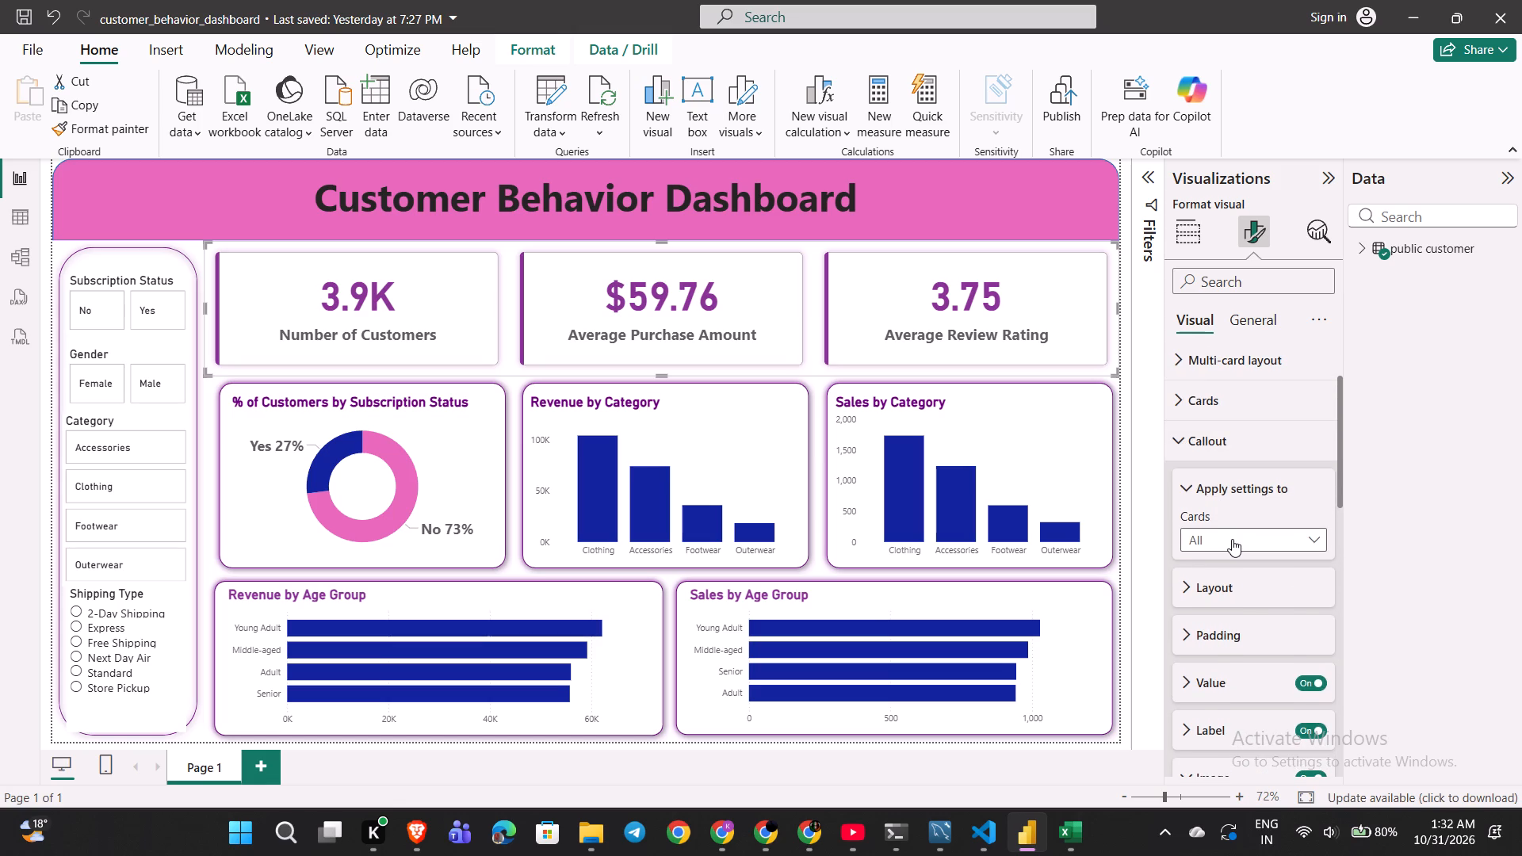
{"action": "left_click", "coordinate": [1232, 539]}
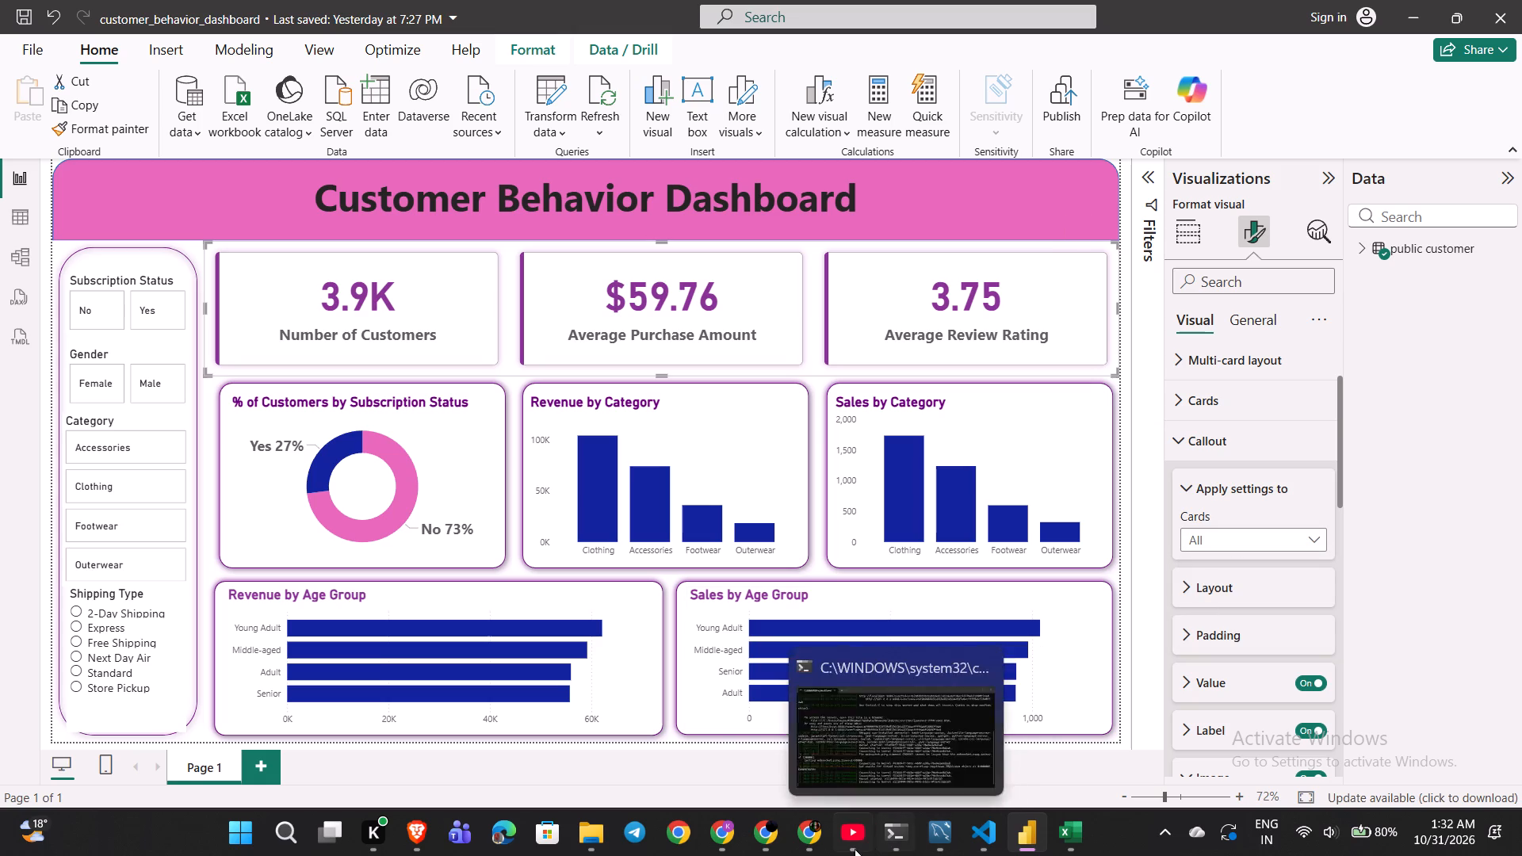
Switch to Chrome, search Google for "no of customer" in a new tab, and browse the image results.
{"action": "left_click", "coordinate": [813, 841]}
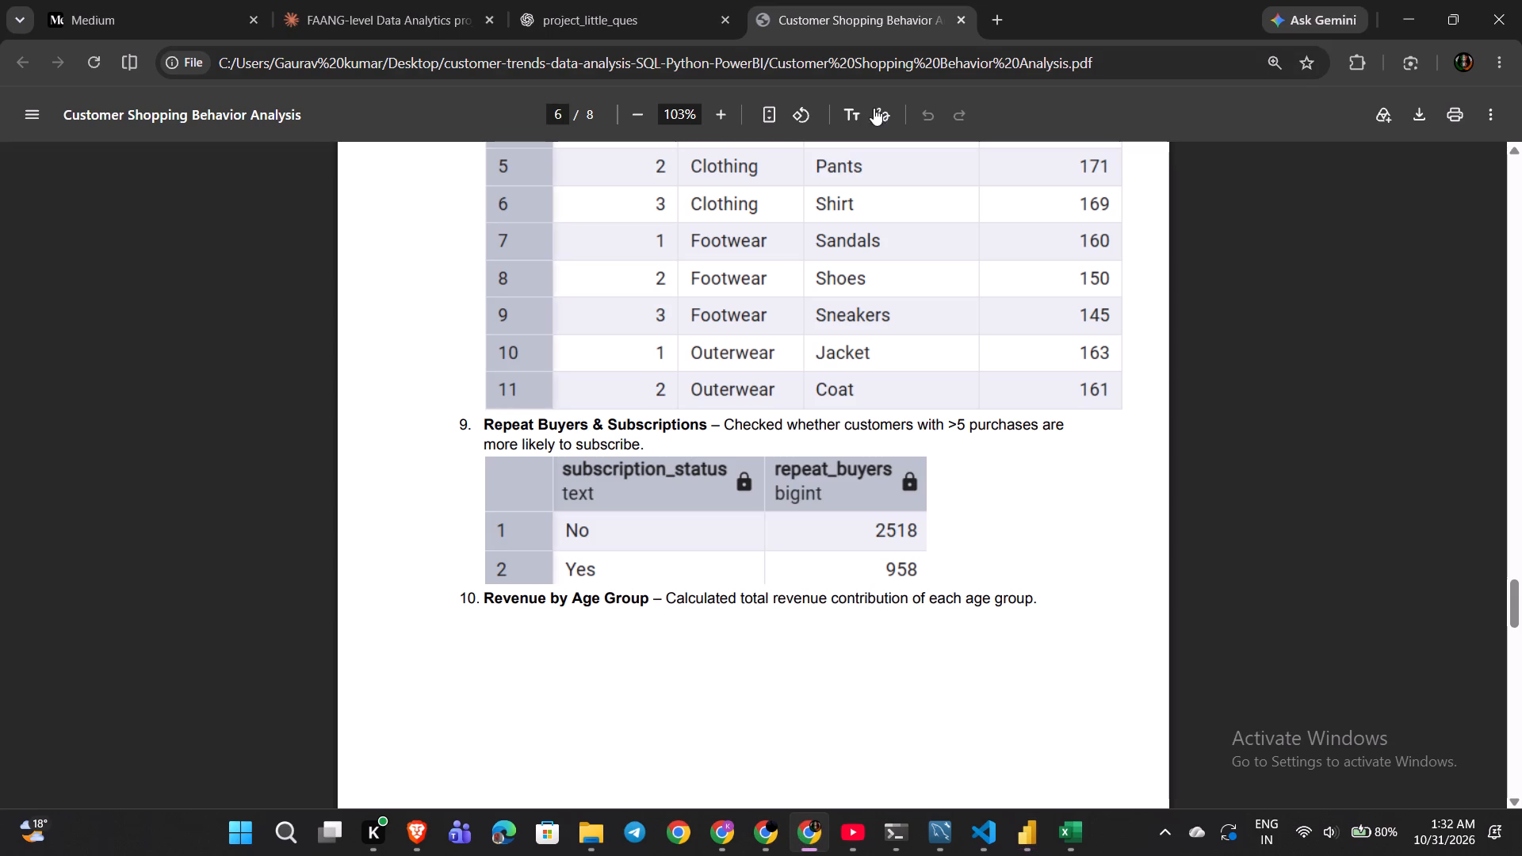
{"action": "left_click", "coordinate": [1000, 4]}
{"action": "type", "text": "no"}
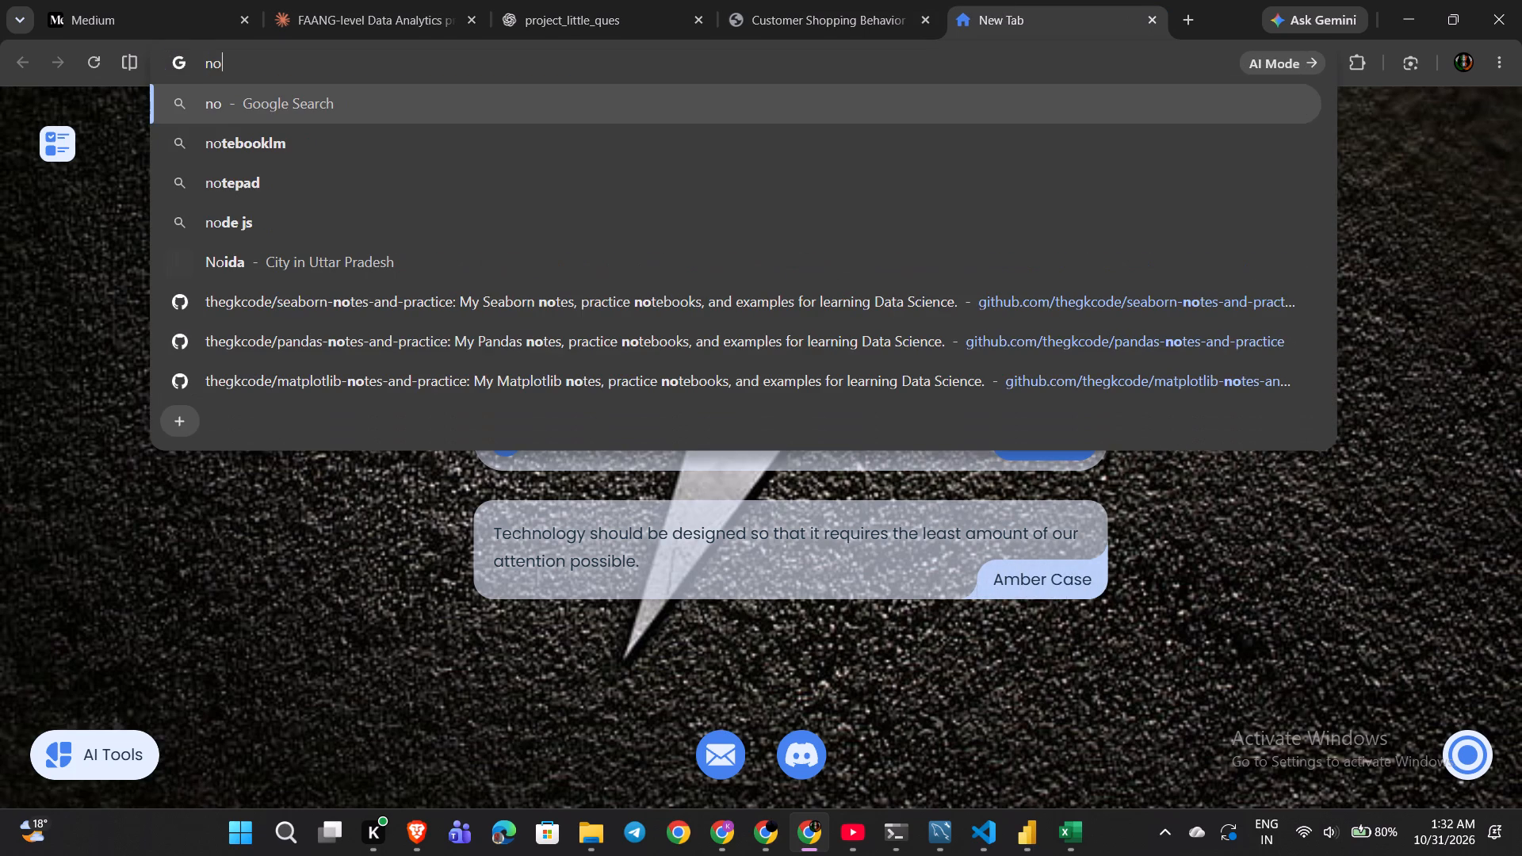
{"action": "type", "text": ". o"}
{"action": "type", "text": "f cust"}
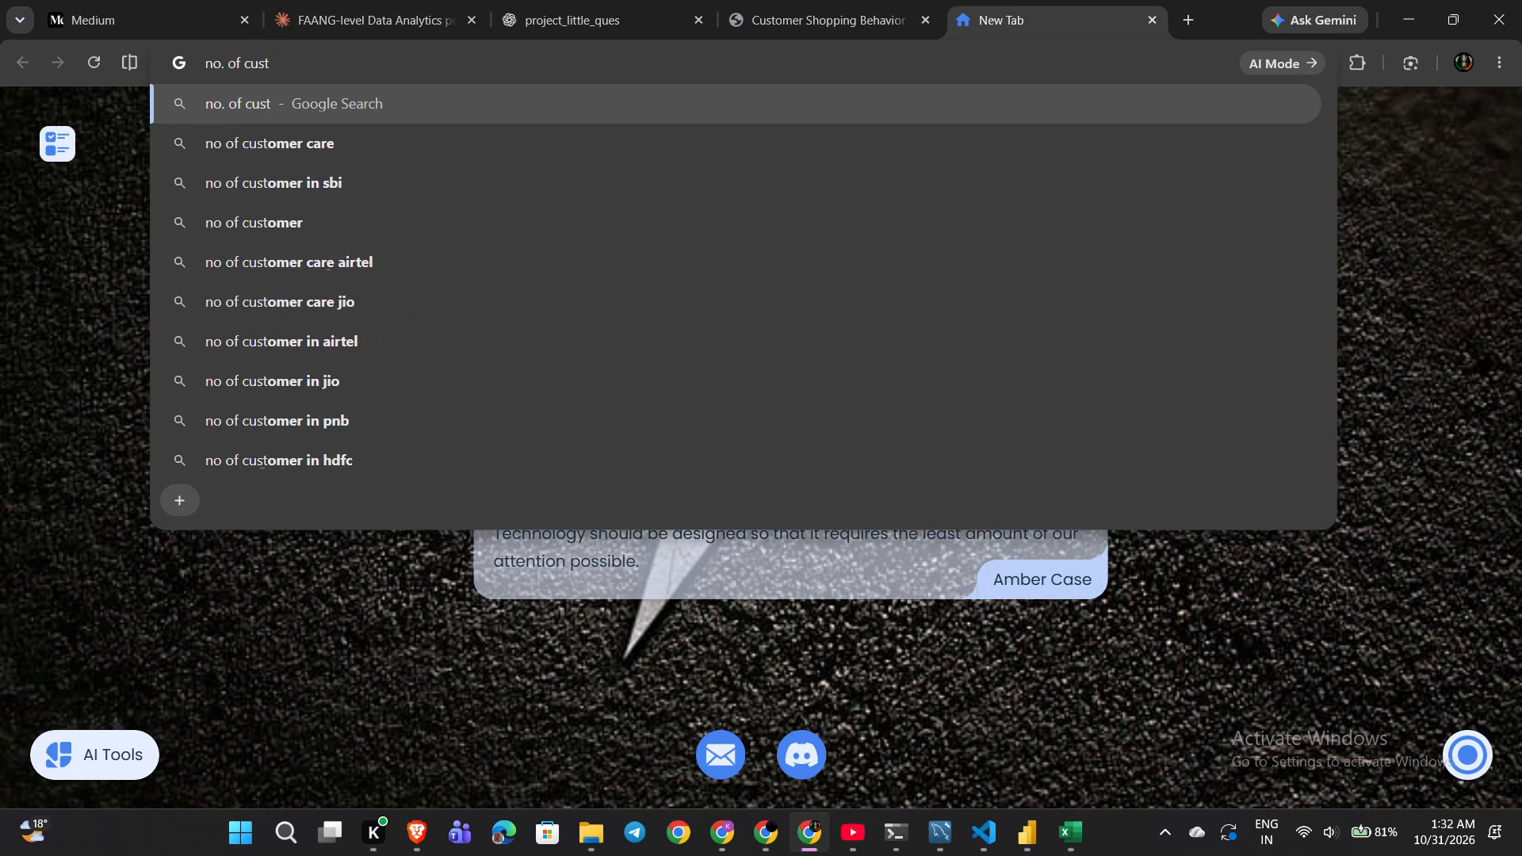
{"action": "key", "text": "Down"}
{"action": "key", "text": "Down"}
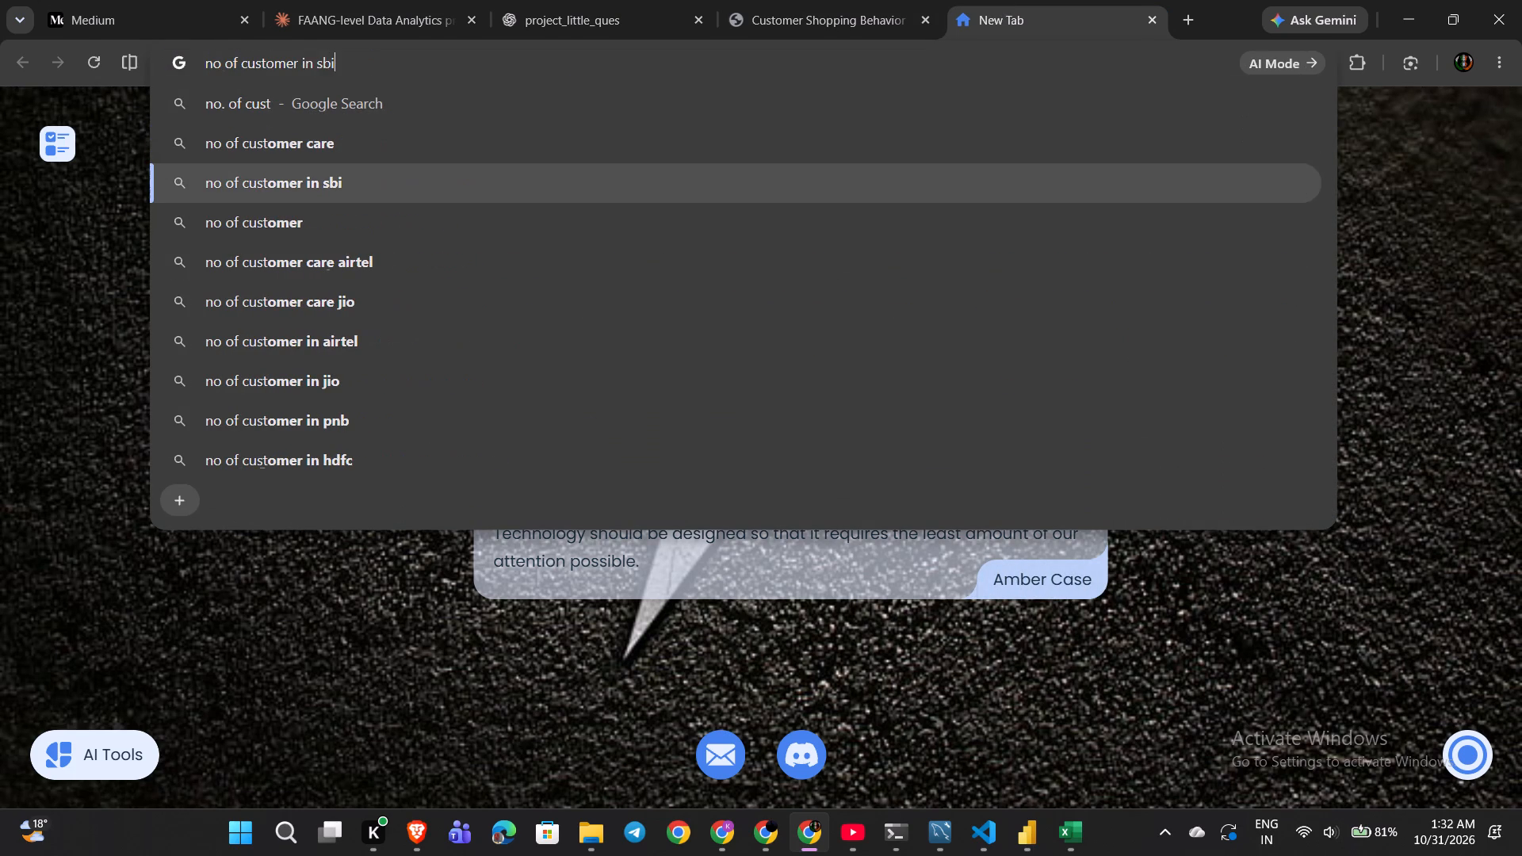
{"action": "key", "text": "Down"}
{"action": "key", "text": "Return"}
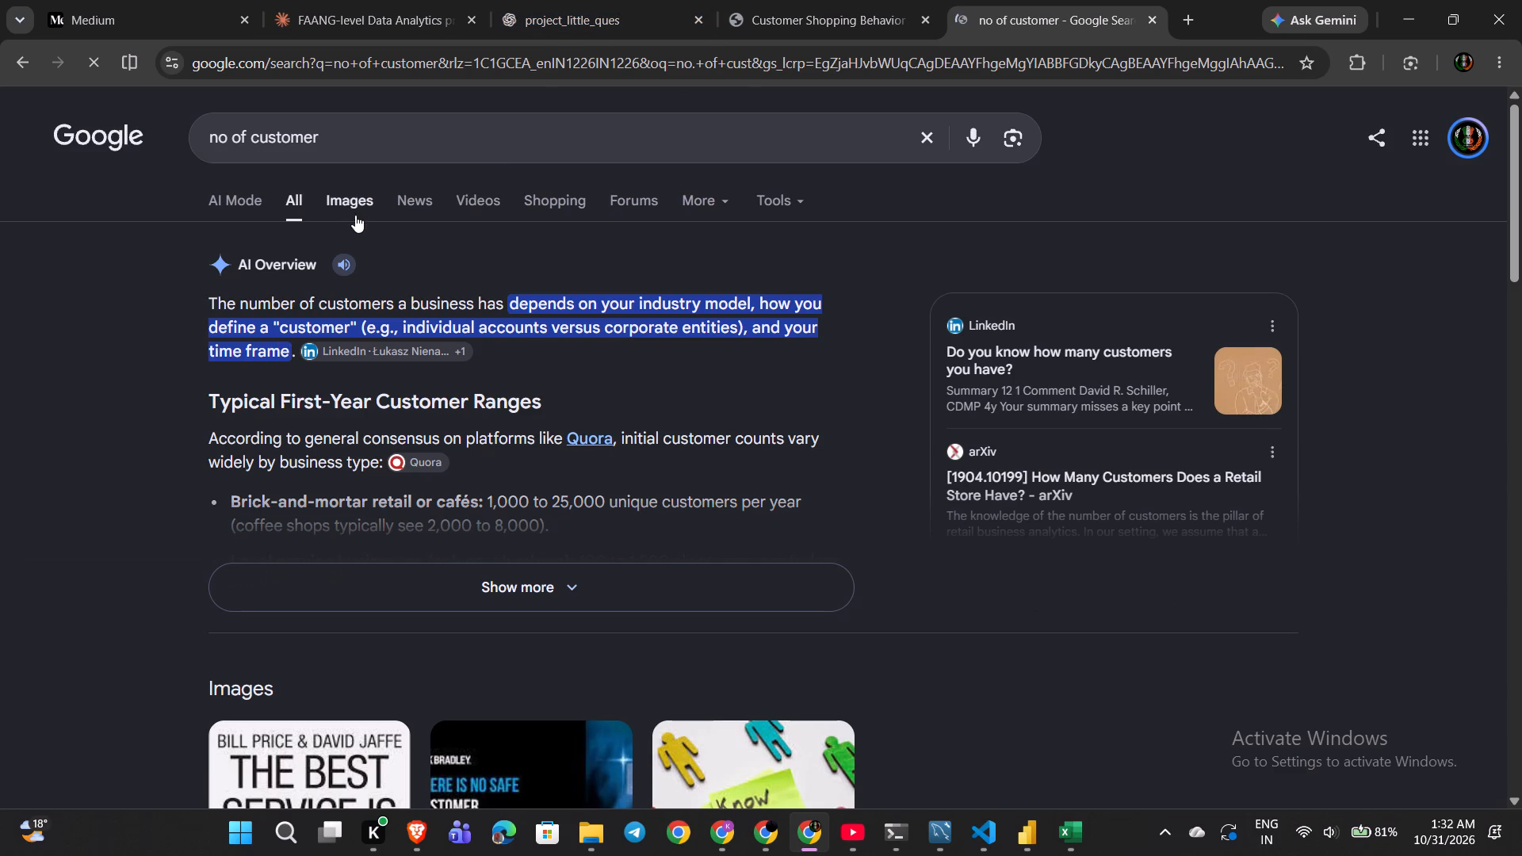
{"action": "left_click", "coordinate": [350, 206]}
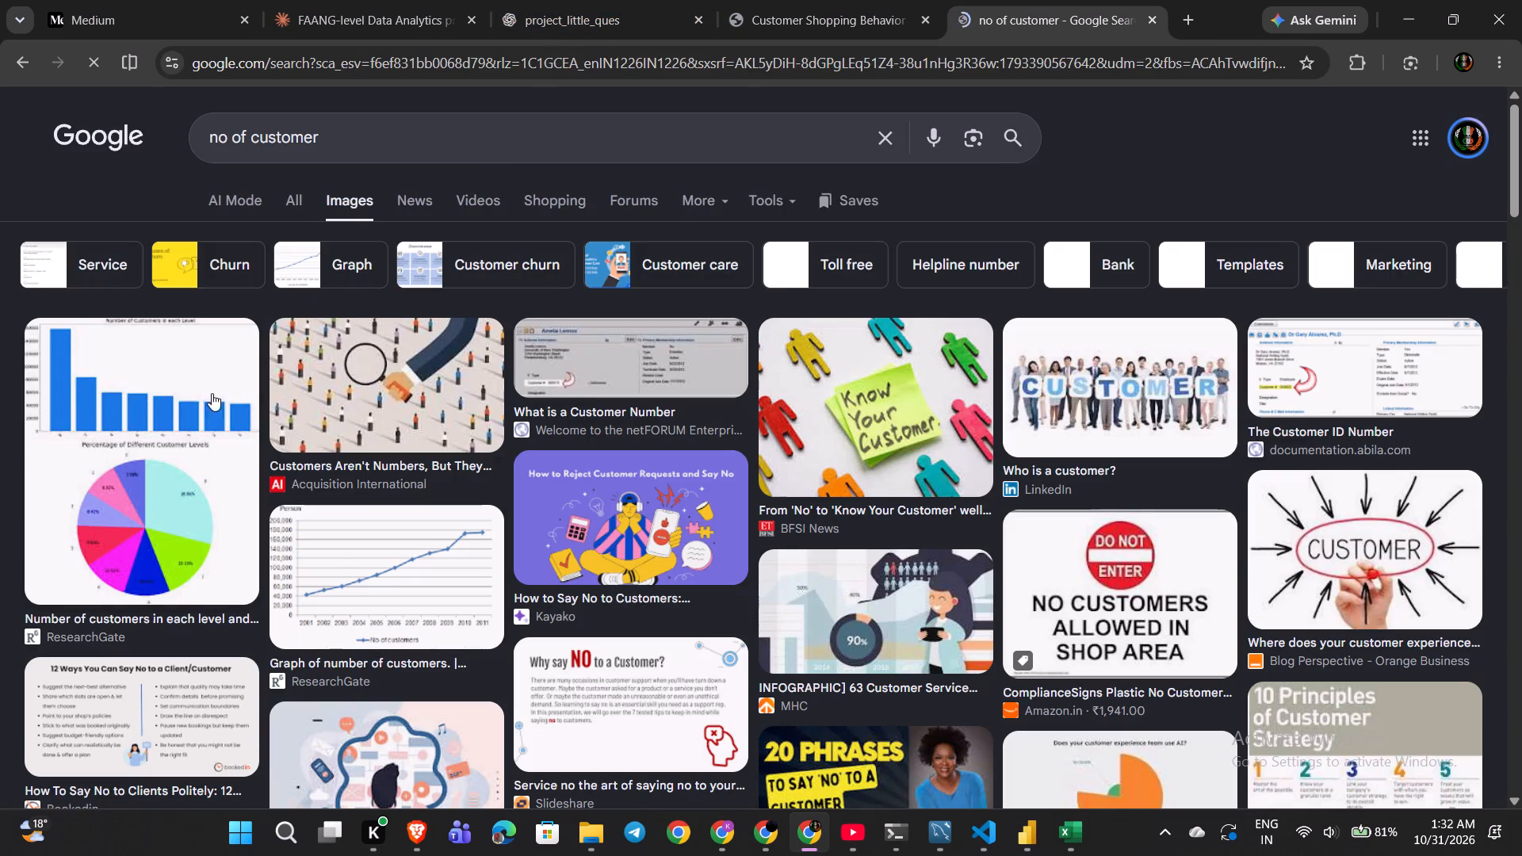
{"action": "scroll", "coordinate": [600, 543], "scroll_direction": "down", "scroll_amount": 7}
{"action": "scroll", "coordinate": [600, 543], "scroll_direction": "up", "scroll_amount": 7}
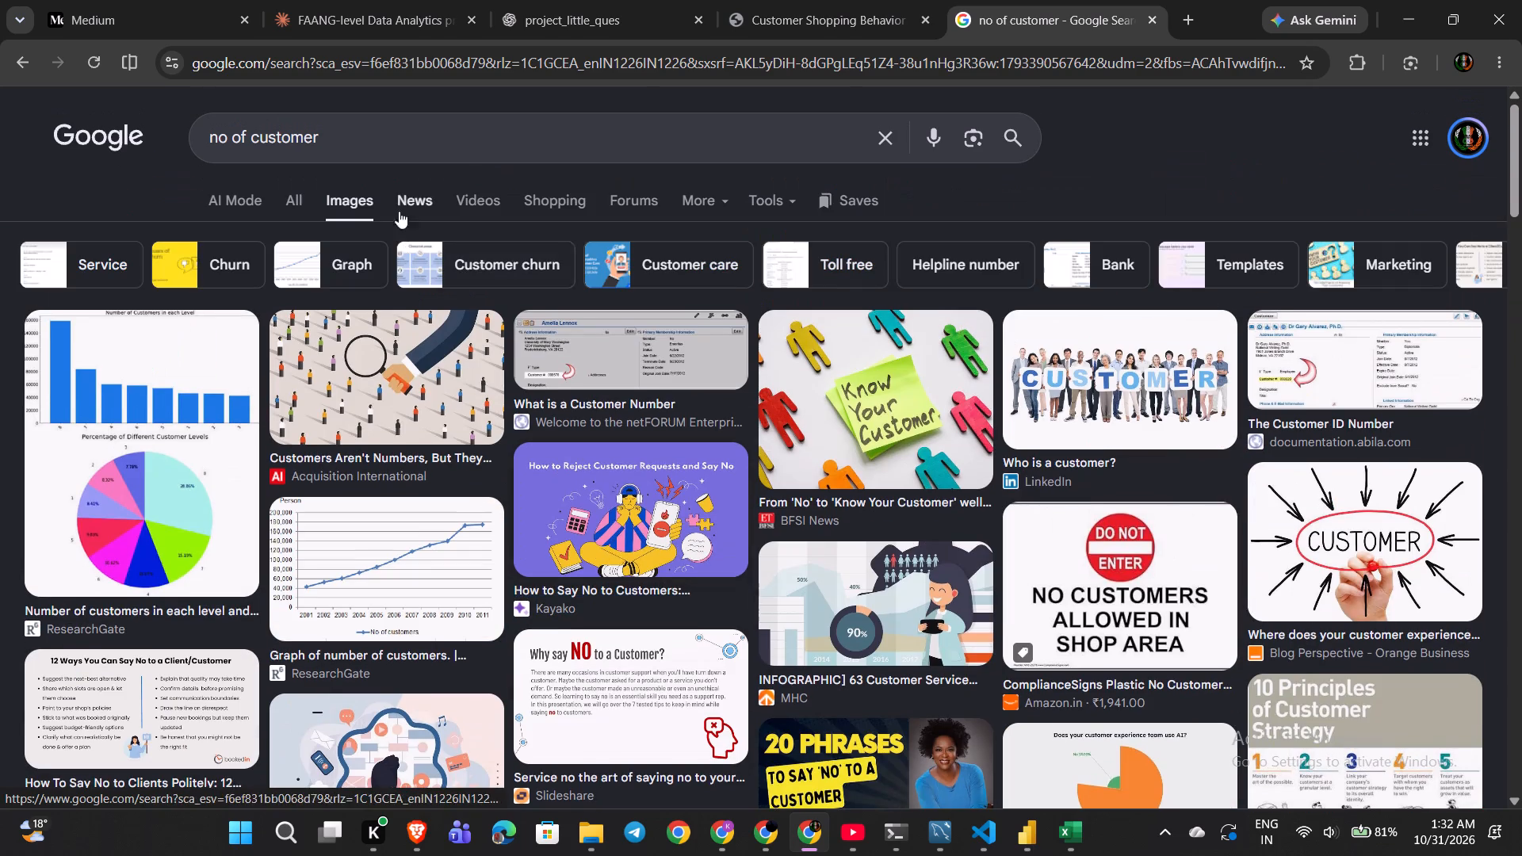
Refine the Google image search to "no of customer.png".
{"action": "left_click", "coordinate": [346, 140]}
{"action": "type", "text": ".png"}
{"action": "key", "text": "Return"}
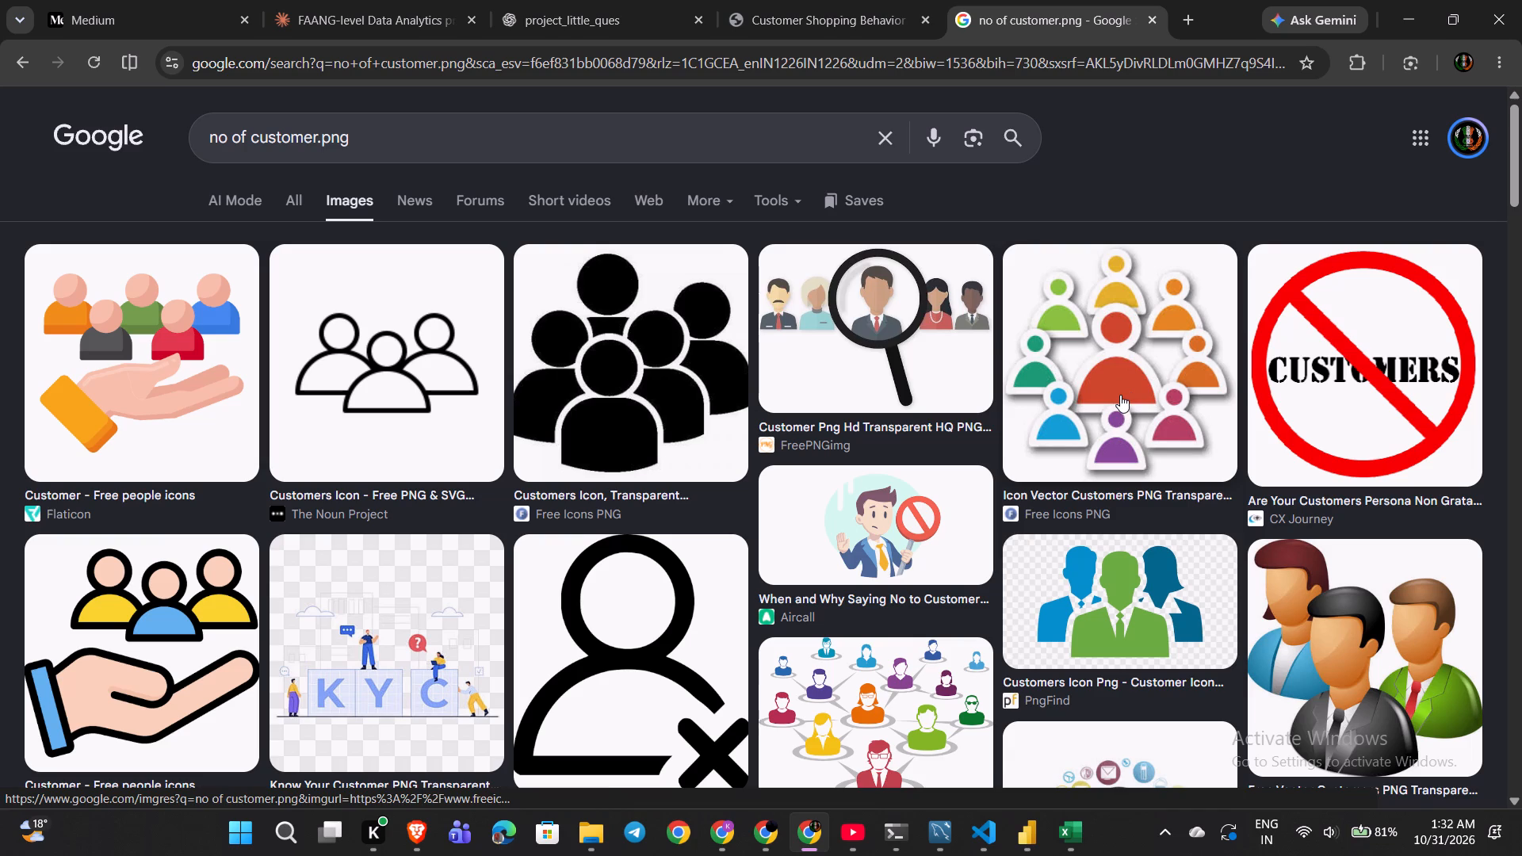
Save Flaticon's "Customer - Free people icons" image of a hand beneath five people to Downloads as cust.
{"action": "left_click", "coordinate": [112, 386]}
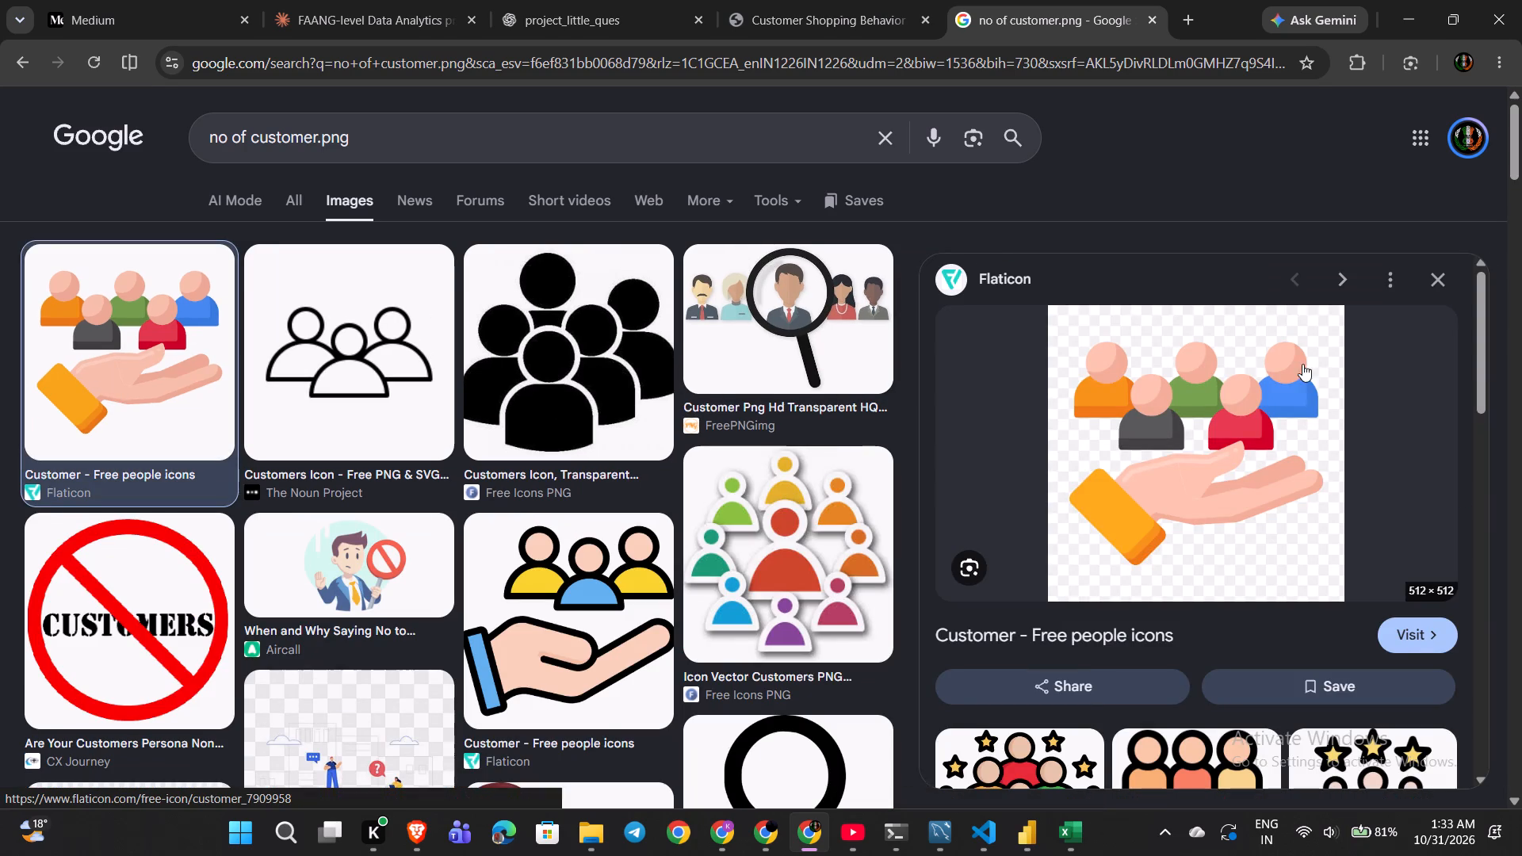
{"action": "left_click", "coordinate": [1229, 412]}
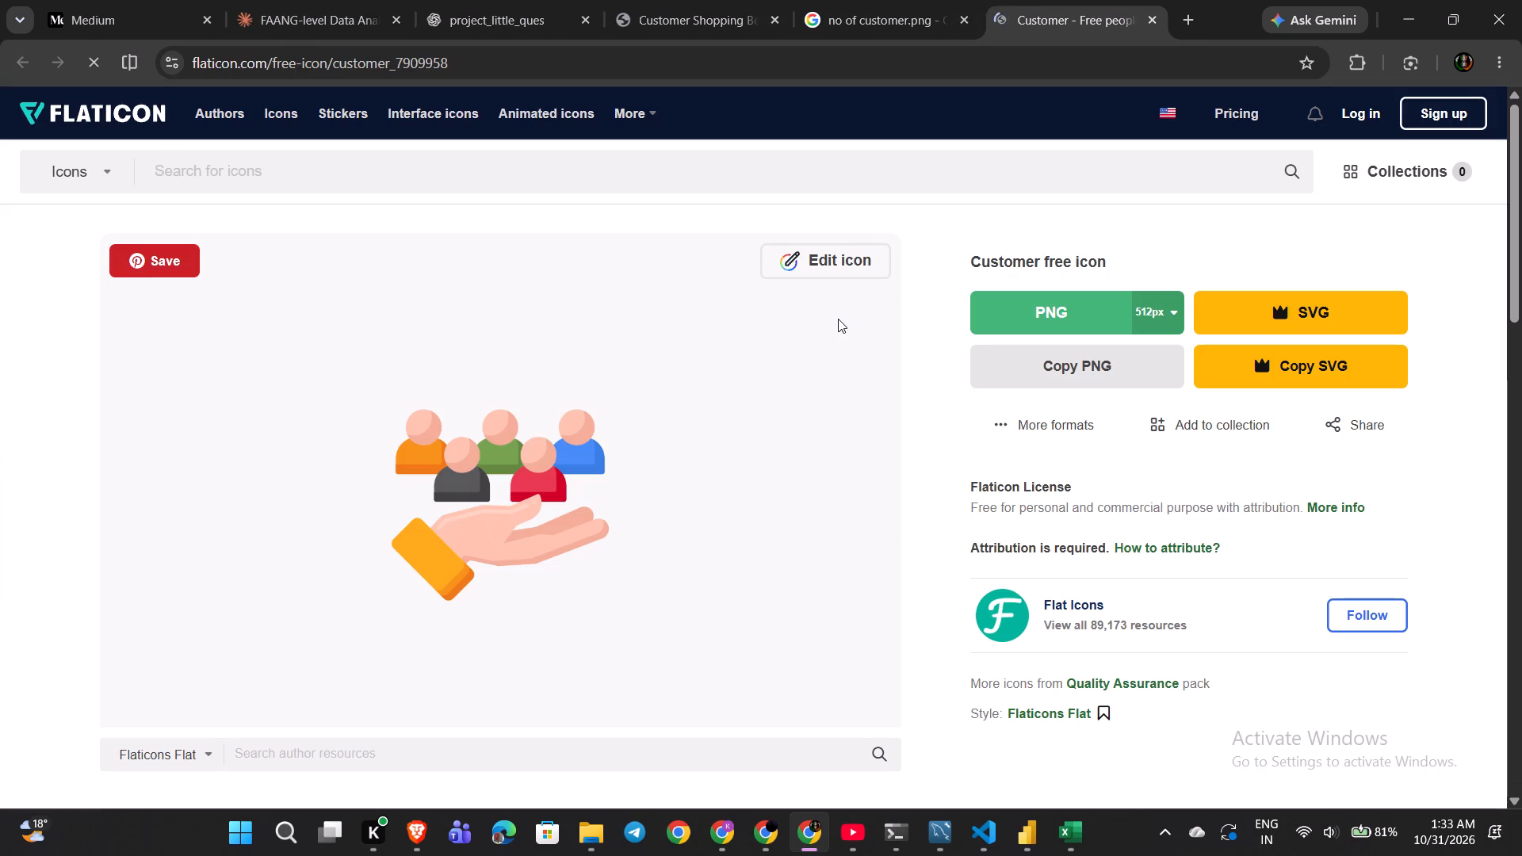
{"action": "key", "text": "ctrl+w"}
{"action": "right_click", "coordinate": [1308, 499]}
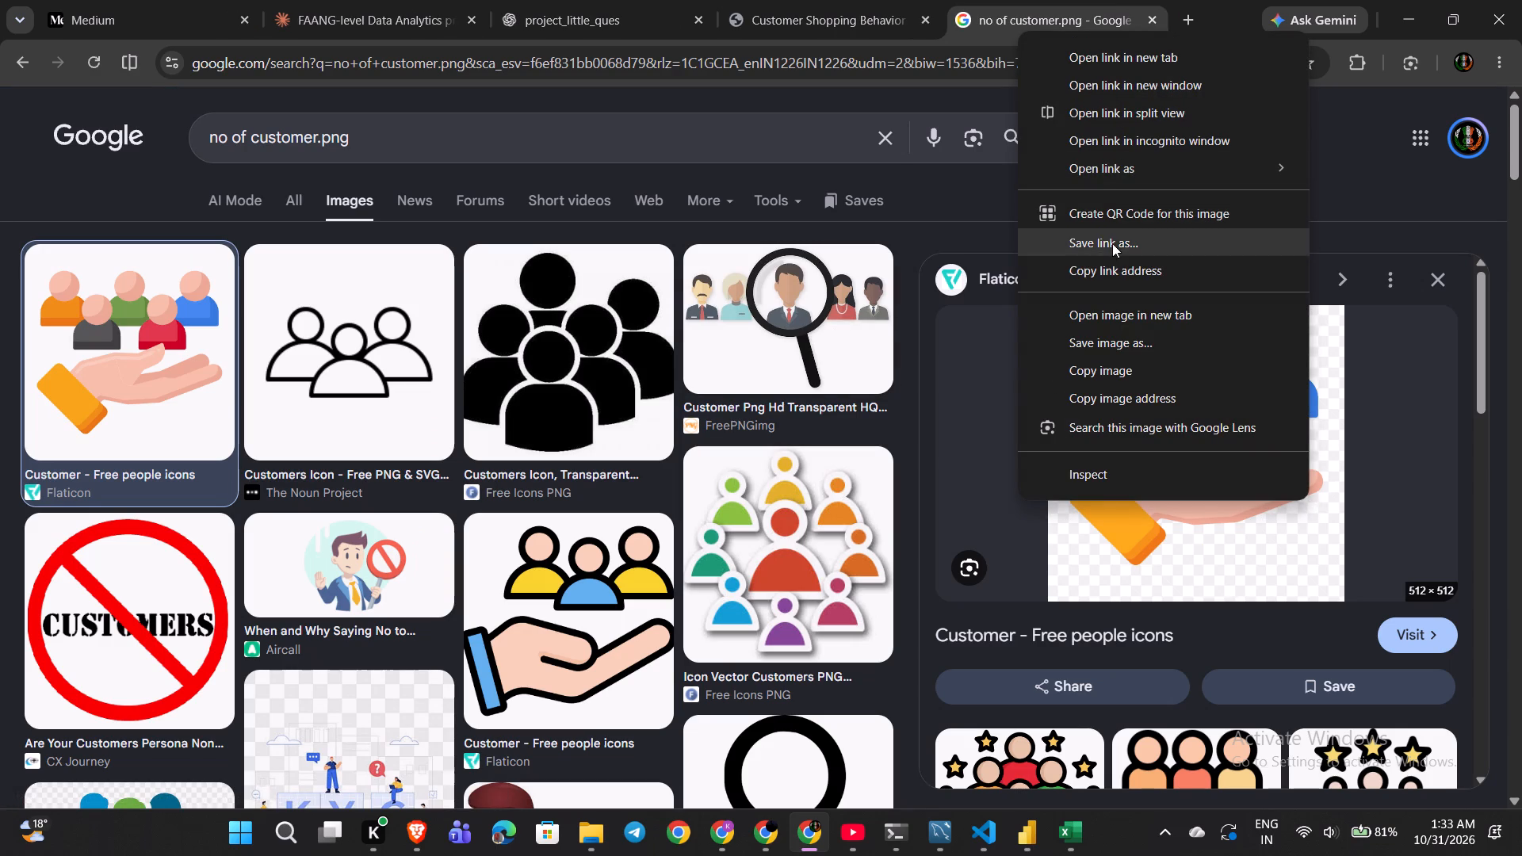
{"action": "left_click", "coordinate": [1111, 348]}
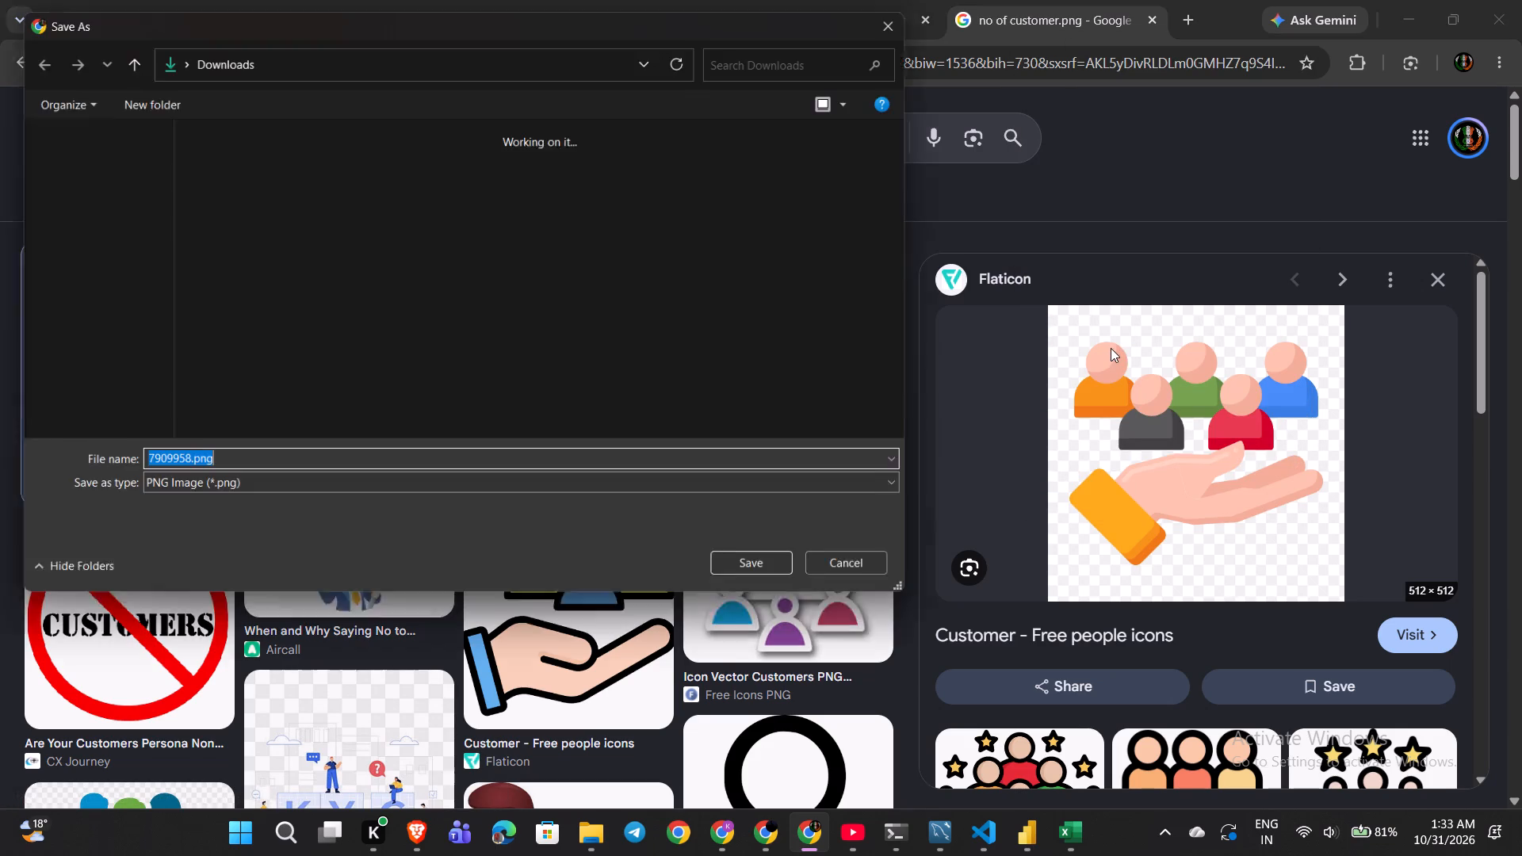
{"action": "type", "text": "cust"}
{"action": "key", "text": "Return"}
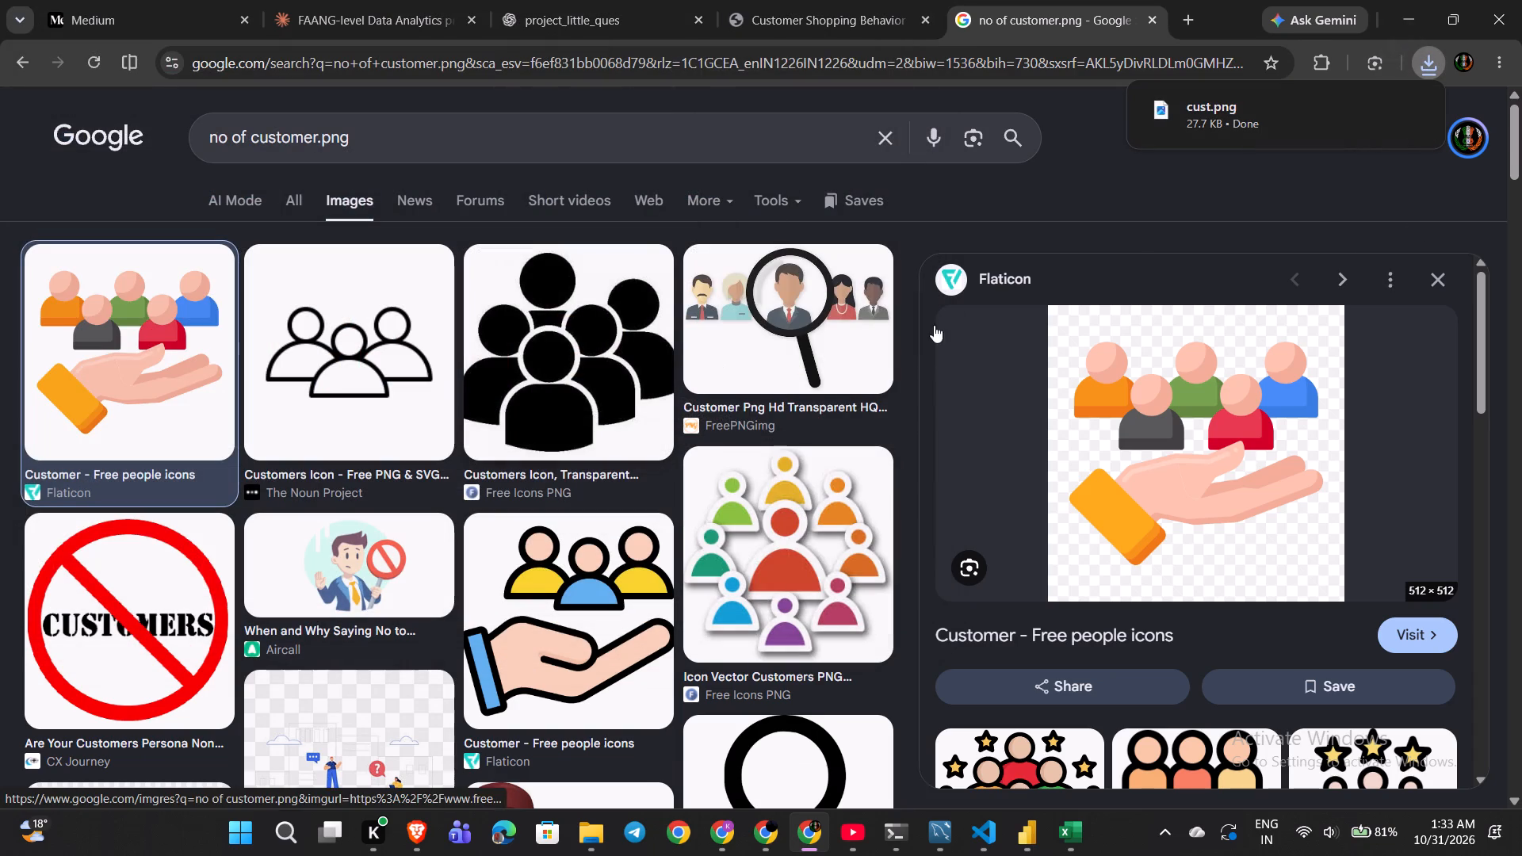
Switch to Power BI and upload cust.png from Downloads as the callout image for only the Number of Customers card.
{"action": "left_click", "coordinate": [1030, 830]}
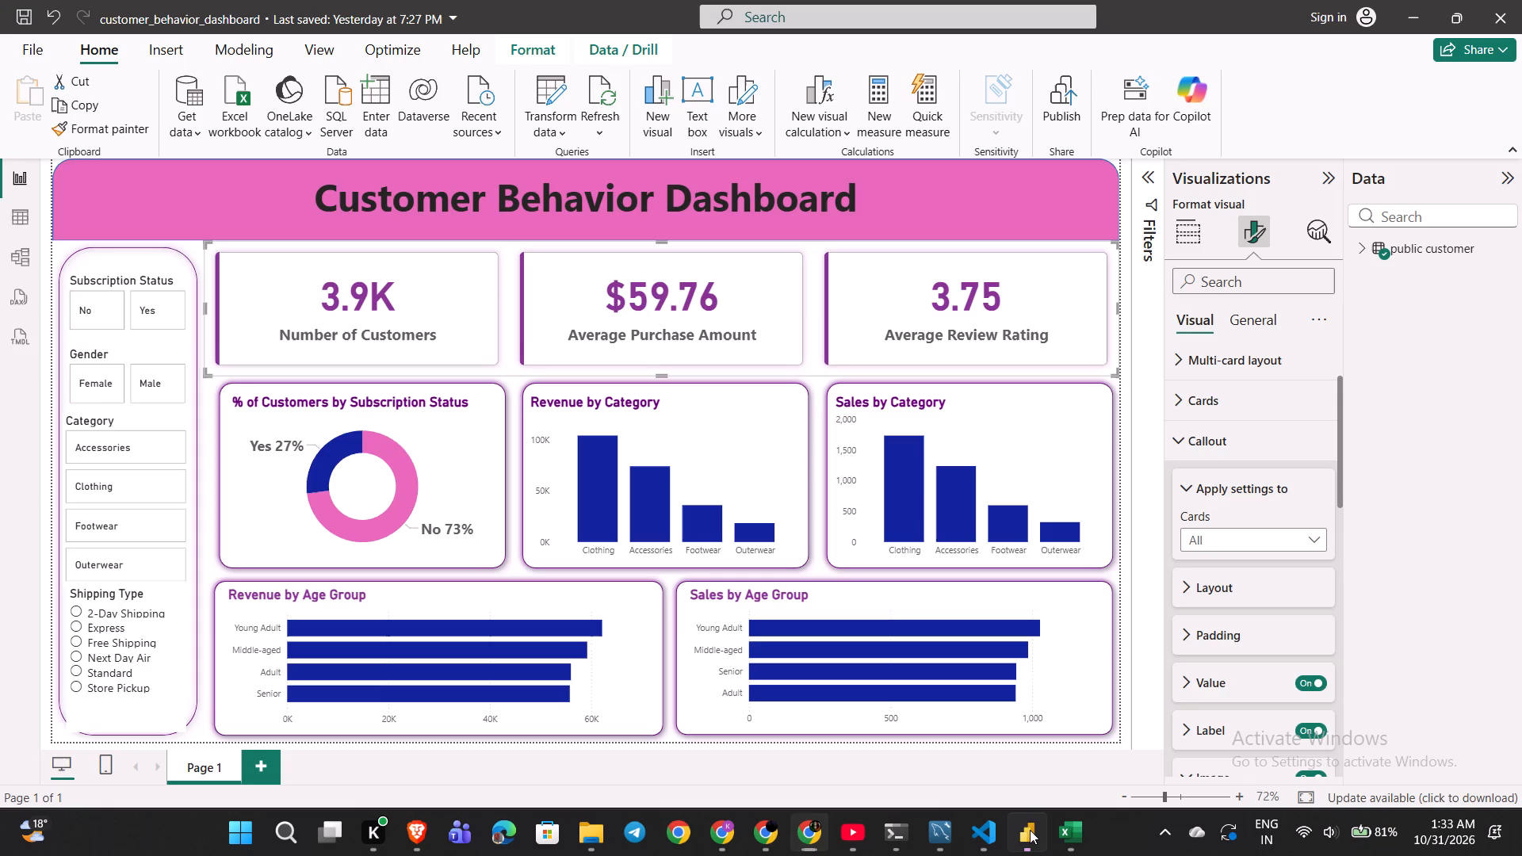
{"action": "left_click", "coordinate": [1030, 830]}
{"action": "left_click", "coordinate": [1030, 830]}
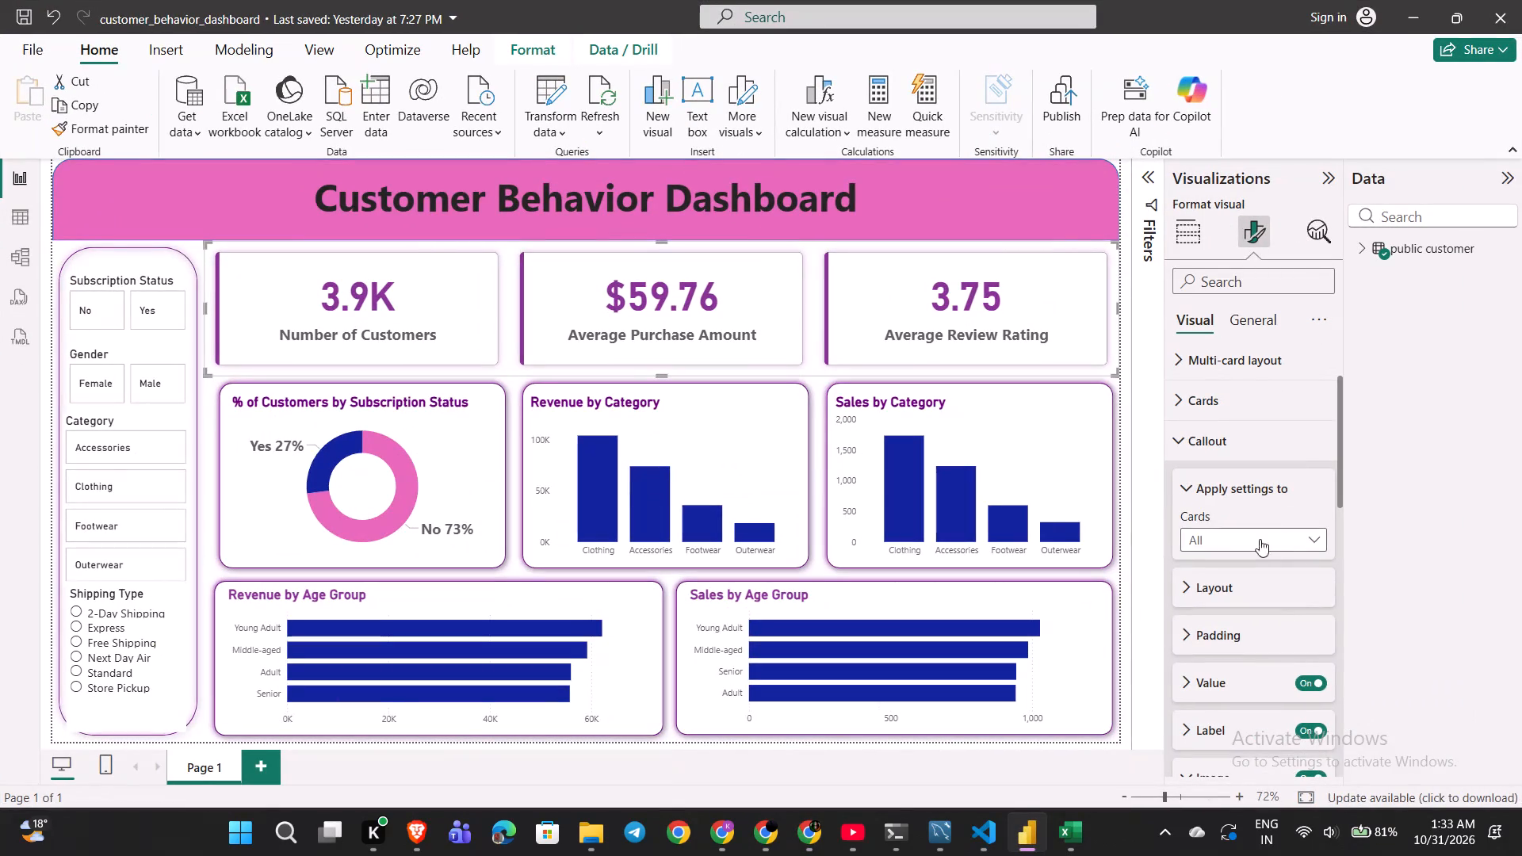
{"action": "scroll", "coordinate": [1242, 556], "scroll_direction": "down", "scroll_amount": 1}
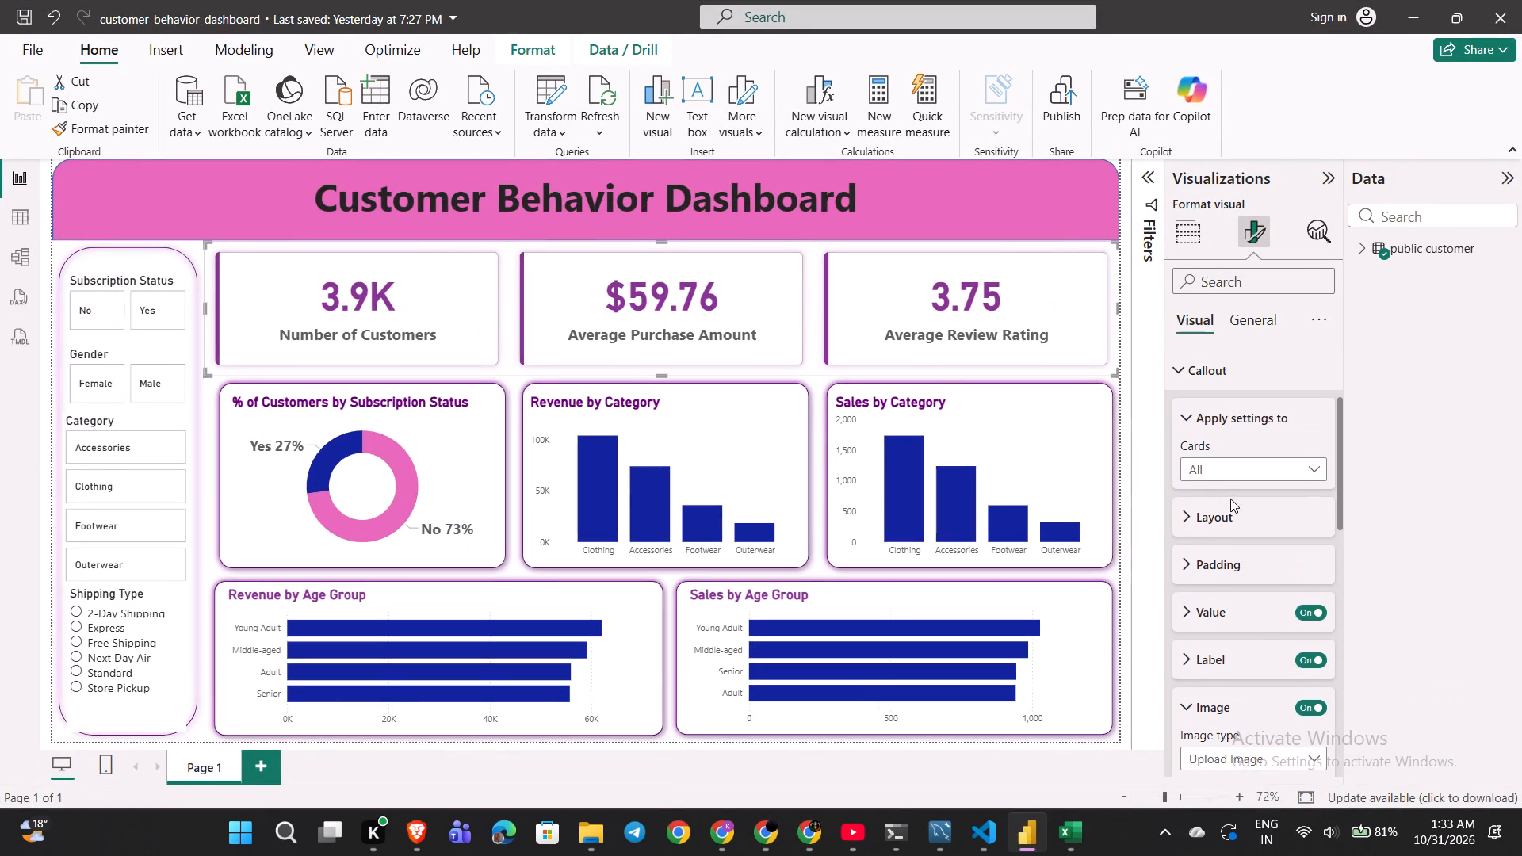
{"action": "left_click", "coordinate": [1222, 474]}
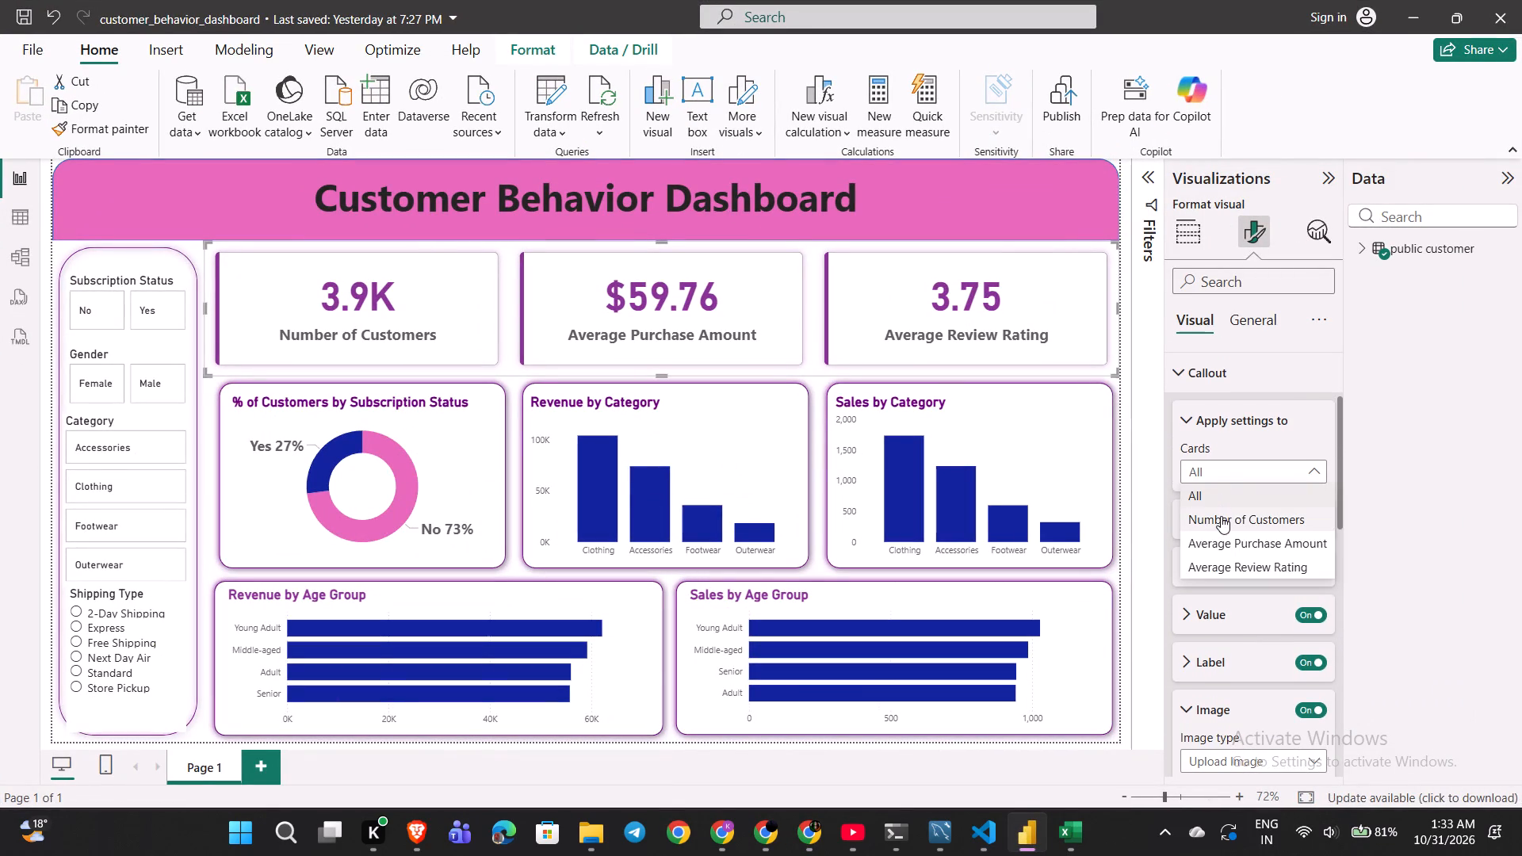
{"action": "left_click", "coordinate": [1221, 516]}
{"action": "scroll", "coordinate": [1221, 516], "scroll_direction": "down", "scroll_amount": 4}
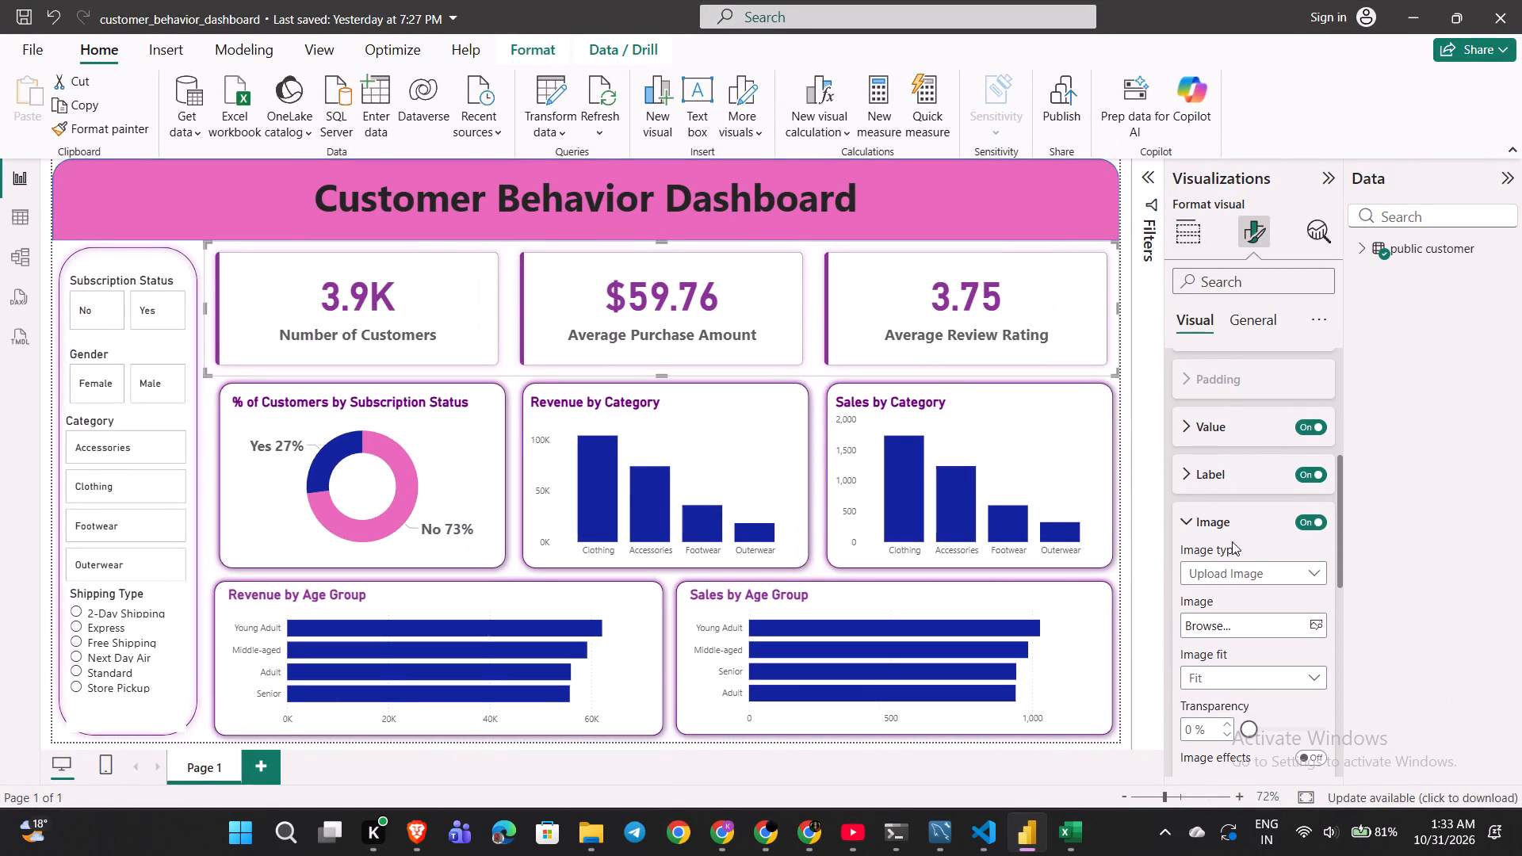
{"action": "left_click", "coordinate": [1316, 625]}
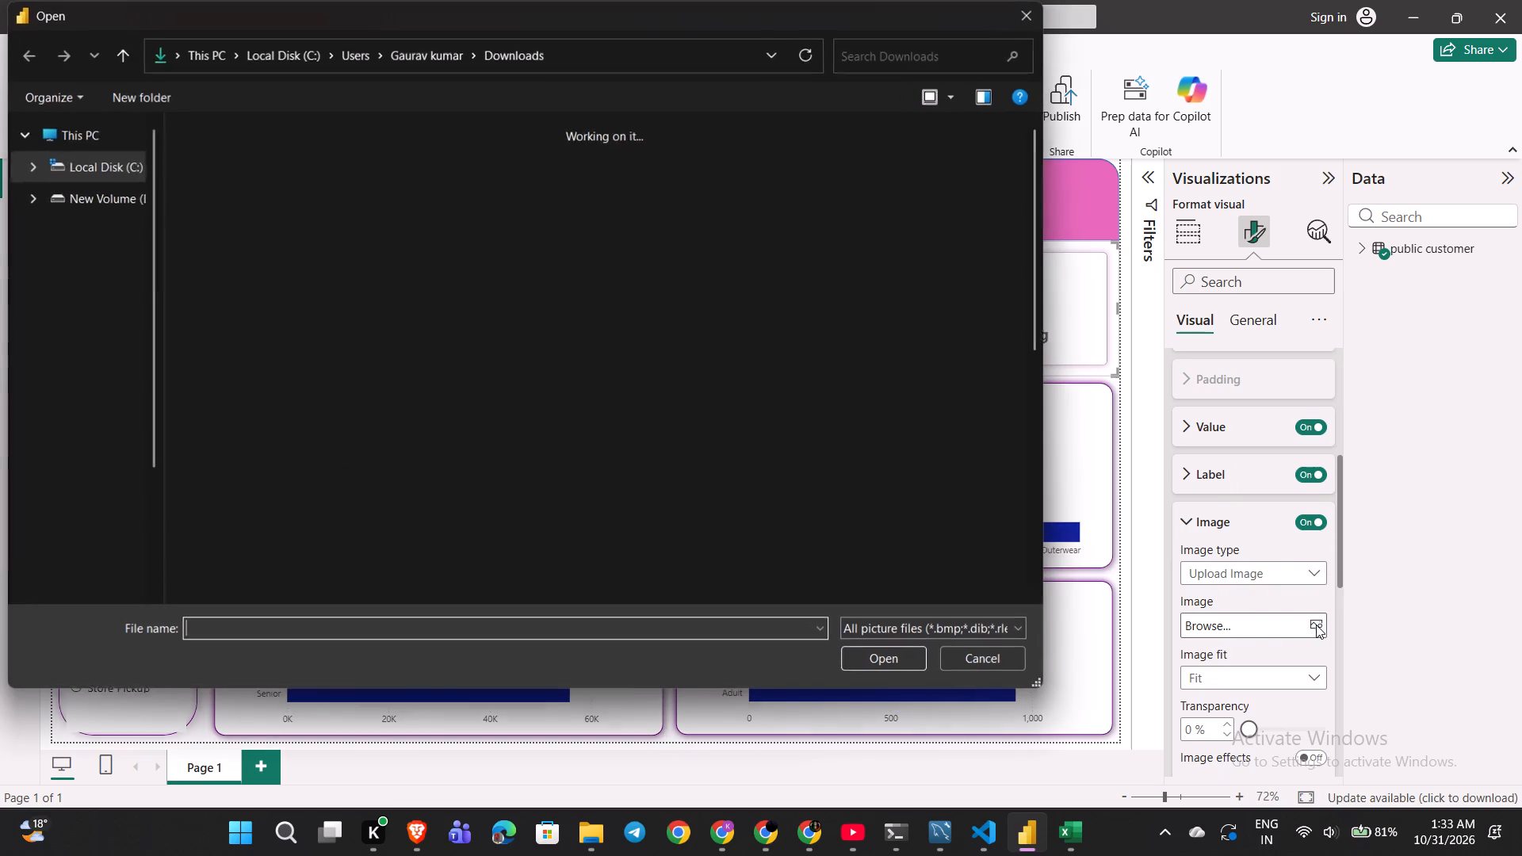
{"action": "double_click", "coordinate": [229, 191]}
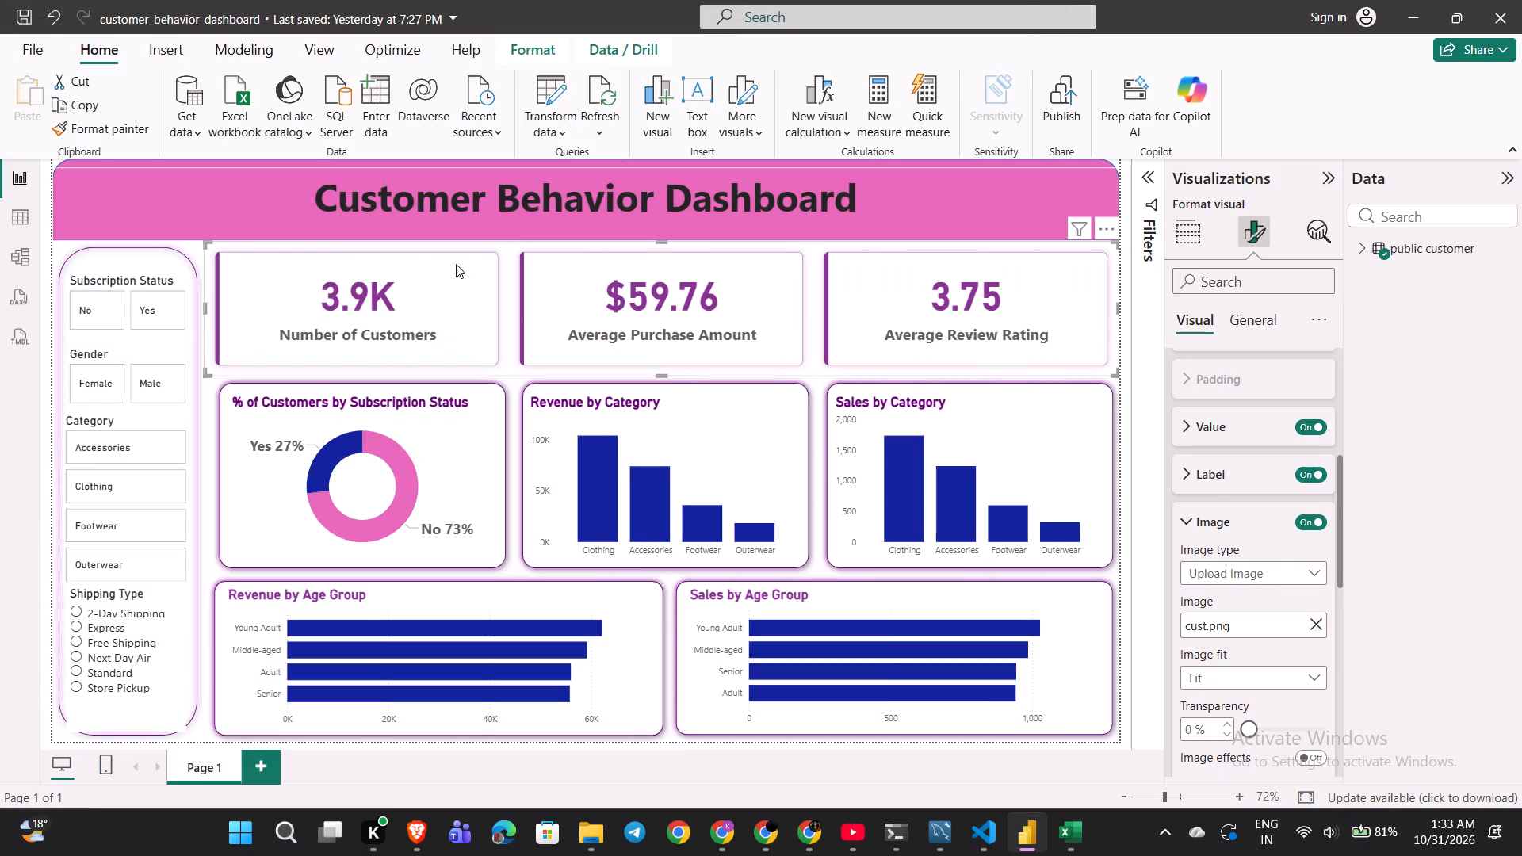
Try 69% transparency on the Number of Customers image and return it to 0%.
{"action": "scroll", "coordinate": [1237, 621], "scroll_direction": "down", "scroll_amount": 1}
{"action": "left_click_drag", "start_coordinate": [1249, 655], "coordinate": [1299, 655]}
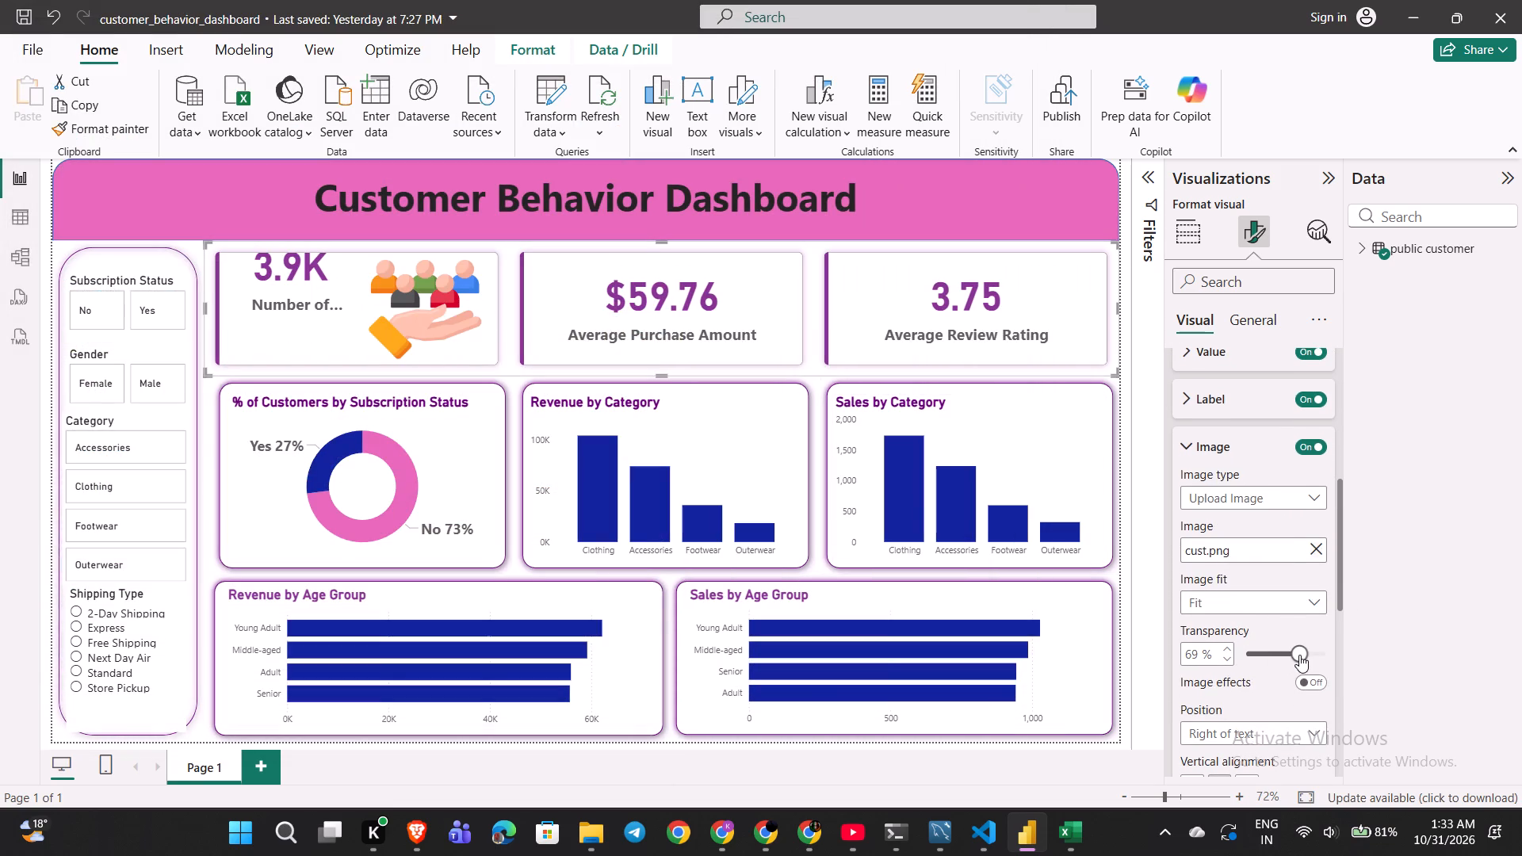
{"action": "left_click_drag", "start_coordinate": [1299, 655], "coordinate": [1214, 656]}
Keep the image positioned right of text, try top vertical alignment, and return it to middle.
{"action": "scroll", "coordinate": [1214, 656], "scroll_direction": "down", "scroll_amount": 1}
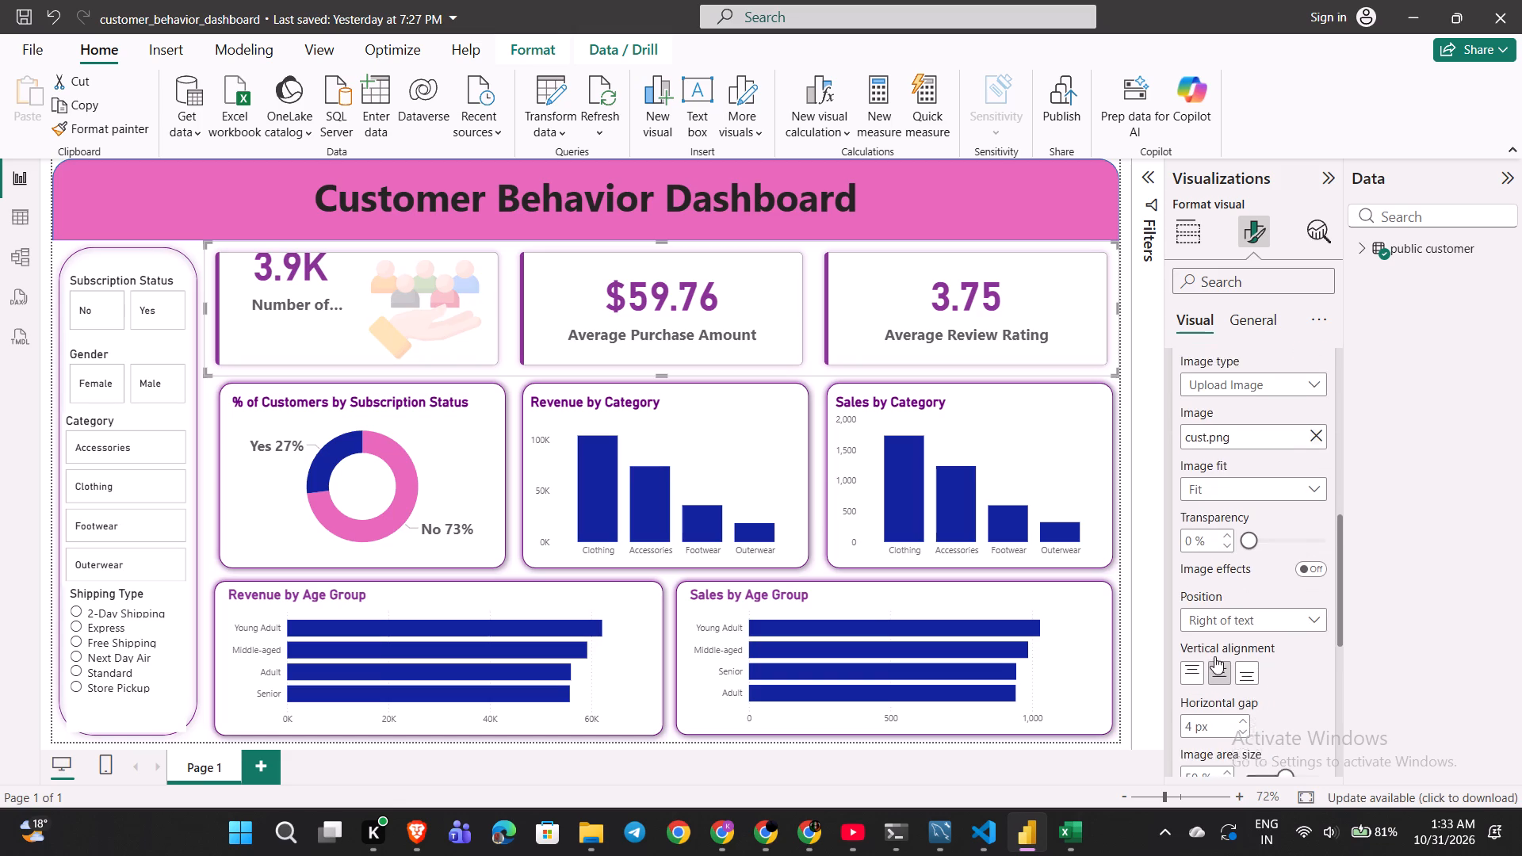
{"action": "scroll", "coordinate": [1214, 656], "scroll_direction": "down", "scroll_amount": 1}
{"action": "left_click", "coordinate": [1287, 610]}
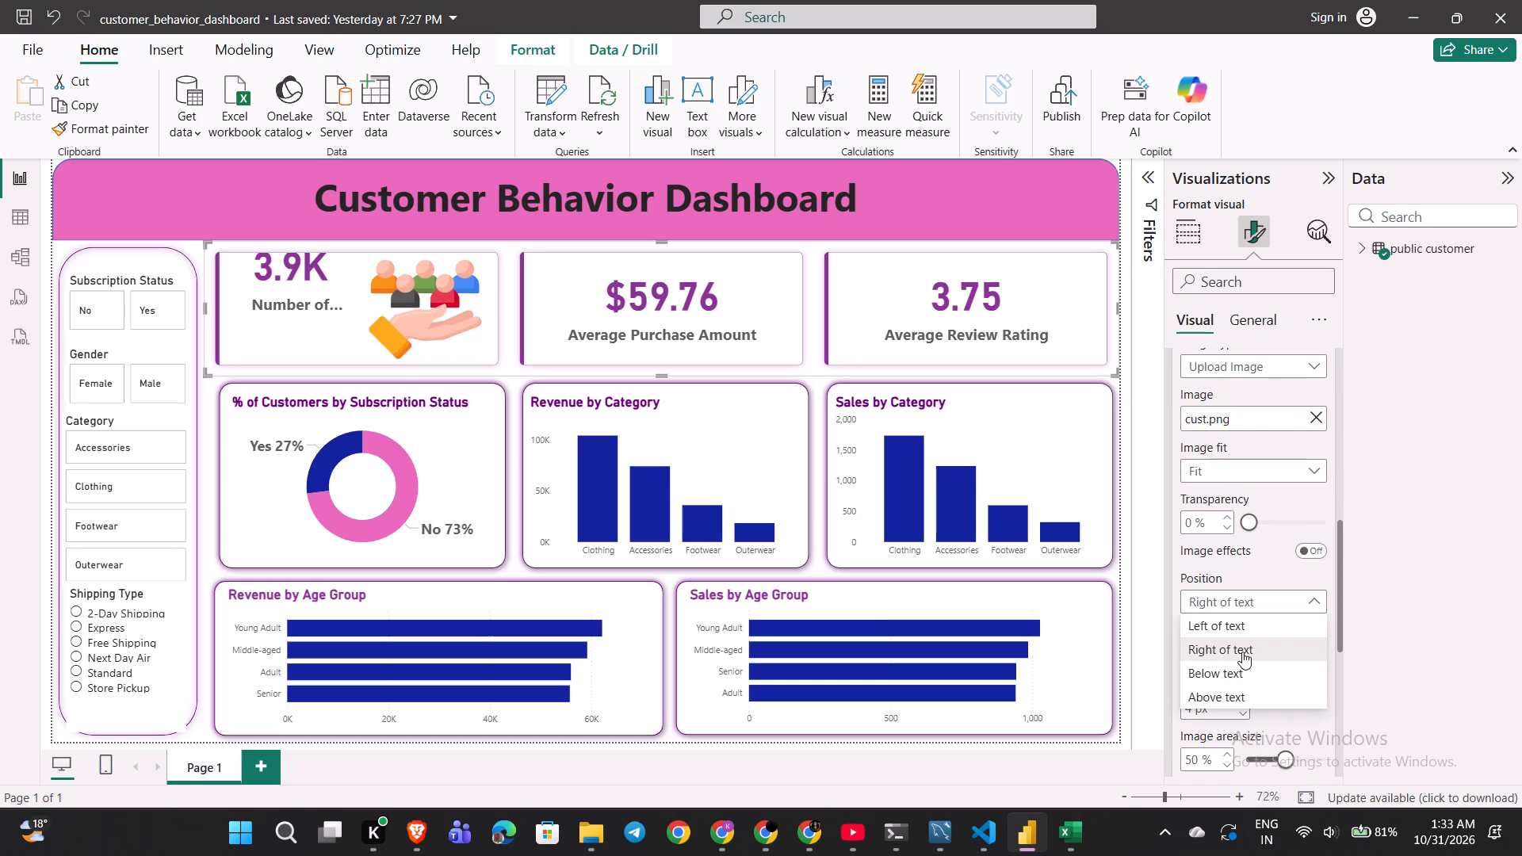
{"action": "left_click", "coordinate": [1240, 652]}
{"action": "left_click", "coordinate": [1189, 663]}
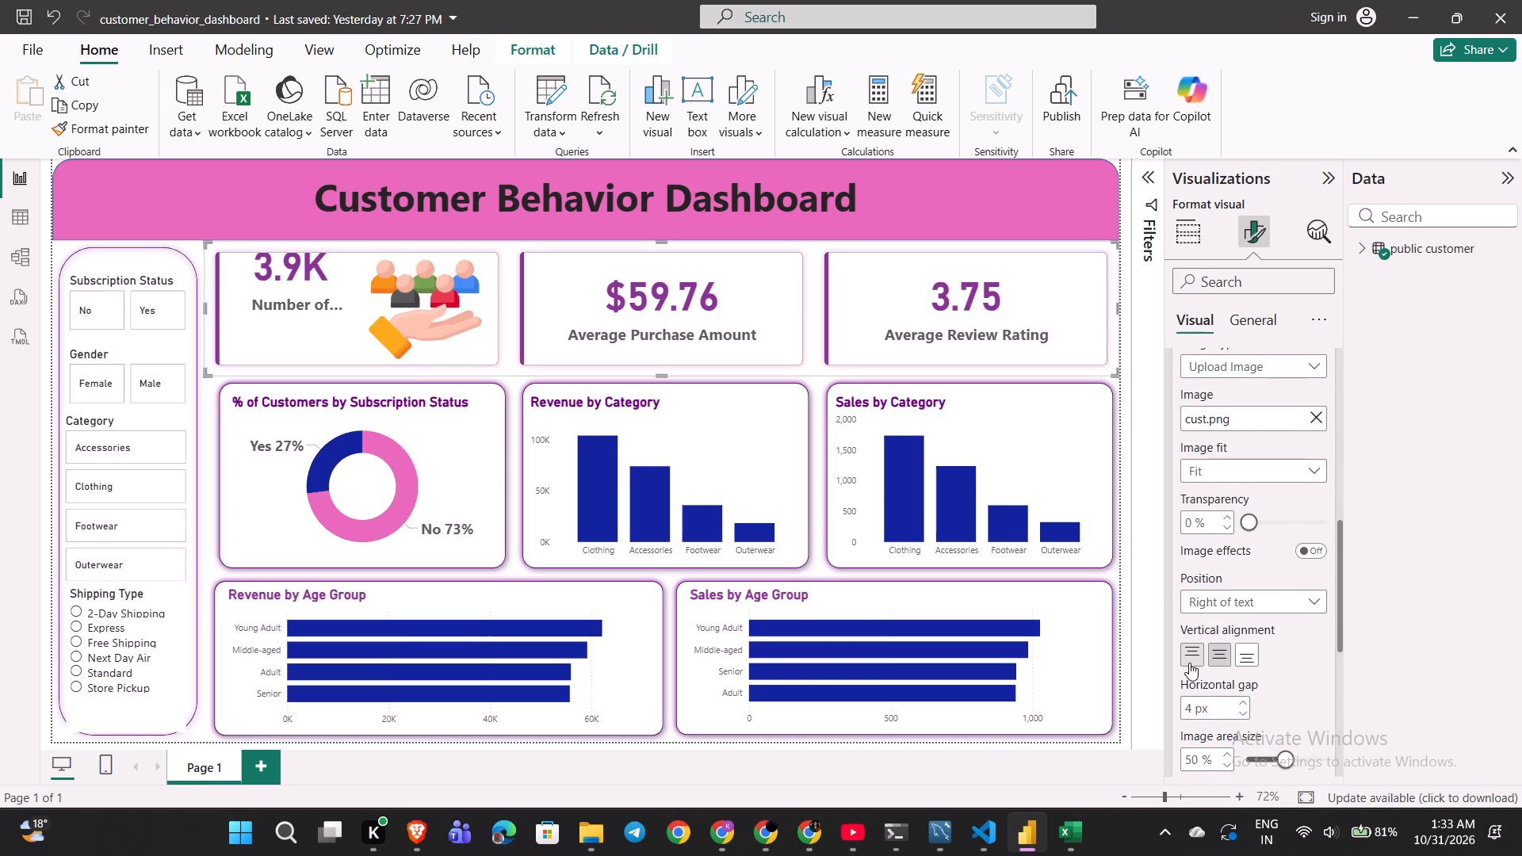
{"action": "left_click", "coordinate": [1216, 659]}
Set the horizontal gap between the Number of Customers text and its image to 0 px.
{"action": "scroll", "coordinate": [1216, 659], "scroll_direction": "down", "scroll_amount": 1}
{"action": "triple_click", "coordinate": [1246, 651]}
{"action": "left_click", "coordinate": [1246, 651]}
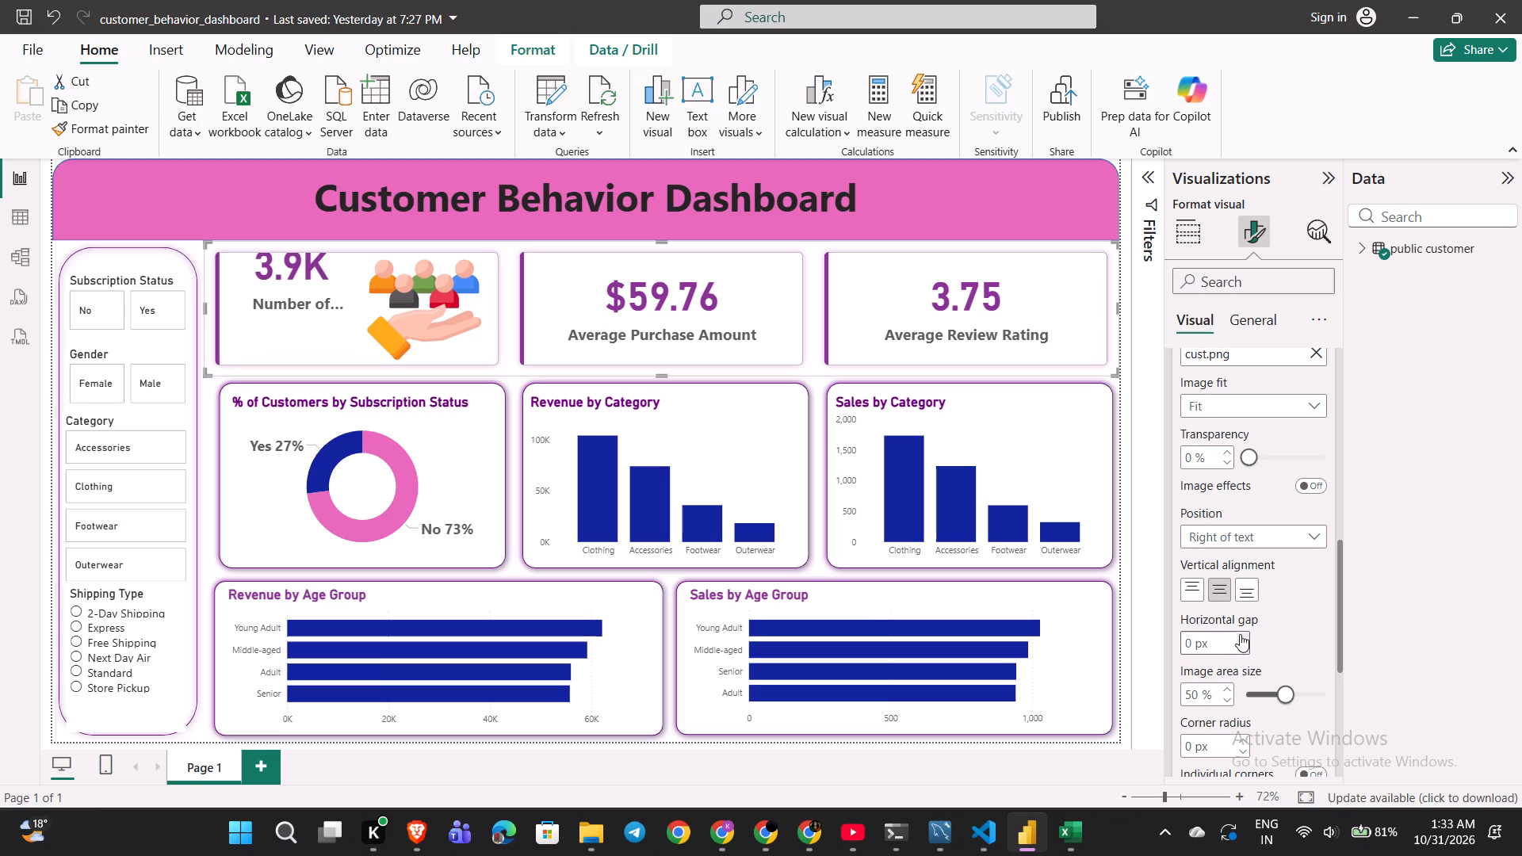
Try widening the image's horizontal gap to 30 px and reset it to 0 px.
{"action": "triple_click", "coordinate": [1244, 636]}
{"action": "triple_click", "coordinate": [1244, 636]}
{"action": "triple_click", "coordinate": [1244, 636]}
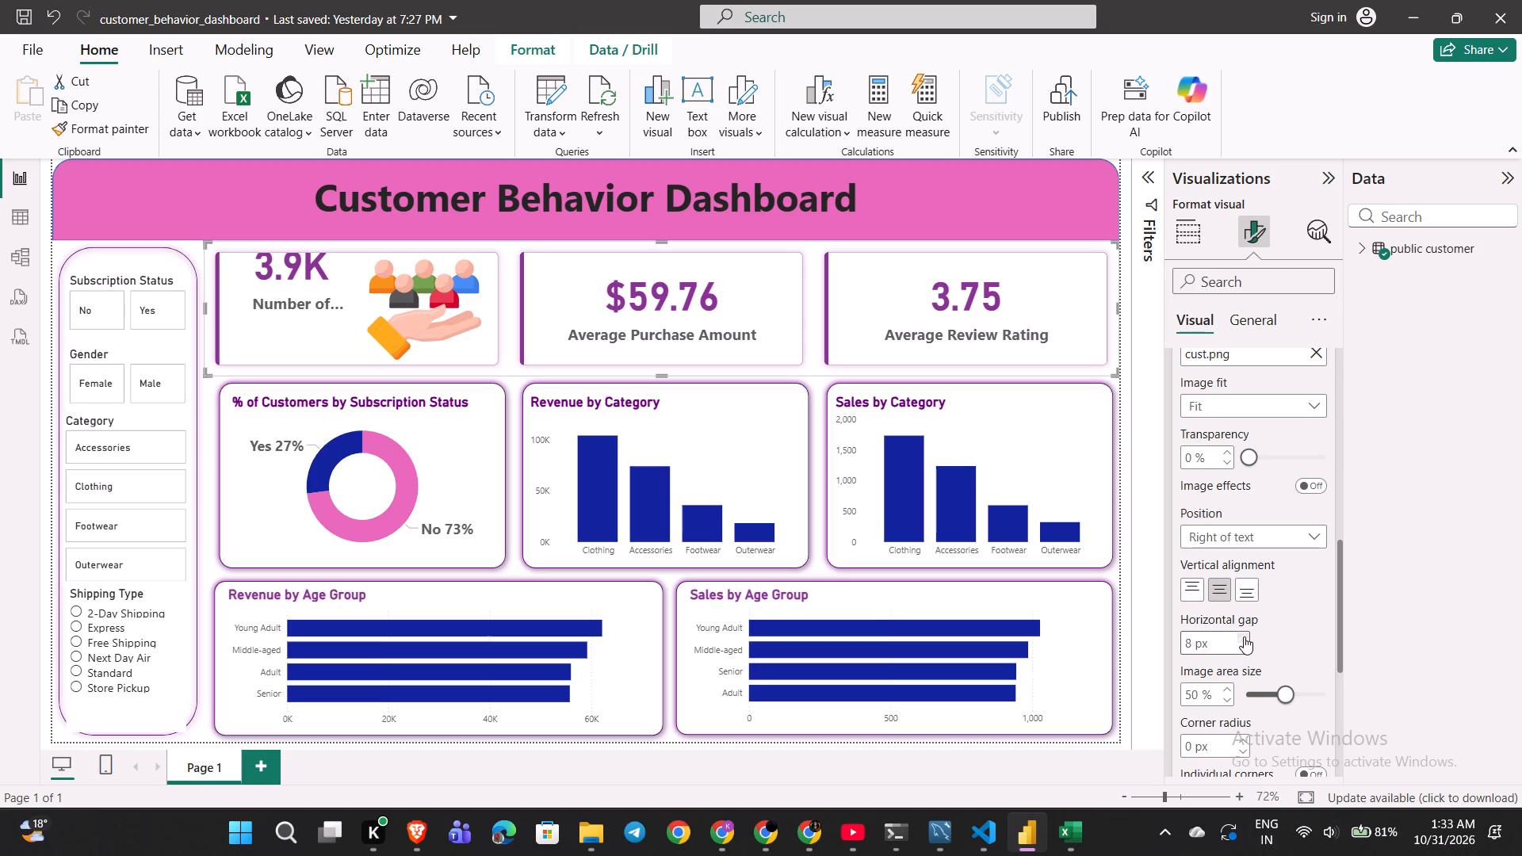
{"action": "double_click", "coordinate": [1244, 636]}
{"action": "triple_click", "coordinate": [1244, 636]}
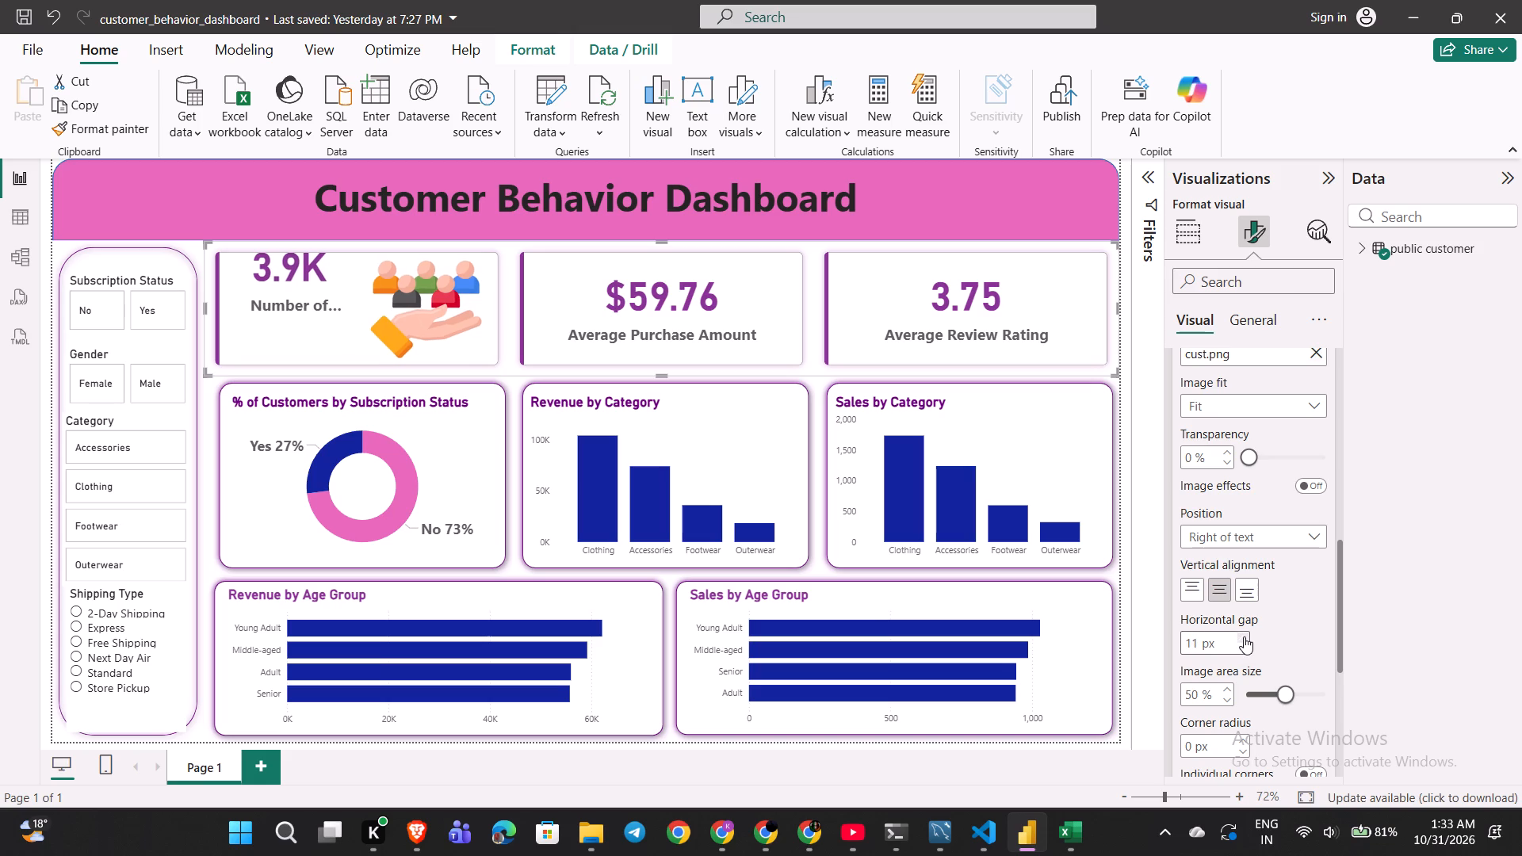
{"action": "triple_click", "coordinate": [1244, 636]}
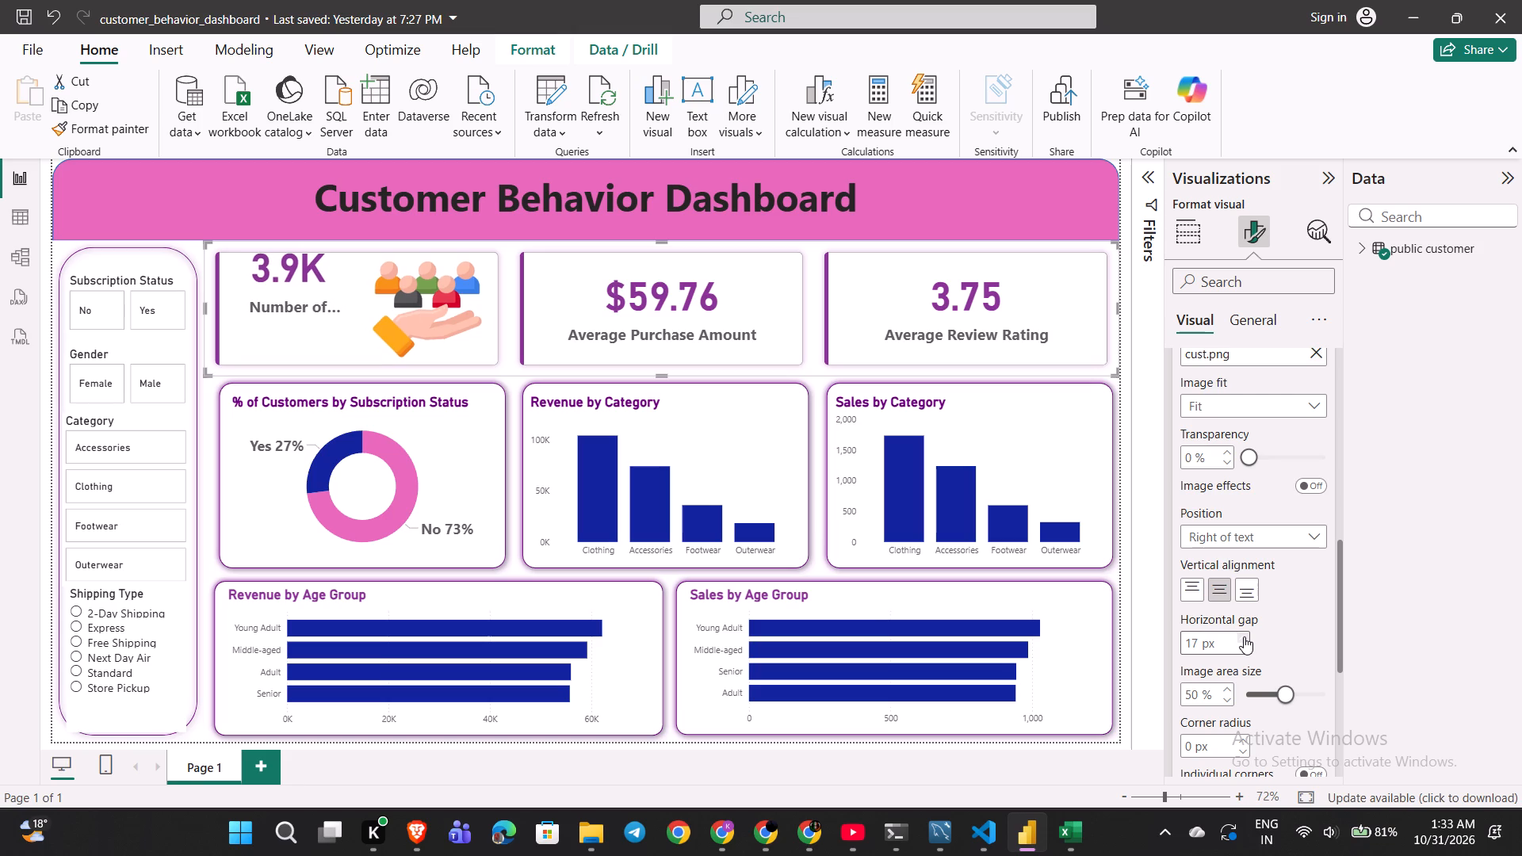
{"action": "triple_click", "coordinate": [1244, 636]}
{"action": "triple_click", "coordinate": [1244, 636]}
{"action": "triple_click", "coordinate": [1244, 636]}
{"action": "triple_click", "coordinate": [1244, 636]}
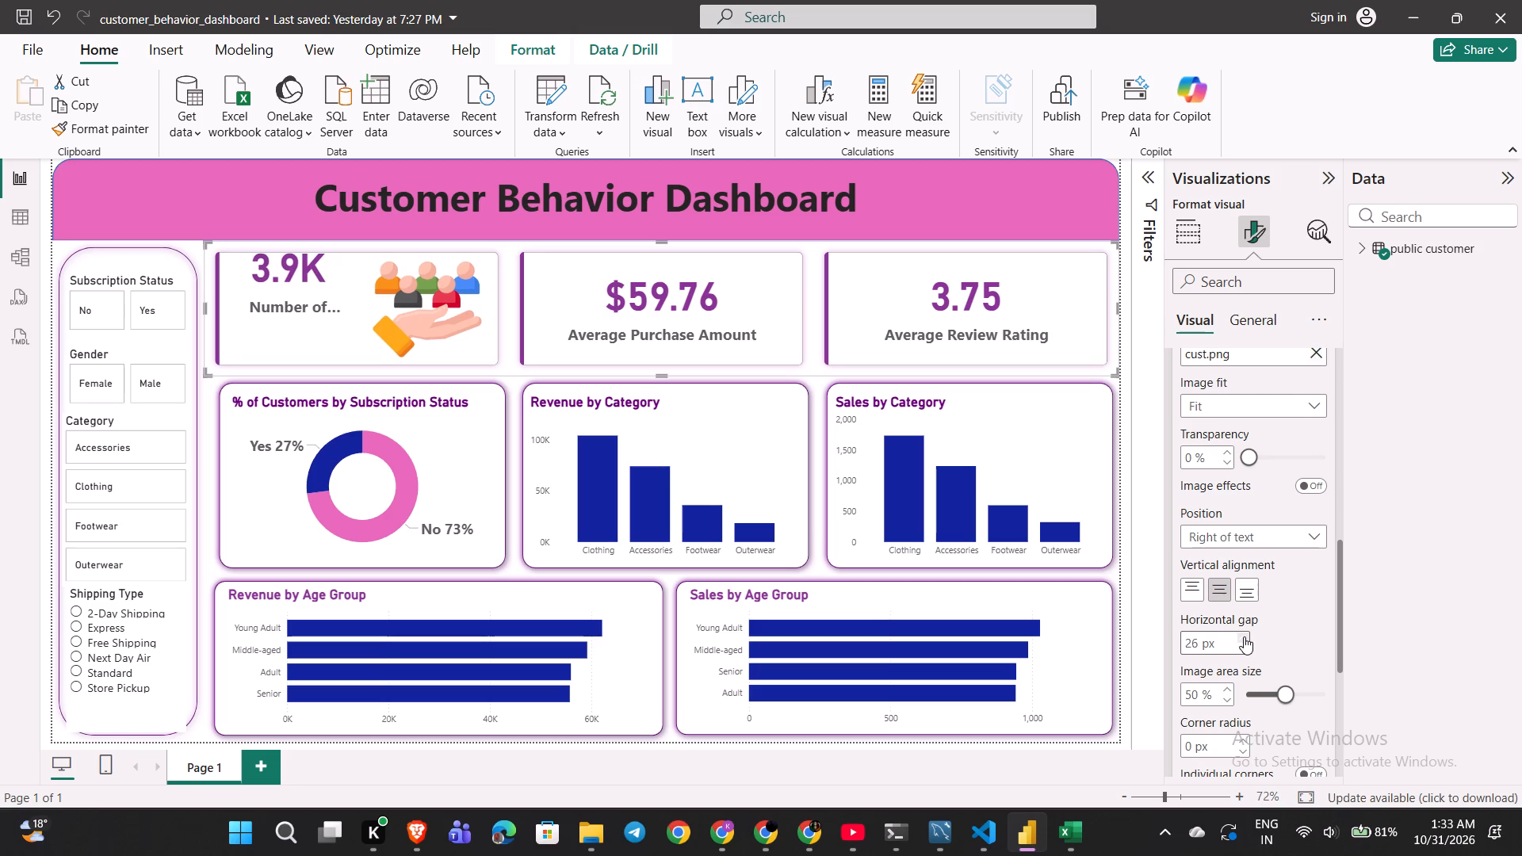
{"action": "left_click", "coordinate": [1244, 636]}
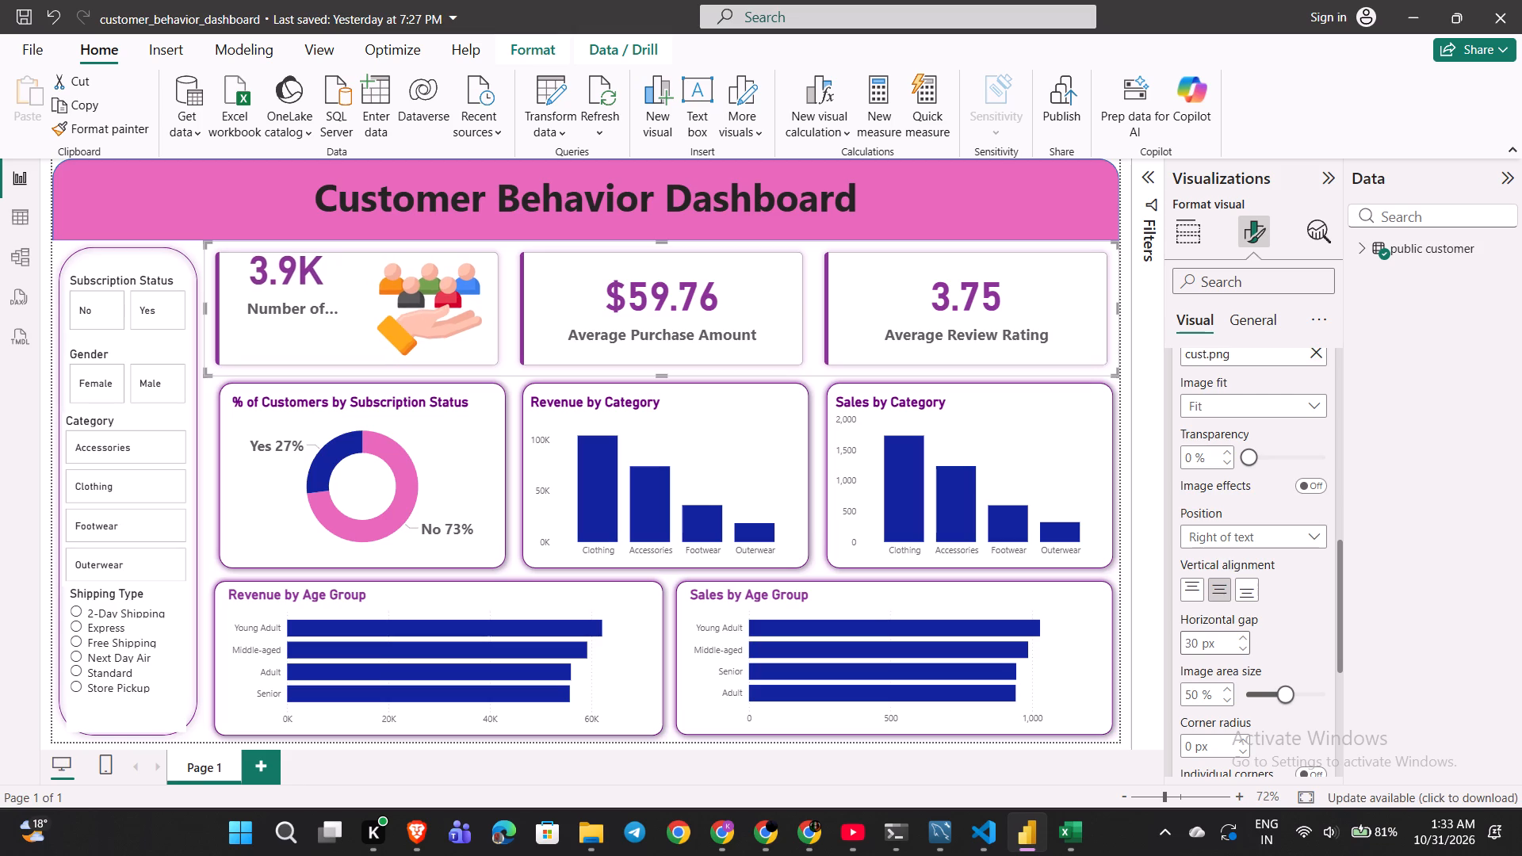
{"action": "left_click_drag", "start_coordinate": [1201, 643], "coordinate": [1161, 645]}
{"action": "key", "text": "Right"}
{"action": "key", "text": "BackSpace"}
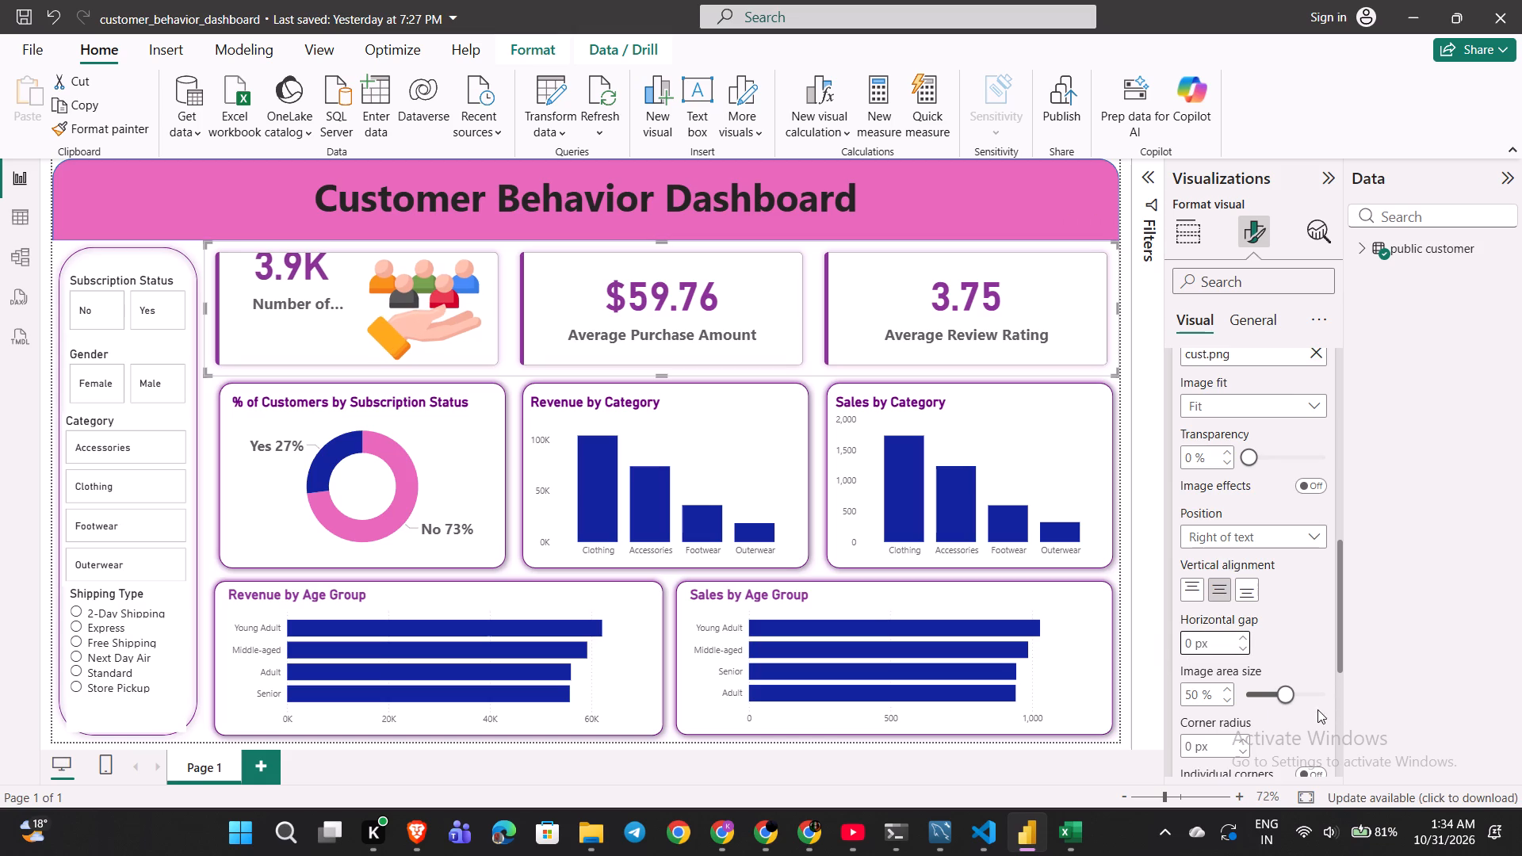
Shrink the Number of Customers image by adjusting its image area size to just under 35%.
{"action": "left_click_drag", "start_coordinate": [1288, 696], "coordinate": [1262, 695]}
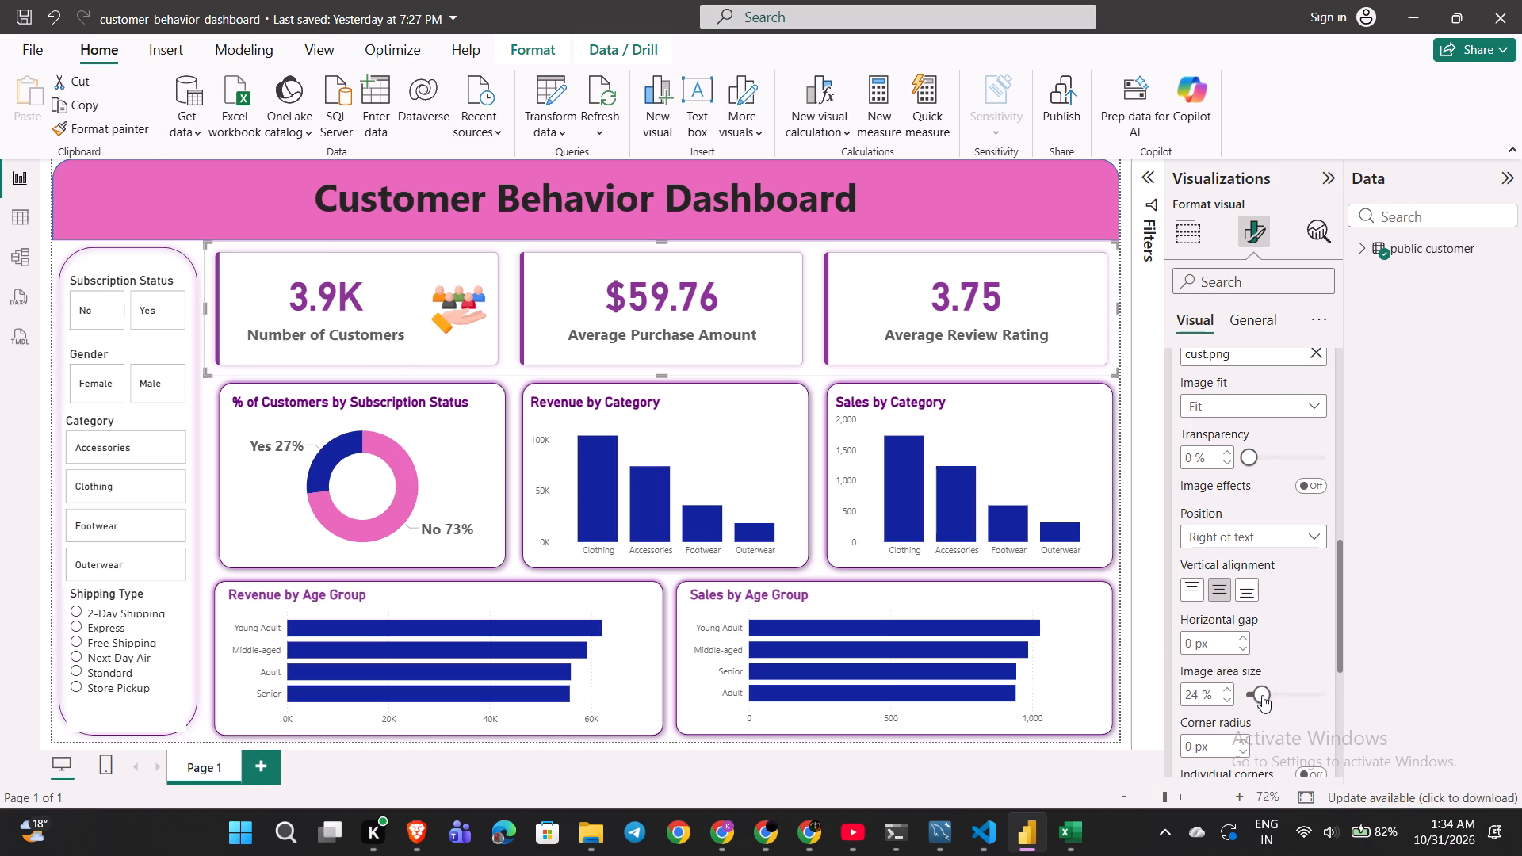
{"action": "left_click_drag", "start_coordinate": [1262, 695], "coordinate": [1278, 695]}
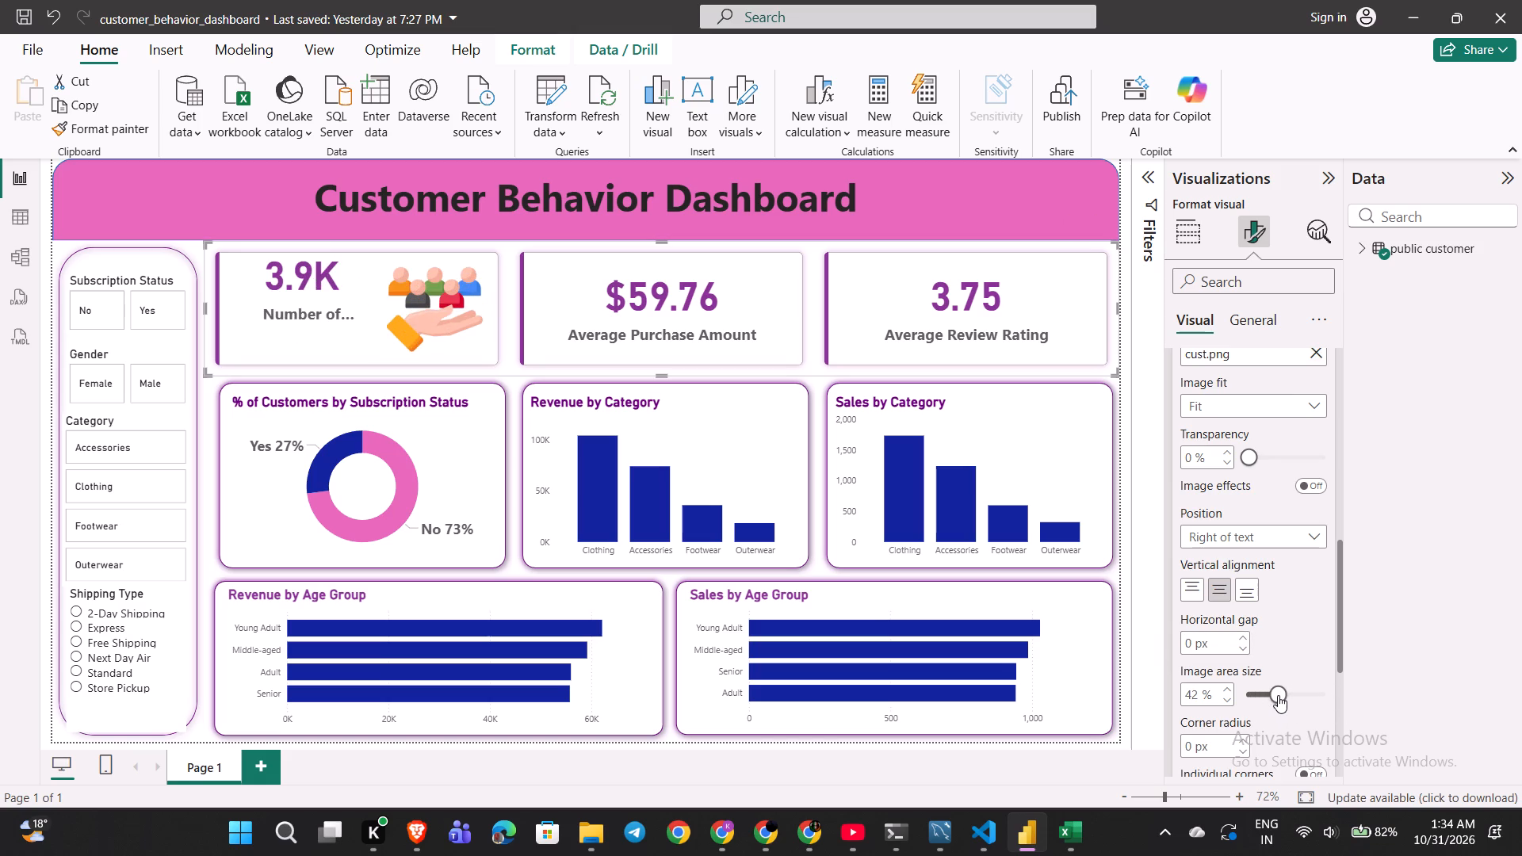
{"action": "left_click_drag", "start_coordinate": [1278, 695], "coordinate": [1269, 697]}
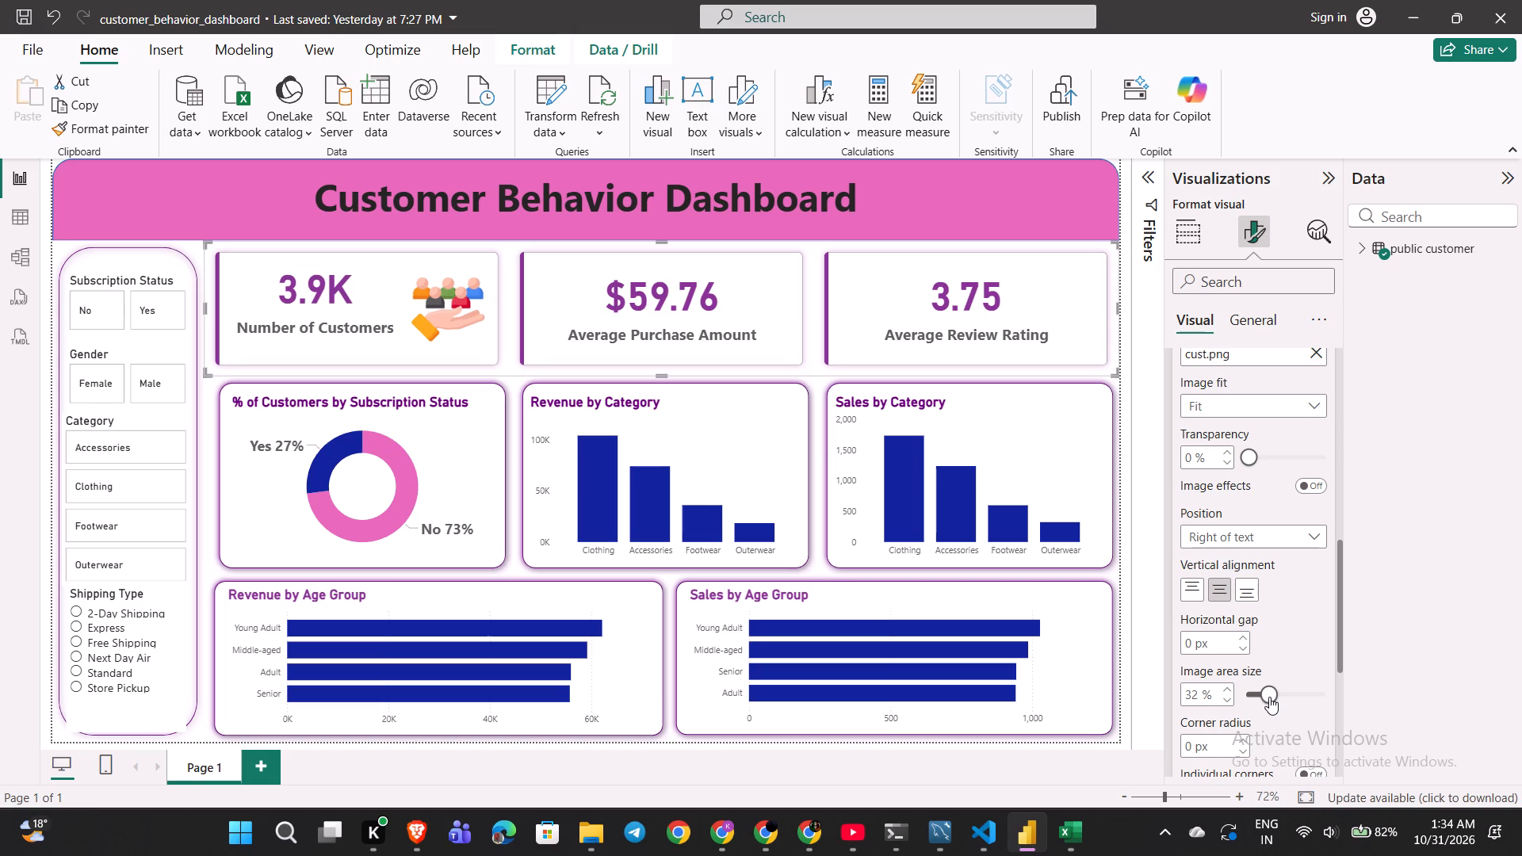
{"action": "left_click", "coordinate": [1269, 697]}
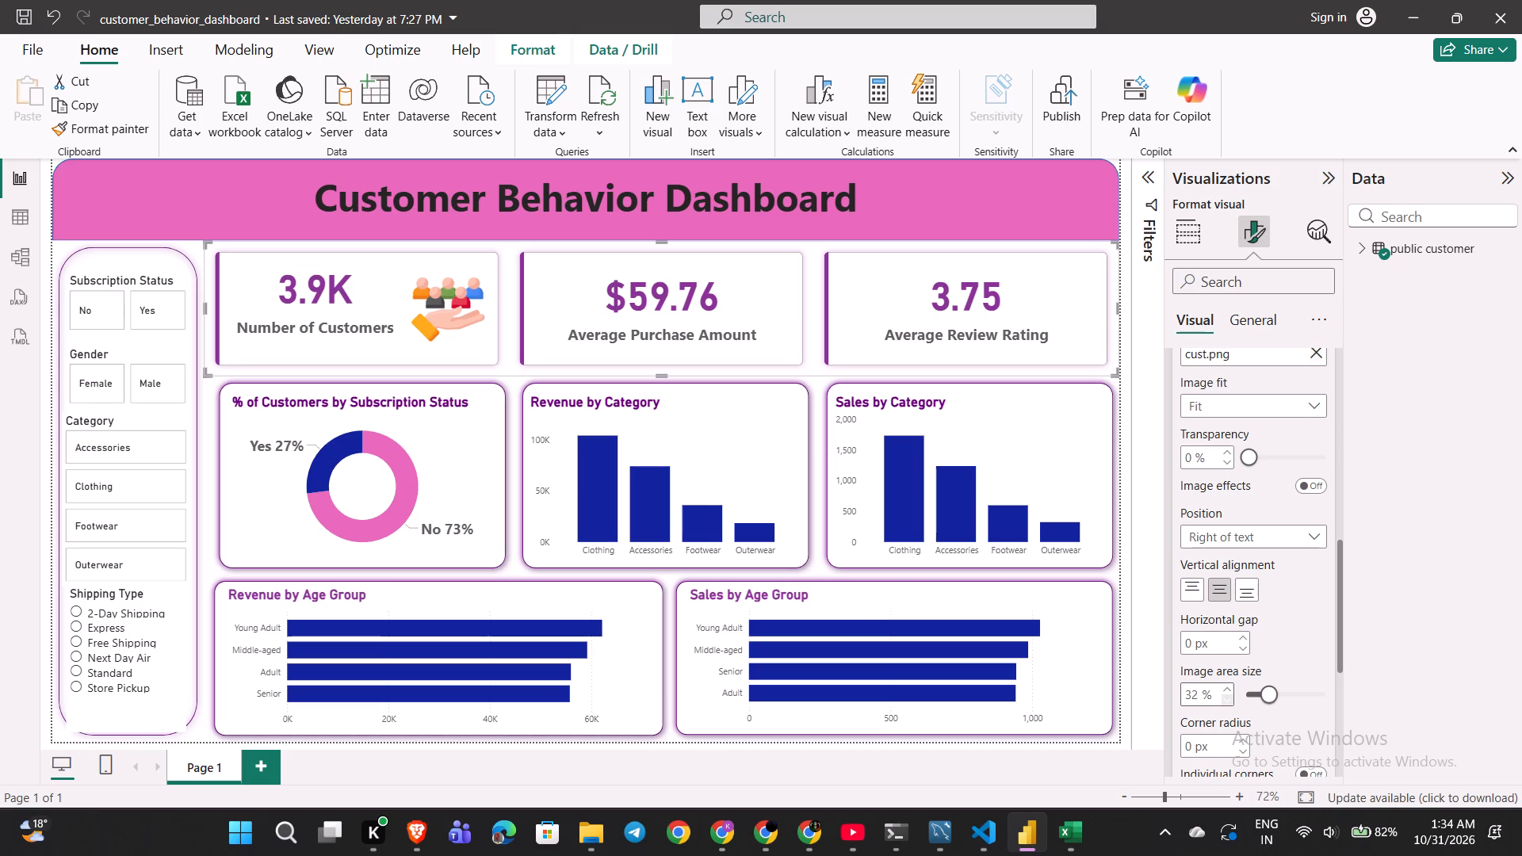
{"action": "left_click", "coordinate": [1226, 690]}
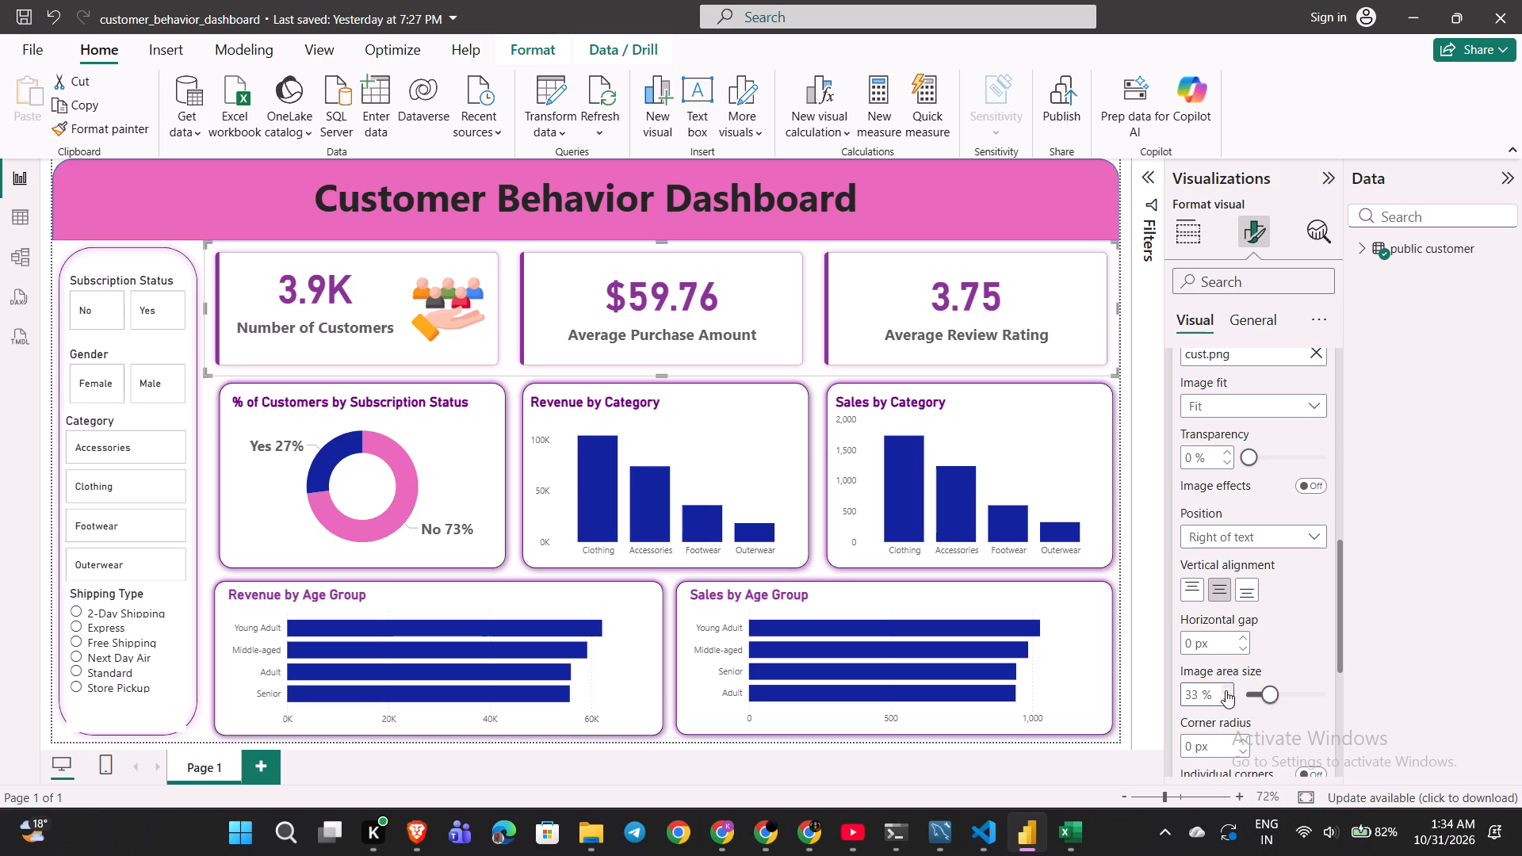
{"action": "left_click", "coordinate": [1226, 690]}
{"action": "left_click", "coordinate": [1226, 690]}
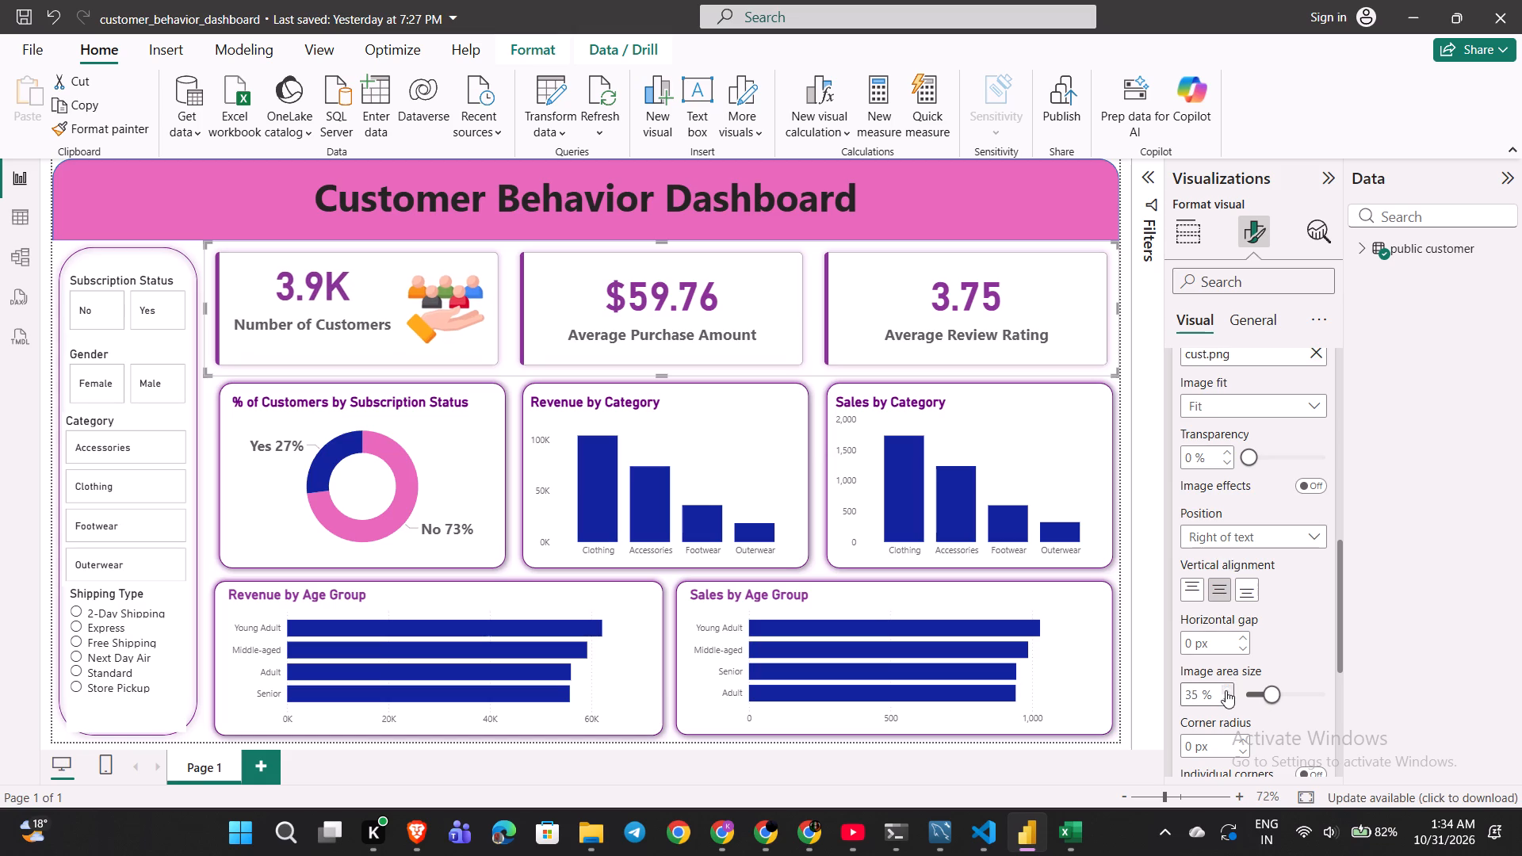
{"action": "left_click", "coordinate": [1226, 690]}
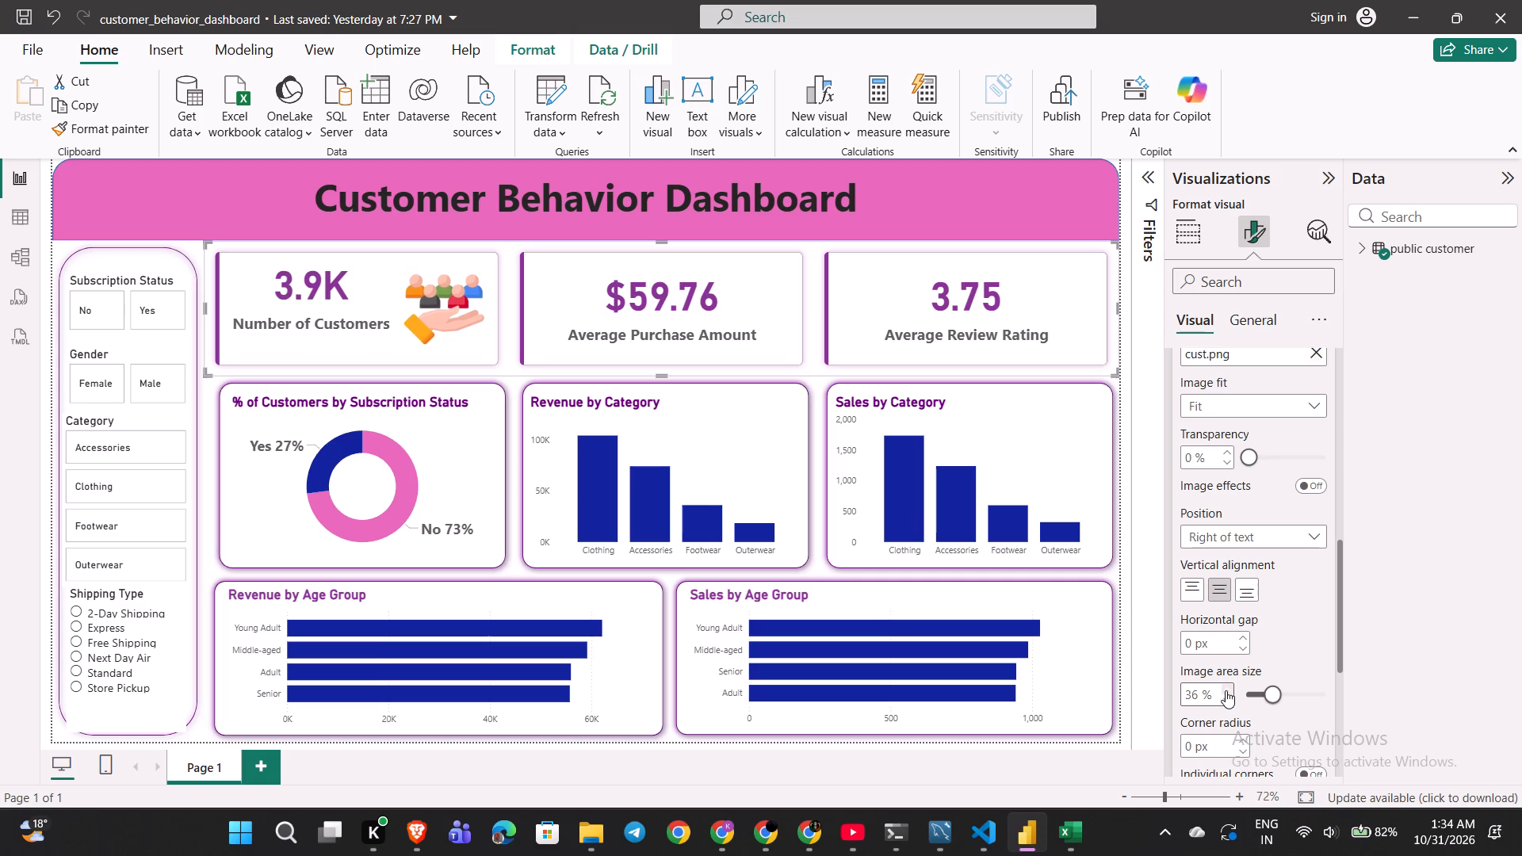
{"action": "left_click", "coordinate": [1226, 690]}
{"action": "left_click", "coordinate": [1226, 690]}
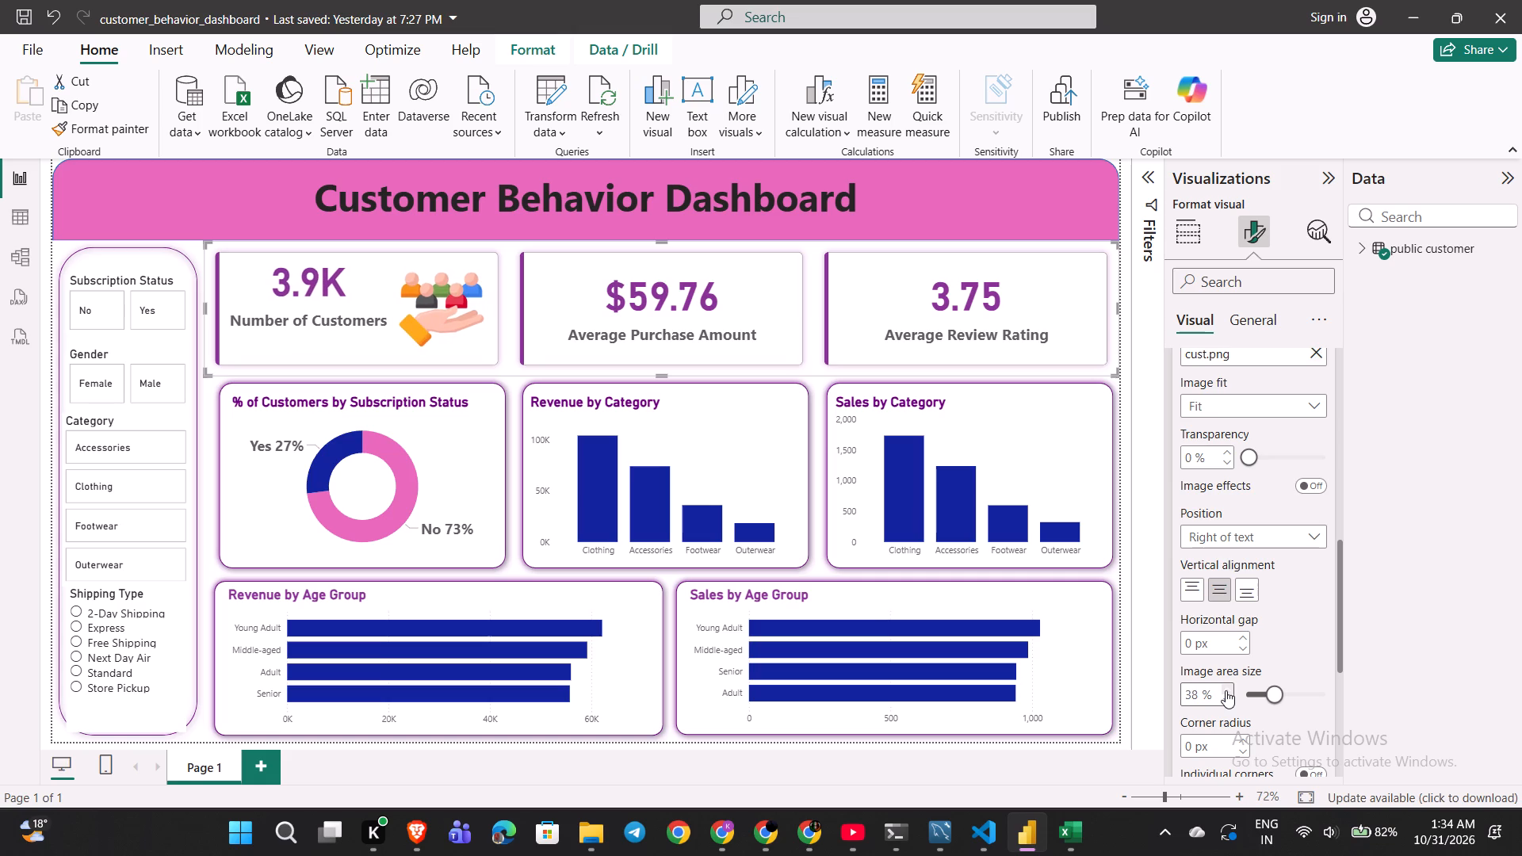
{"action": "double_click", "coordinate": [1231, 697]}
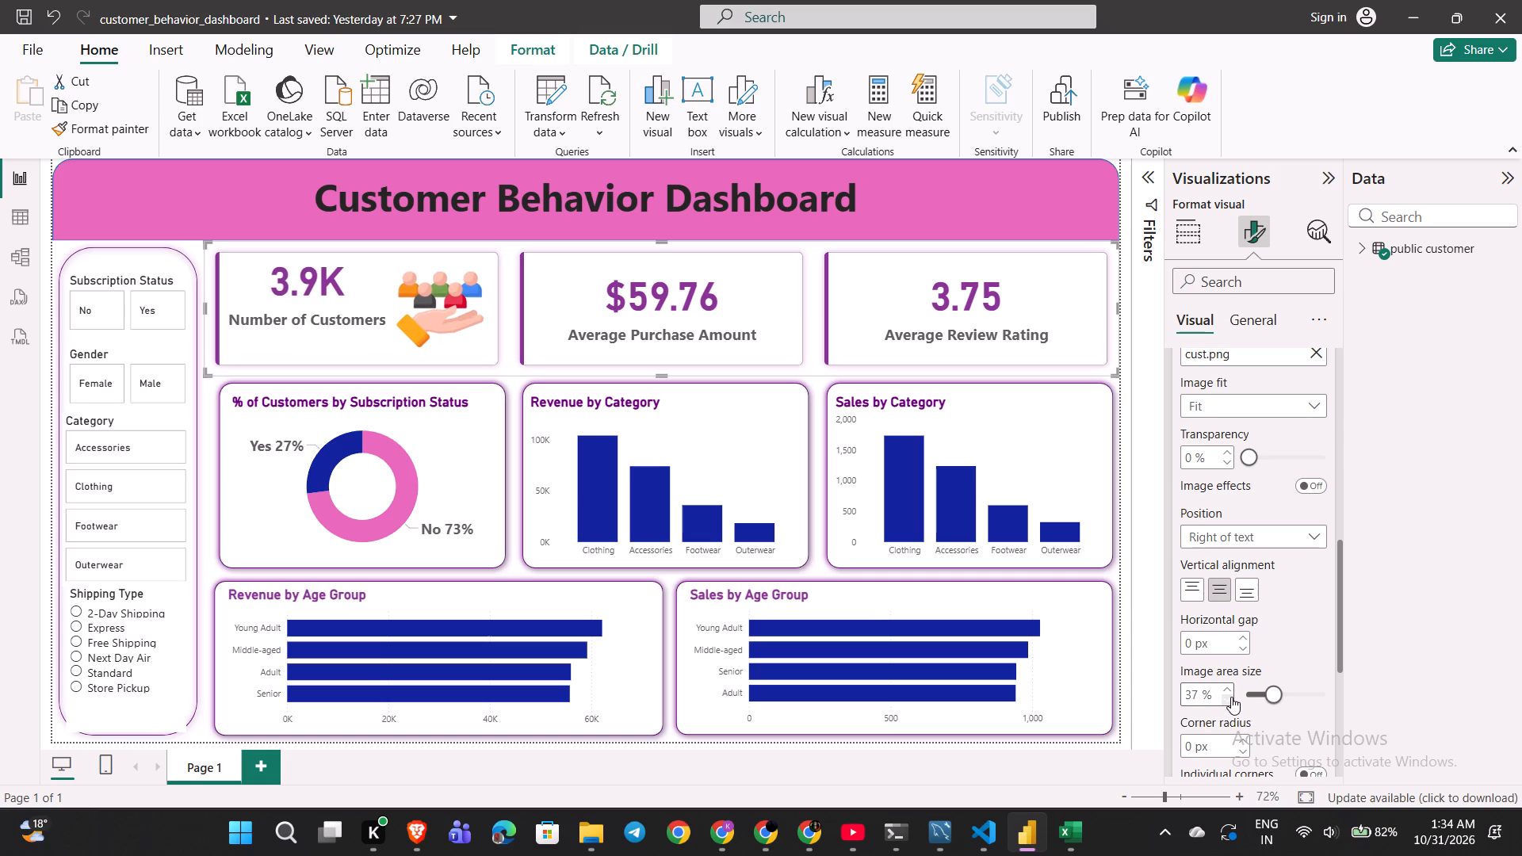
{"action": "left_click", "coordinate": [1231, 697]}
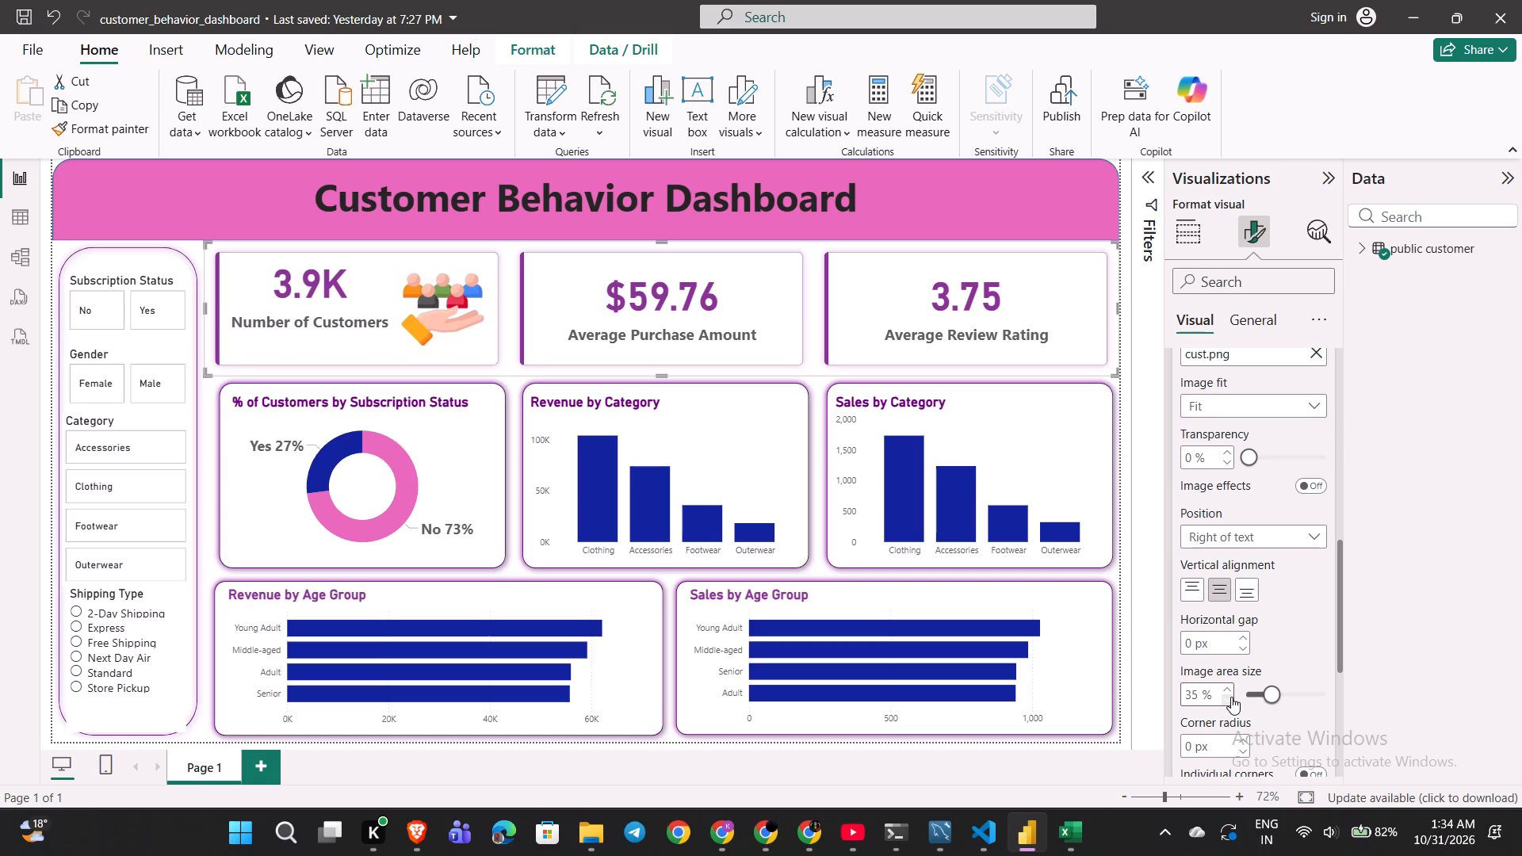
{"action": "left_click", "coordinate": [1231, 697]}
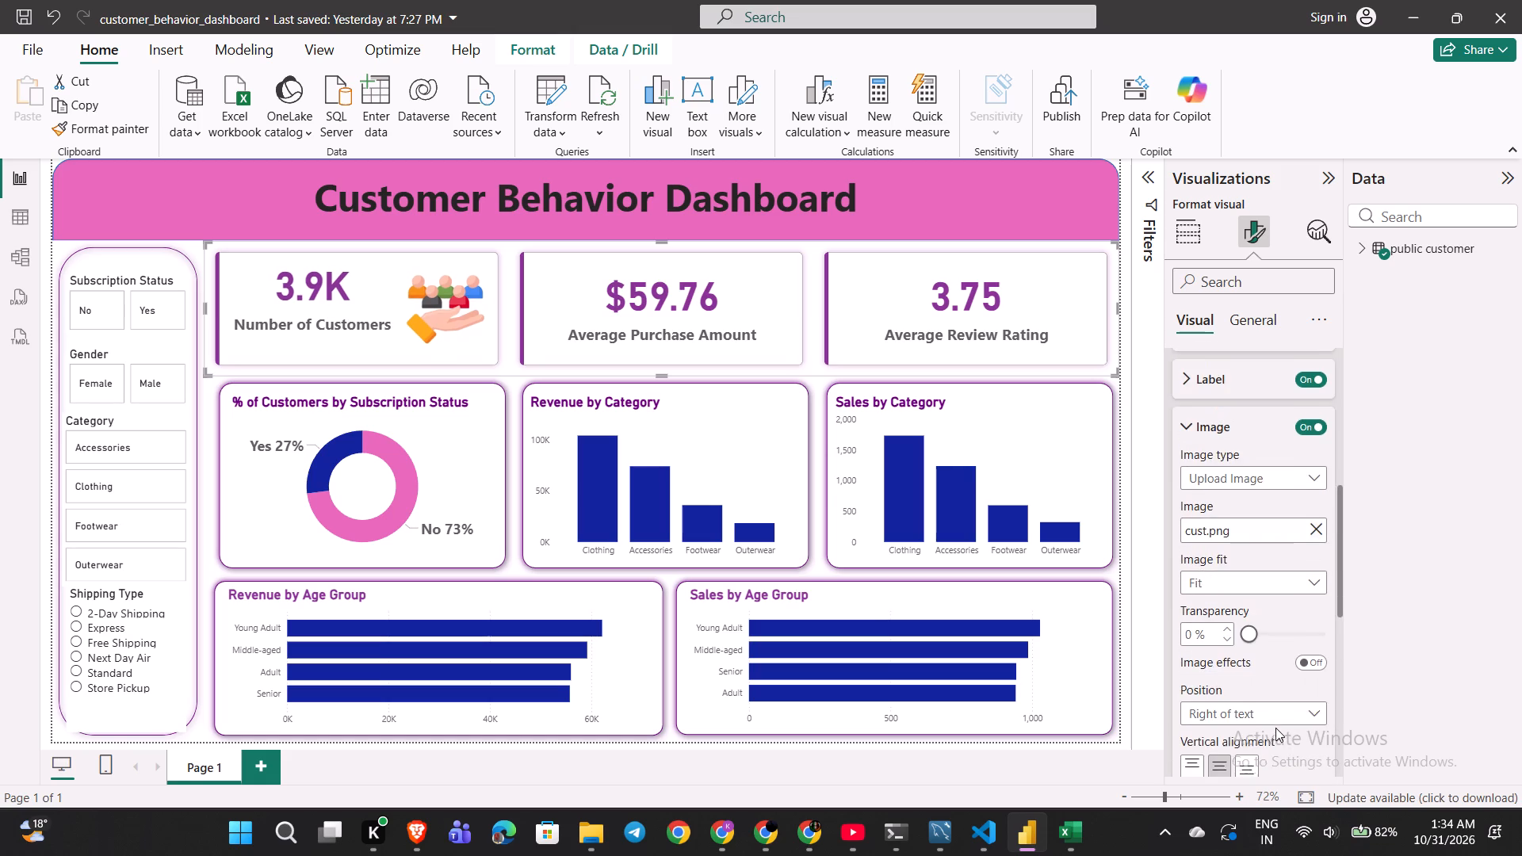
Apply the callout settings to the Average Purchase Amount card instead of Number of Customers.
{"action": "scroll", "coordinate": [1256, 529], "scroll_direction": "up", "scroll_amount": 2}
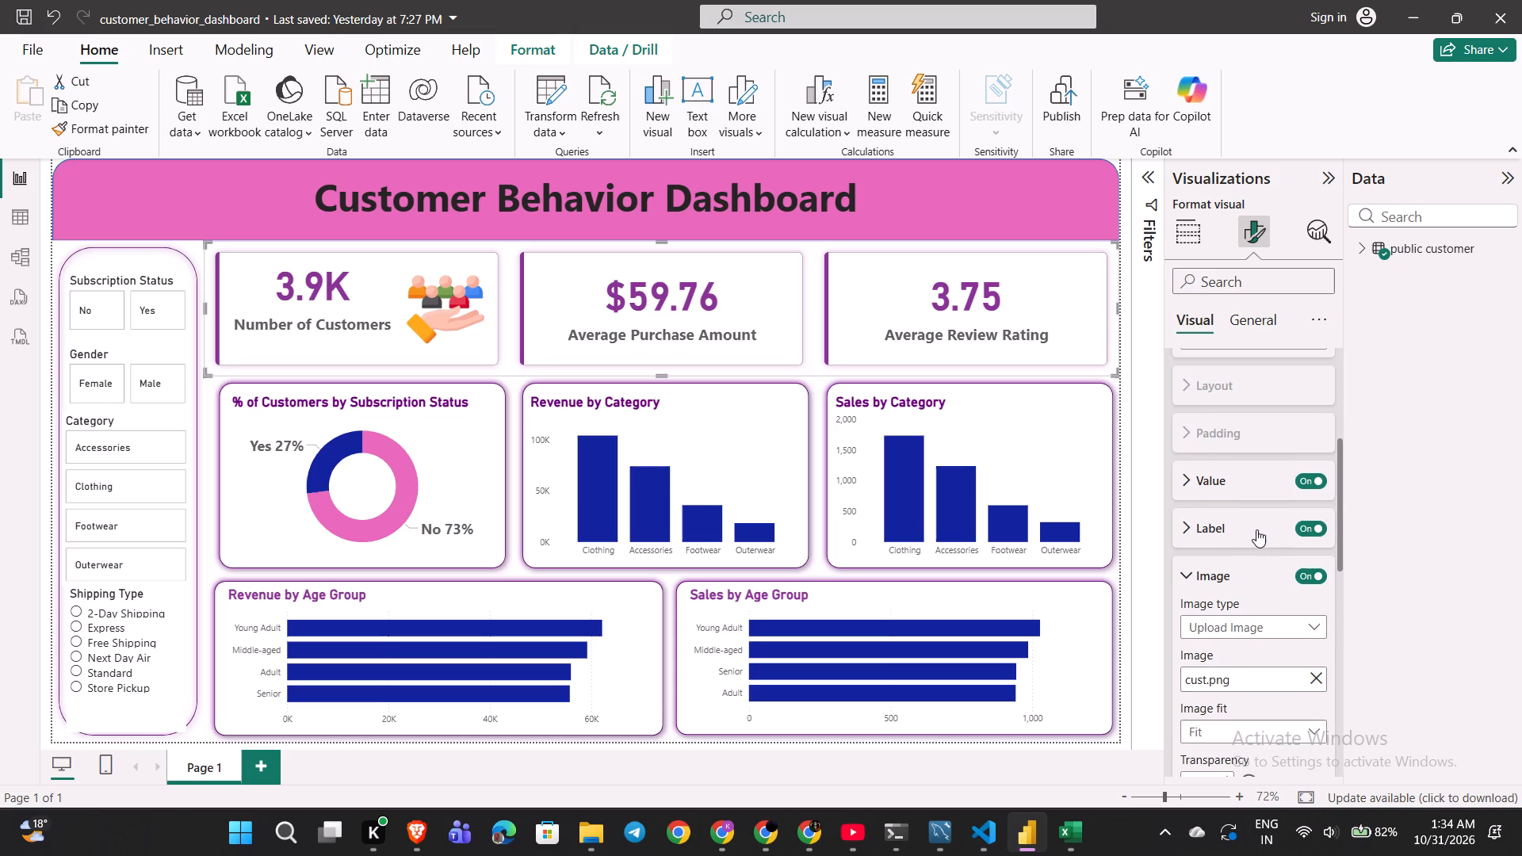
{"action": "scroll", "coordinate": [1299, 630], "scroll_direction": "up", "scroll_amount": 1}
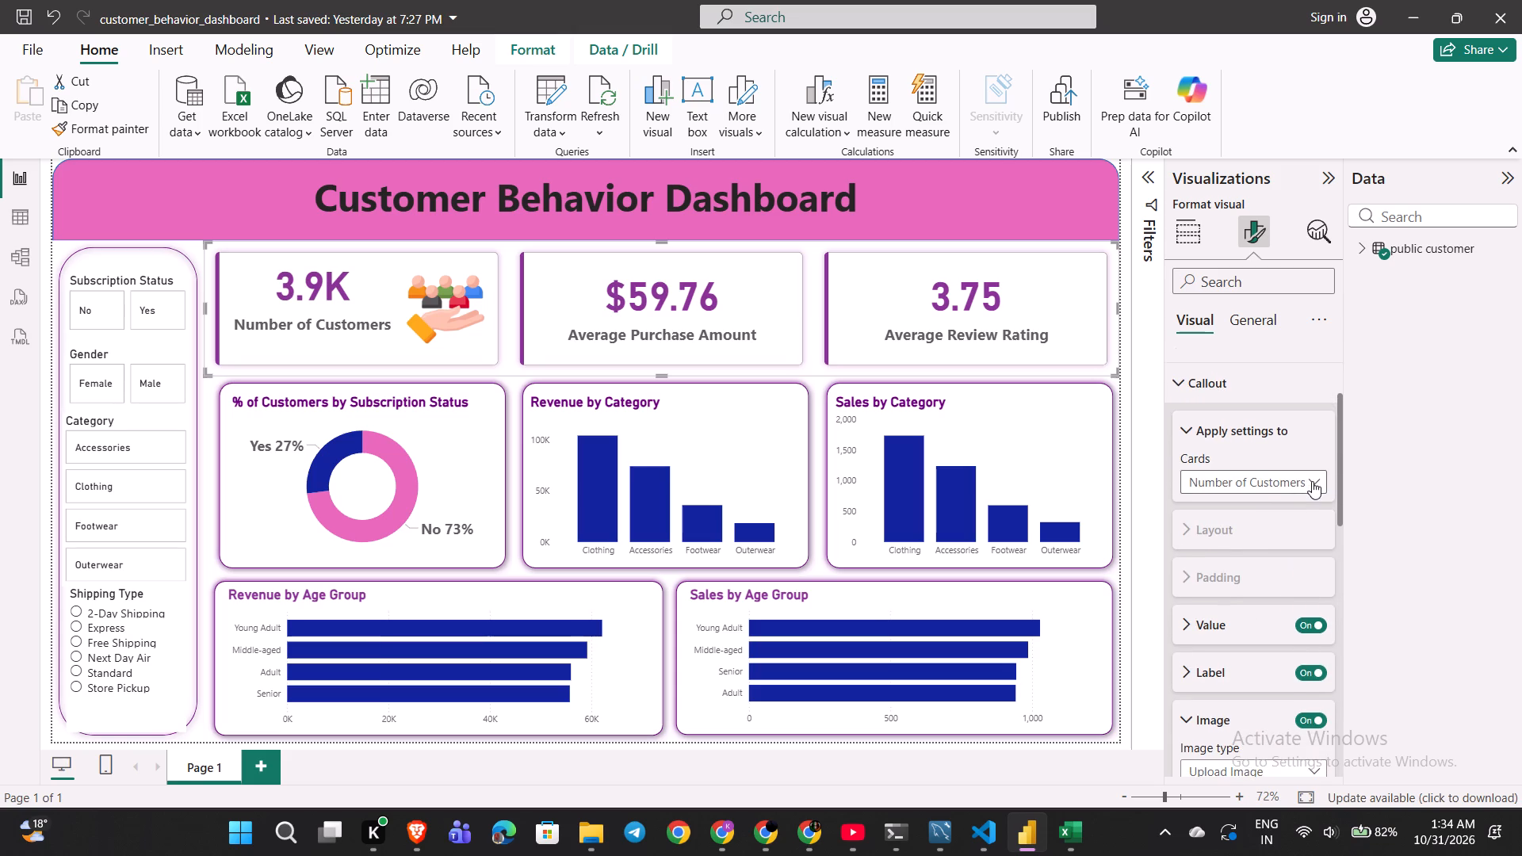
{"action": "left_click", "coordinate": [1312, 481]}
{"action": "left_click", "coordinate": [1229, 554]}
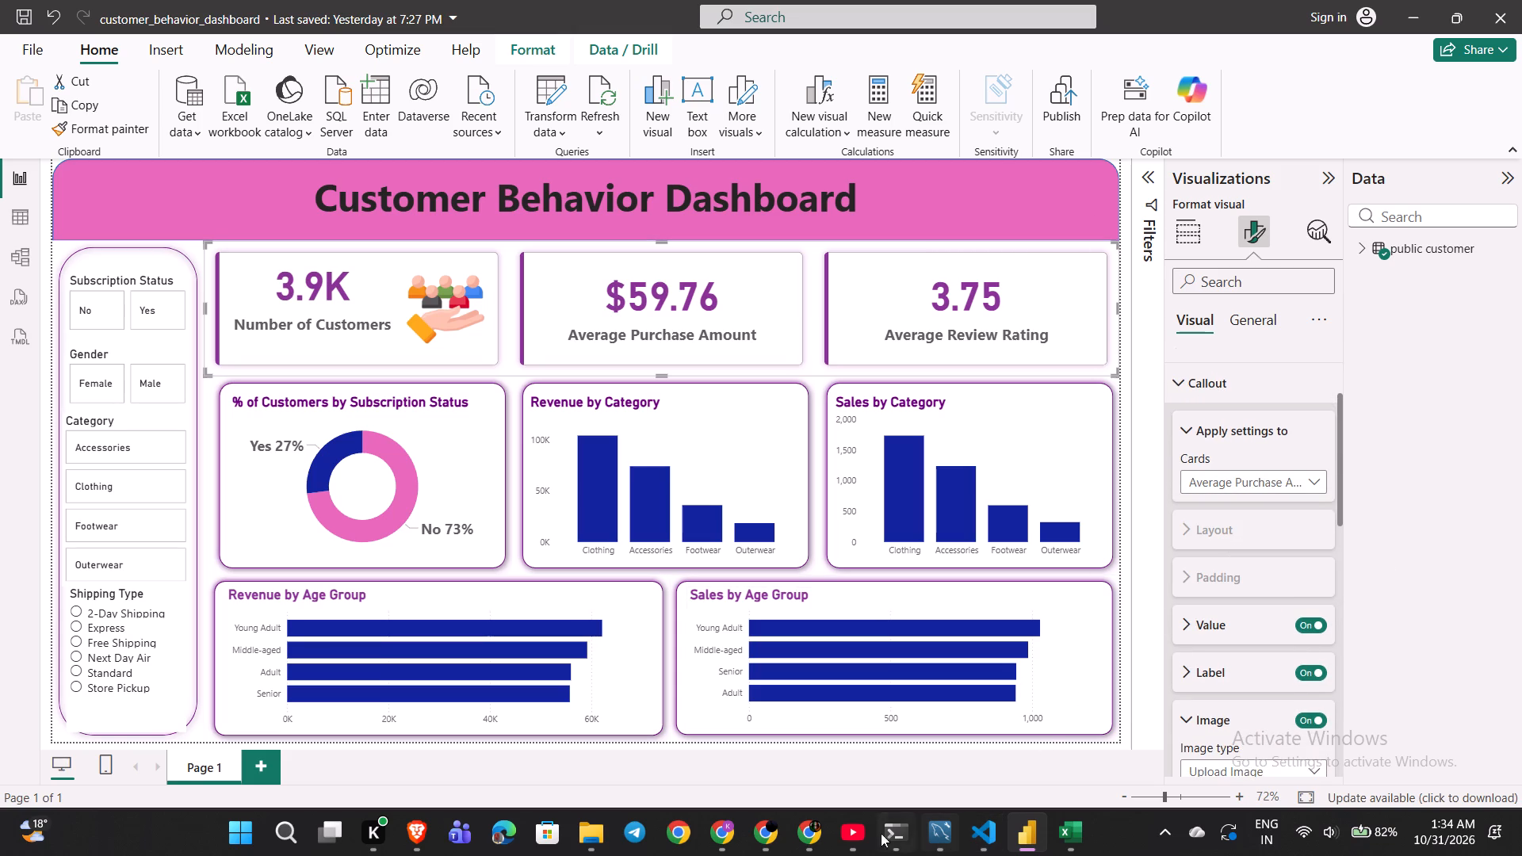
Check the Downloads folder in File Explorer for an icon that suits the Average Purchase Amount card.
{"action": "left_click", "coordinate": [591, 844]}
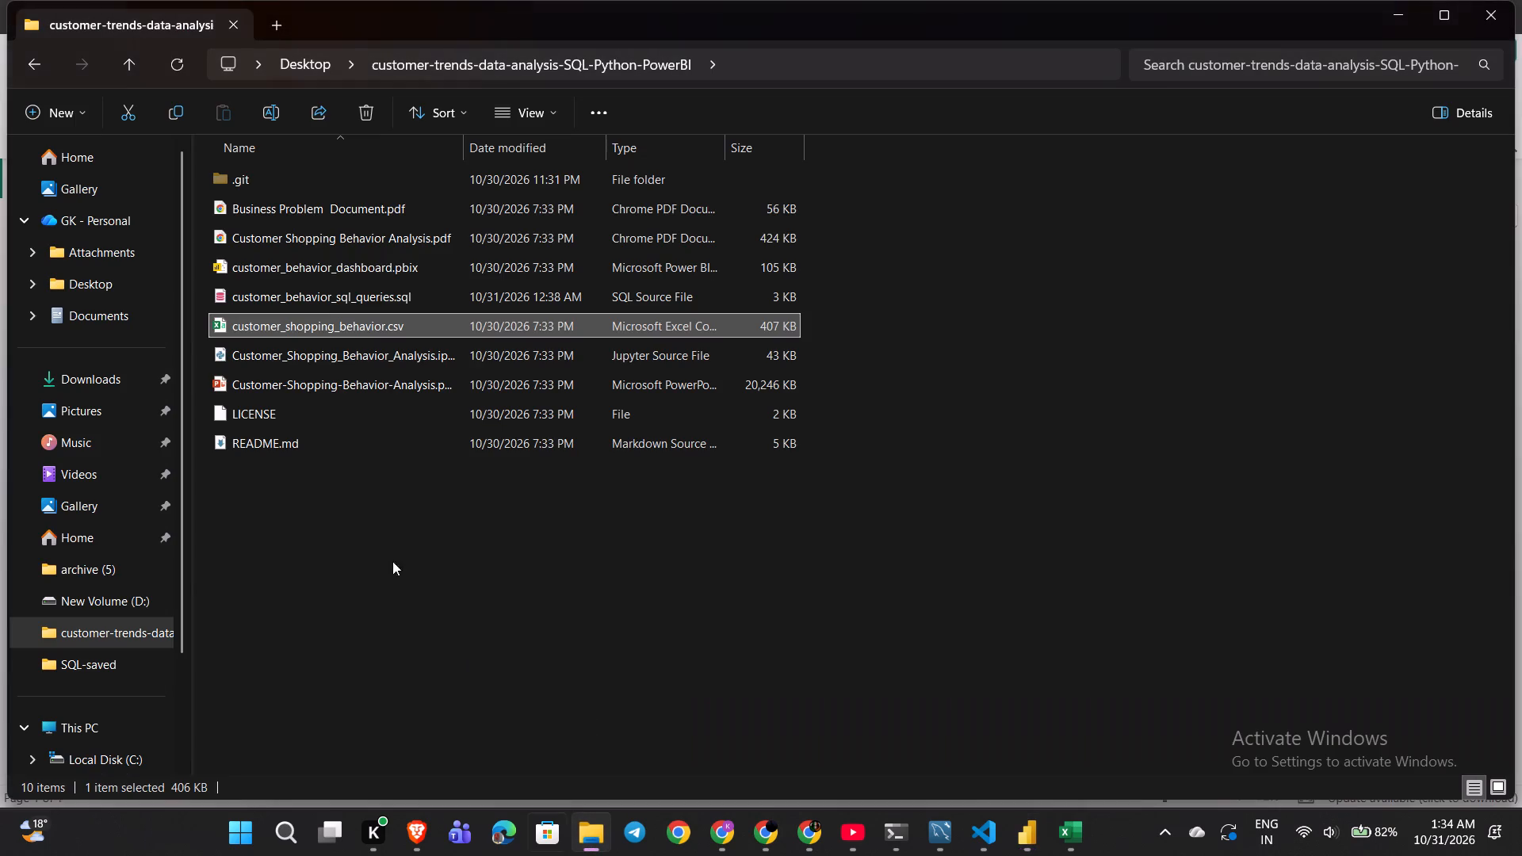
{"action": "left_click", "coordinate": [96, 380]}
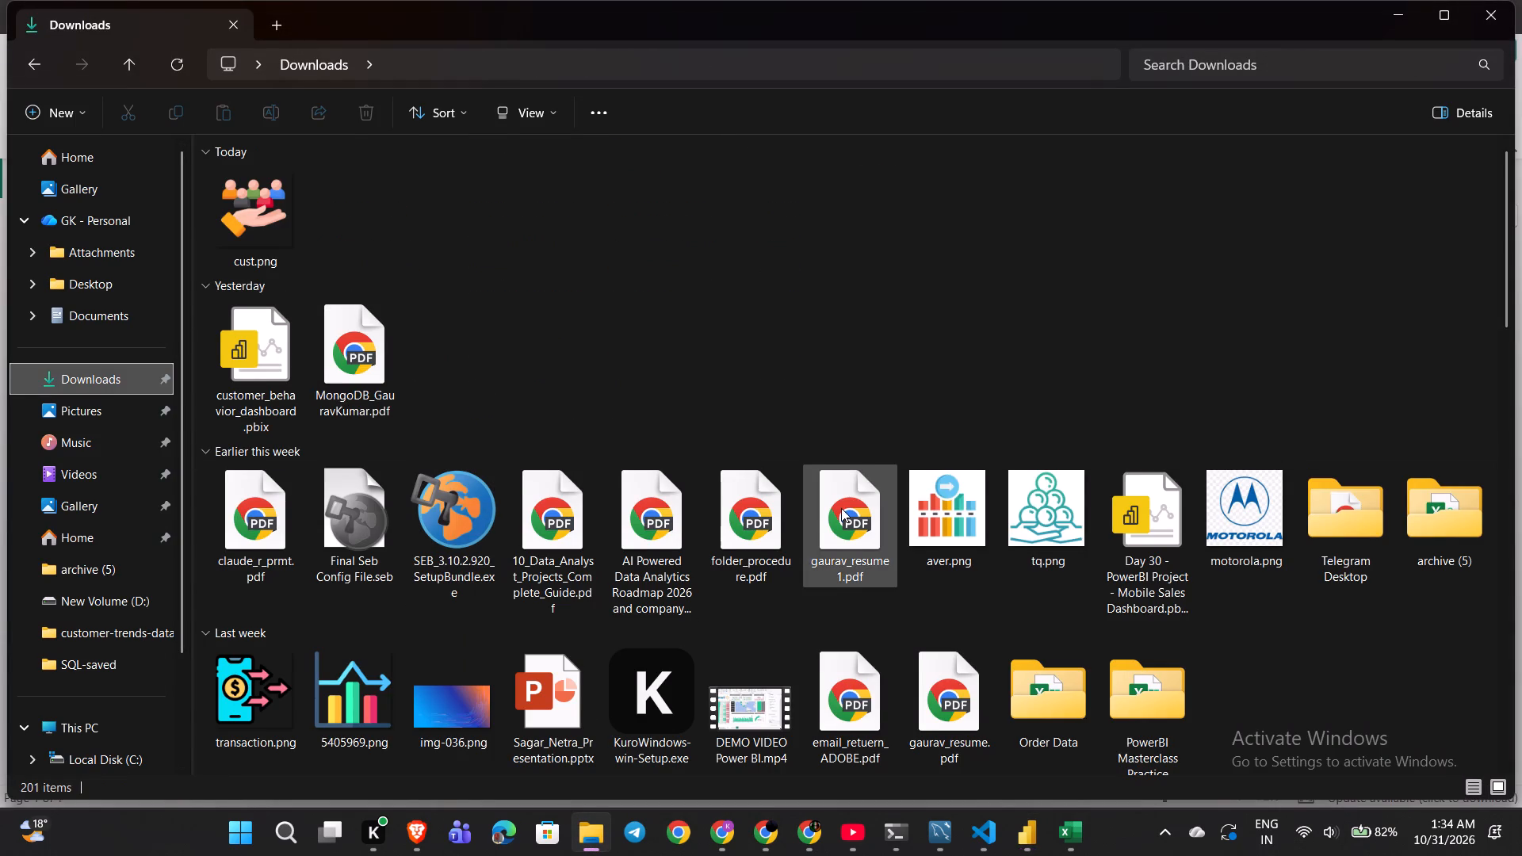
{"action": "scroll", "coordinate": [841, 508], "scroll_direction": "down", "scroll_amount": 1}
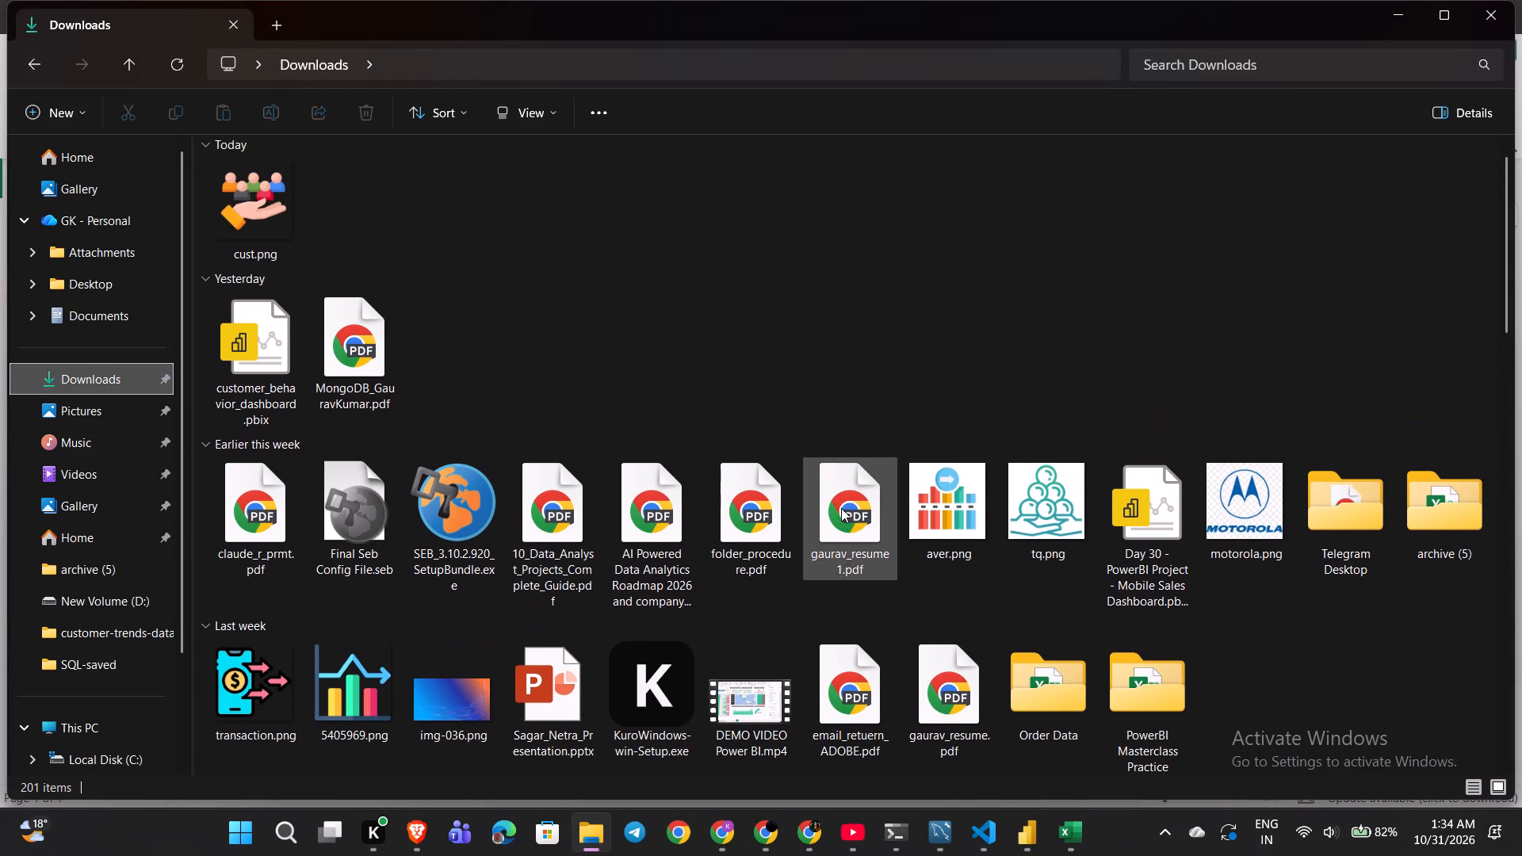
Switch to Chrome, search Google Images for "average icon png" and look over the icons.
{"action": "left_click", "coordinate": [805, 836]}
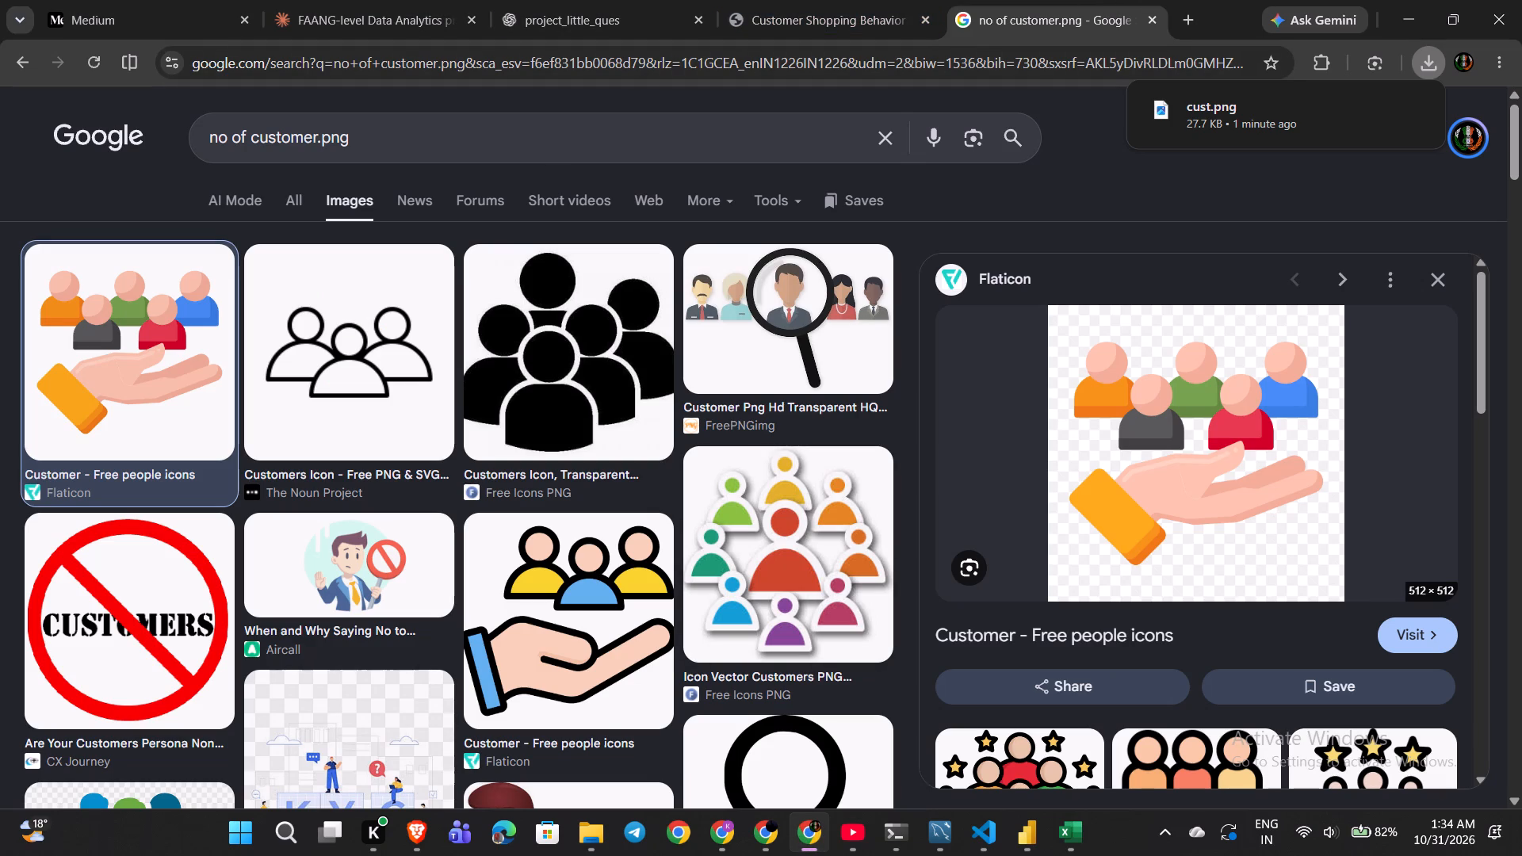
{"action": "left_click_drag", "start_coordinate": [316, 137], "coordinate": [165, 150]}
{"action": "type", "text": "avera"}
{"action": "key", "text": "Down"}
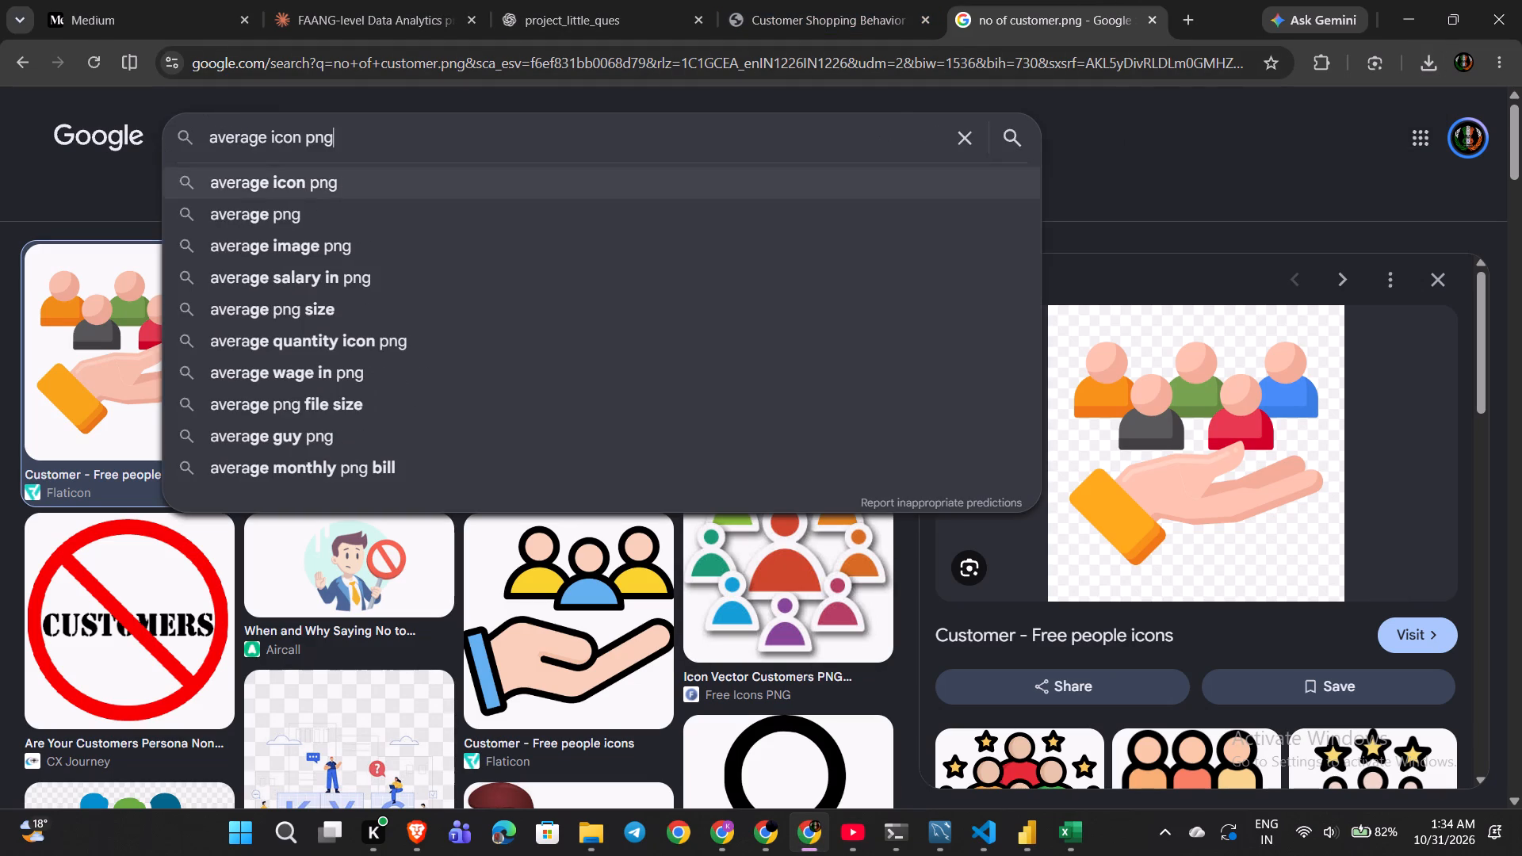
{"action": "key", "text": "Return"}
{"action": "scroll", "coordinate": [295, 432], "scroll_direction": "down", "scroll_amount": 1}
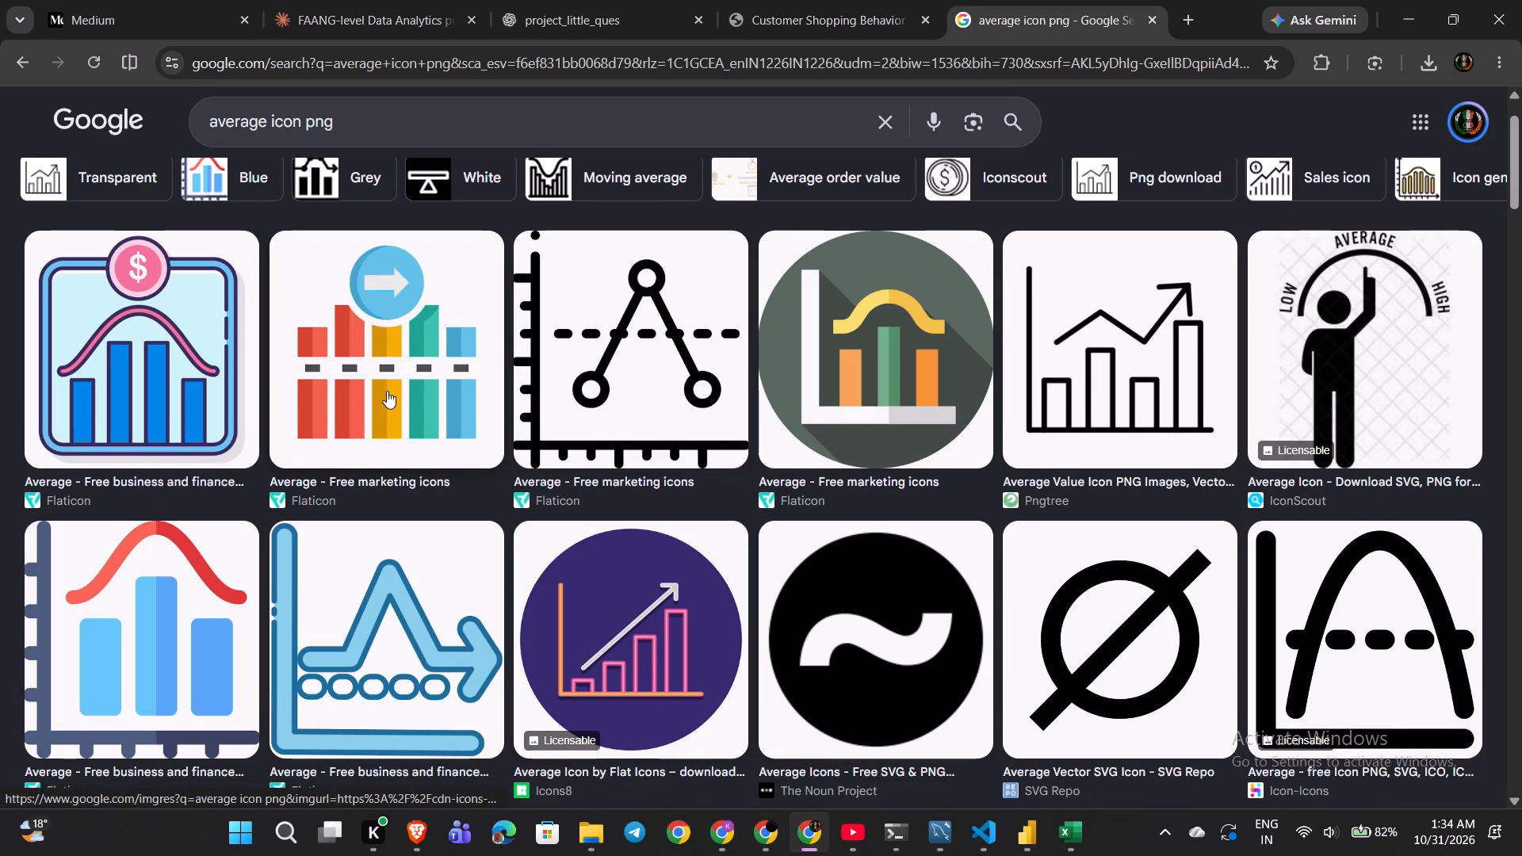
Back in Power BI, upload 5405969.png from Downloads as the Average Purchase Amount card's image.
{"action": "left_click", "coordinate": [1029, 821]}
{"action": "scroll", "coordinate": [1228, 556], "scroll_direction": "down", "scroll_amount": 1}
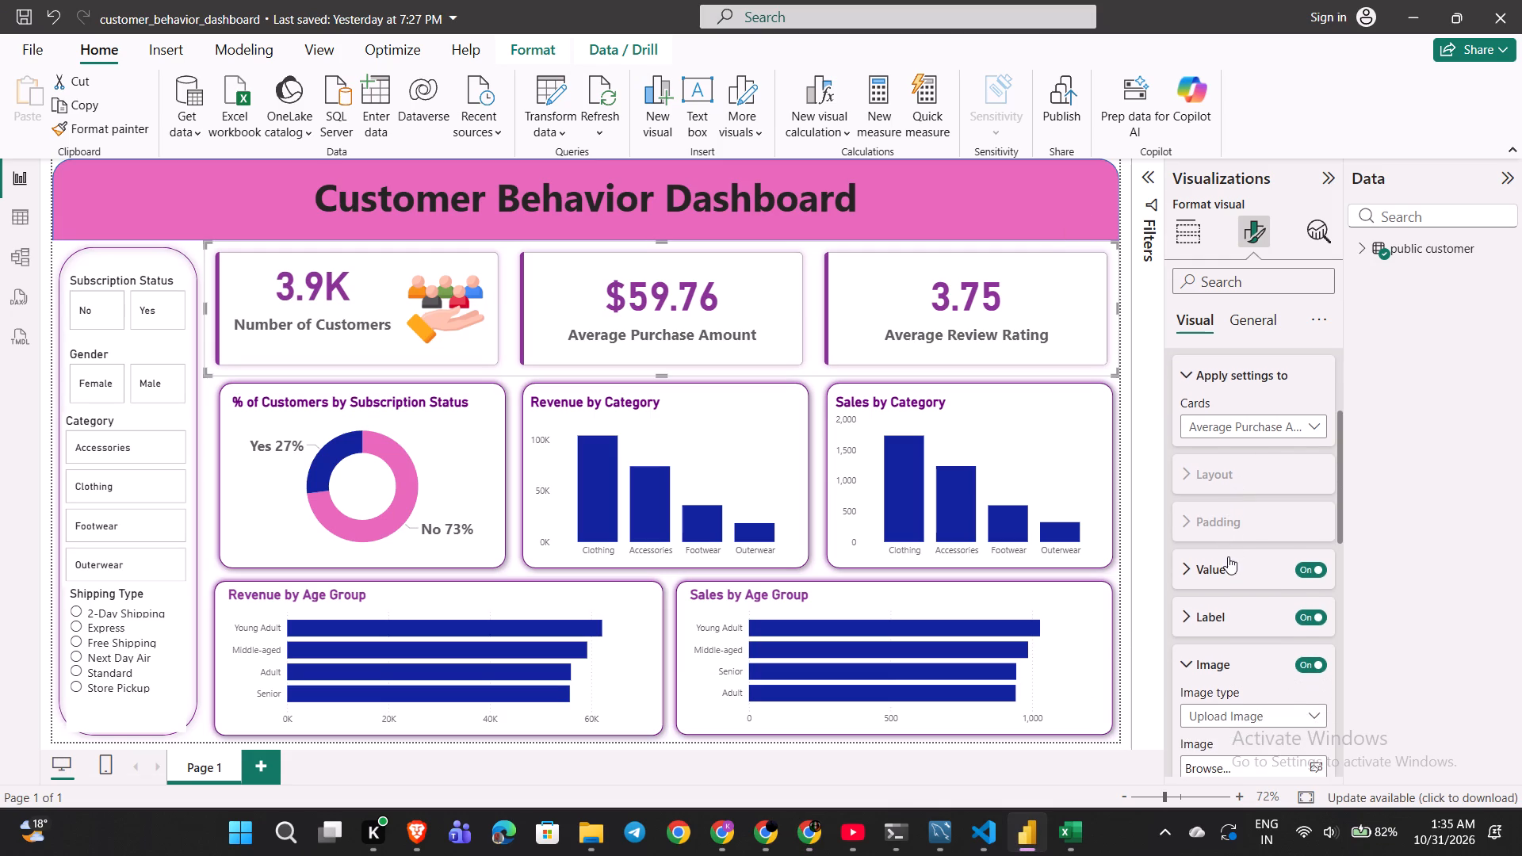
{"action": "scroll", "coordinate": [1228, 556], "scroll_direction": "down", "scroll_amount": 2}
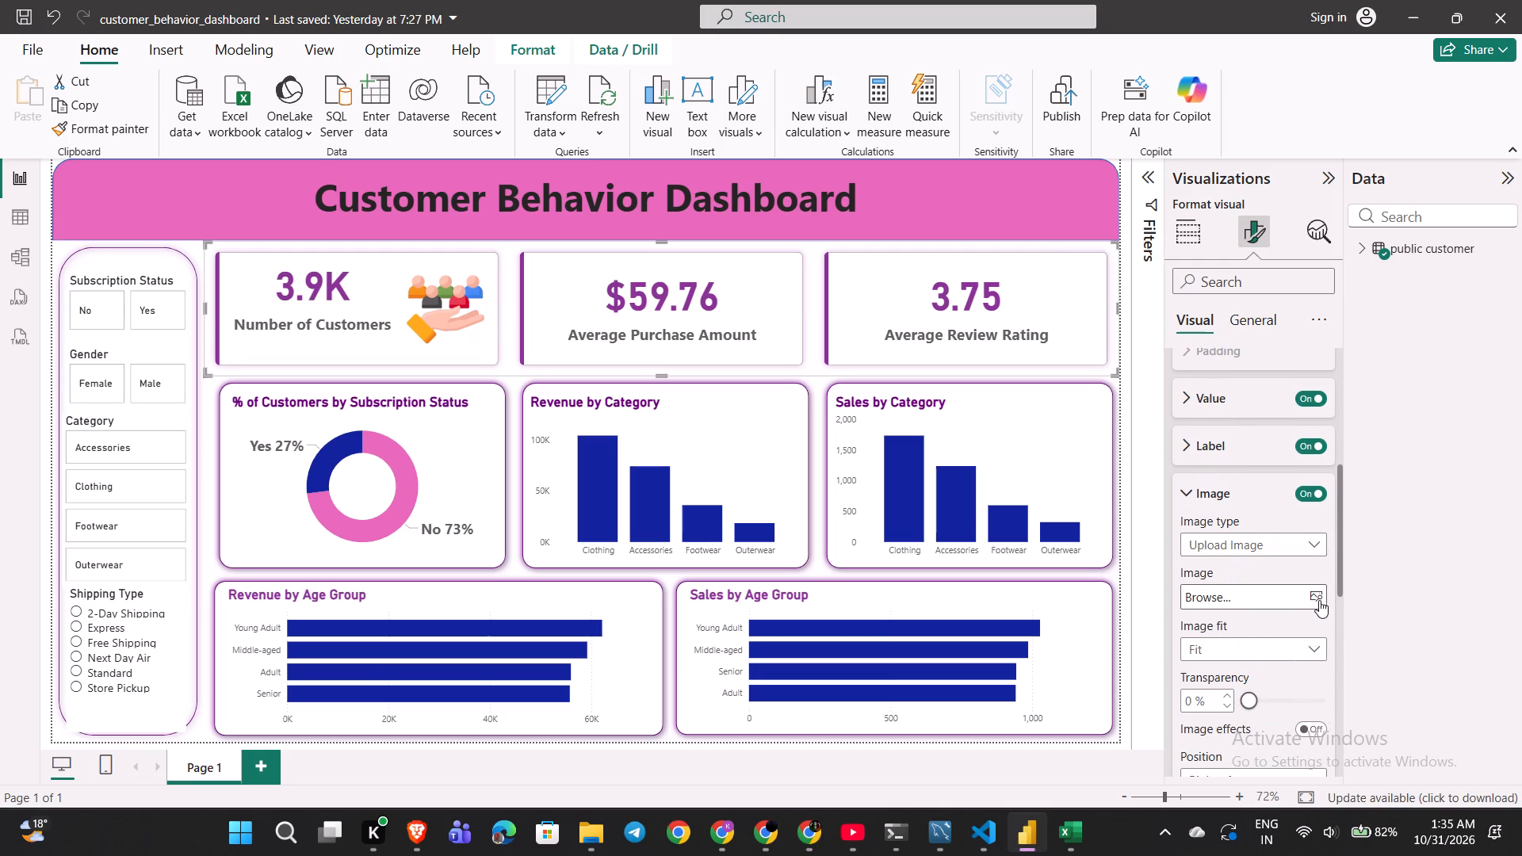
{"action": "left_click", "coordinate": [1317, 600]}
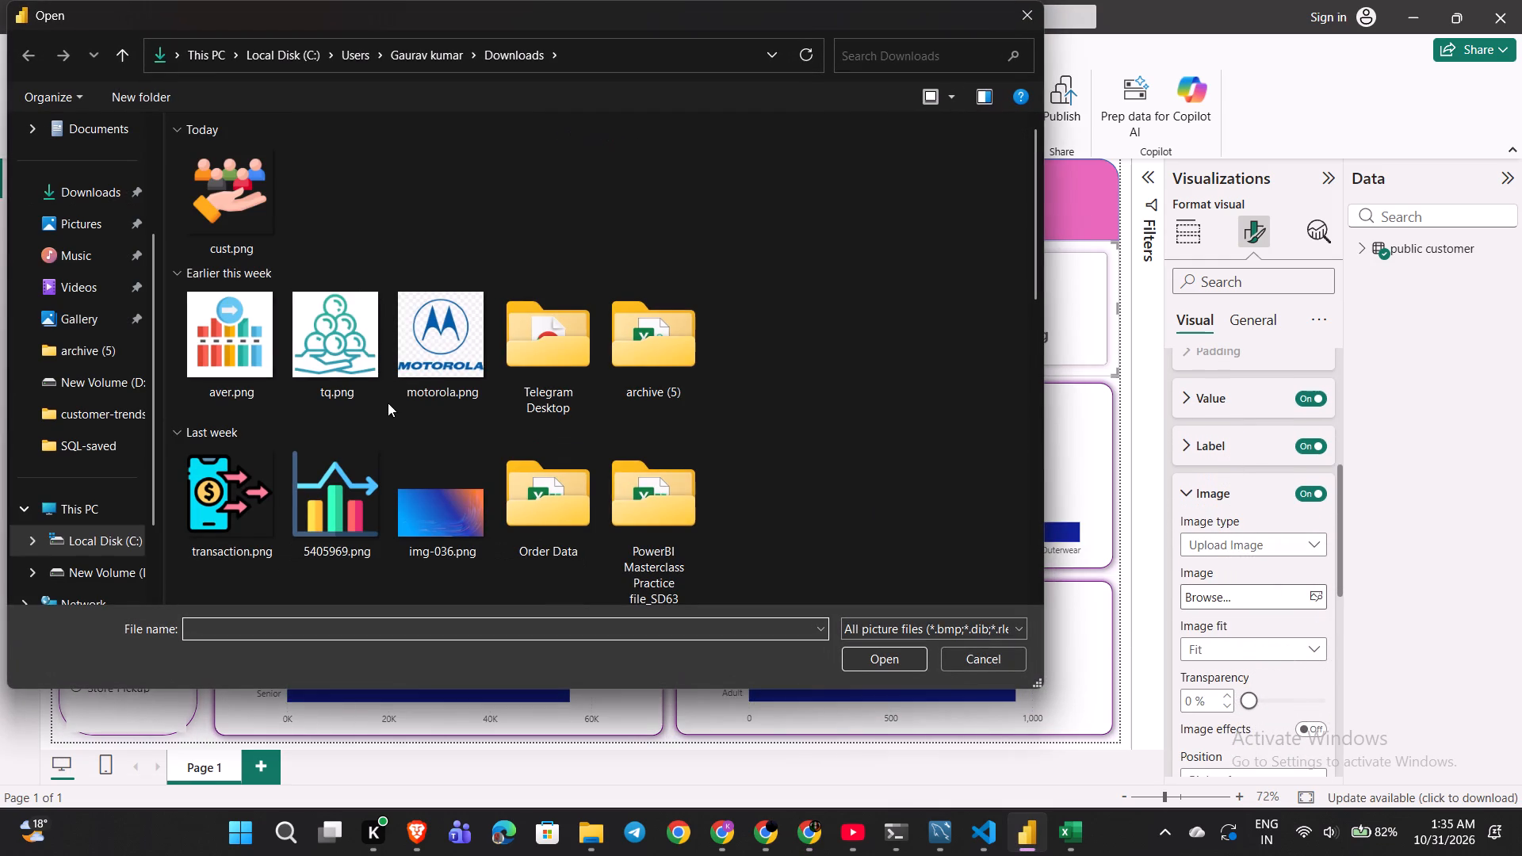
{"action": "double_click", "coordinate": [340, 492]}
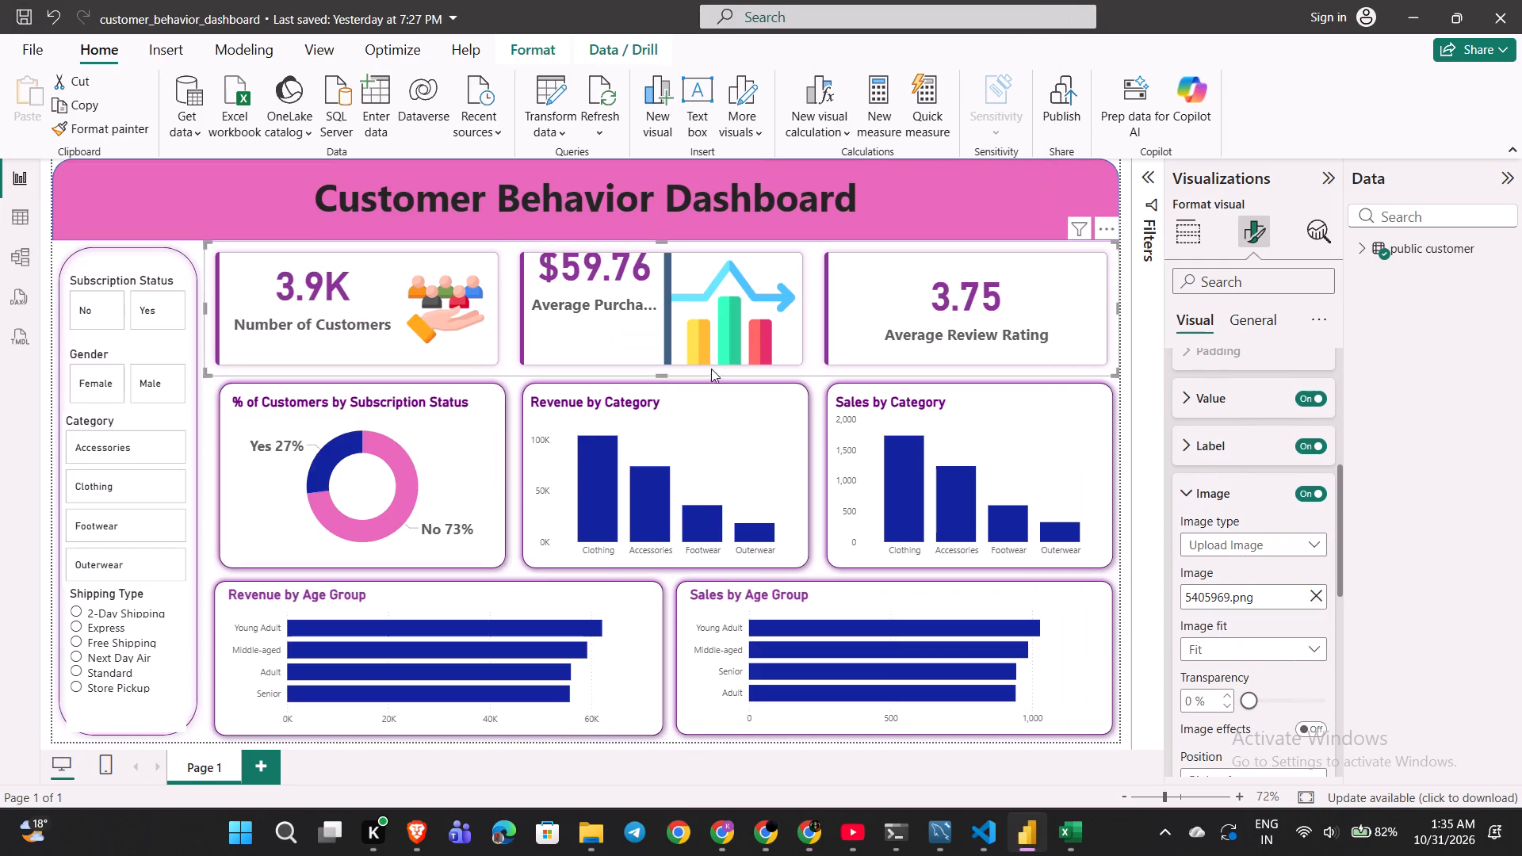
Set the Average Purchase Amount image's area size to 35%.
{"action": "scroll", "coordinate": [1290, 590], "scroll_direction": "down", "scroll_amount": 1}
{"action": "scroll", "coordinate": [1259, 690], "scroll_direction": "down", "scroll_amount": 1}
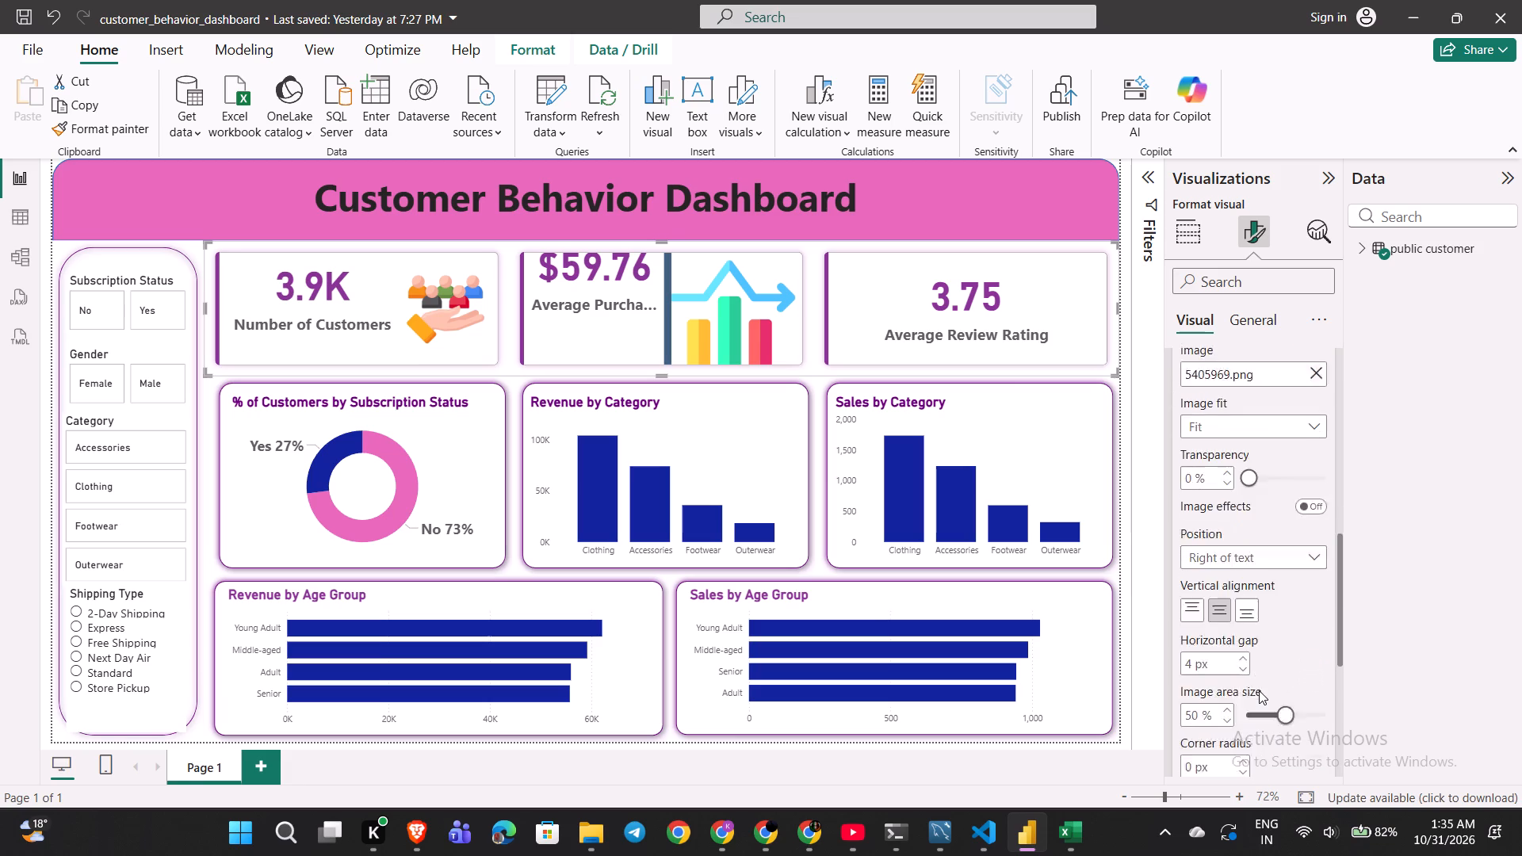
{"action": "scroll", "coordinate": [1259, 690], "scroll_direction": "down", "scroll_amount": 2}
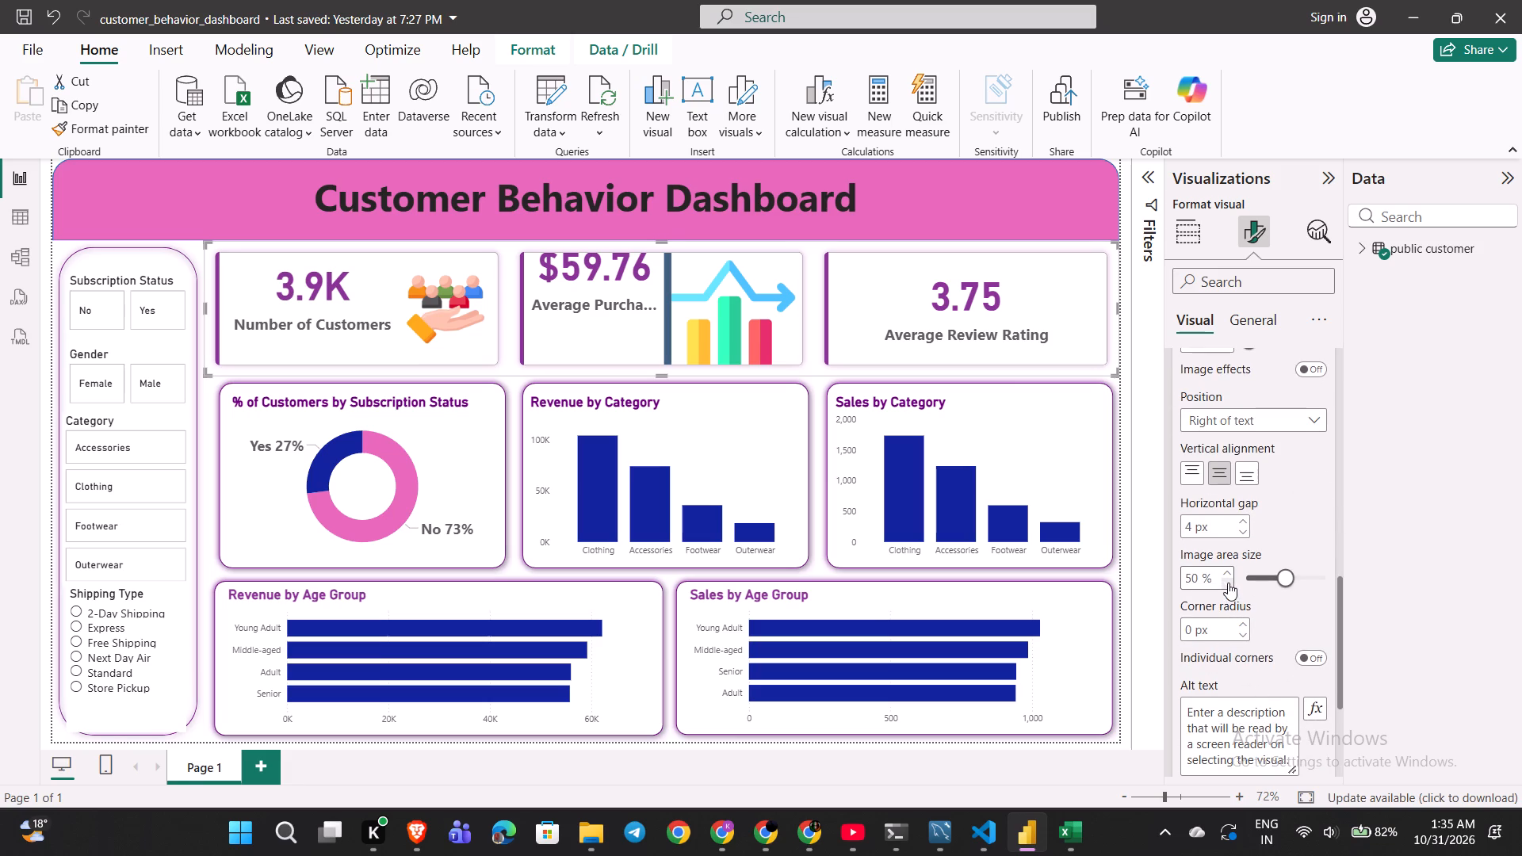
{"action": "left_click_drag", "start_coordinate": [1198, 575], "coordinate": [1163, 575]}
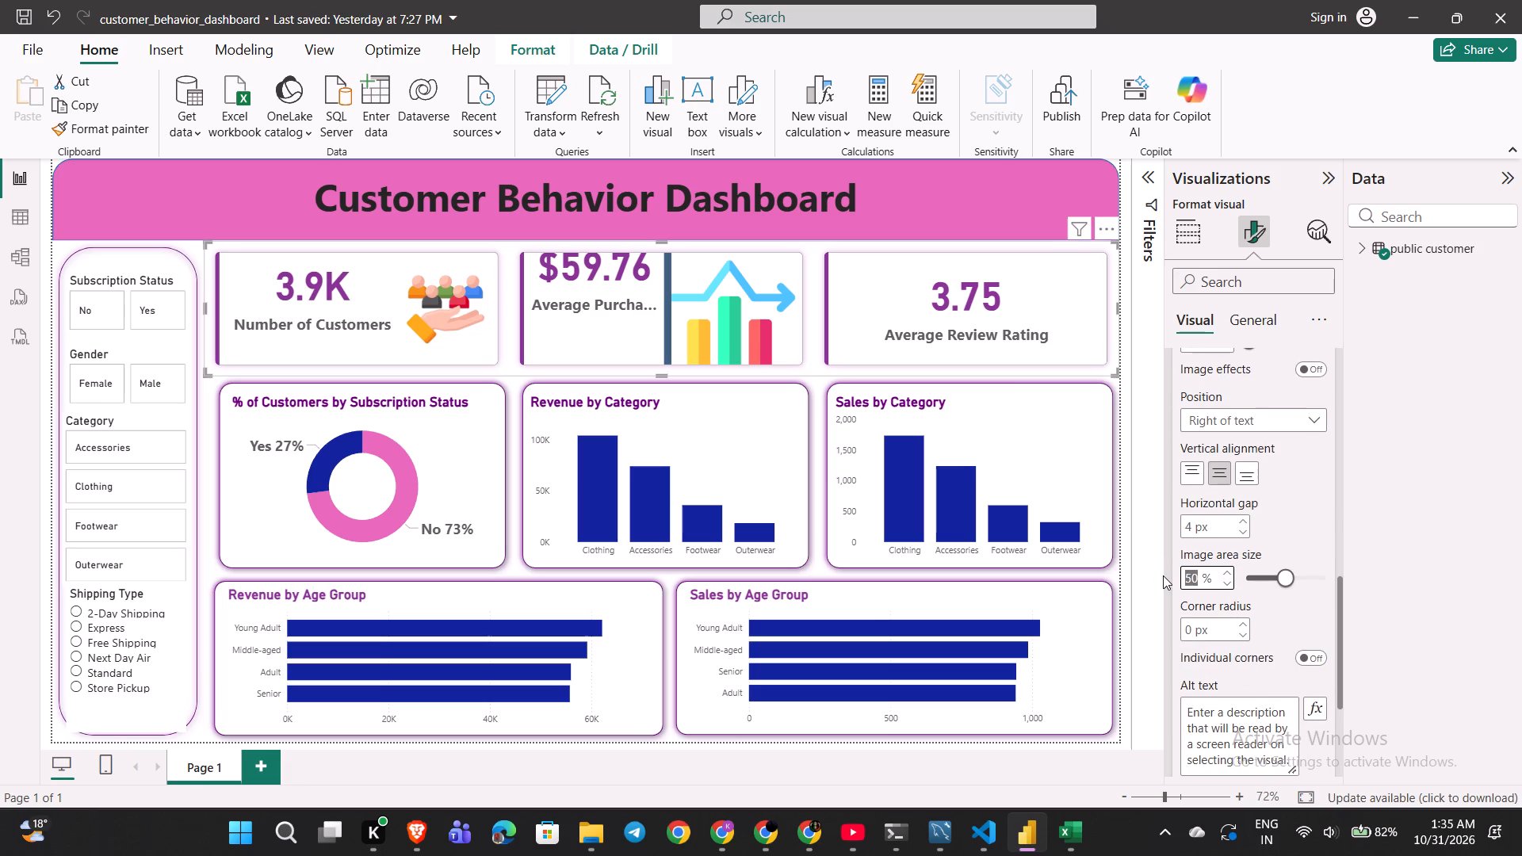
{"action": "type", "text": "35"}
Try a 0 px horizontal gap for the Average Purchase Amount image, then increase it to 16 px.
{"action": "triple_click", "coordinate": [1246, 534]}
{"action": "left_click", "coordinate": [1246, 534]}
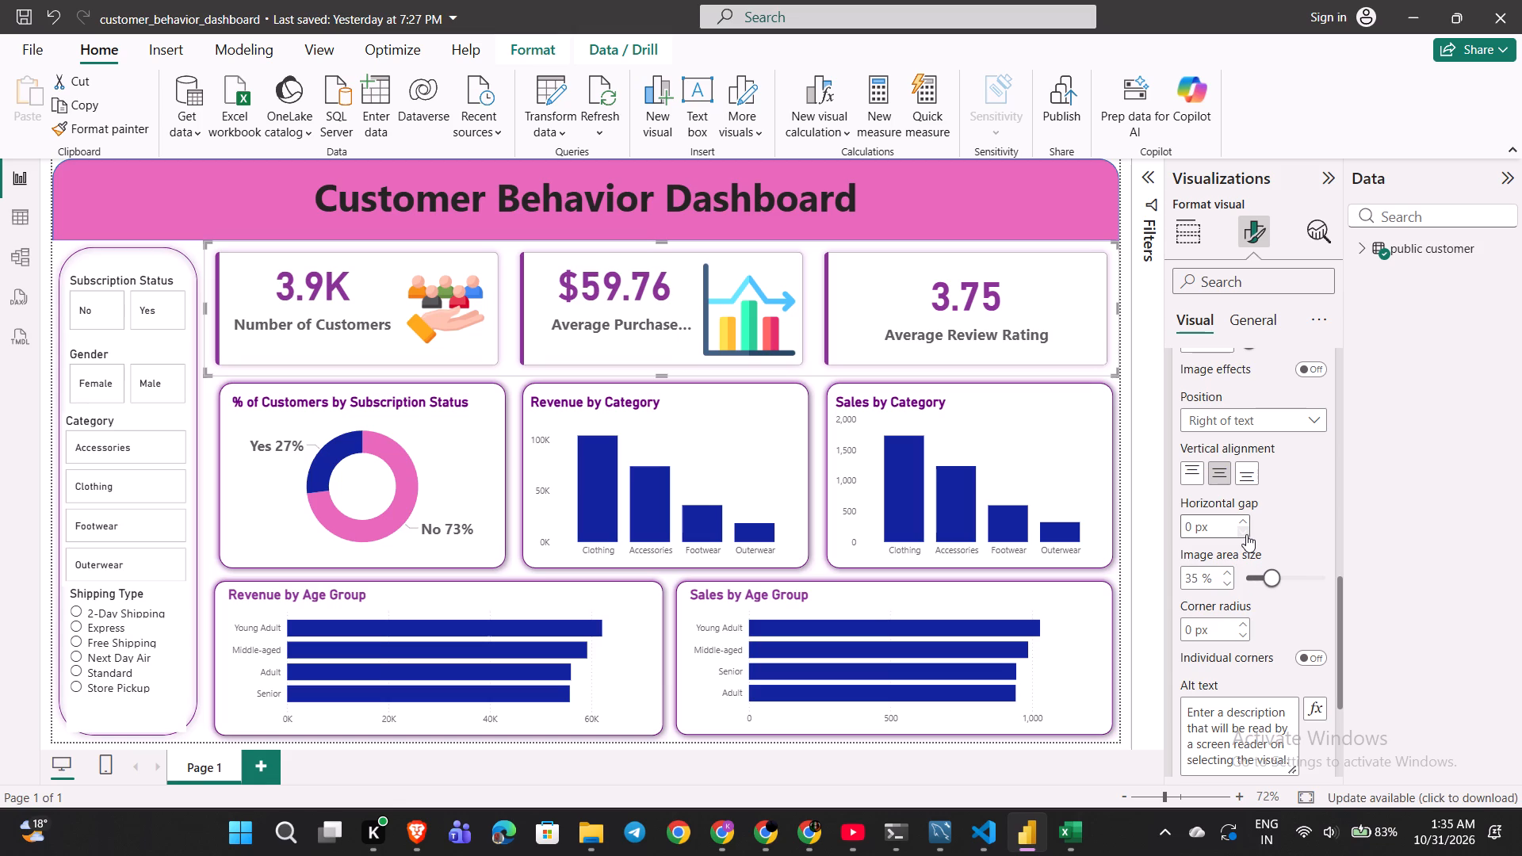
{"action": "triple_click", "coordinate": [1242, 520]}
{"action": "triple_click", "coordinate": [1242, 520]}
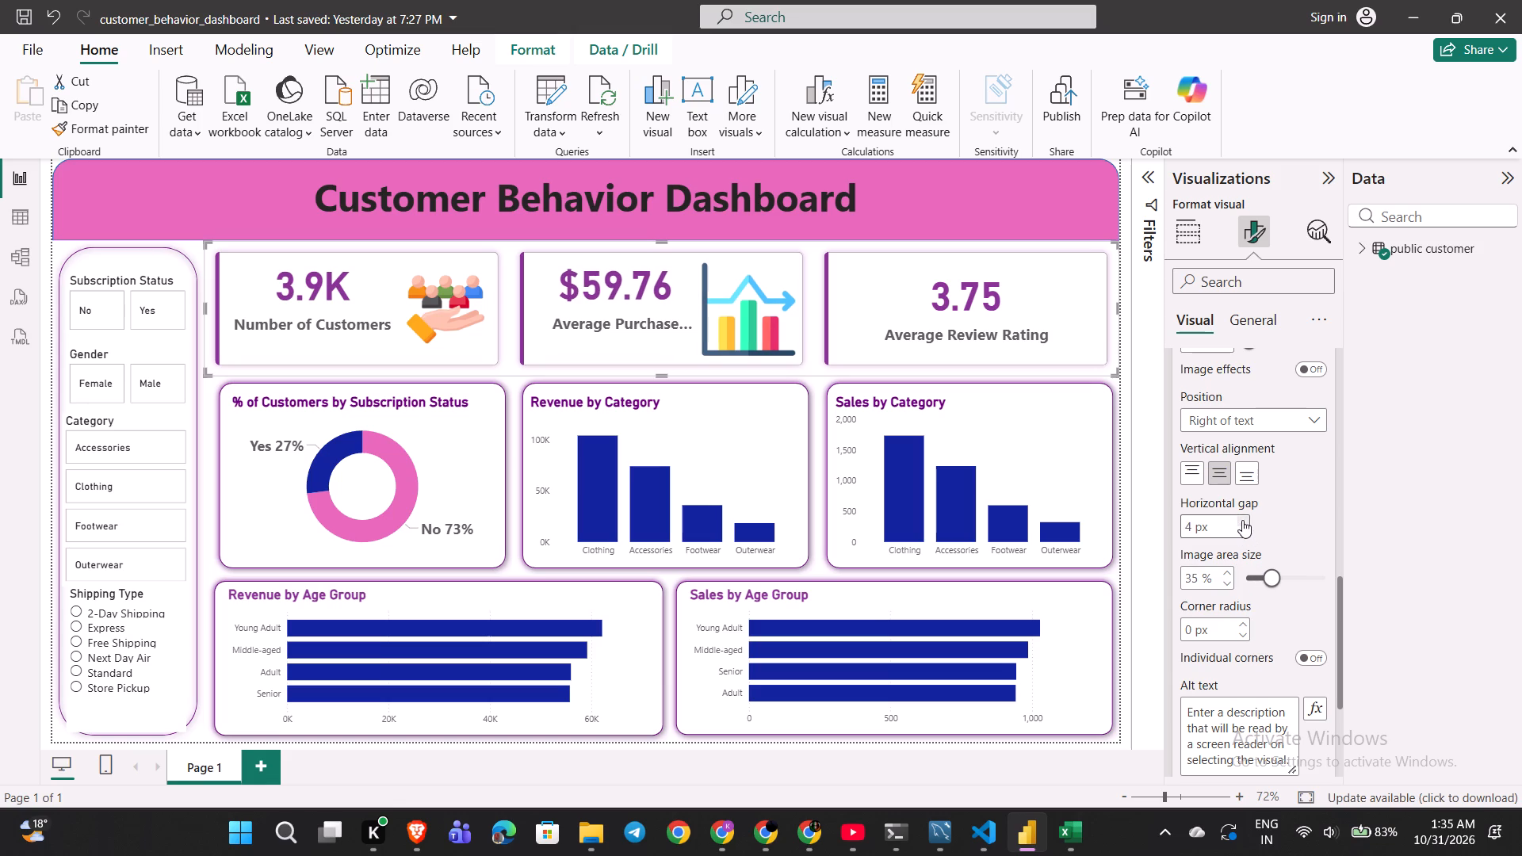
{"action": "triple_click", "coordinate": [1242, 520]}
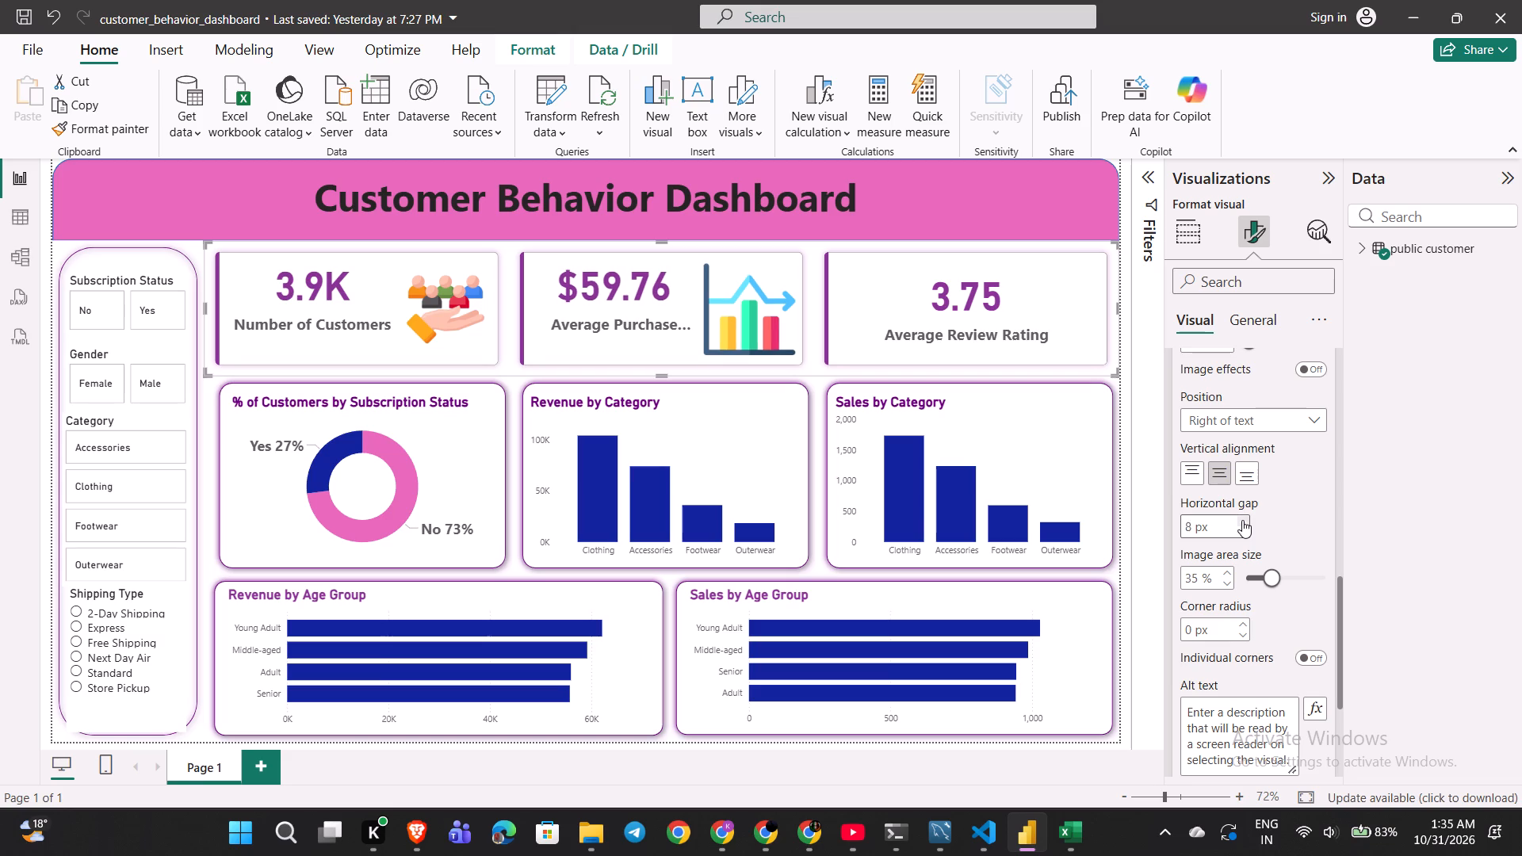
{"action": "triple_click", "coordinate": [1242, 520]}
{"action": "left_click", "coordinate": [1242, 520]}
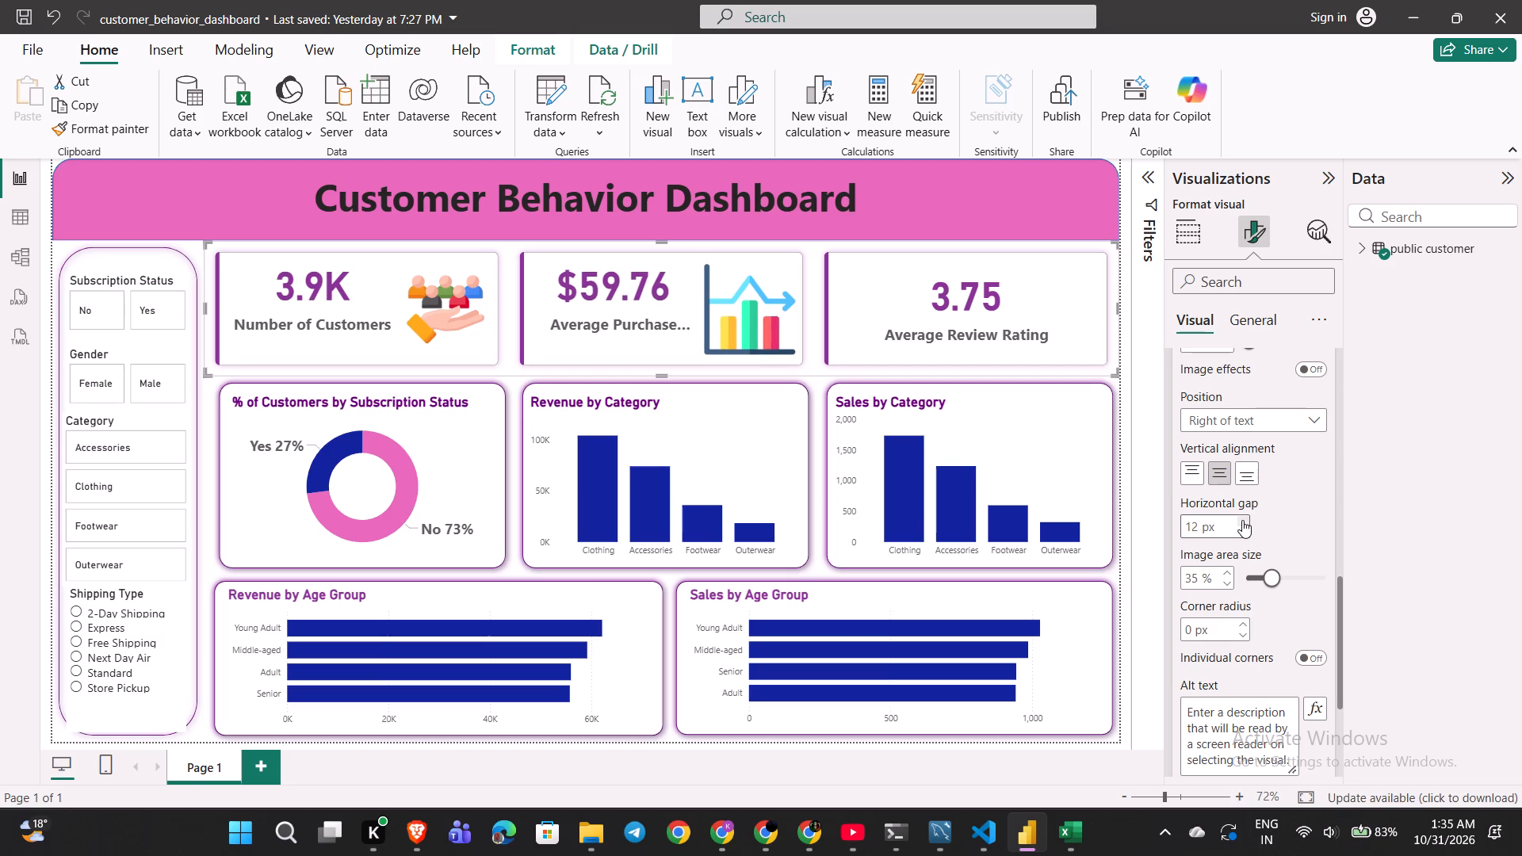
{"action": "triple_click", "coordinate": [1242, 520]}
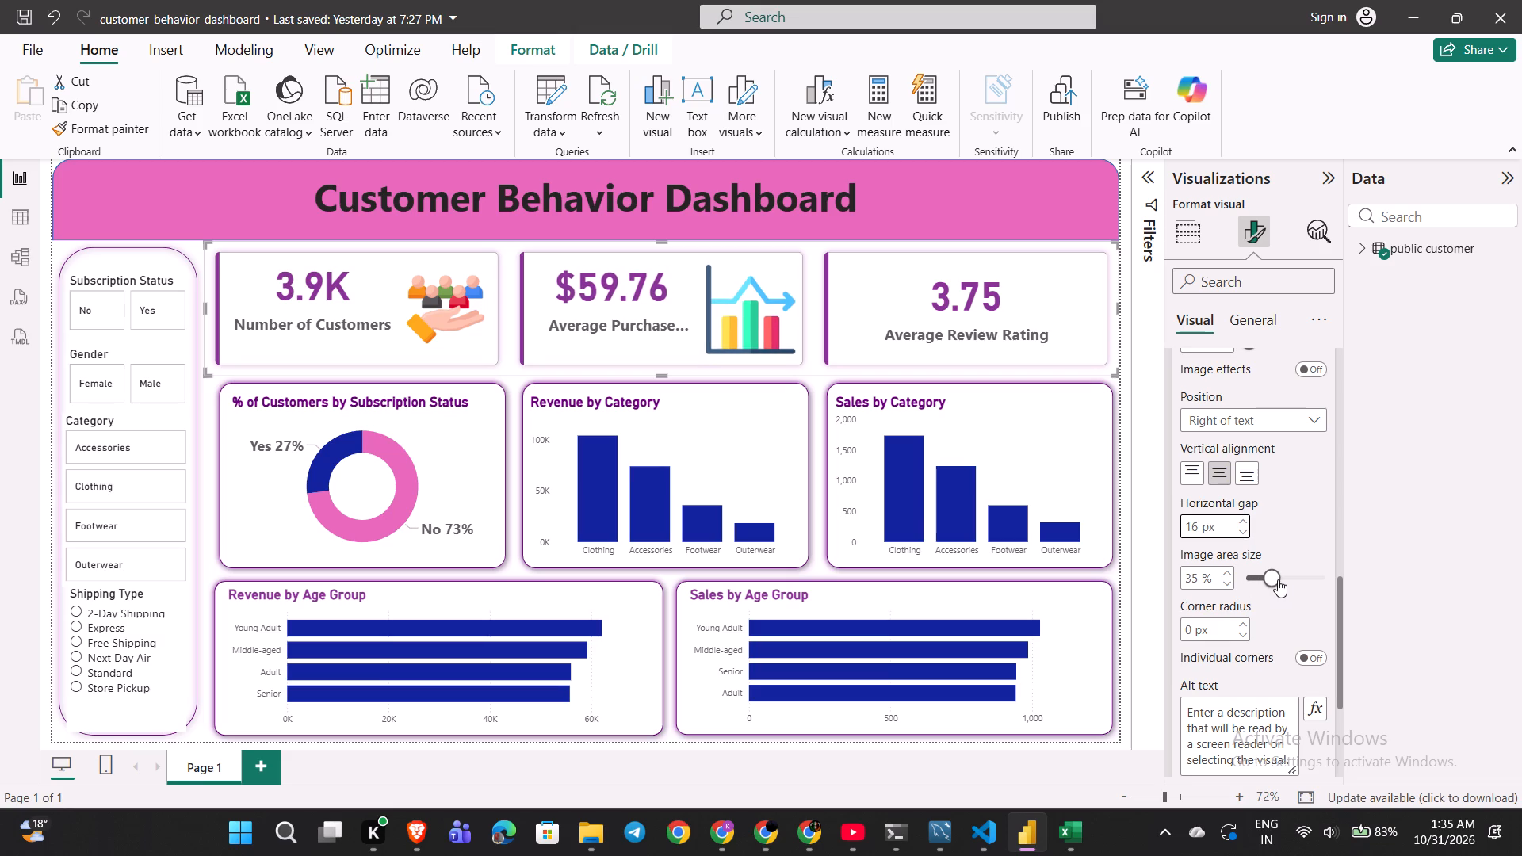
Try smaller and larger area sizes for the Average Purchase Amount image and settle on 30%.
{"action": "left_click_drag", "start_coordinate": [1268, 577], "coordinate": [1249, 580]}
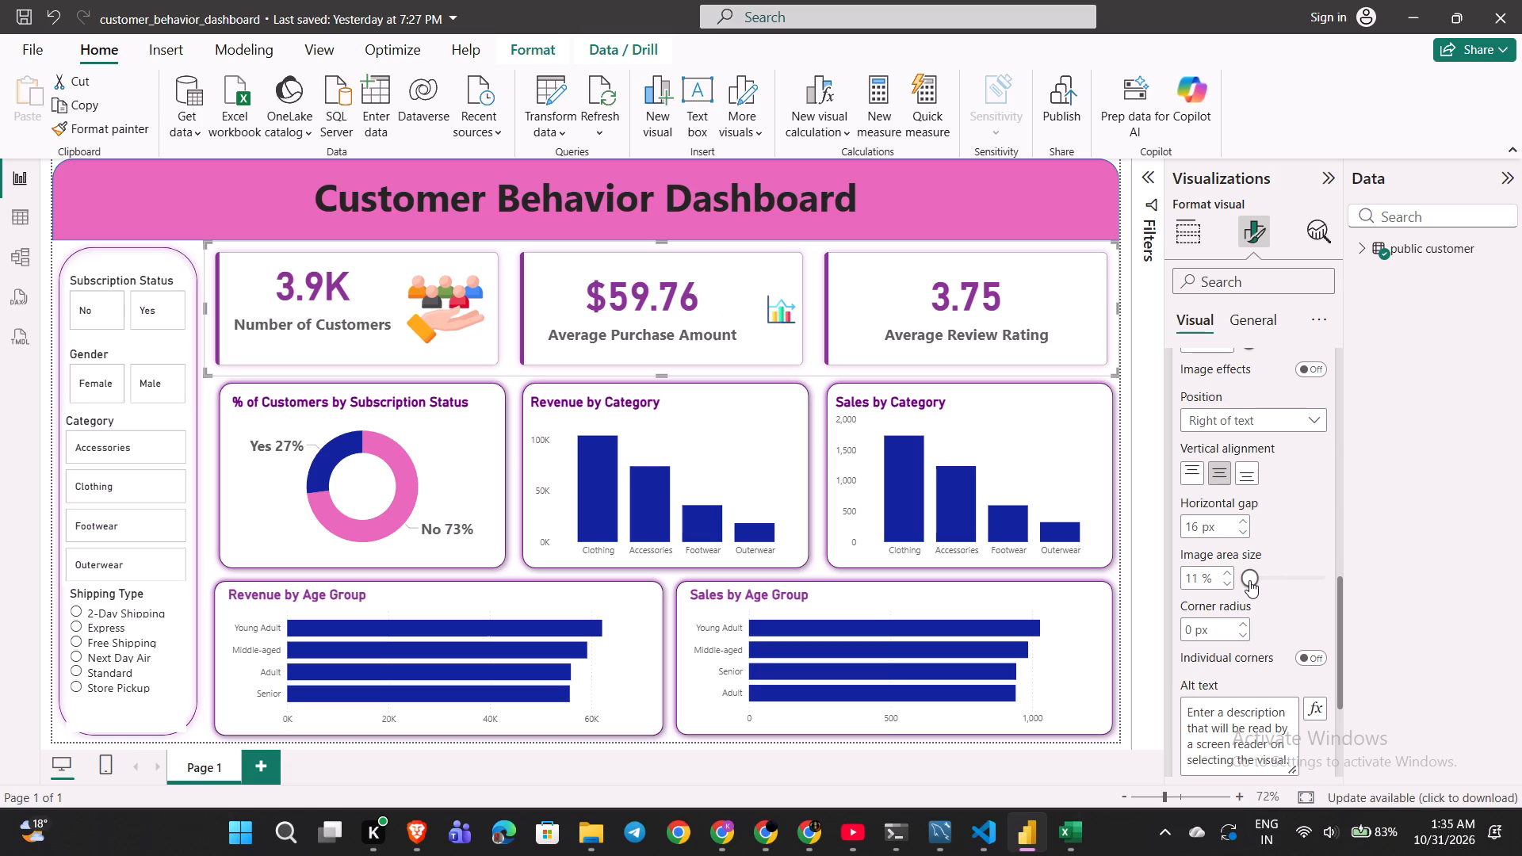
{"action": "left_click_drag", "start_coordinate": [1249, 580], "coordinate": [1268, 579]}
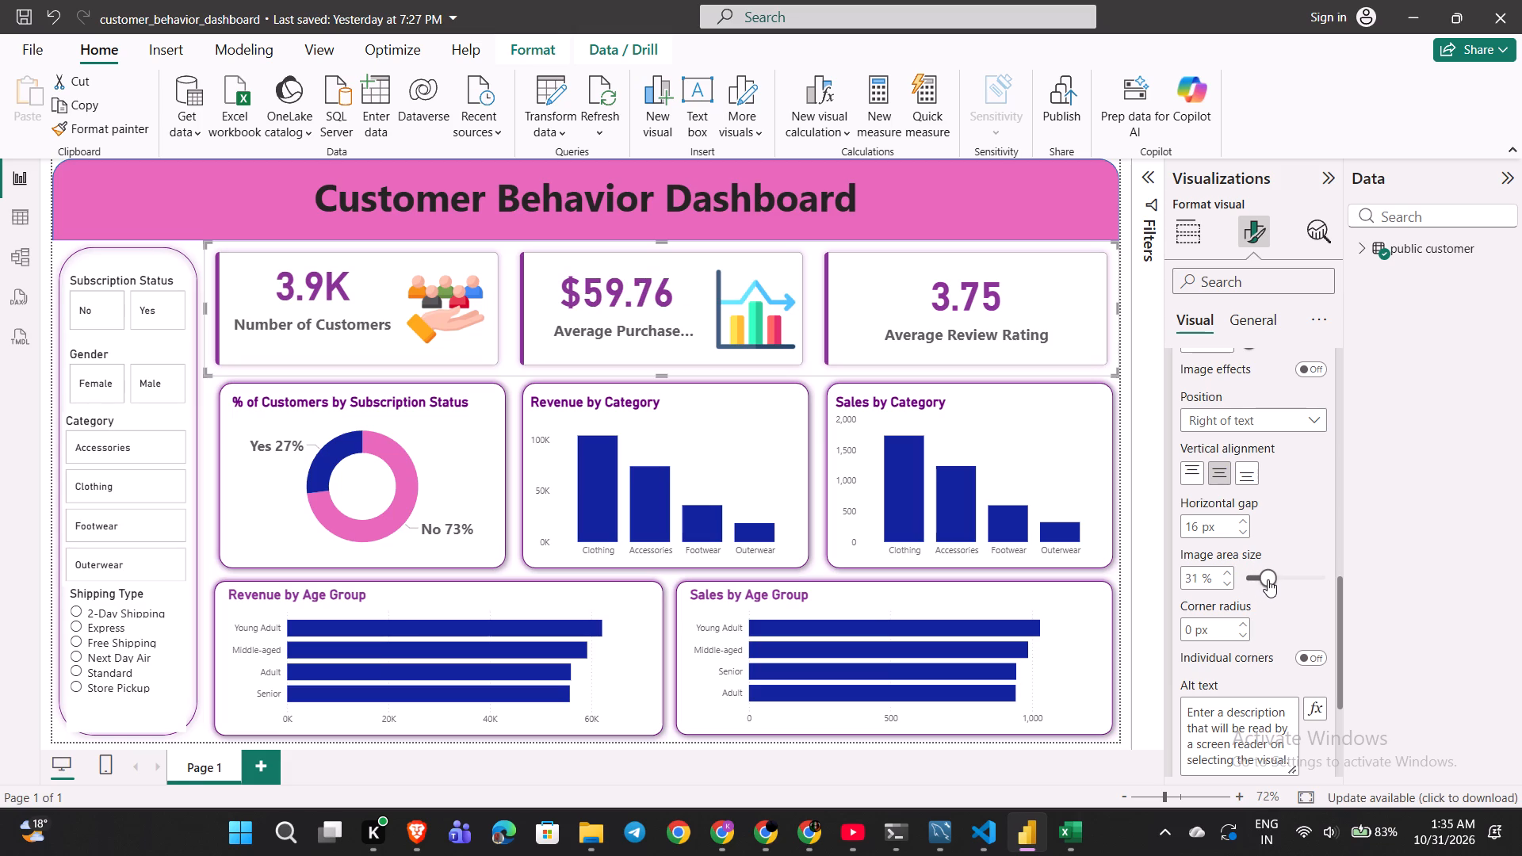
{"action": "left_click_drag", "start_coordinate": [1272, 579], "coordinate": [1279, 579]}
{"action": "left_click_drag", "start_coordinate": [1279, 579], "coordinate": [1269, 580]}
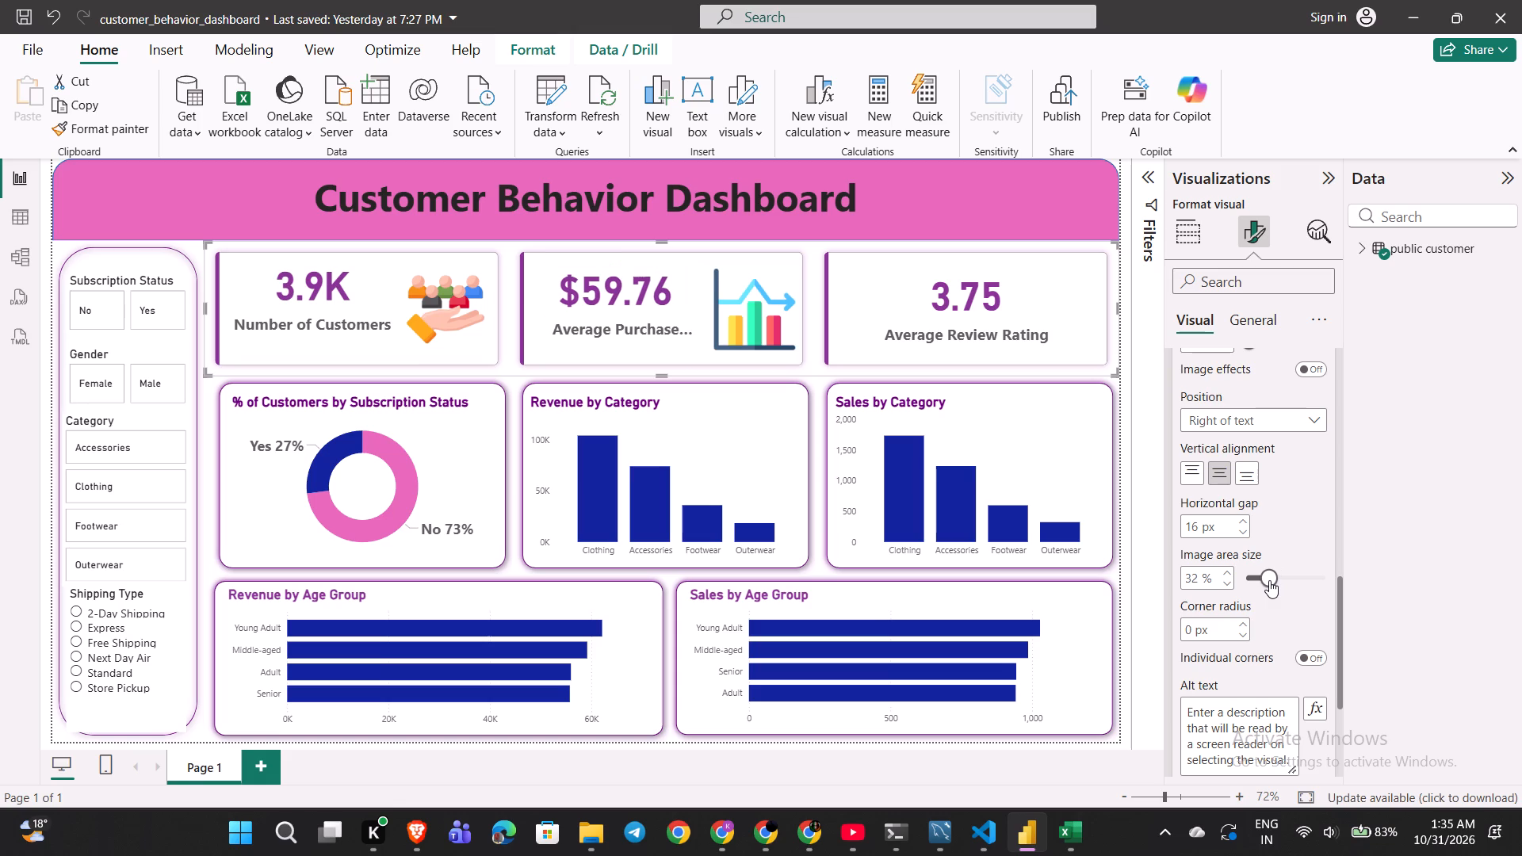
{"action": "scroll", "coordinate": [1237, 507], "scroll_direction": "up", "scroll_amount": 1}
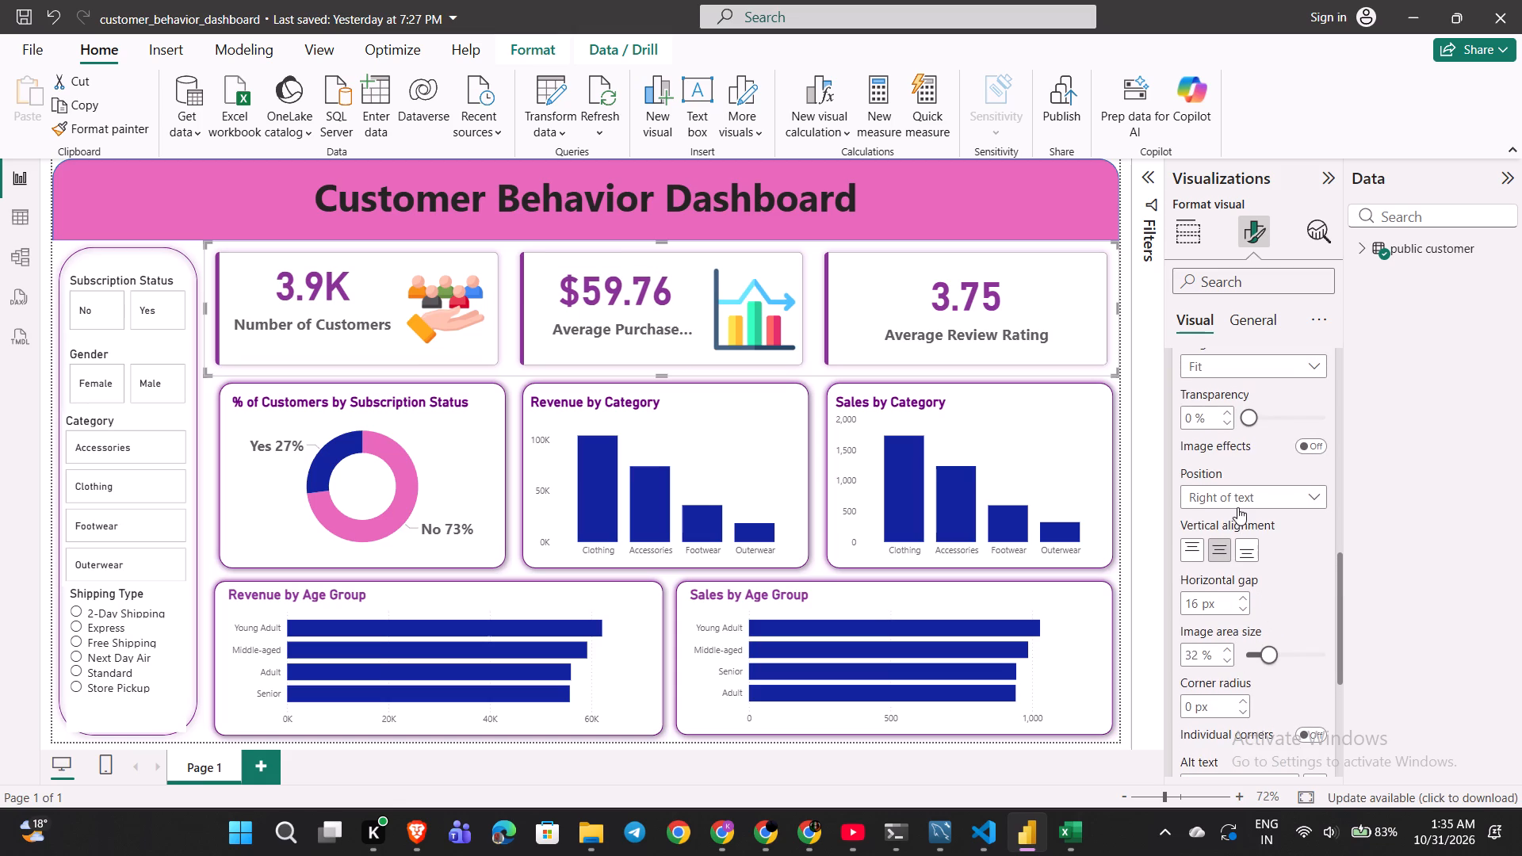
{"action": "scroll", "coordinate": [1237, 507], "scroll_direction": "up", "scroll_amount": 1}
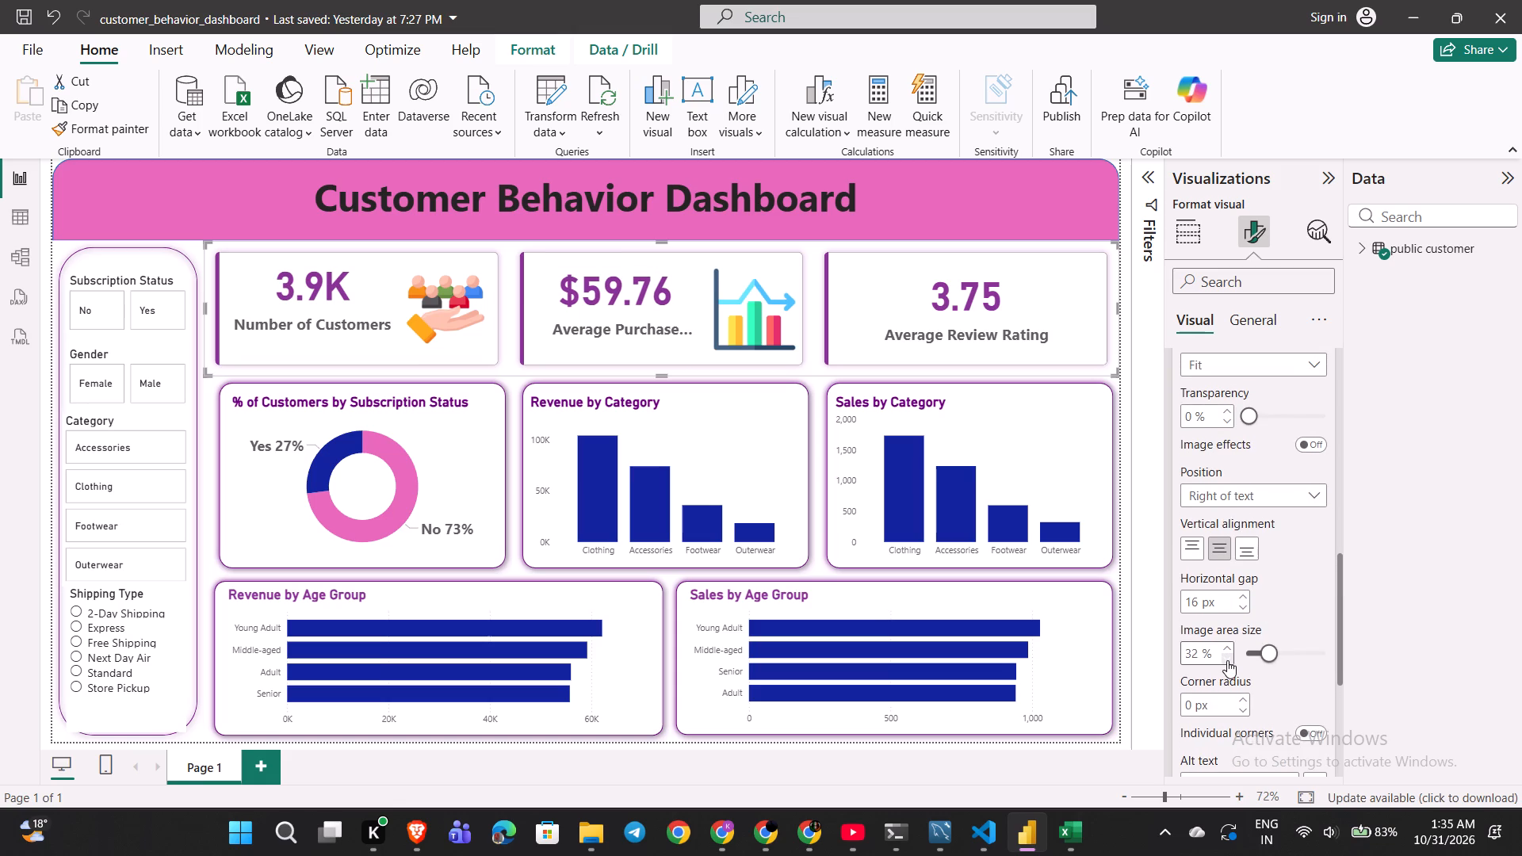
{"action": "double_click", "coordinate": [1228, 660]}
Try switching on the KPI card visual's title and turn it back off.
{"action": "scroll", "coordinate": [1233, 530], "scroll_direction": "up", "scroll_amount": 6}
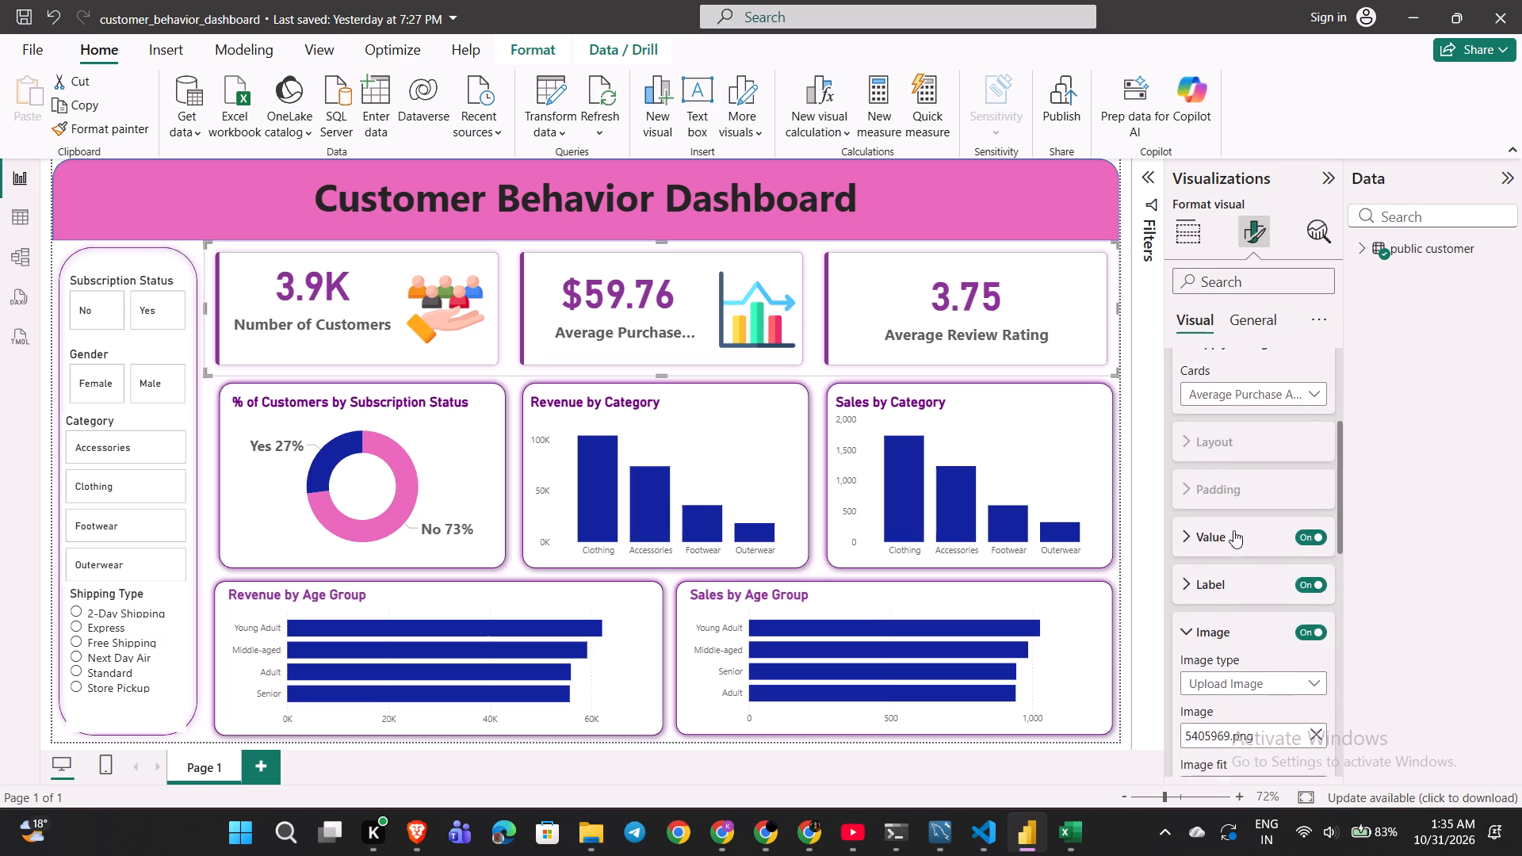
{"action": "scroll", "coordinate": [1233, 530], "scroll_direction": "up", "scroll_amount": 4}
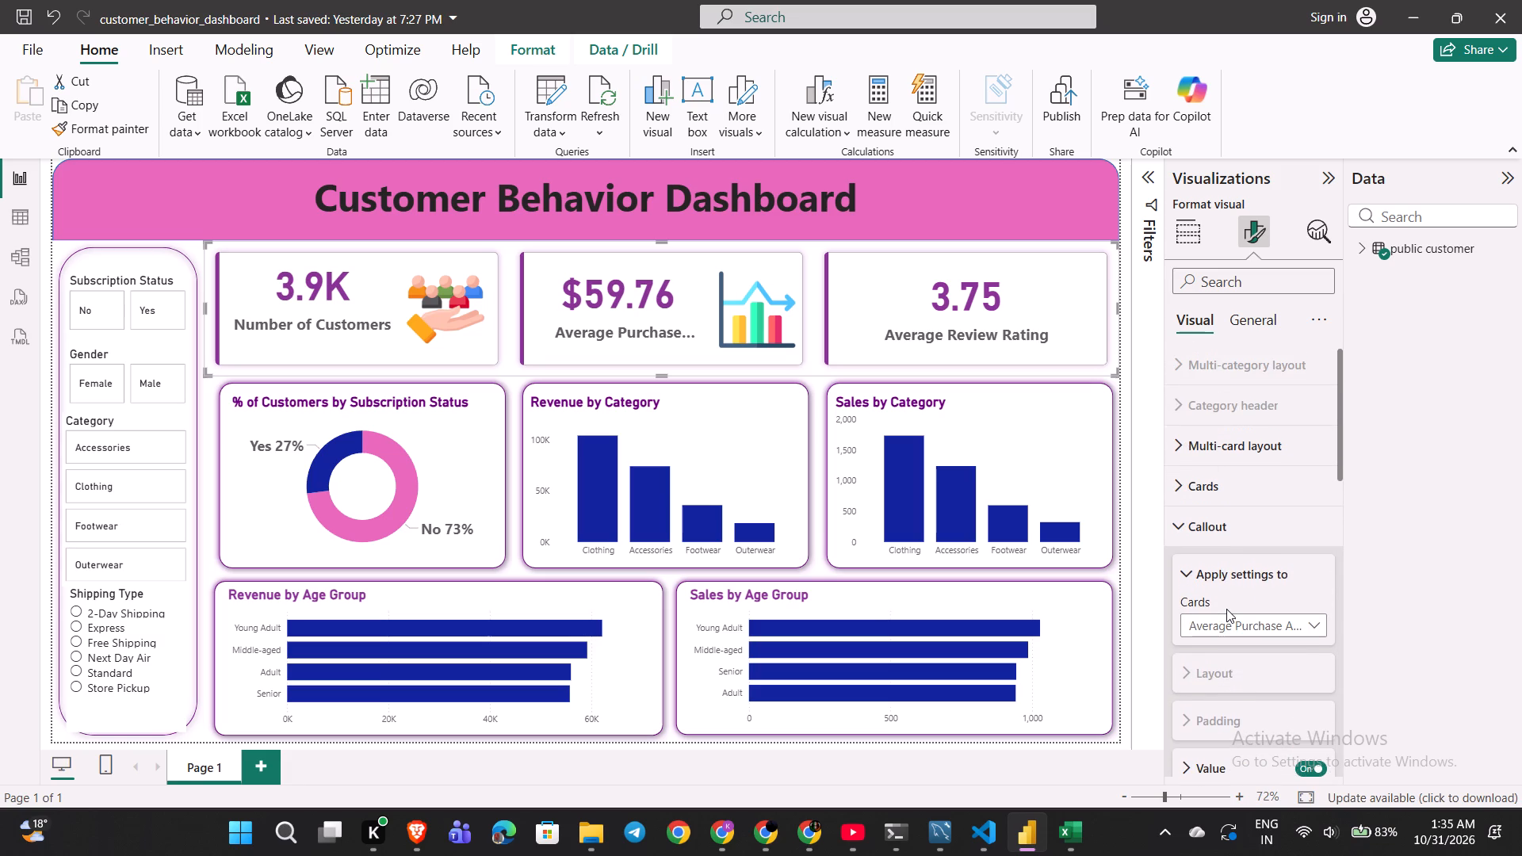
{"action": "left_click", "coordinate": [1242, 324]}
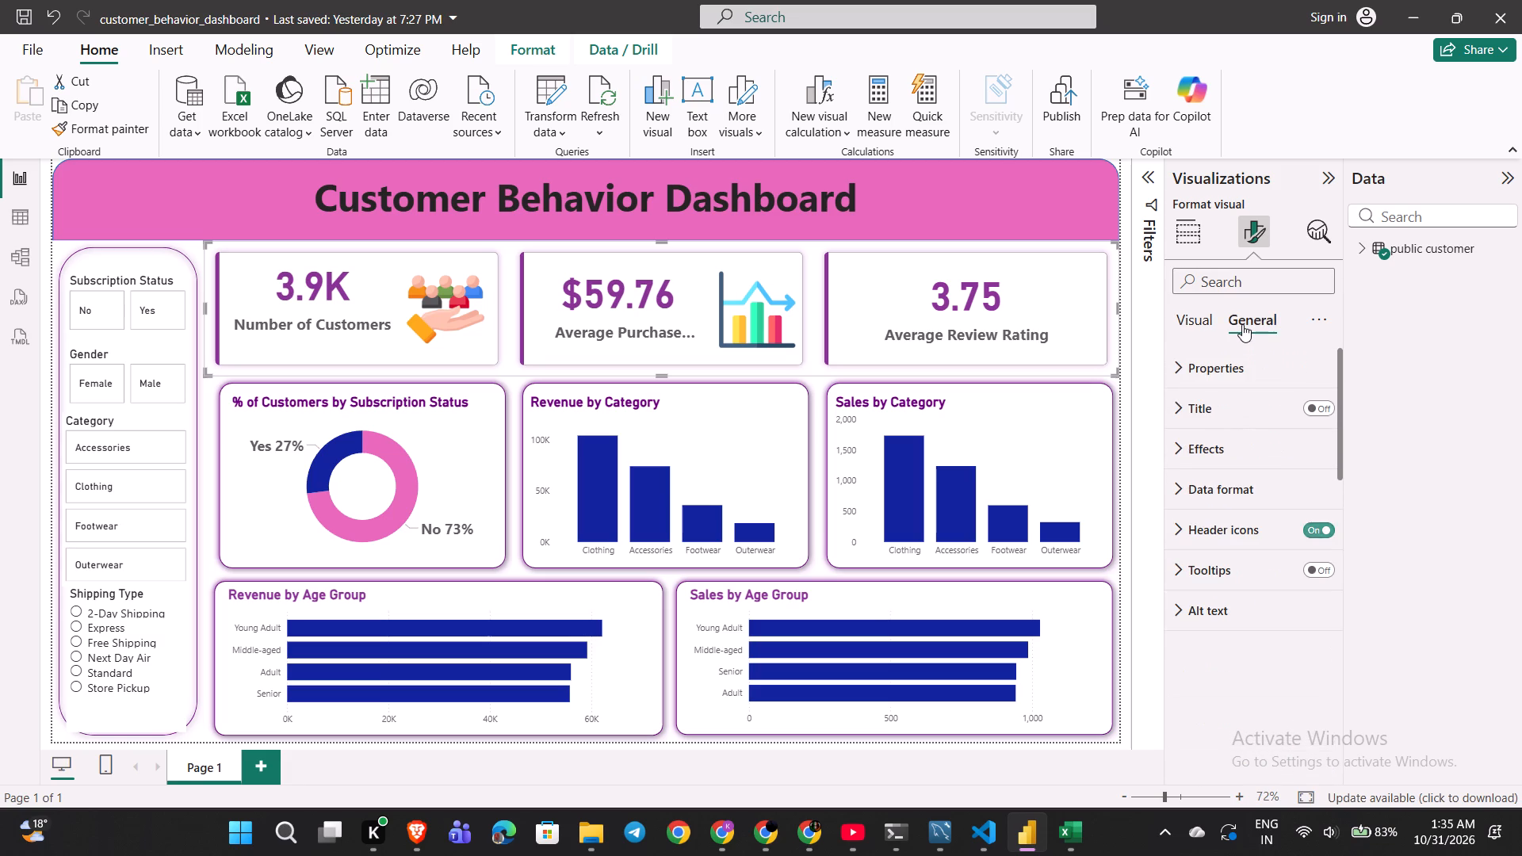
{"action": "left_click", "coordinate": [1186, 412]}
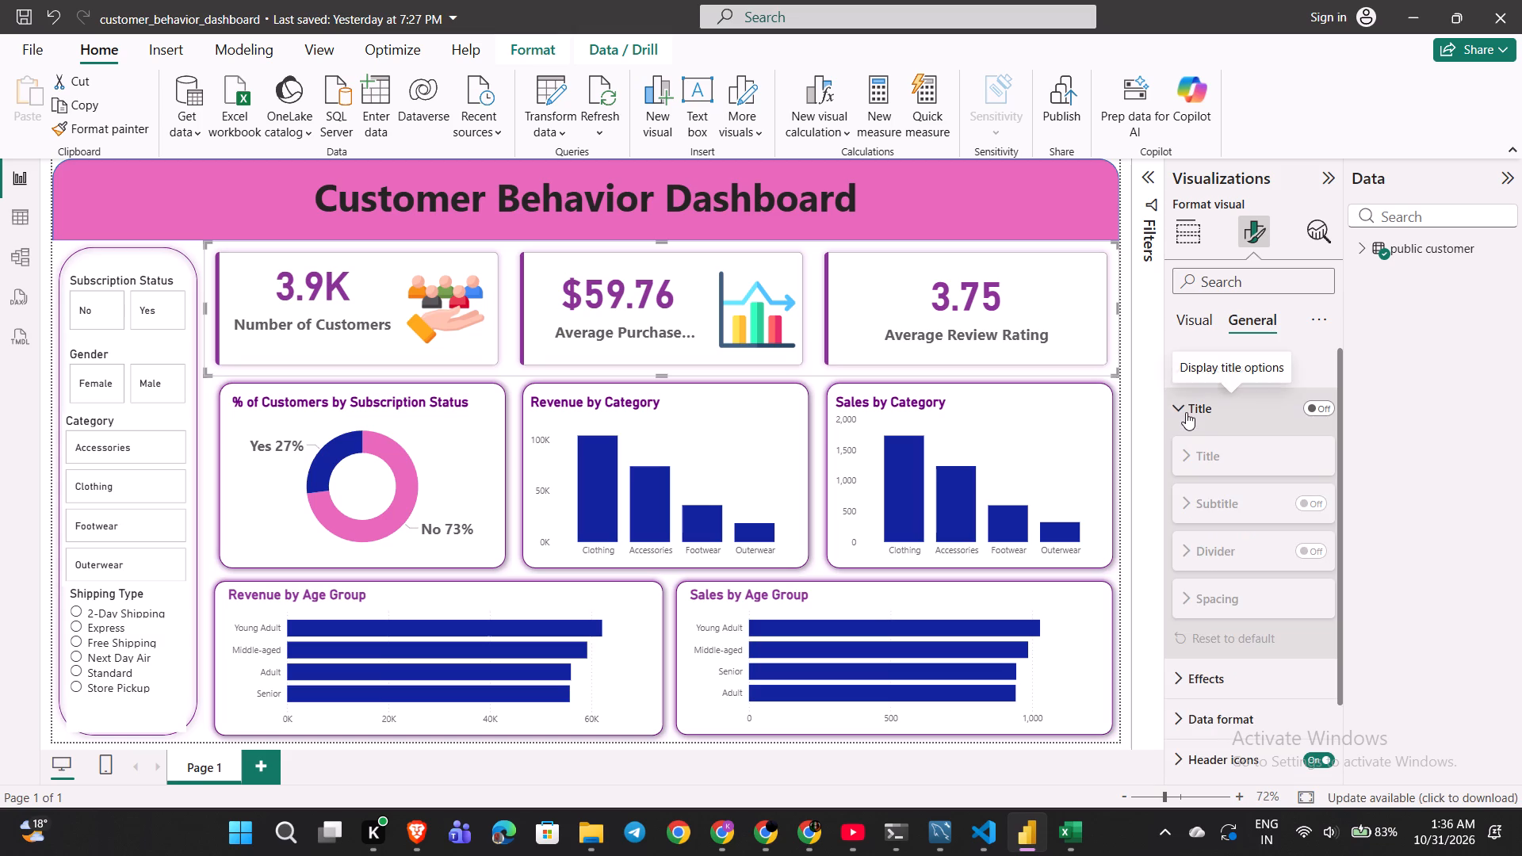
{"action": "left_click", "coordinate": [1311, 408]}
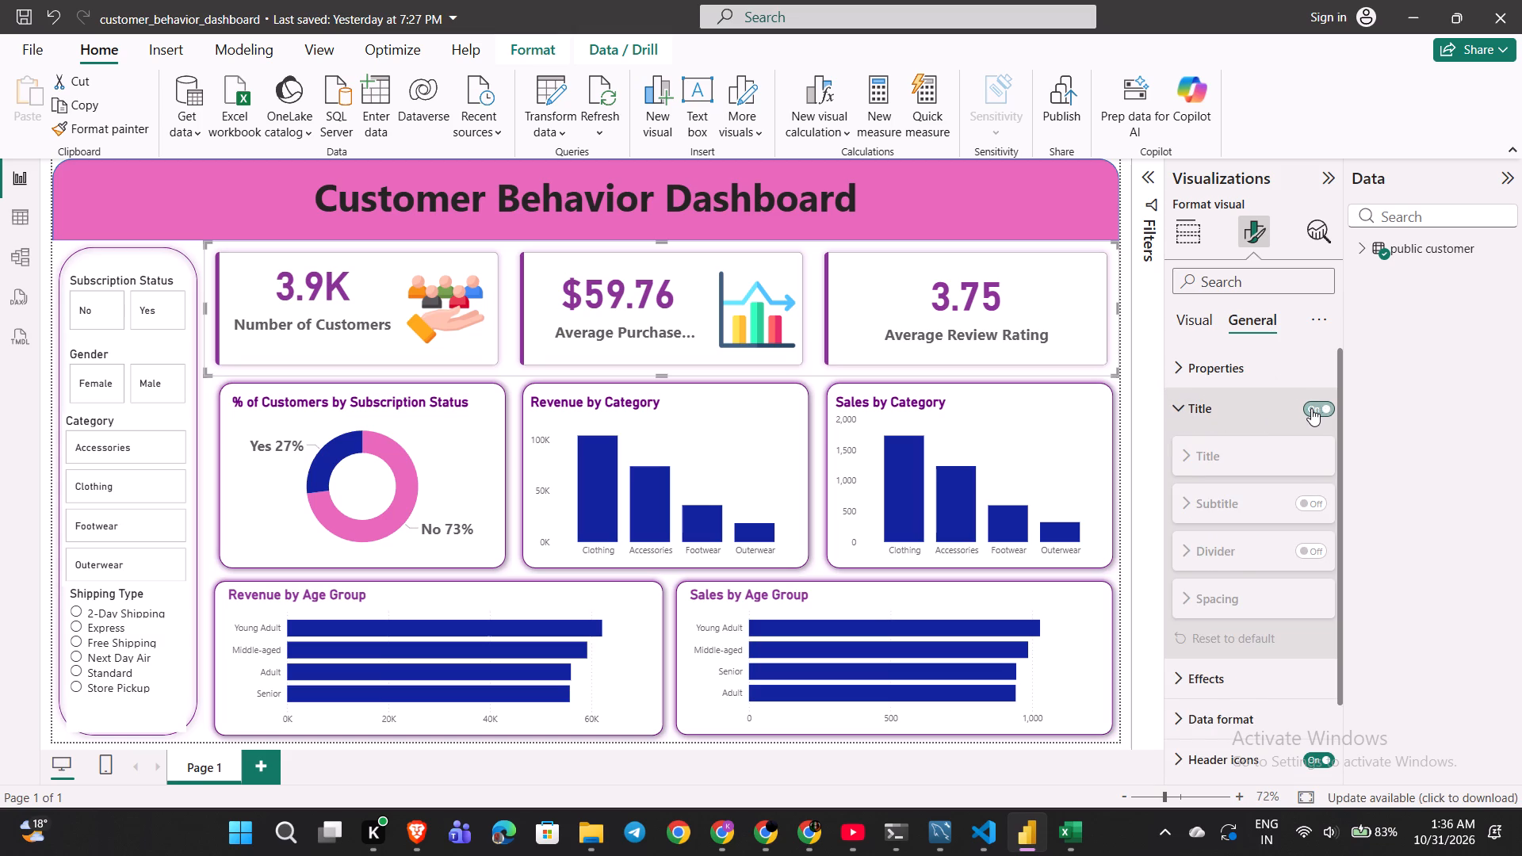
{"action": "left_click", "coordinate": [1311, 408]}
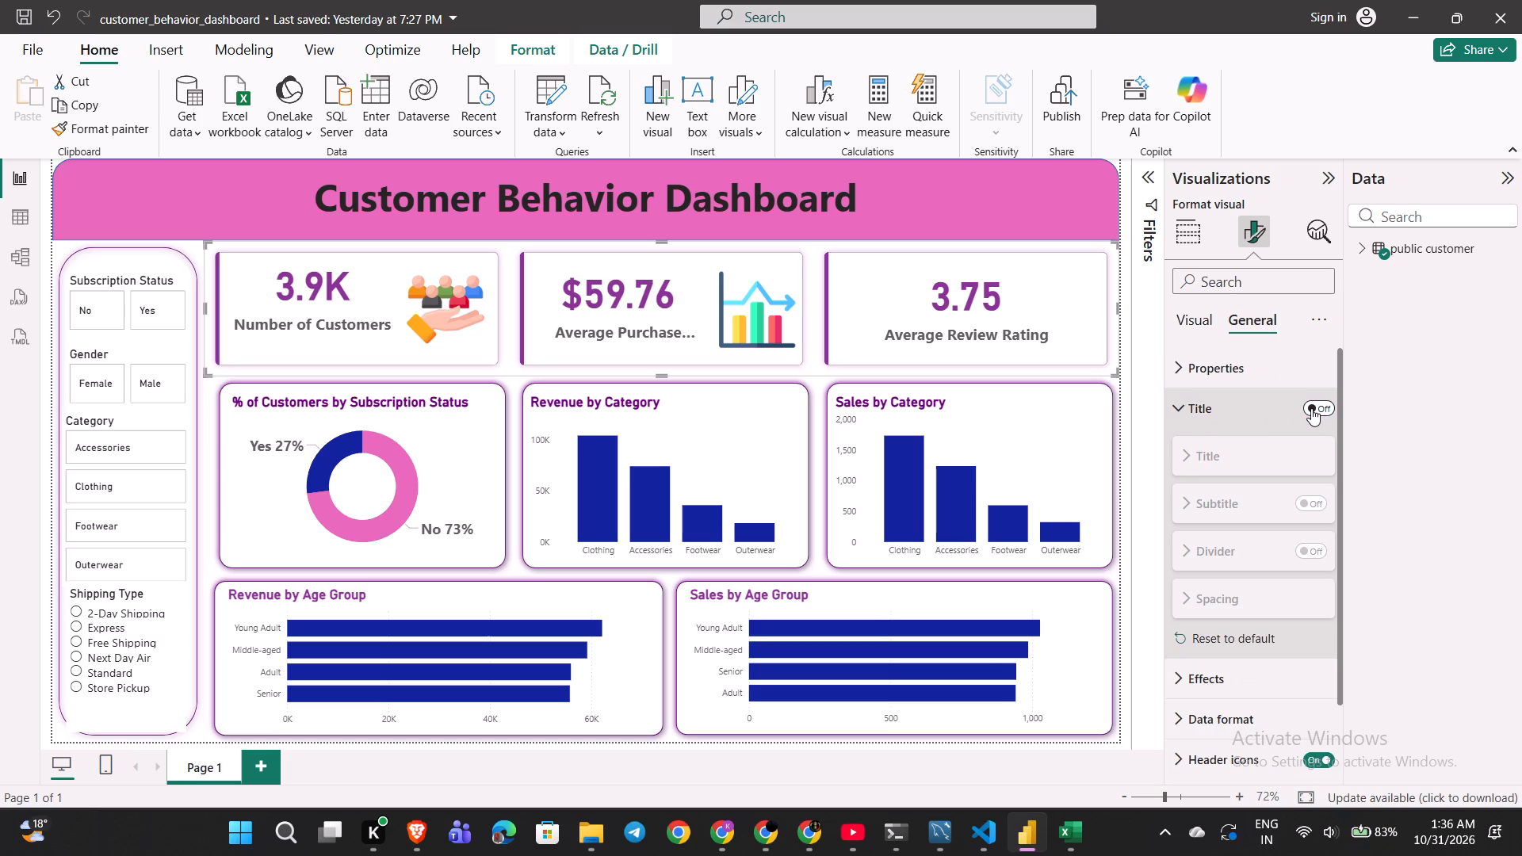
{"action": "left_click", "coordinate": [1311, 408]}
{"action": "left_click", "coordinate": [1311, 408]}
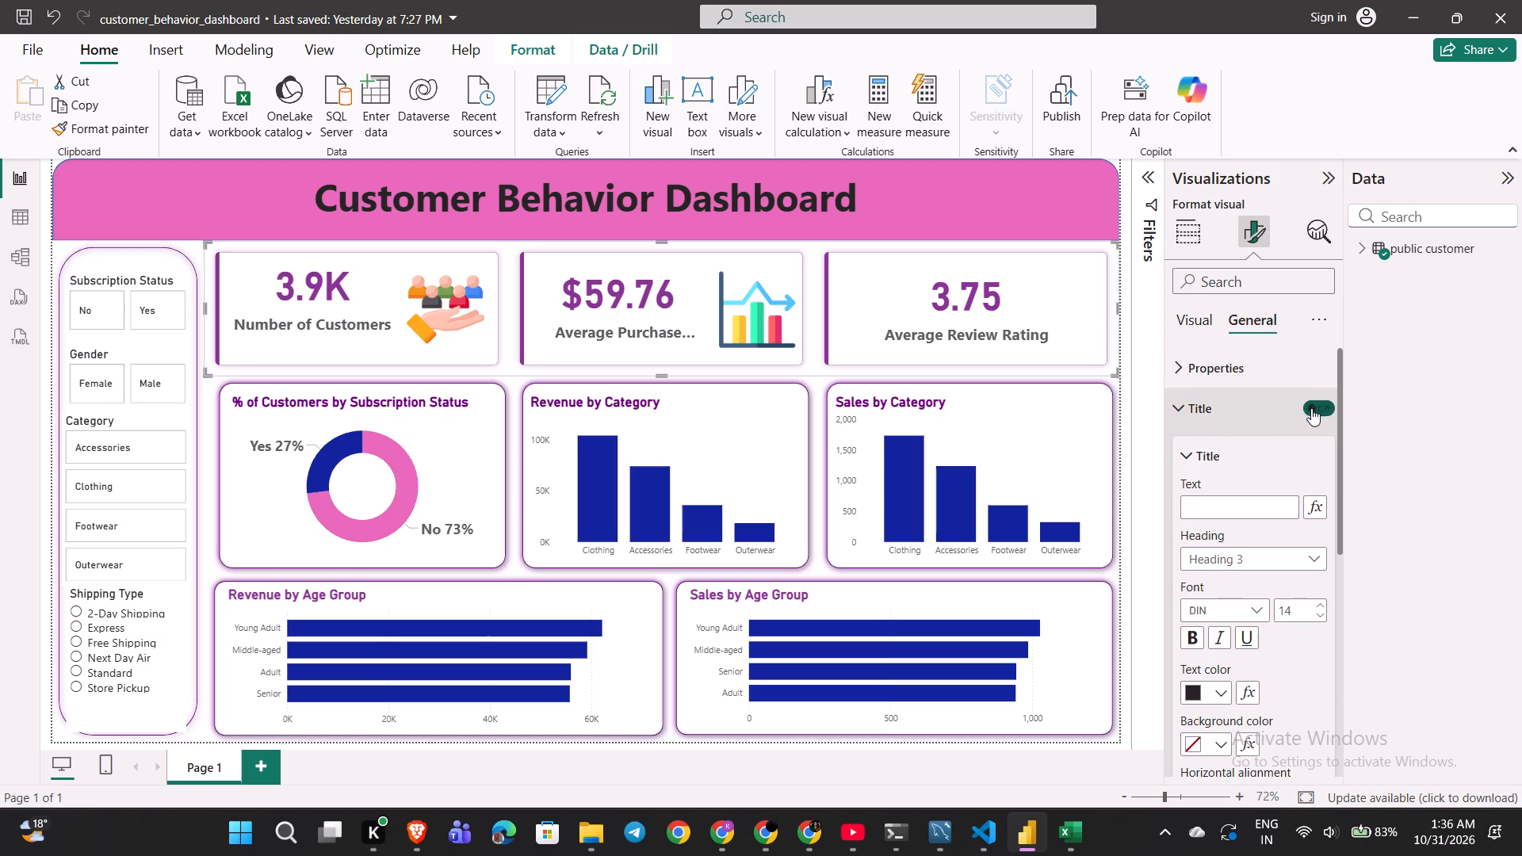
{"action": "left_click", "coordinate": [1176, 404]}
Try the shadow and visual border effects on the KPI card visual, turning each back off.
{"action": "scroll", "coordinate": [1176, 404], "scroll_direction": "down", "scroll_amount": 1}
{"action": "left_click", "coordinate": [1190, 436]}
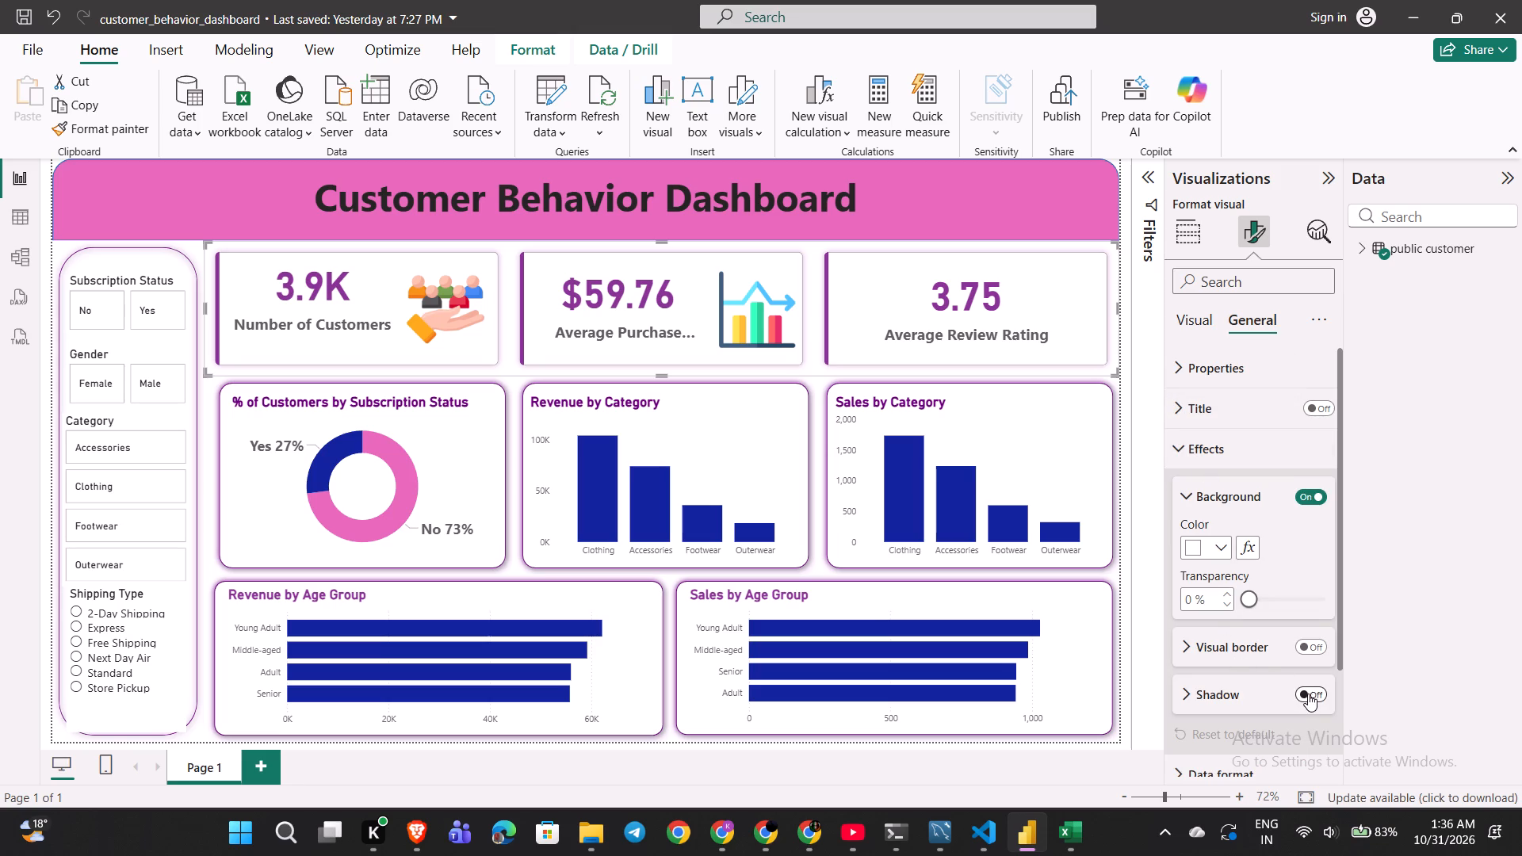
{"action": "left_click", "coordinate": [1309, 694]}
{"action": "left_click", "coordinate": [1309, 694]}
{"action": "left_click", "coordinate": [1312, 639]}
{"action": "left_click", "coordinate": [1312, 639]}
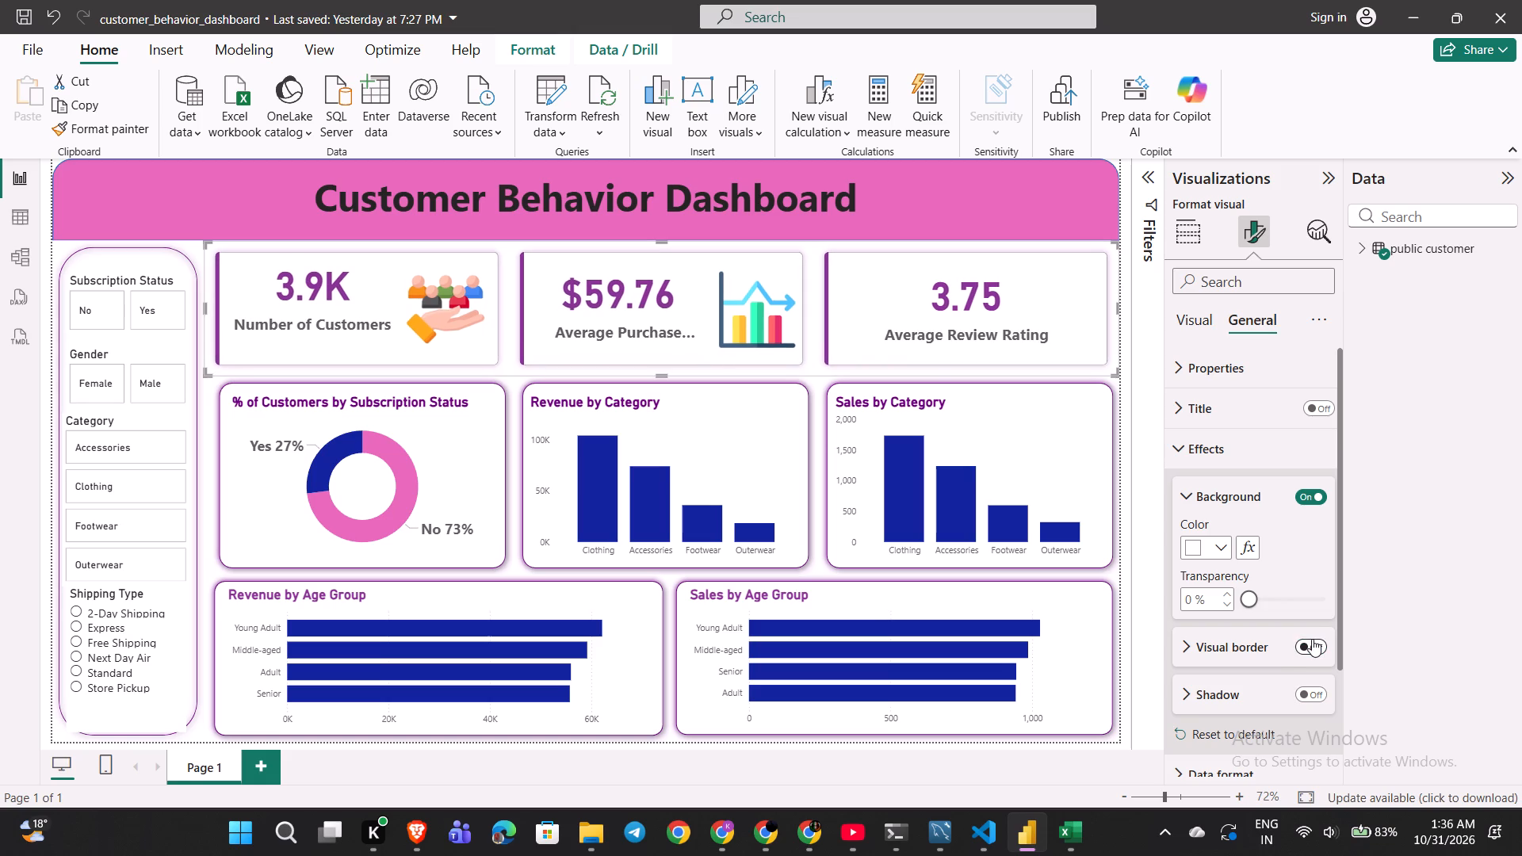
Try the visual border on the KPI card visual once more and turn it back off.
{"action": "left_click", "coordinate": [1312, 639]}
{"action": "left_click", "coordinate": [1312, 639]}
Examine the KPI card visual's multi-card layout, card style and callout value settings for a way to fit the Average Purchase Amount label.
{"action": "left_click", "coordinate": [1184, 453]}
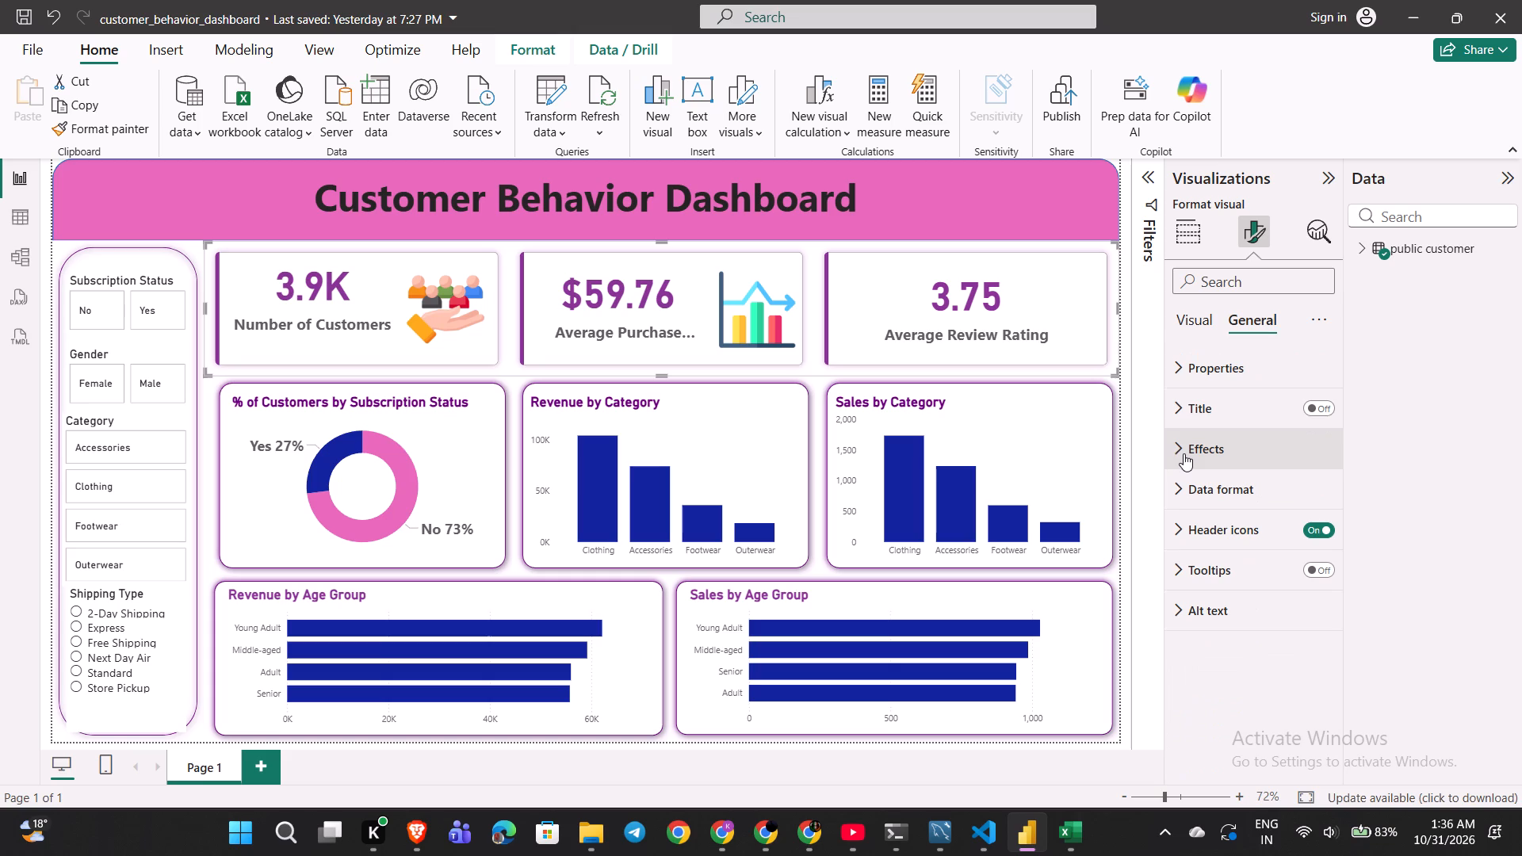
{"action": "left_click", "coordinate": [1181, 324]}
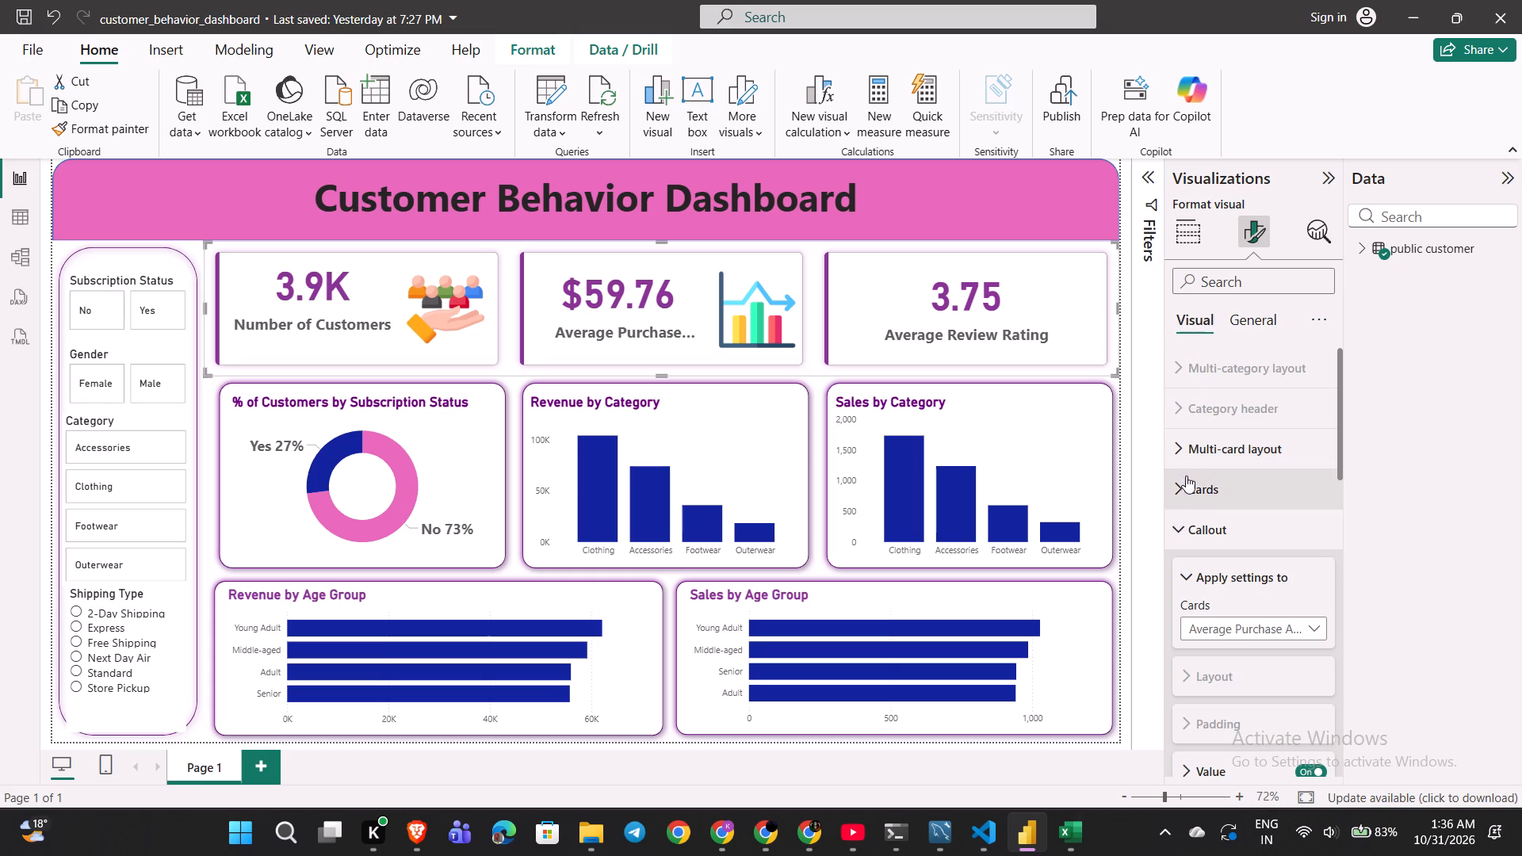
{"action": "left_click", "coordinate": [1182, 525]}
{"action": "scroll", "coordinate": [1182, 525], "scroll_direction": "up", "scroll_amount": 6}
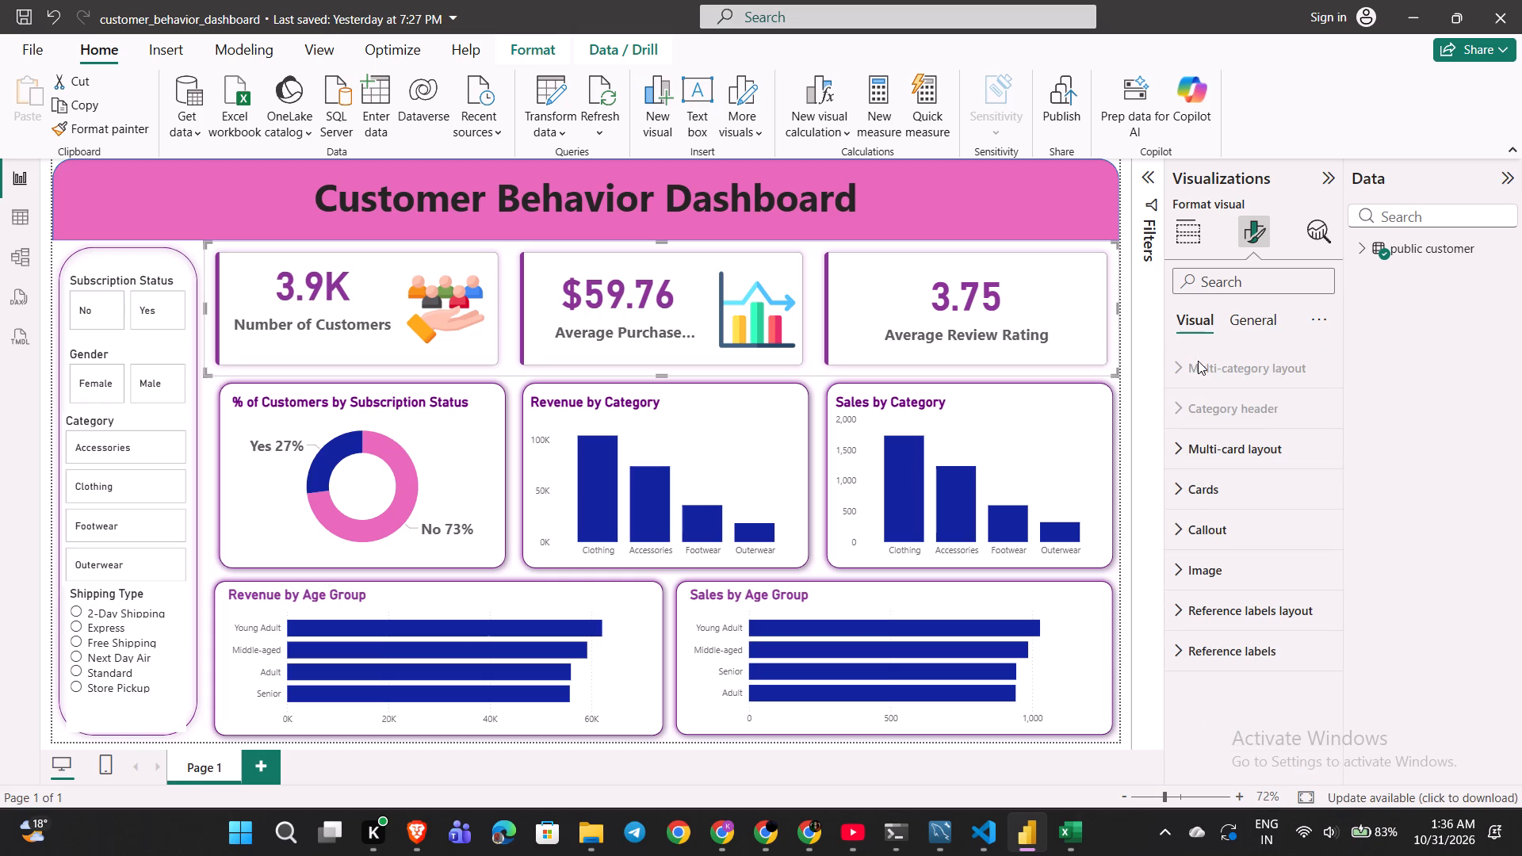
{"action": "scroll", "coordinate": [1198, 361], "scroll_direction": "up", "scroll_amount": 6}
{"action": "left_click", "coordinate": [675, 279]}
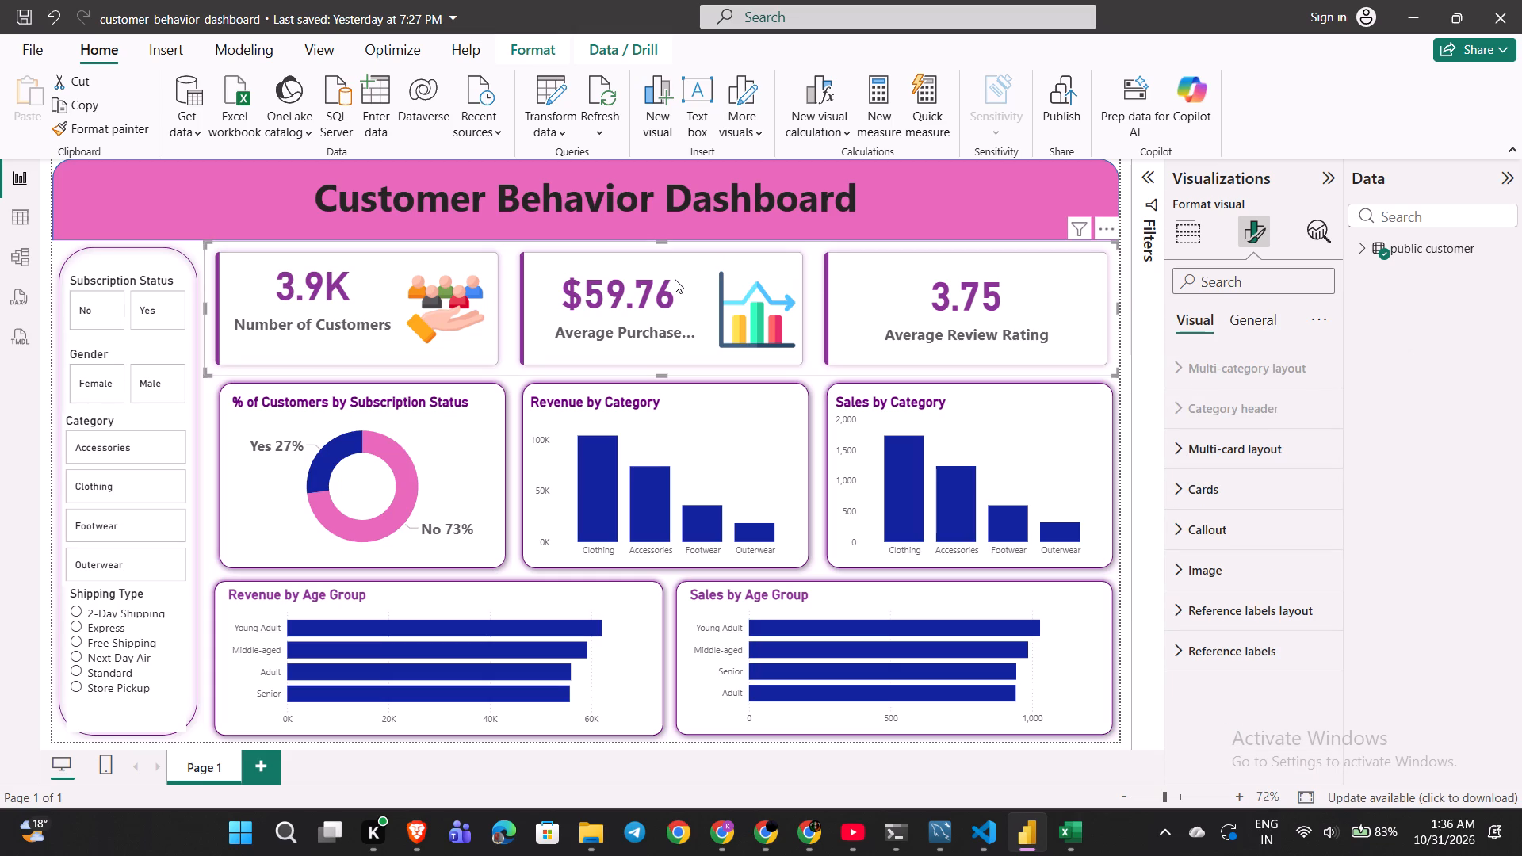
{"action": "left_click", "coordinate": [1197, 459]}
{"action": "scroll", "coordinate": [1197, 459], "scroll_direction": "down", "scroll_amount": 2}
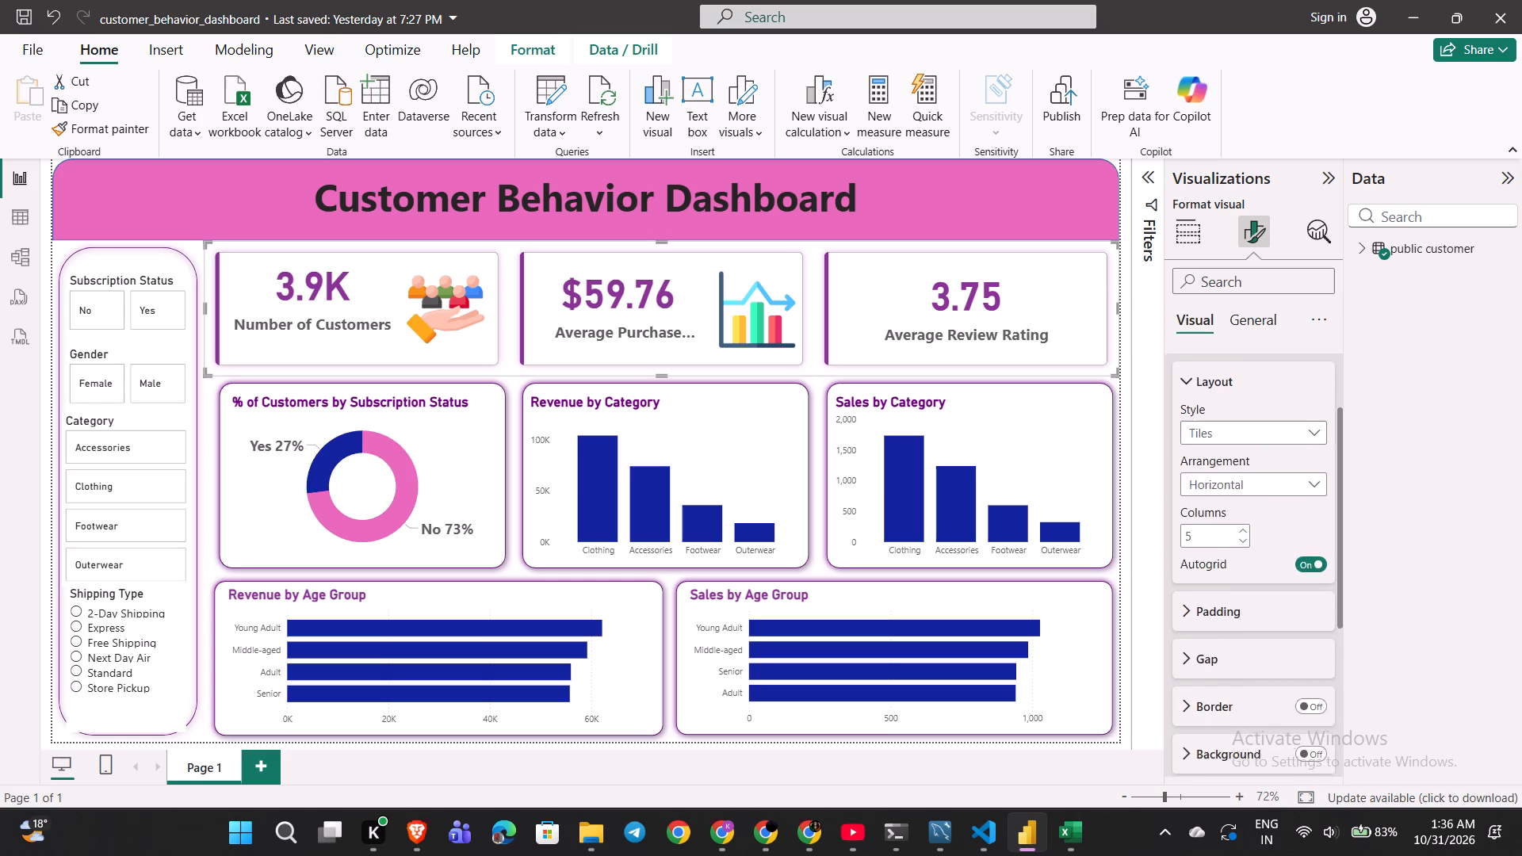
{"action": "scroll", "coordinate": [1197, 459], "scroll_direction": "down", "scroll_amount": 5}
{"action": "left_click", "coordinate": [1191, 599]}
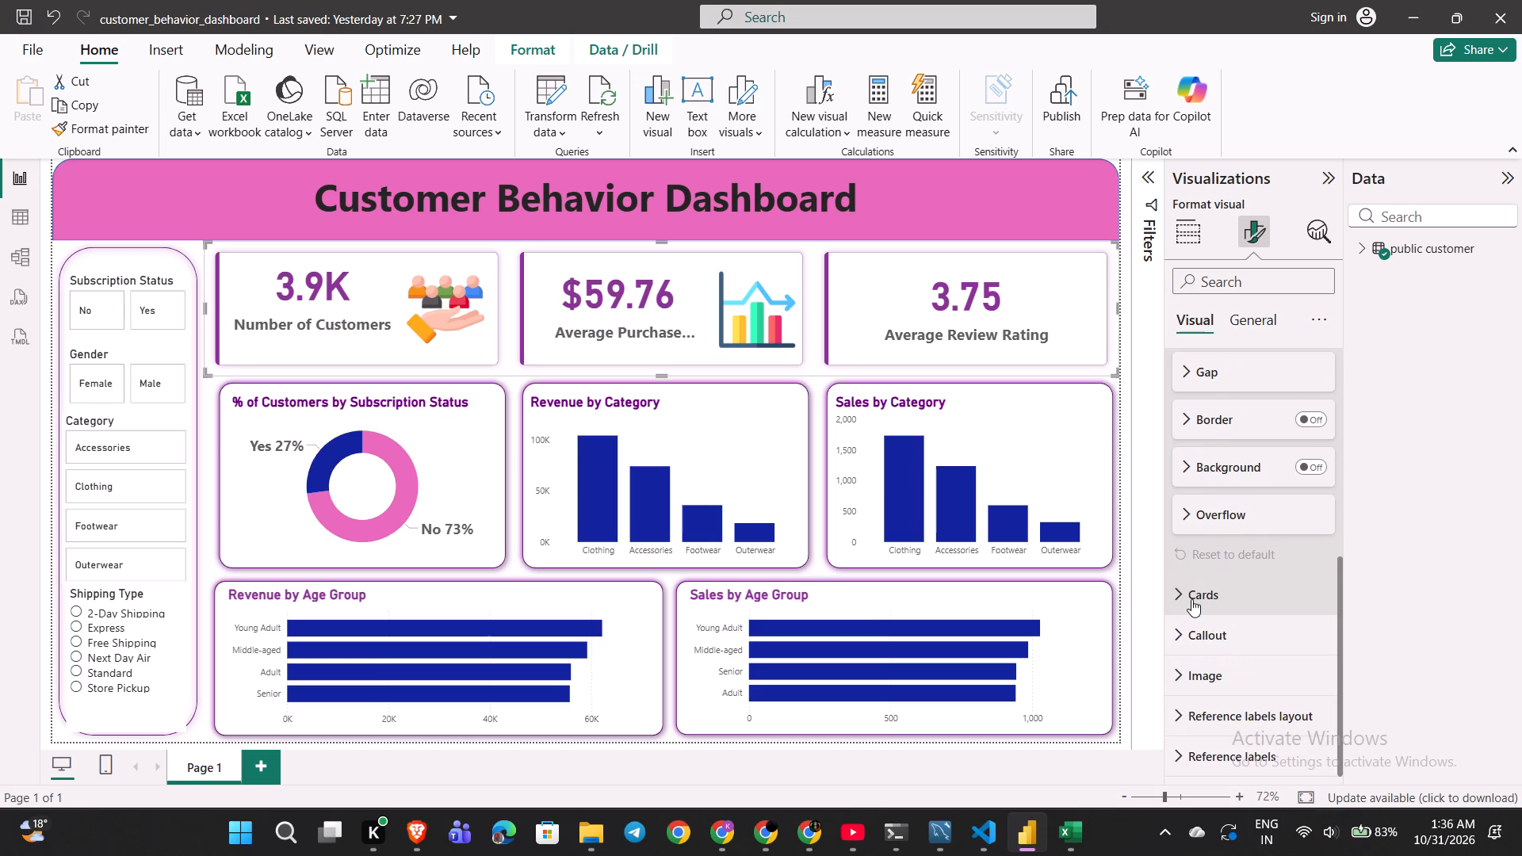
{"action": "scroll", "coordinate": [1191, 599], "scroll_direction": "down", "scroll_amount": 6}
{"action": "scroll", "coordinate": [1191, 599], "scroll_direction": "up", "scroll_amount": 4}
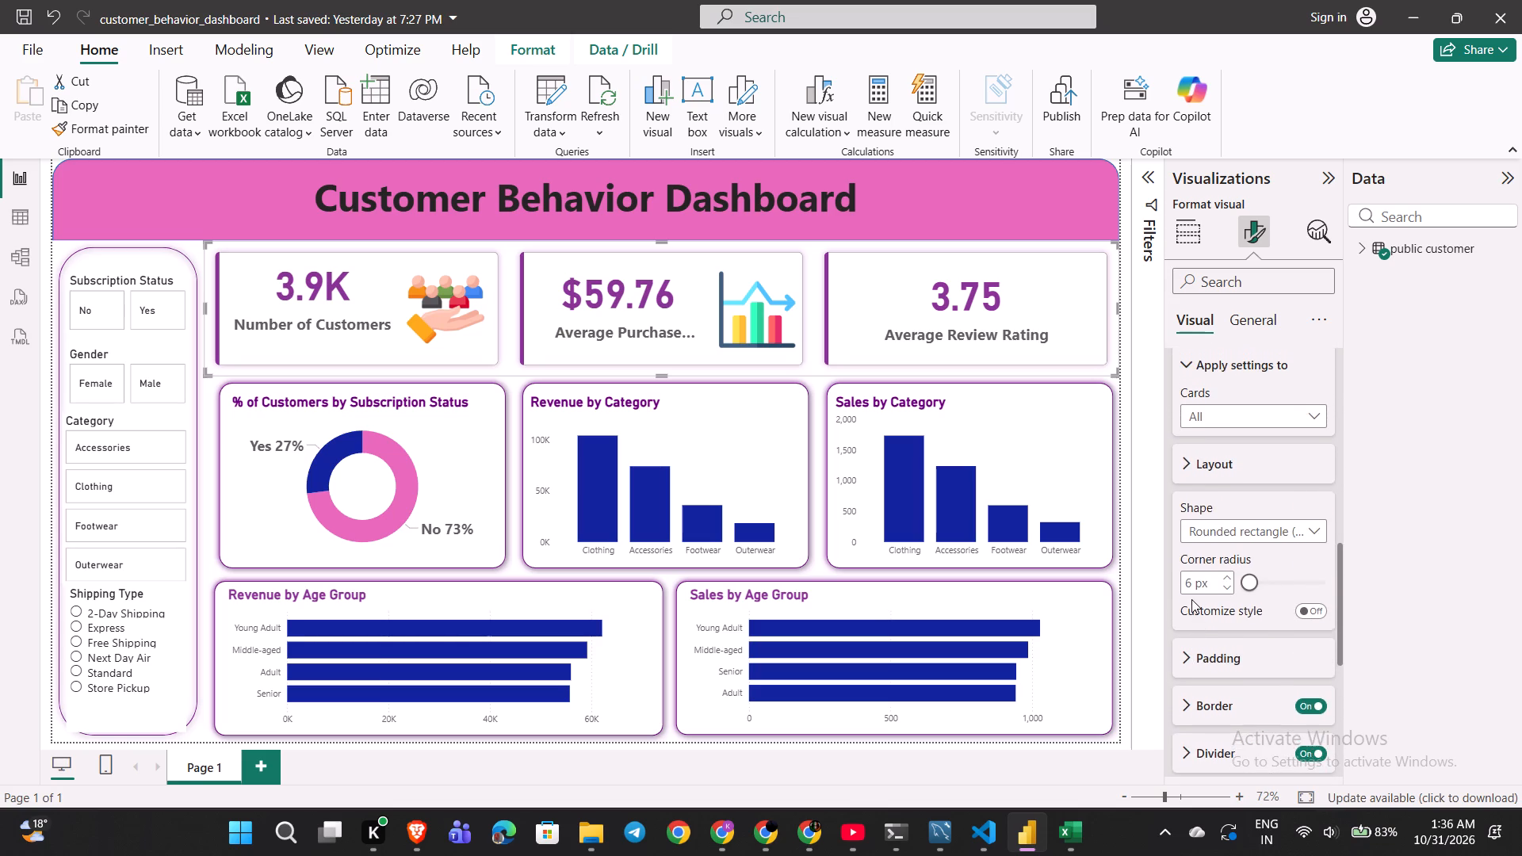
{"action": "scroll", "coordinate": [1191, 599], "scroll_direction": "down", "scroll_amount": 1}
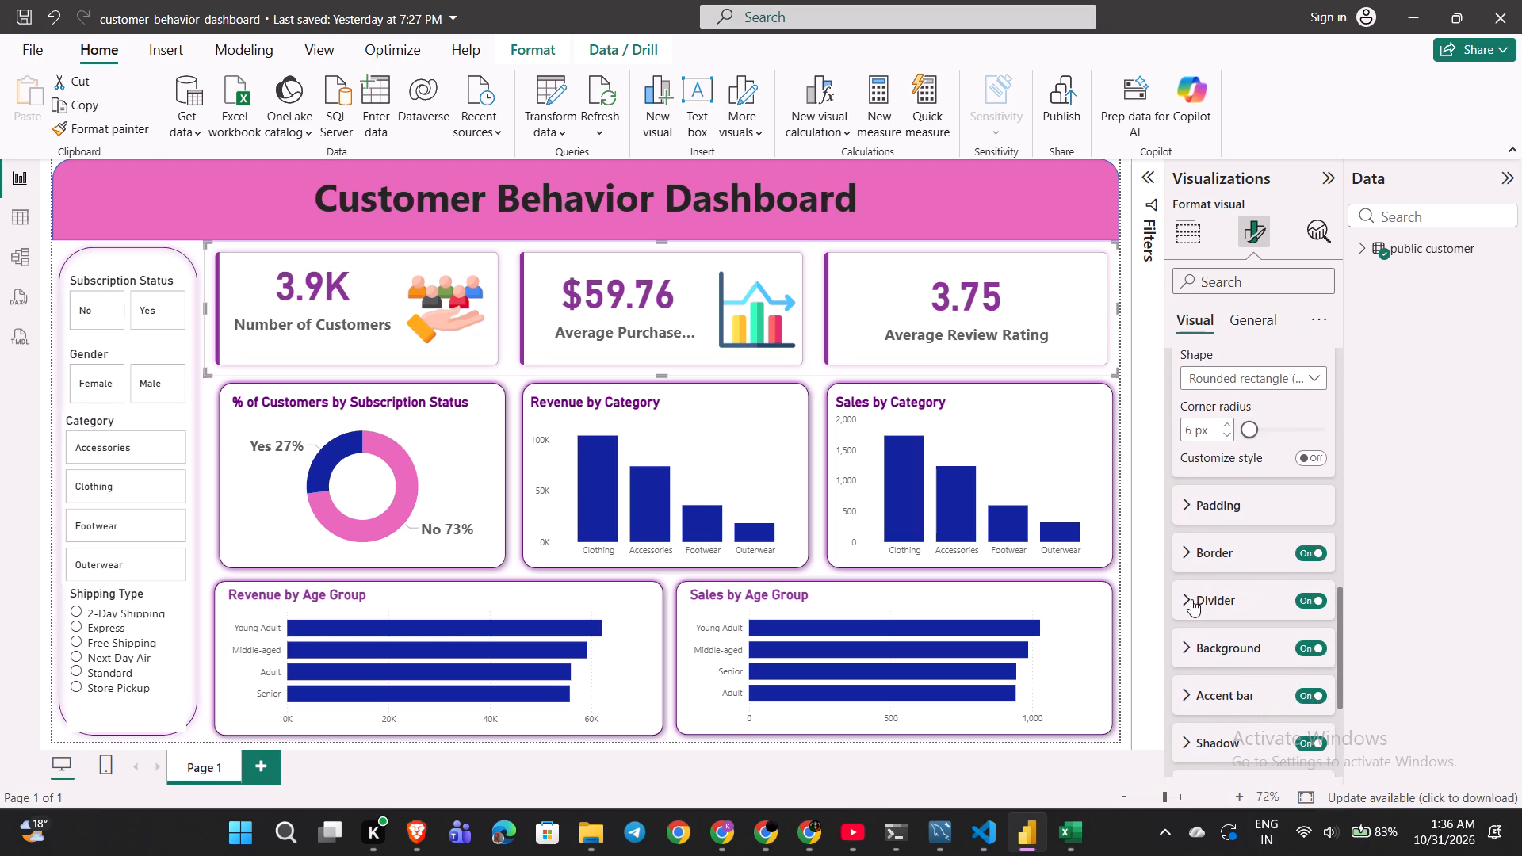
{"action": "scroll", "coordinate": [1185, 610], "scroll_direction": "down", "scroll_amount": 3}
{"action": "left_click", "coordinate": [1185, 638]}
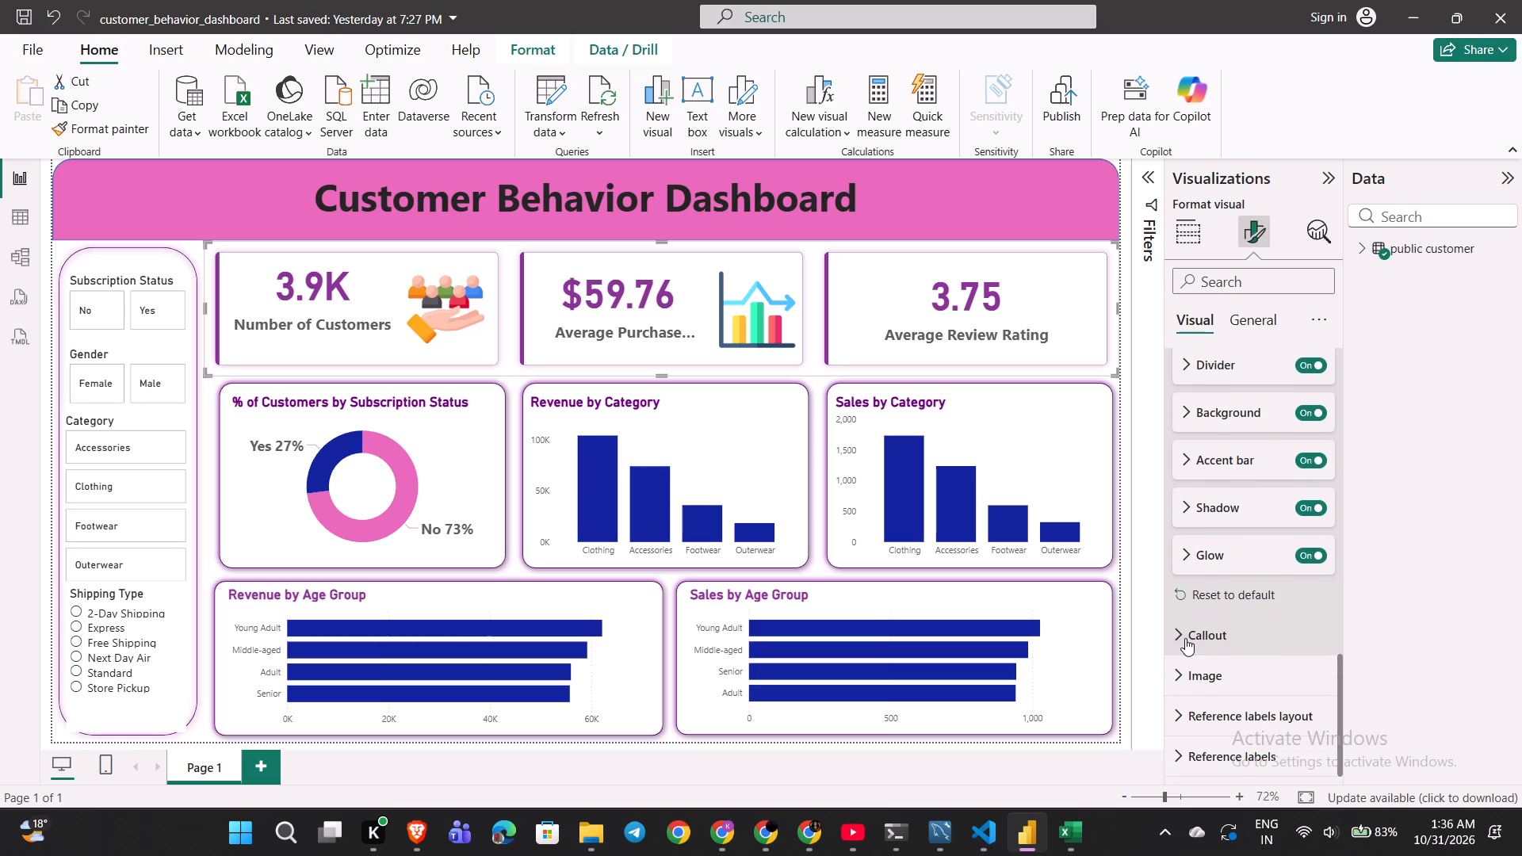
{"action": "scroll", "coordinate": [1185, 638], "scroll_direction": "down", "scroll_amount": 5}
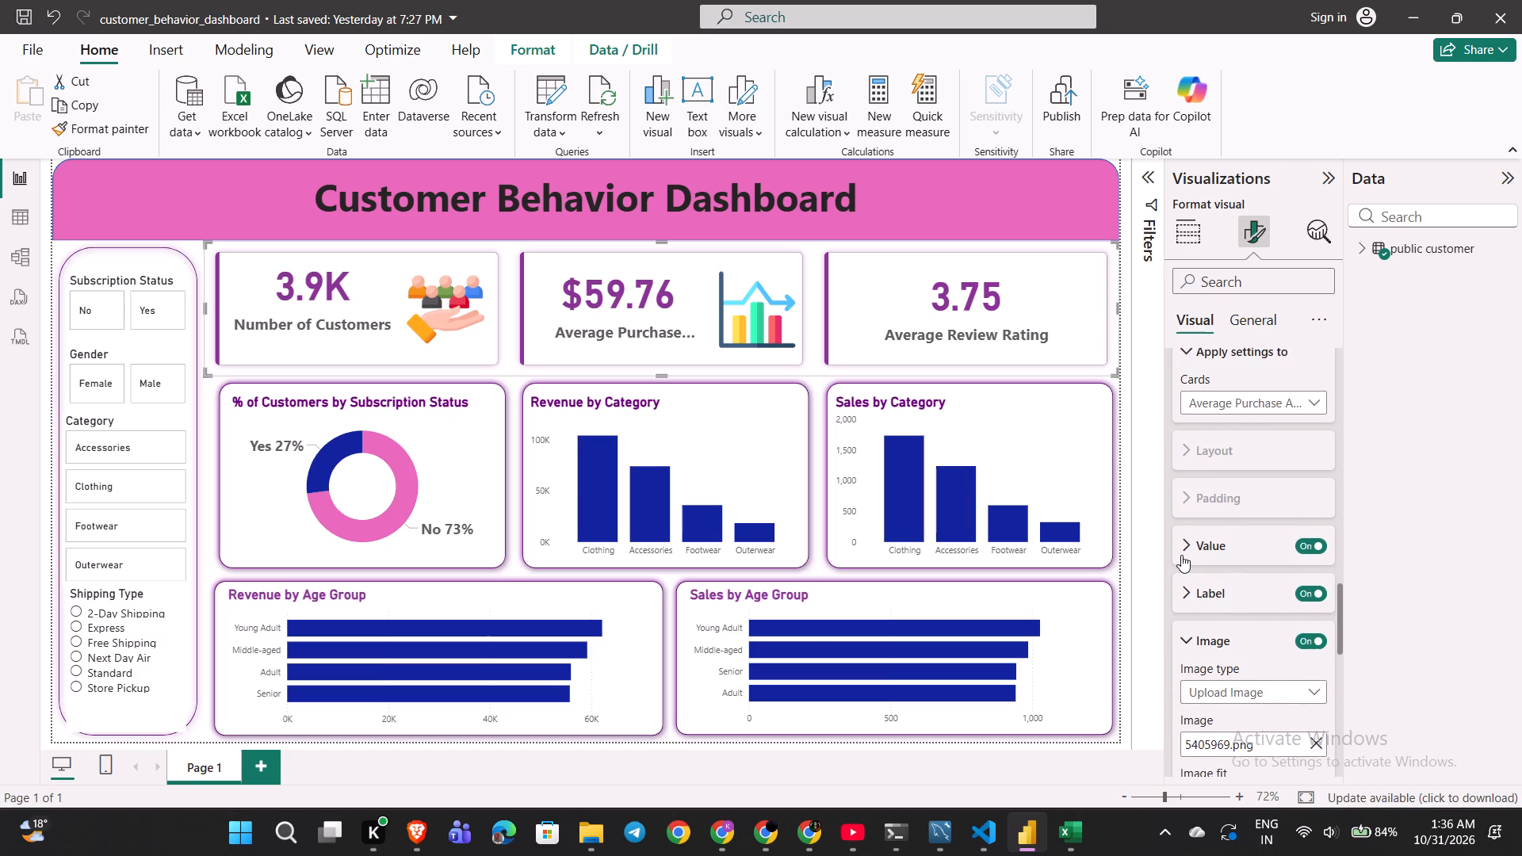
{"action": "left_click", "coordinate": [1181, 555]}
{"action": "scroll", "coordinate": [1181, 555], "scroll_direction": "down", "scroll_amount": 1}
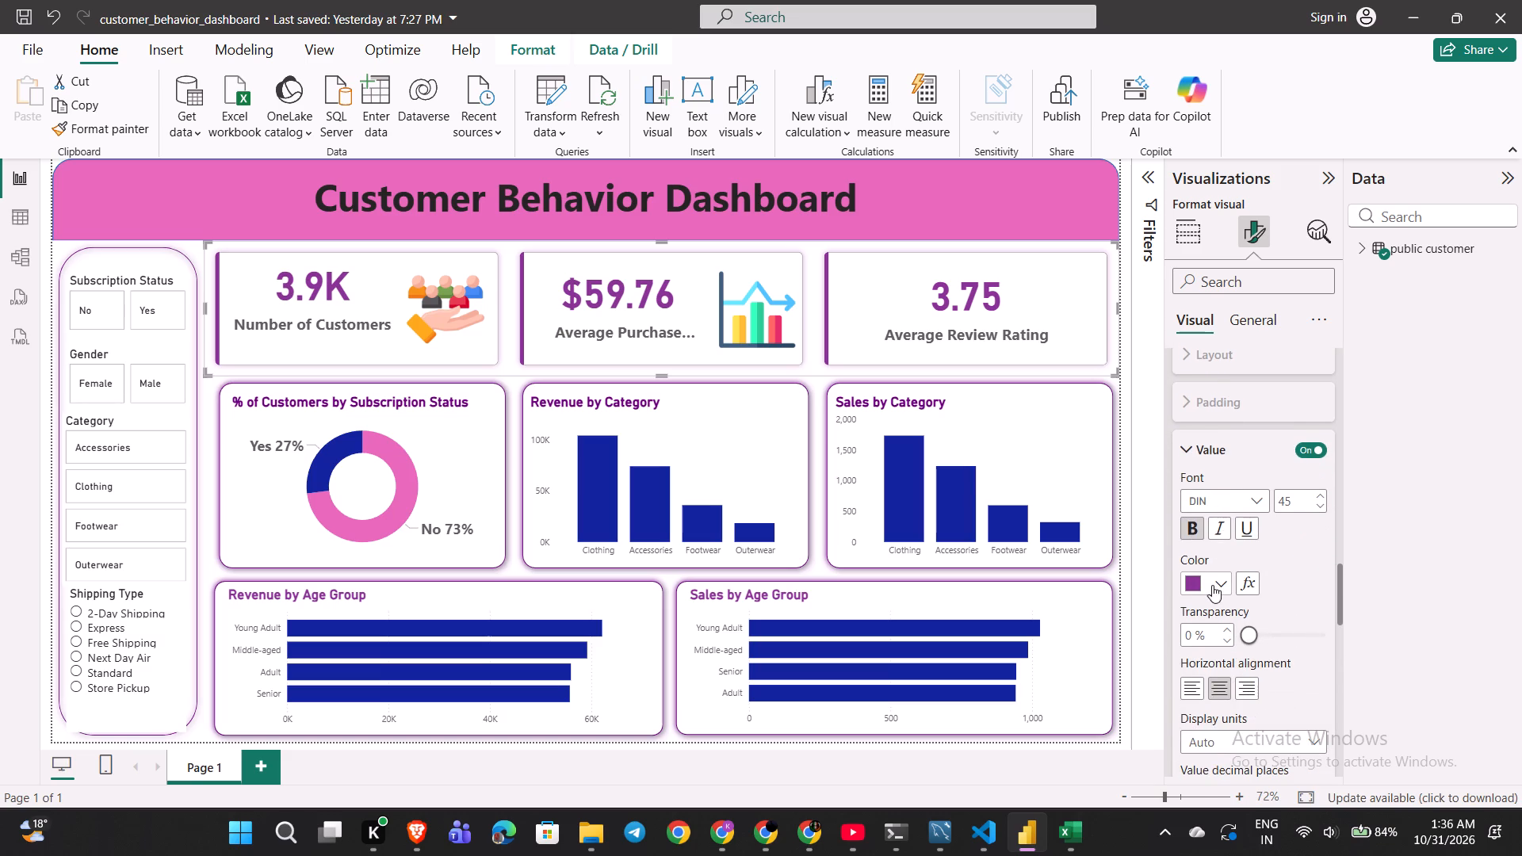
{"action": "scroll", "coordinate": [1212, 587], "scroll_direction": "down", "scroll_amount": 3}
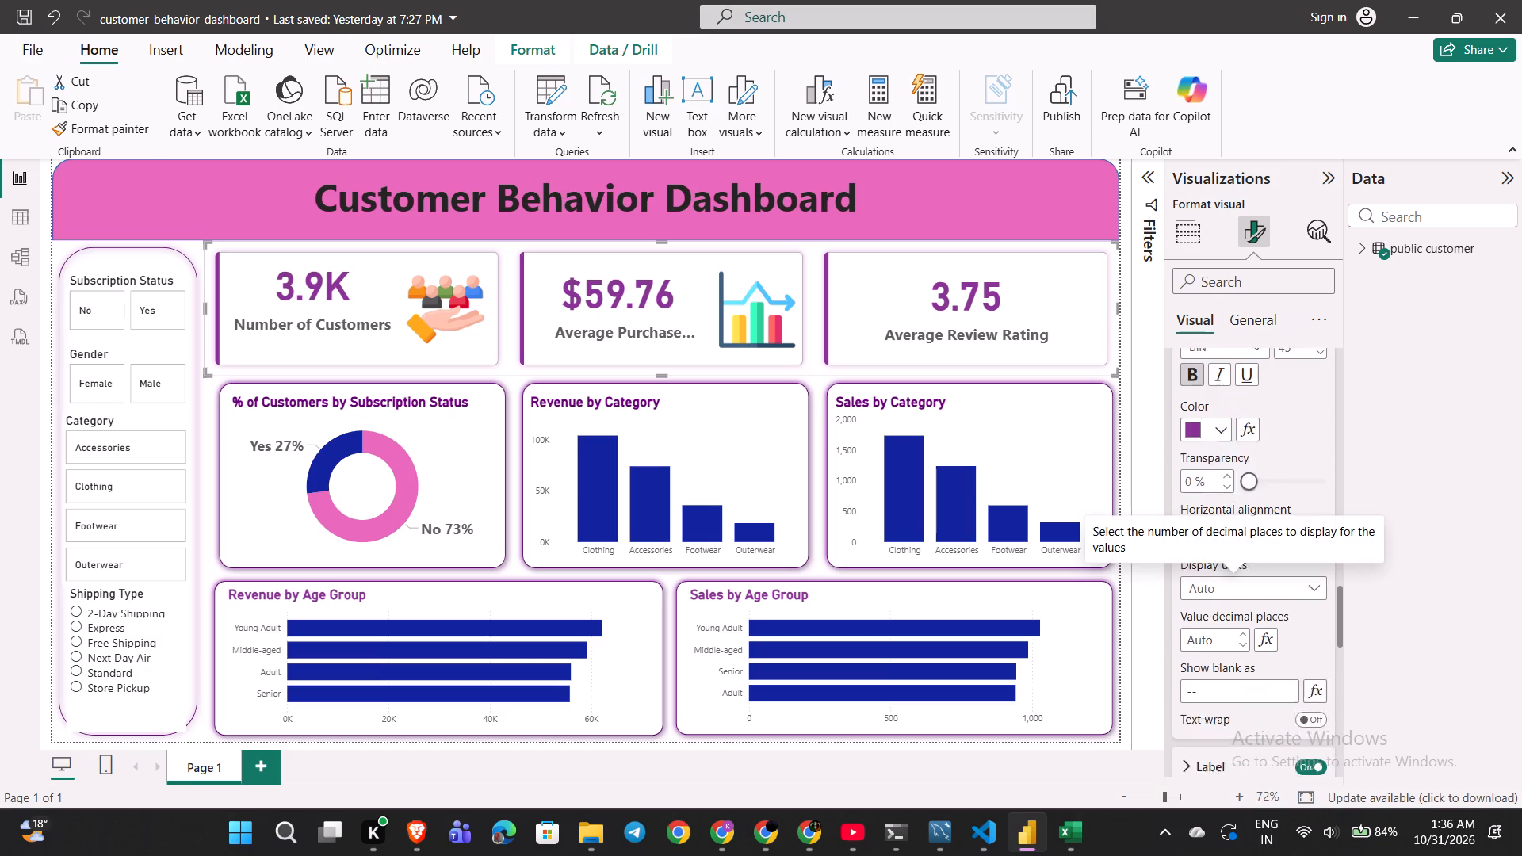
{"action": "scroll", "coordinate": [1212, 587], "scroll_direction": "down", "scroll_amount": 1}
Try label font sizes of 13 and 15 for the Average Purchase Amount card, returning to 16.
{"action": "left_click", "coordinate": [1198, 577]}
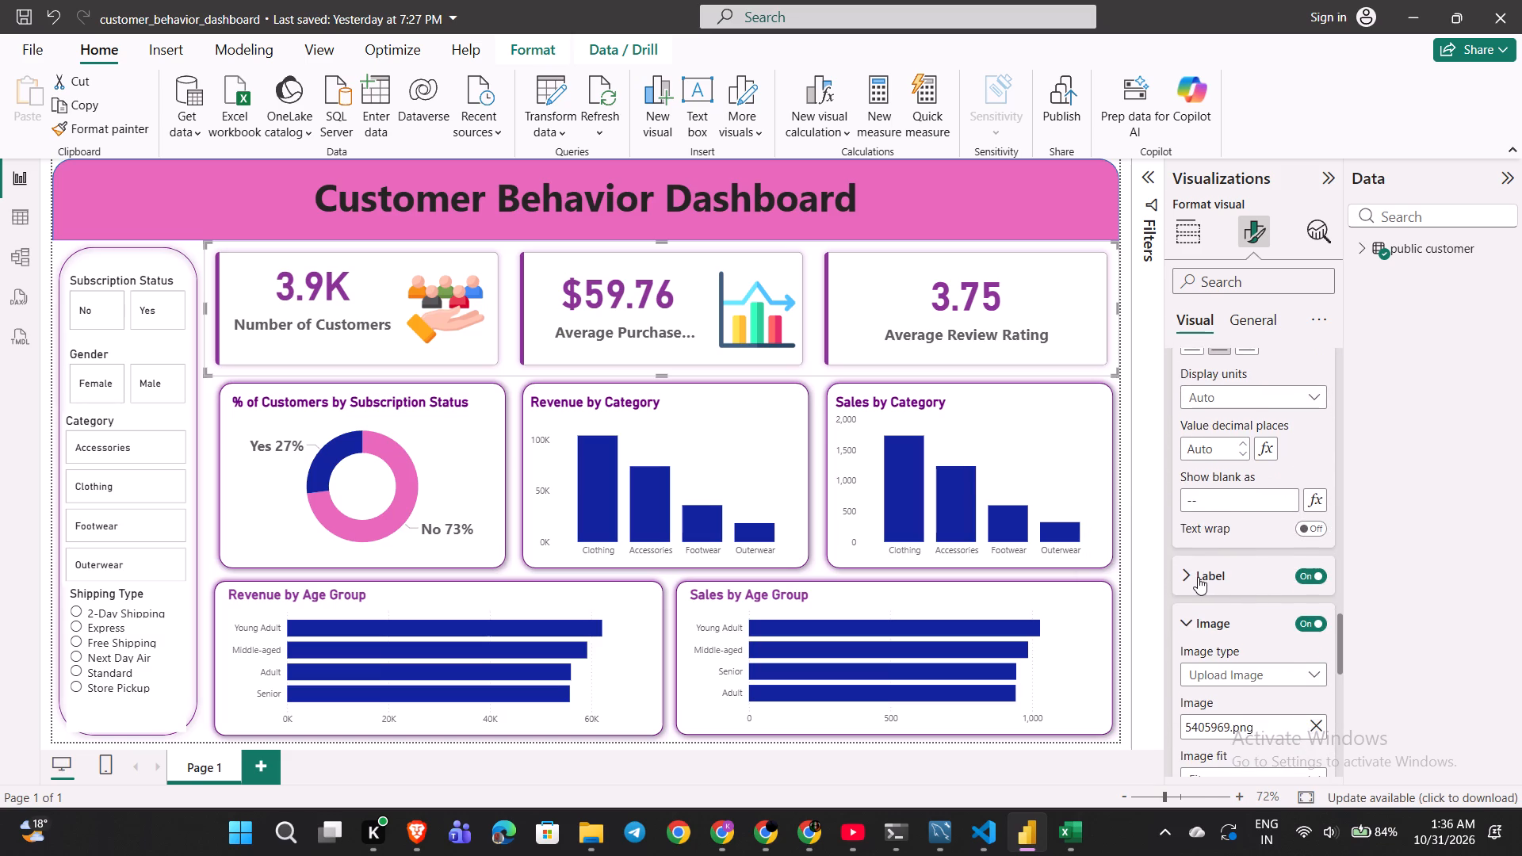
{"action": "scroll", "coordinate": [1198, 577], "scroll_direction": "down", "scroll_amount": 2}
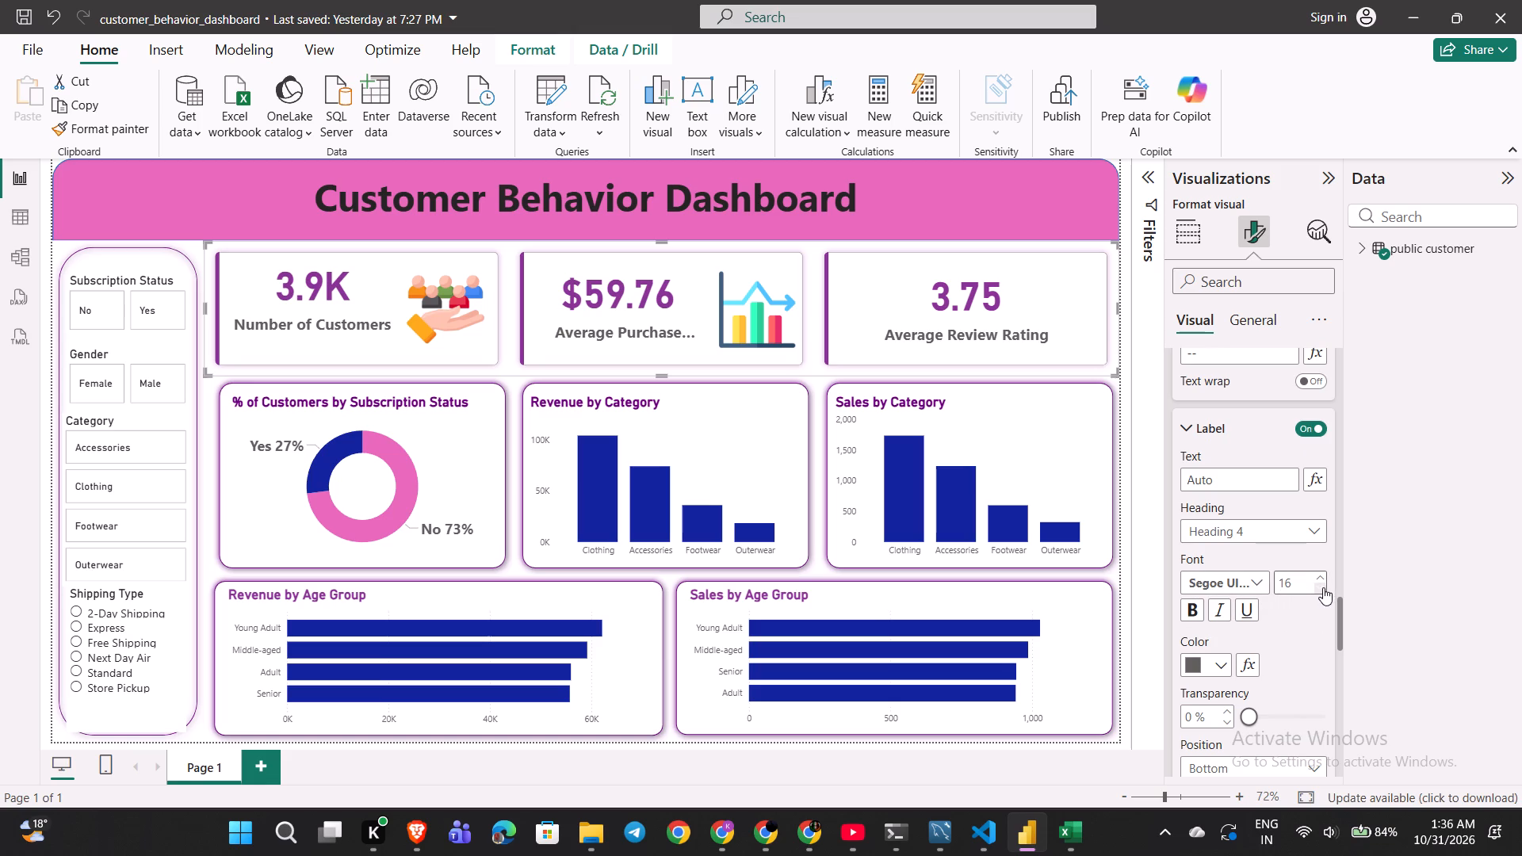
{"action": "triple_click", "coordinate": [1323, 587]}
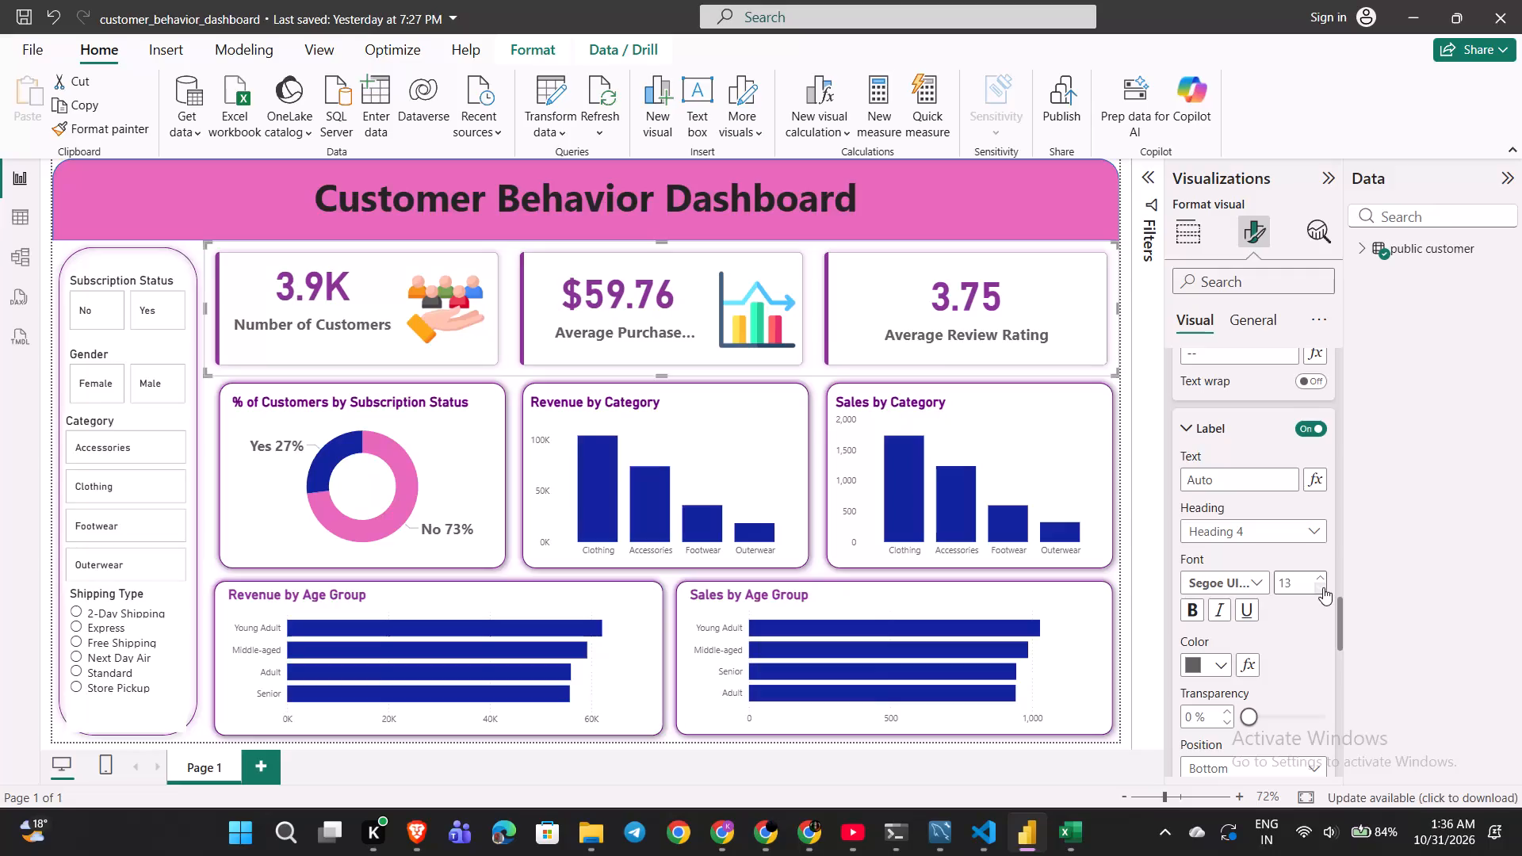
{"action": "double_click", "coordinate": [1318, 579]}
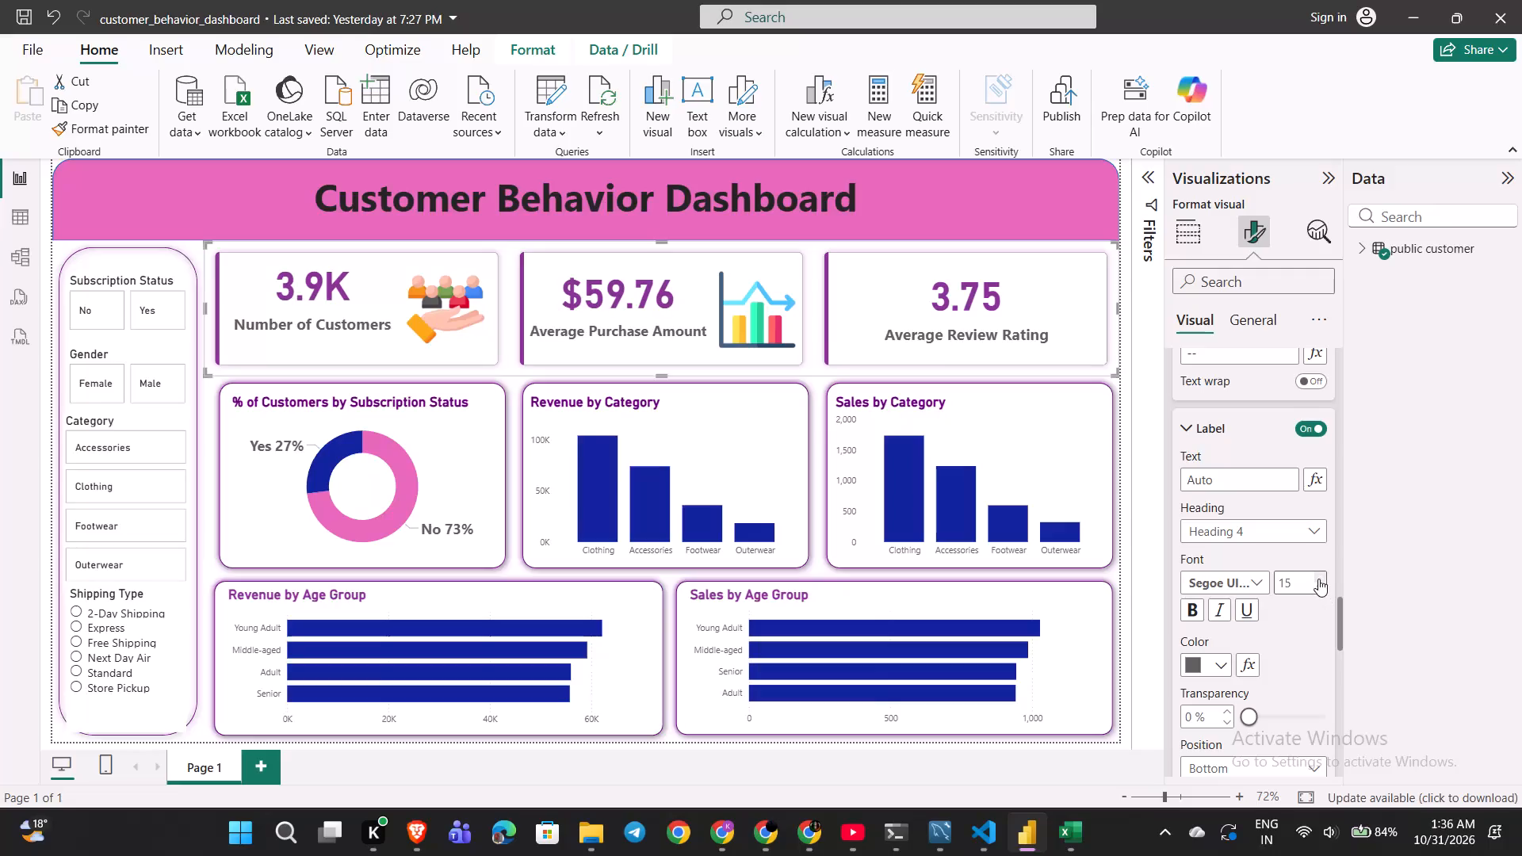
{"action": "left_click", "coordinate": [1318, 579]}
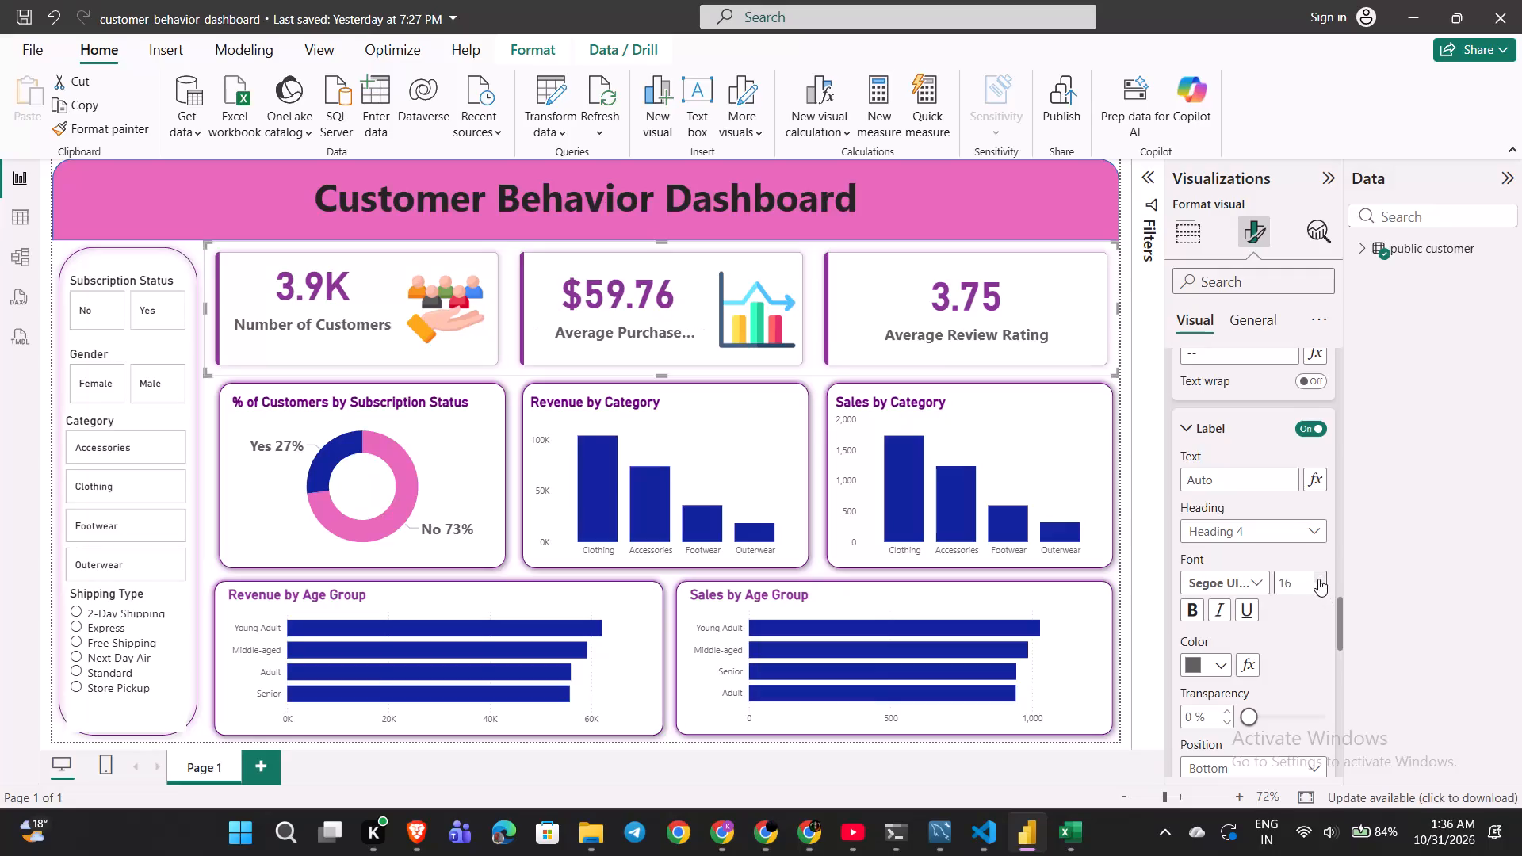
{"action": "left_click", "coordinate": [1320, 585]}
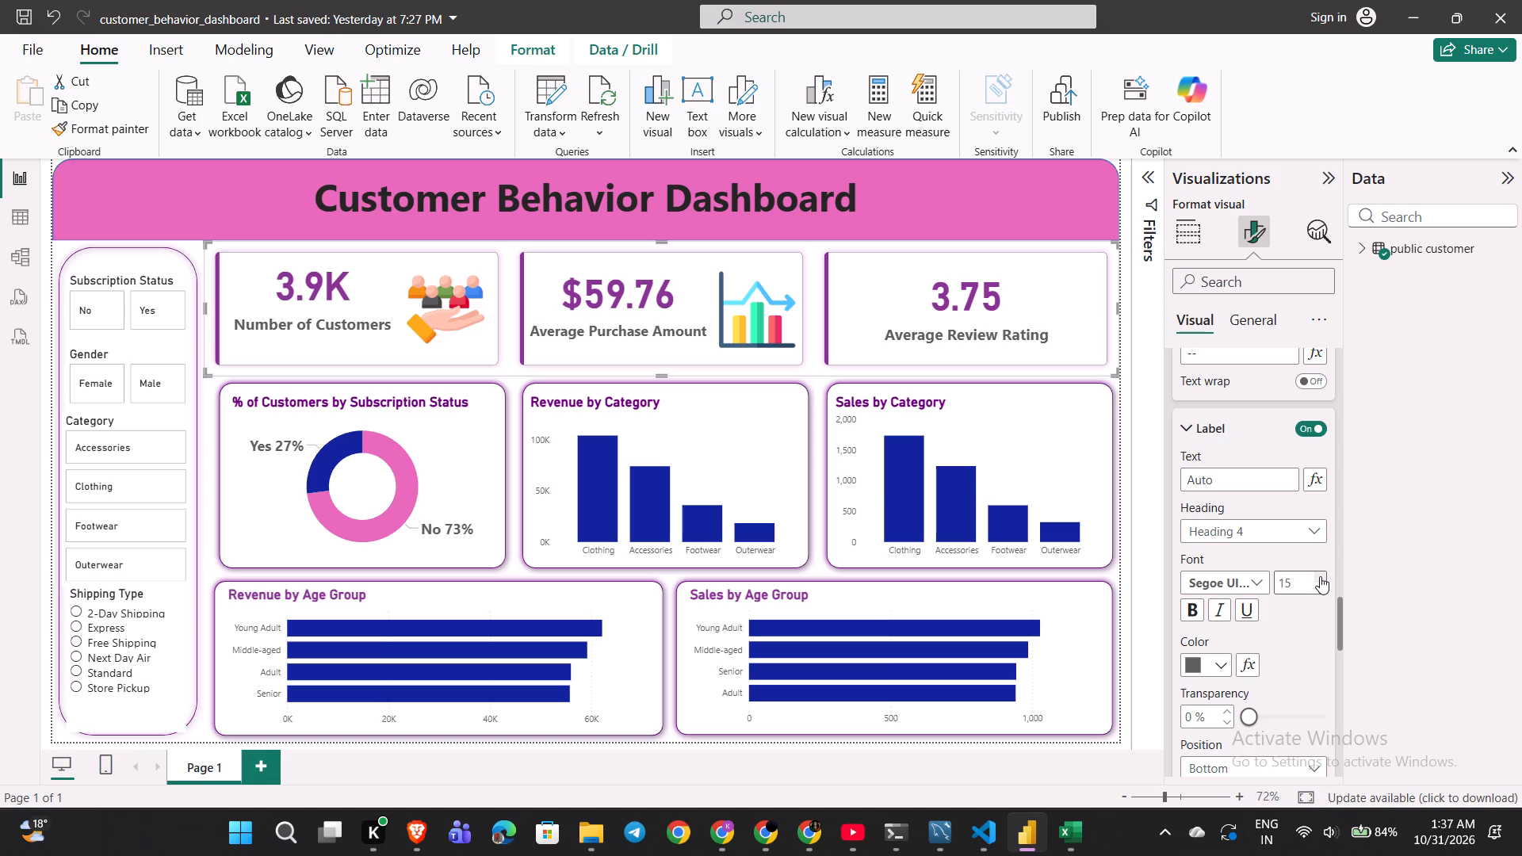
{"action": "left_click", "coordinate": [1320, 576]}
Review the callout's label and value settings and the card they apply to for Average Purchase Amount.
{"action": "scroll", "coordinate": [1320, 576], "scroll_direction": "down", "scroll_amount": 1}
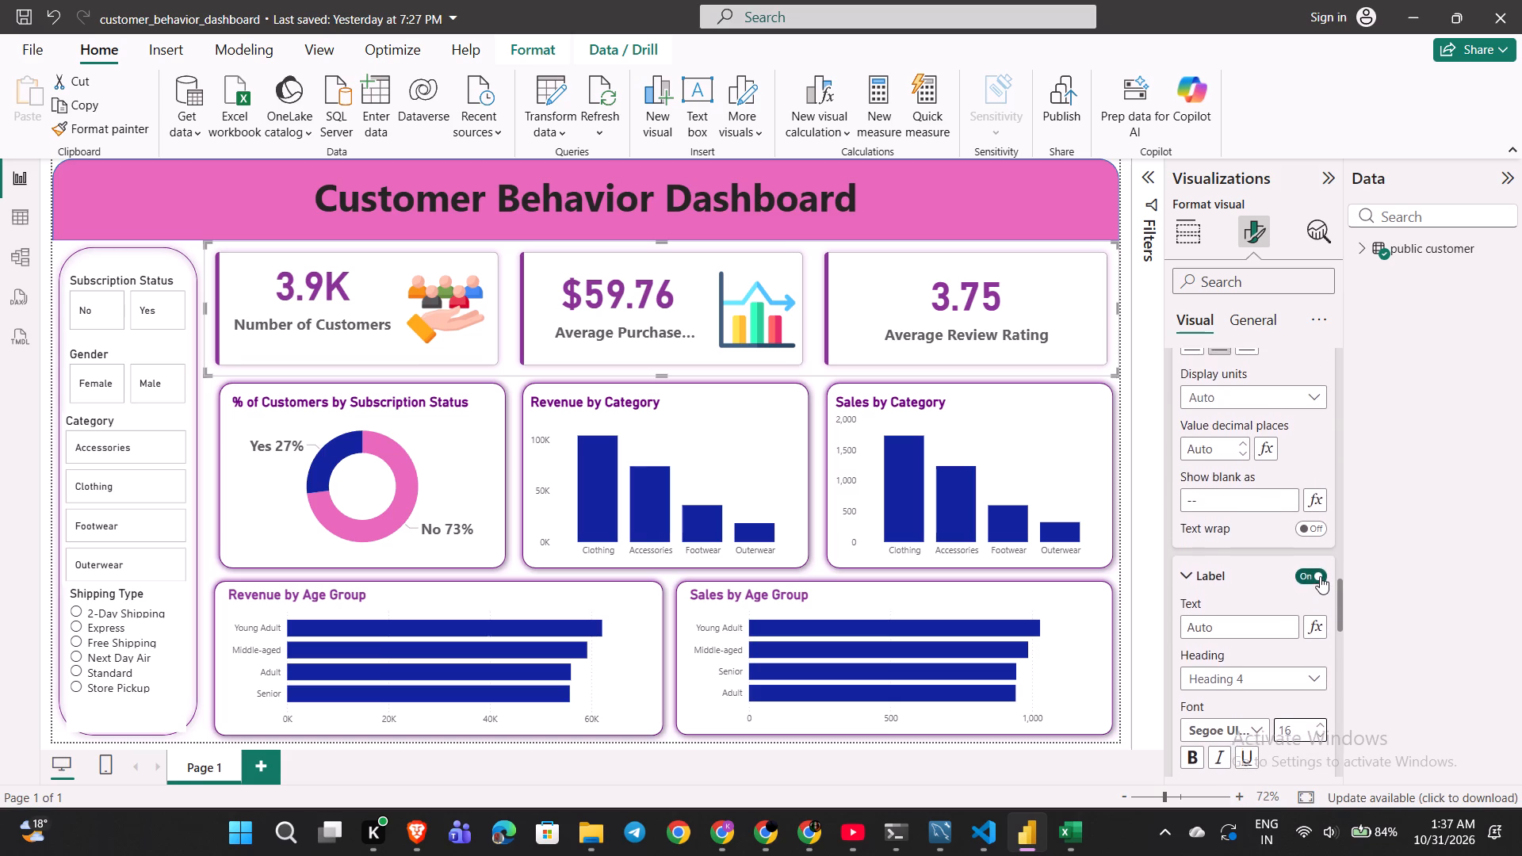
{"action": "scroll", "coordinate": [1320, 576], "scroll_direction": "down", "scroll_amount": 1}
{"action": "scroll", "coordinate": [1320, 582], "scroll_direction": "up", "scroll_amount": 2}
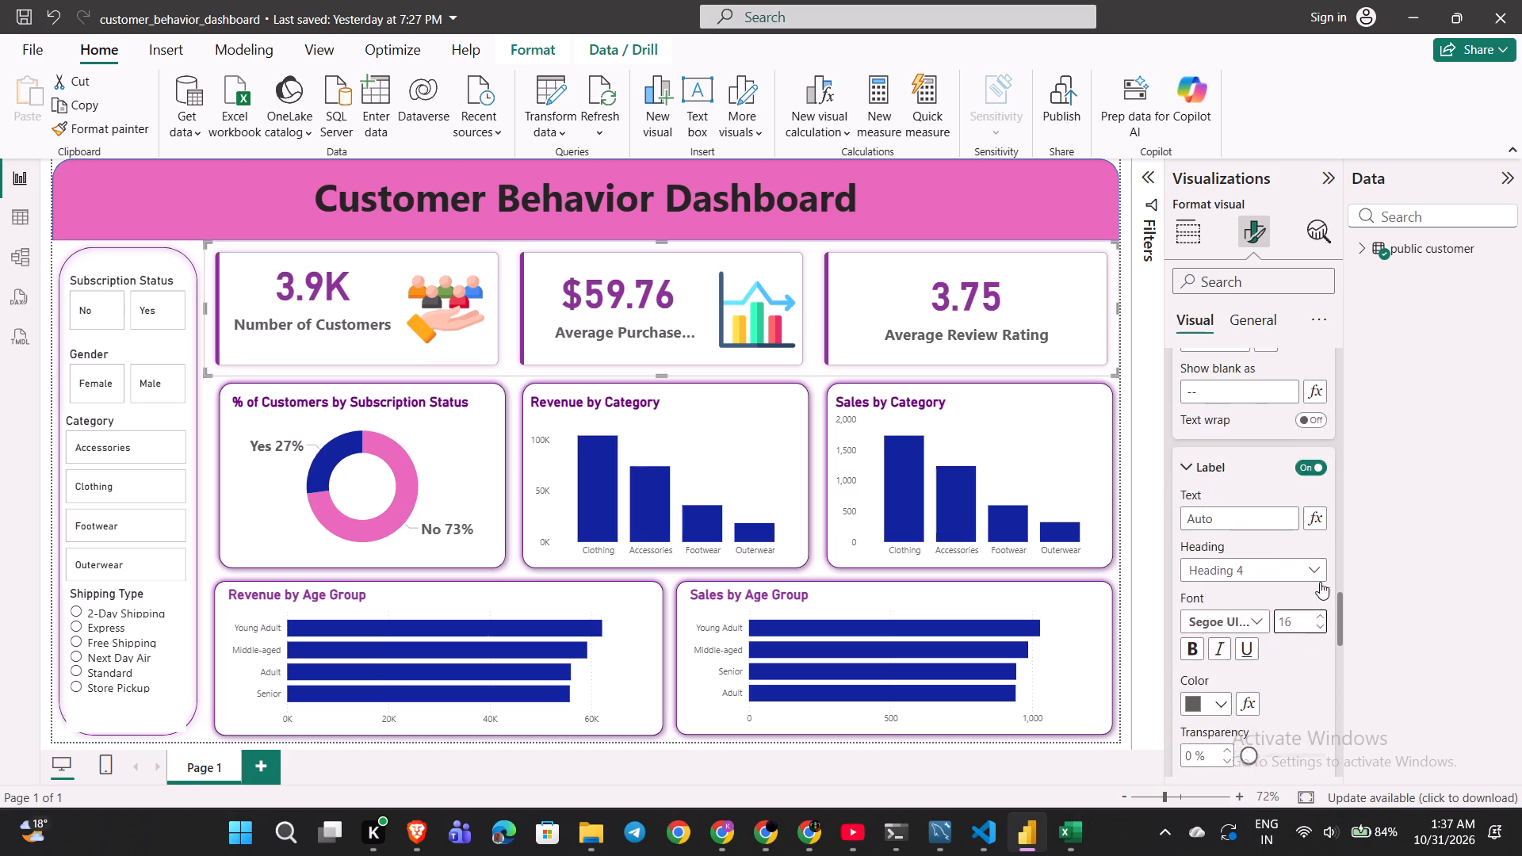
{"action": "scroll", "coordinate": [1320, 582], "scroll_direction": "up", "scroll_amount": 11}
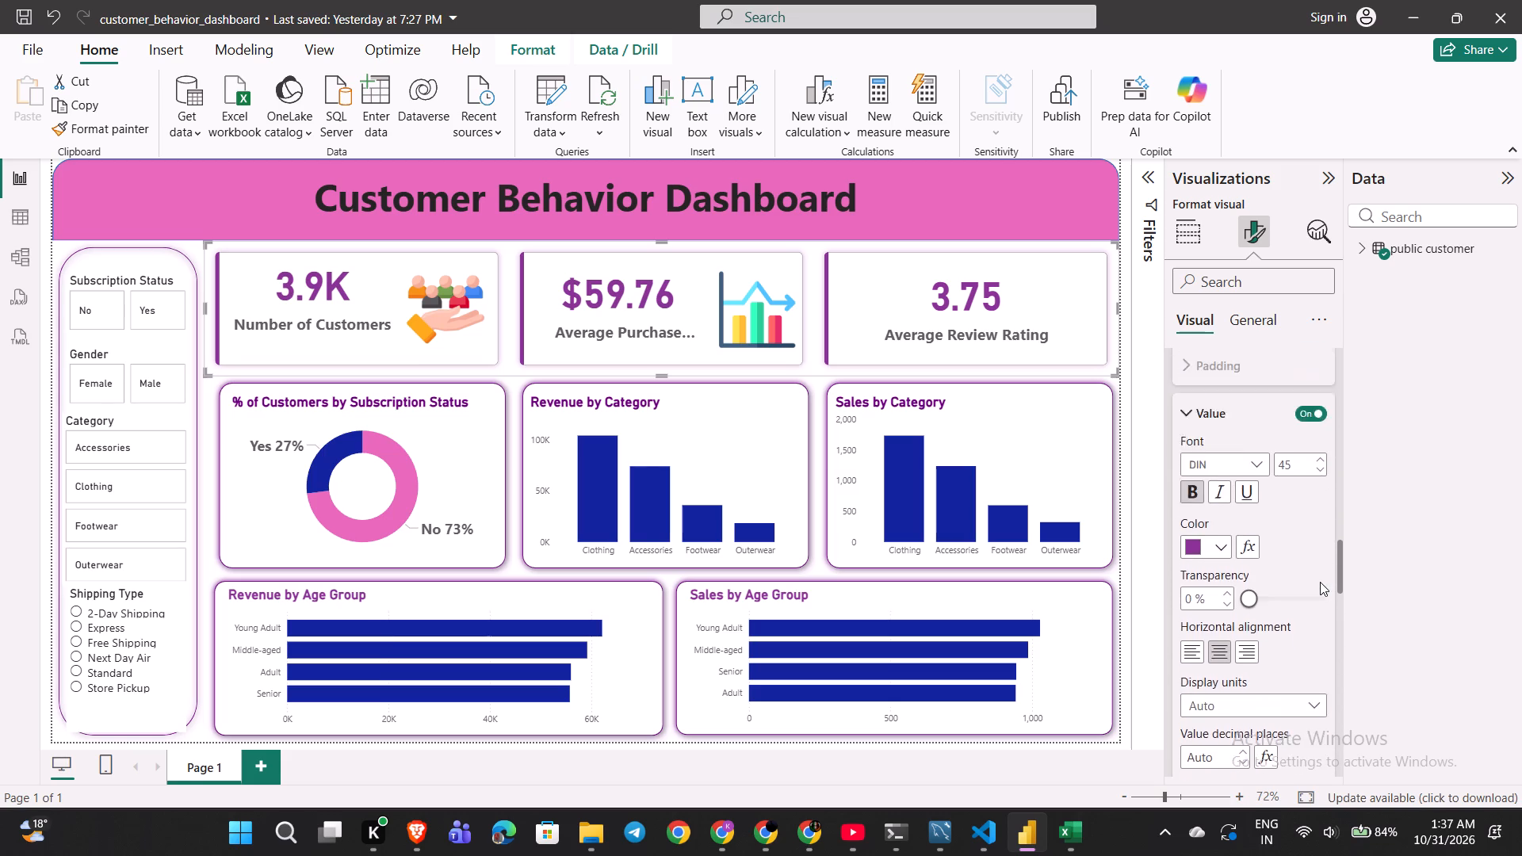
{"action": "scroll", "coordinate": [1320, 582], "scroll_direction": "up", "scroll_amount": 2}
{"action": "scroll", "coordinate": [1320, 582], "scroll_direction": "down", "scroll_amount": 2}
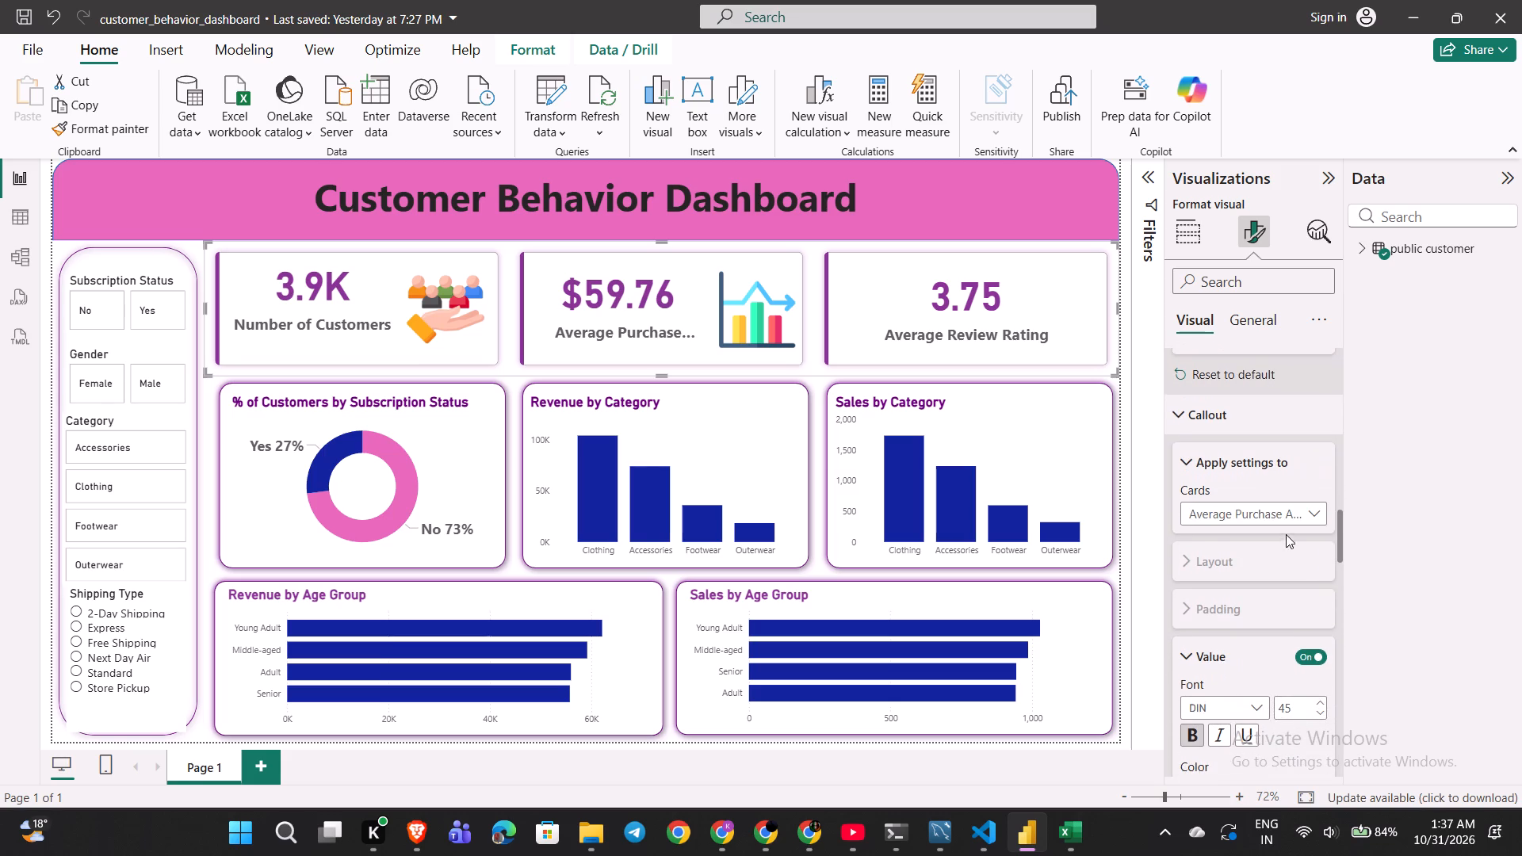
{"action": "double_click", "coordinate": [1271, 509]}
{"action": "double_click", "coordinate": [1251, 517]}
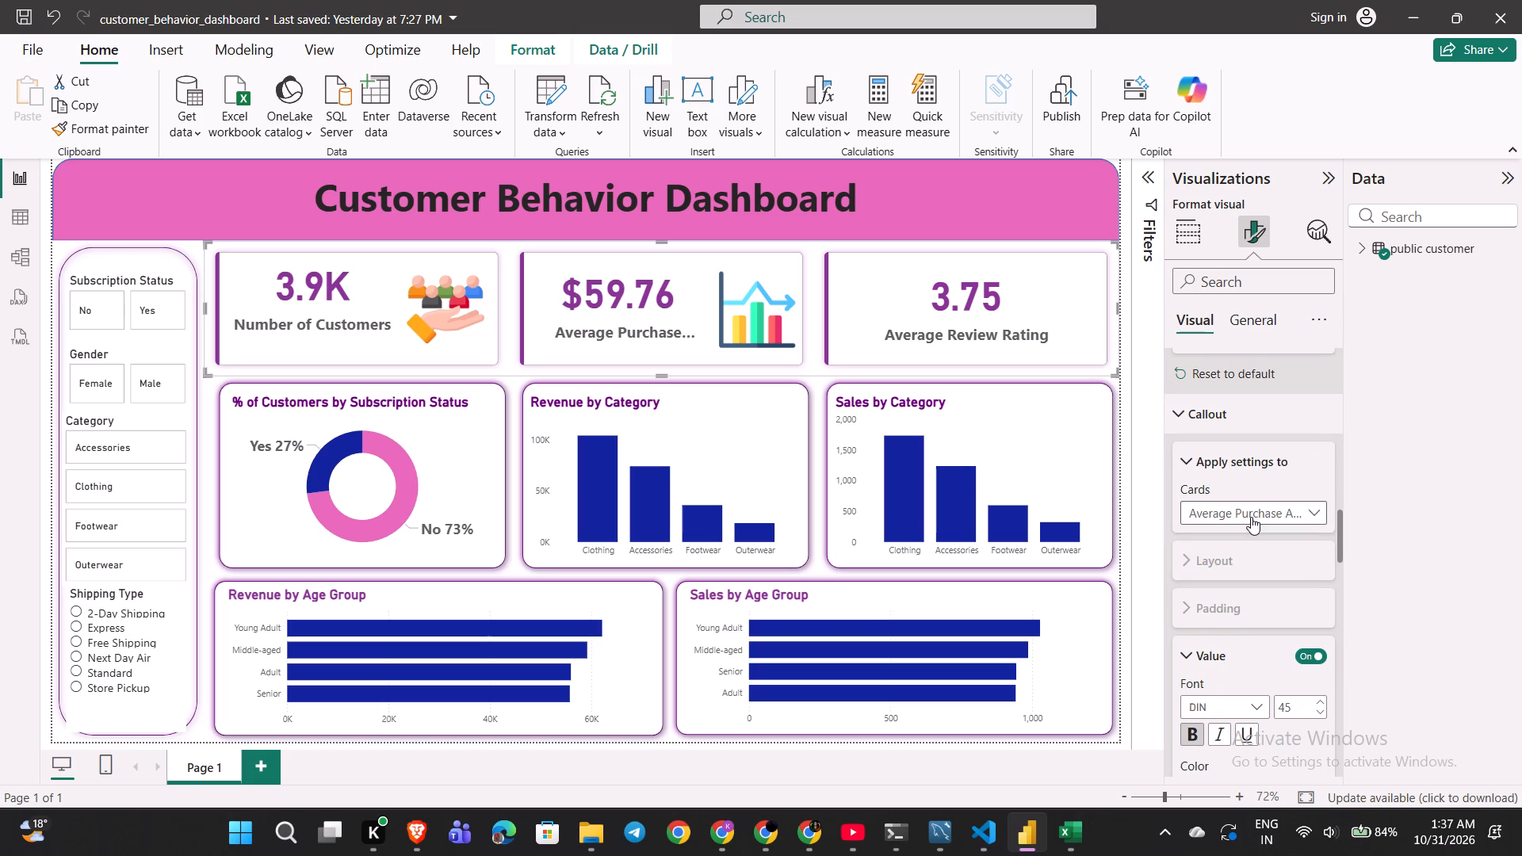
{"action": "left_click", "coordinate": [1241, 511]}
{"action": "left_click", "coordinate": [652, 324]}
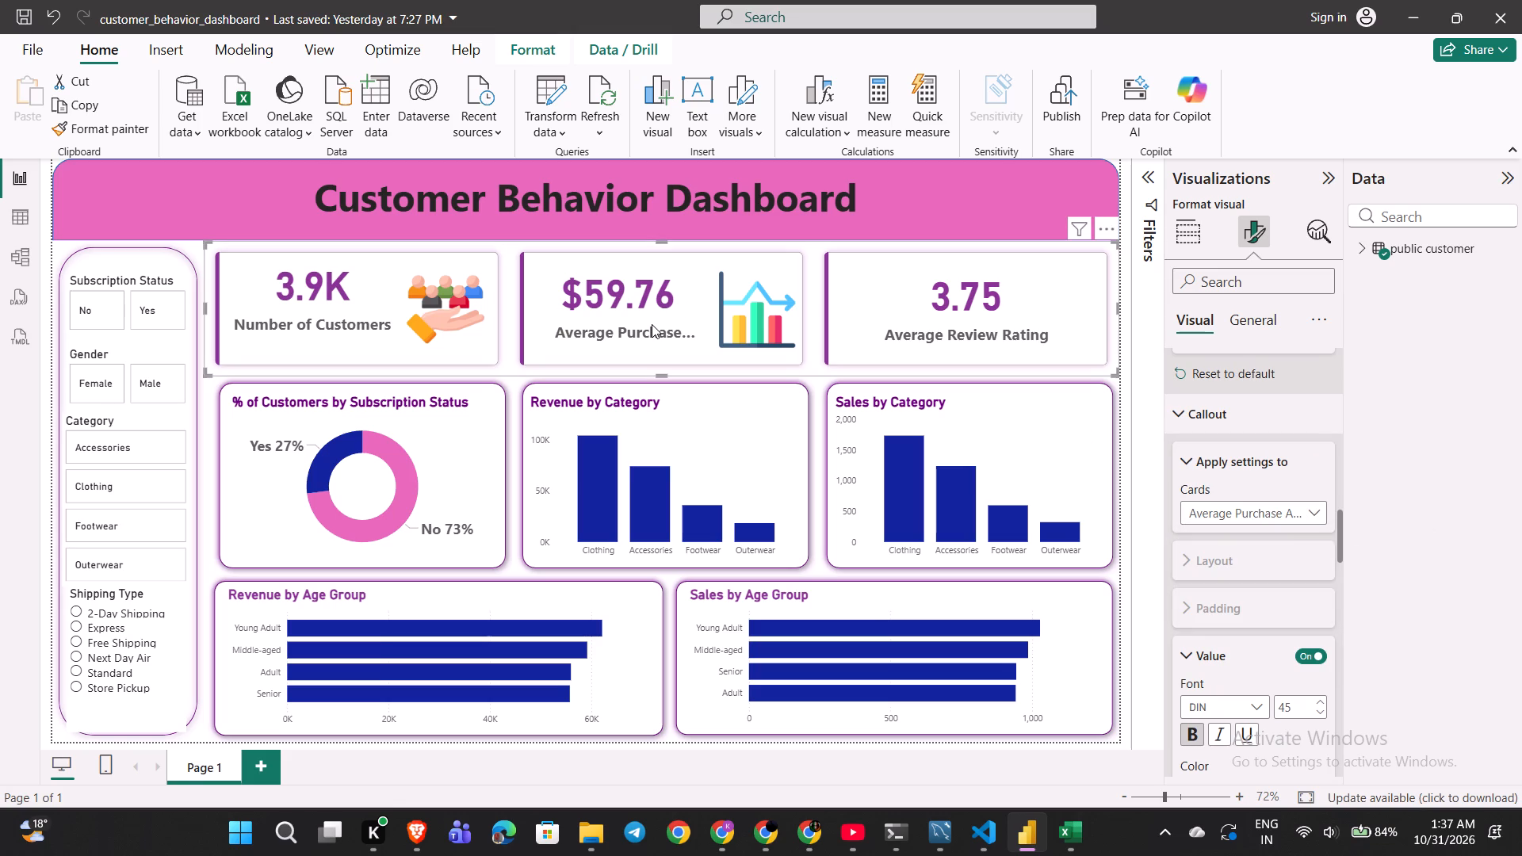
{"action": "scroll", "coordinate": [1261, 479], "scroll_direction": "up", "scroll_amount": 9}
{"action": "left_click", "coordinate": [1171, 438]}
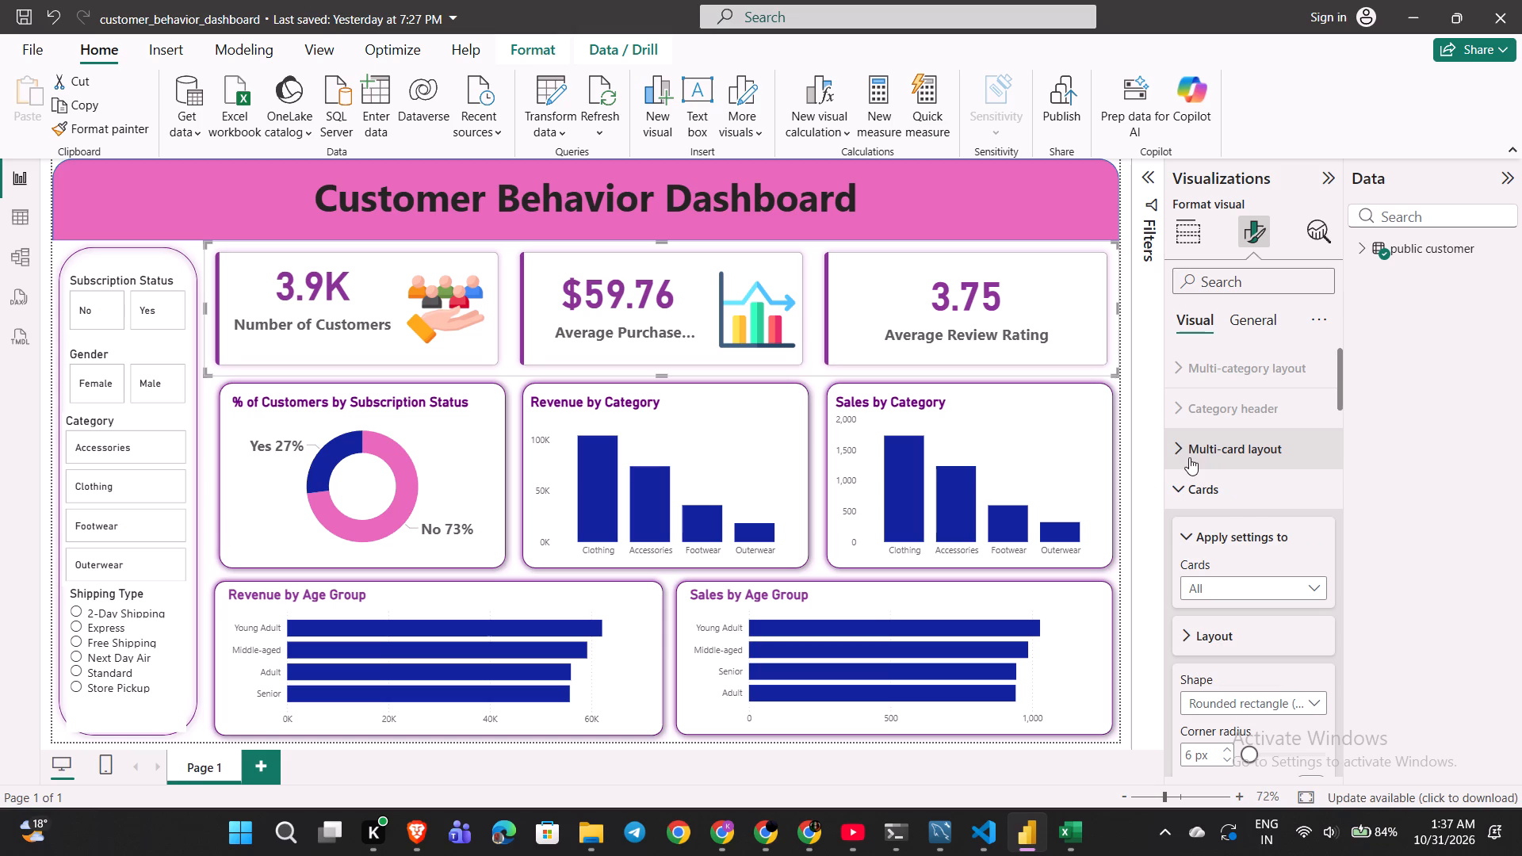
{"action": "left_click", "coordinate": [1184, 492]}
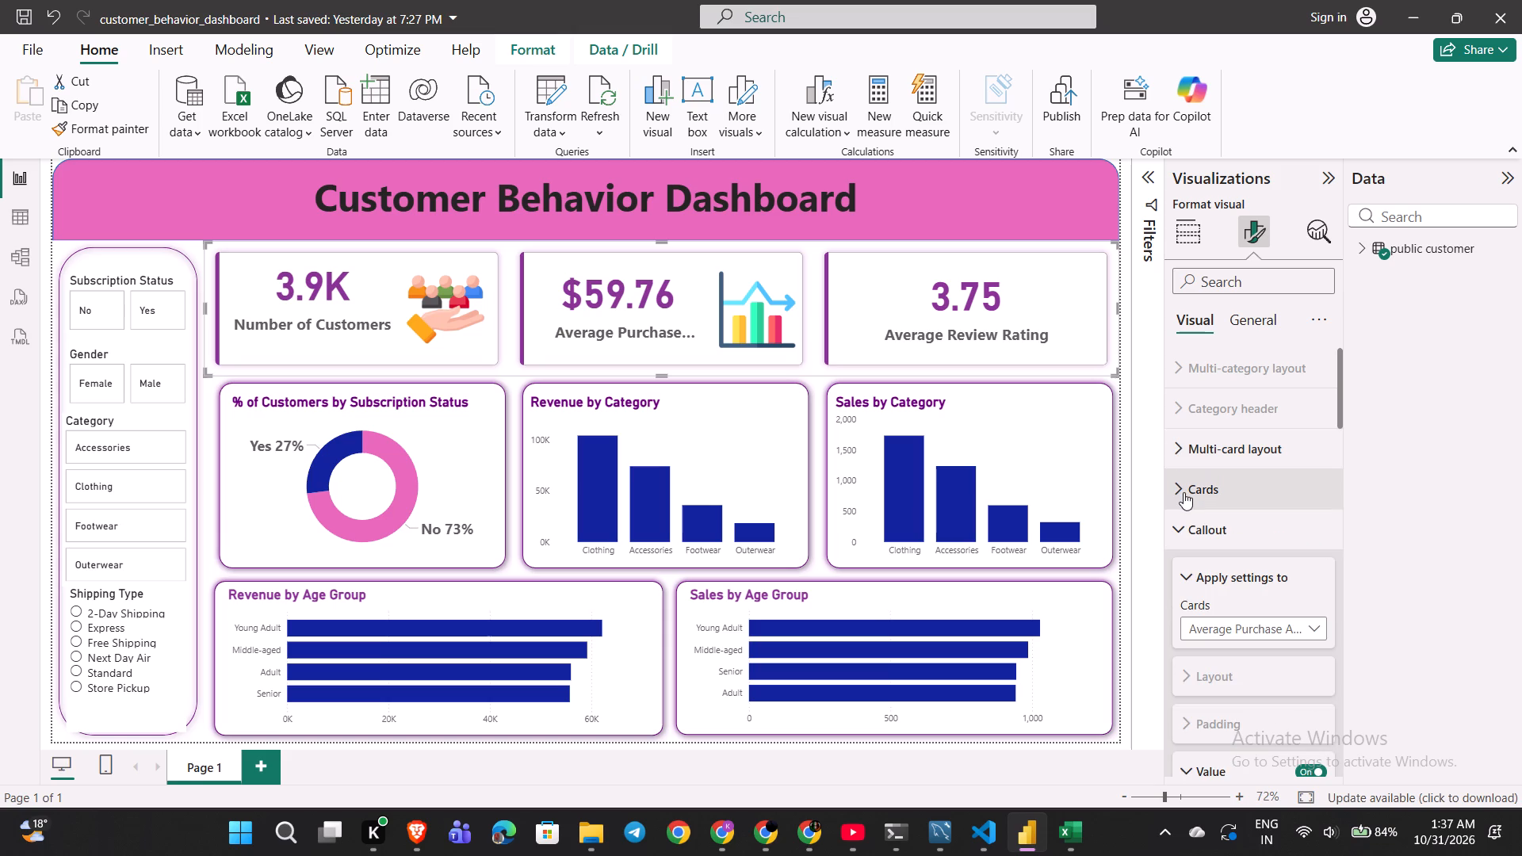
{"action": "left_click", "coordinate": [1188, 525]}
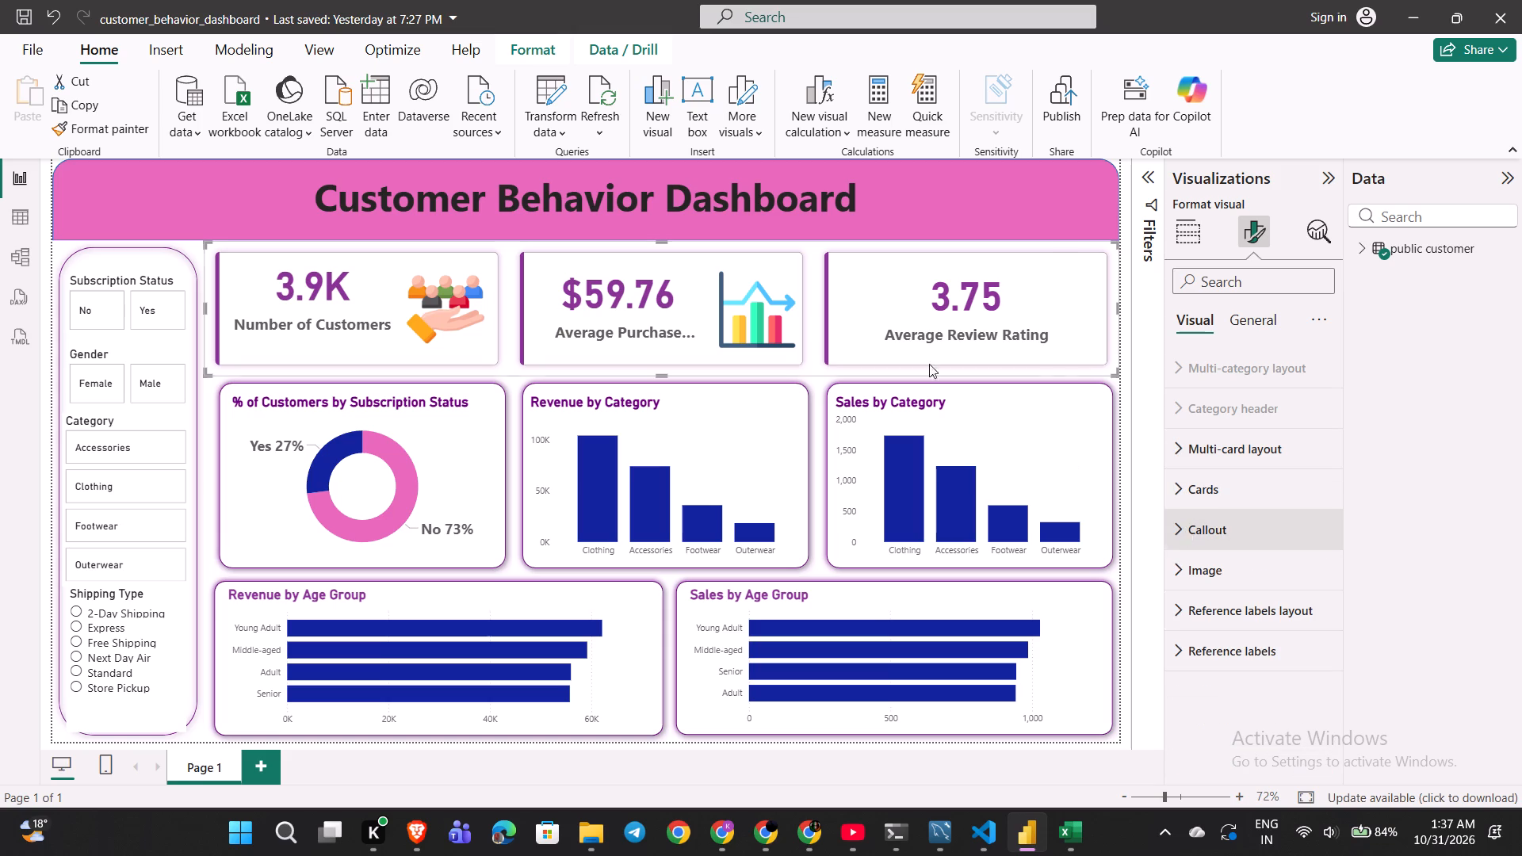
Set the Average Purchase Amount callout label's font size to 15.
{"action": "left_click", "coordinate": [1195, 494]}
{"action": "scroll", "coordinate": [1195, 494], "scroll_direction": "down", "scroll_amount": 4}
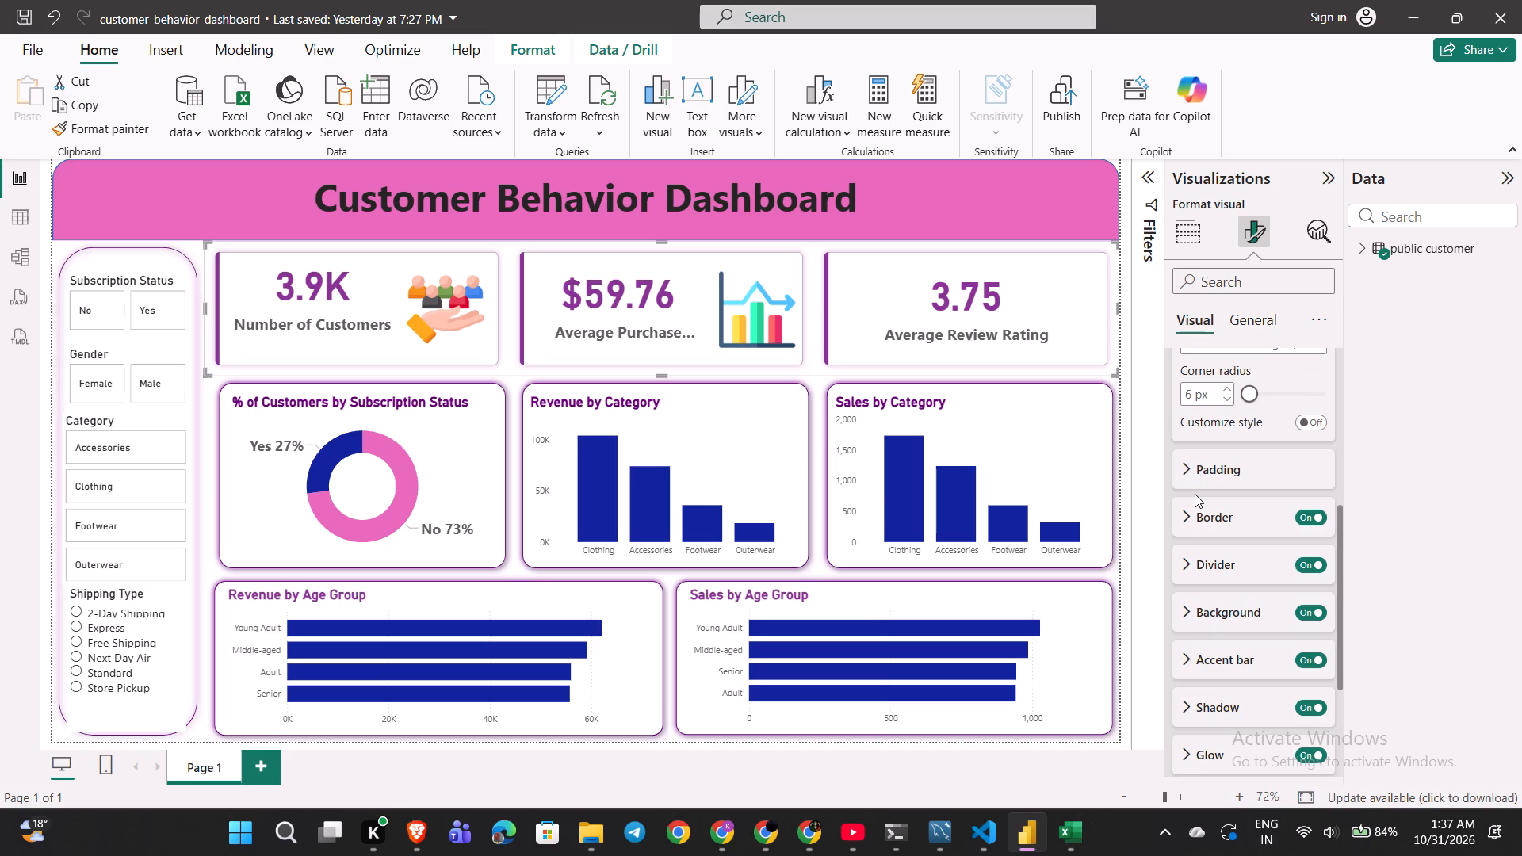
{"action": "scroll", "coordinate": [1203, 571], "scroll_direction": "down", "scroll_amount": 3}
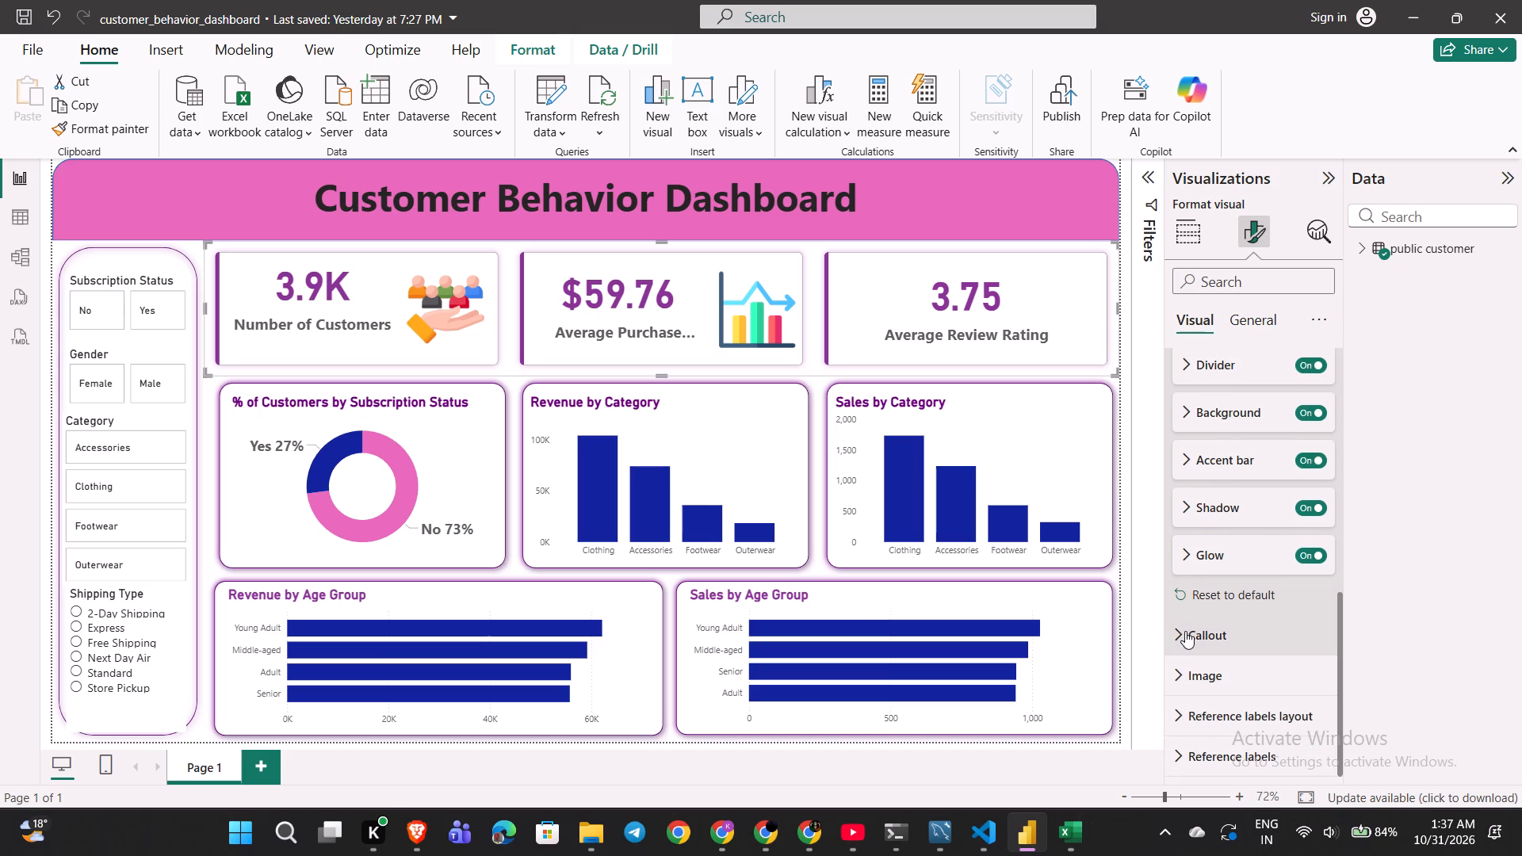
{"action": "left_click", "coordinate": [1185, 631]}
{"action": "scroll", "coordinate": [1185, 631], "scroll_direction": "down", "scroll_amount": 6}
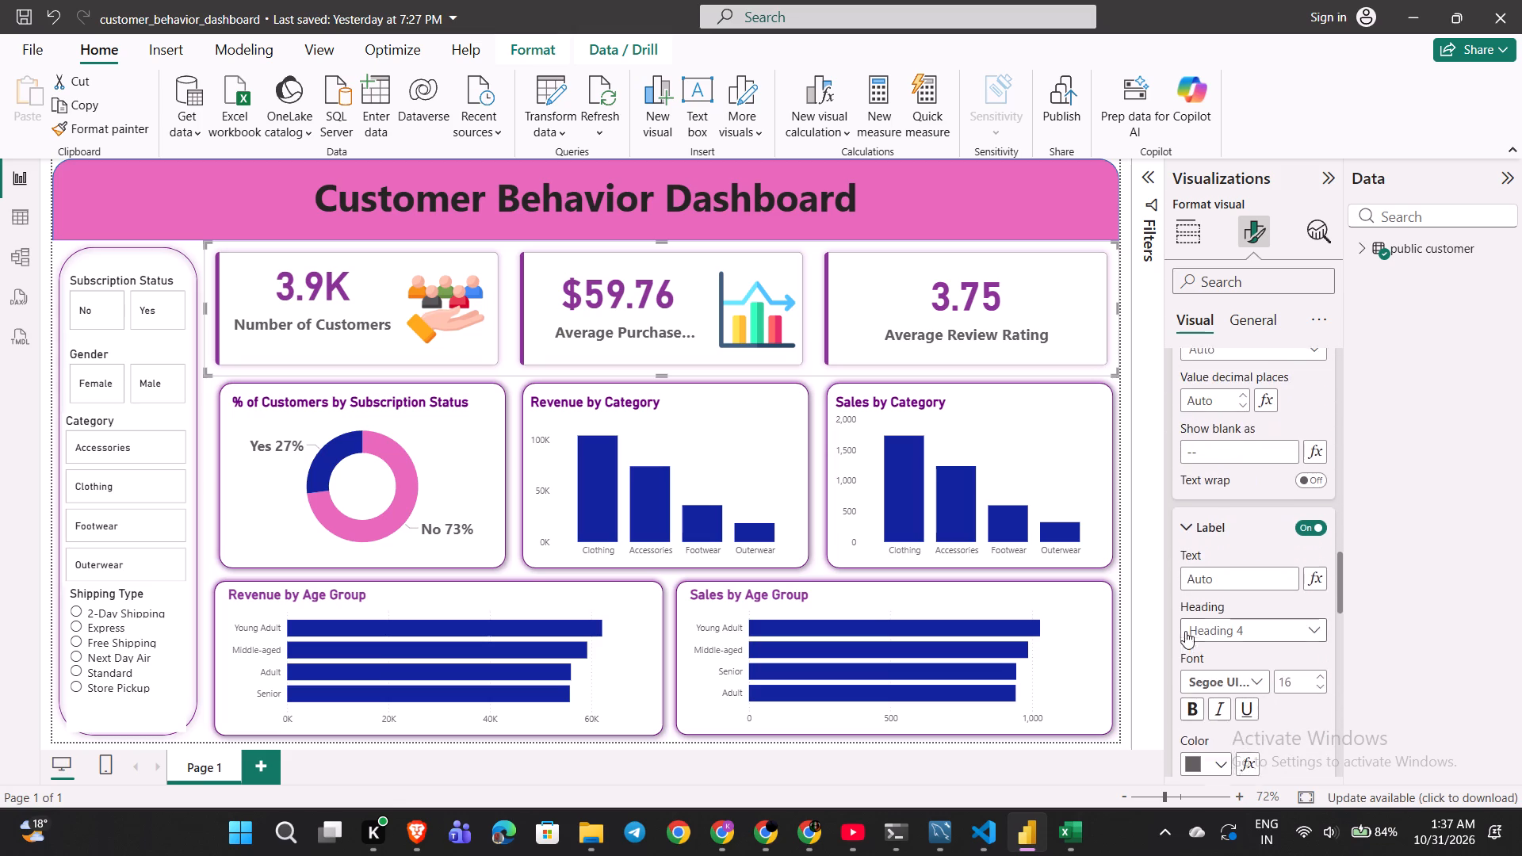
{"action": "scroll", "coordinate": [1185, 631], "scroll_direction": "down", "scroll_amount": 2}
{"action": "left_click", "coordinate": [1318, 594]}
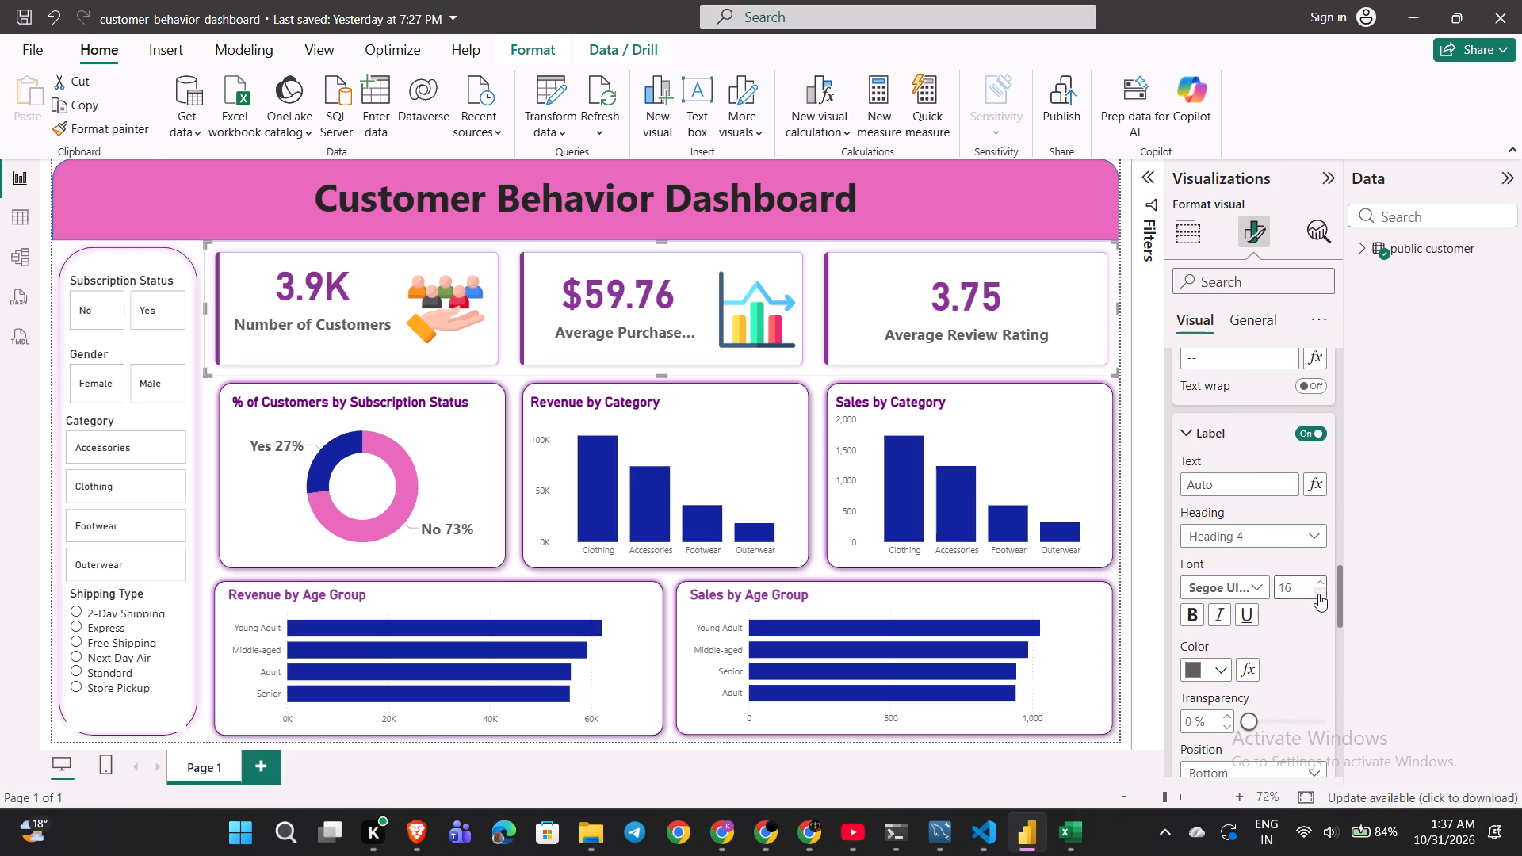
{"action": "scroll", "coordinate": [1237, 621], "scroll_direction": "down", "scroll_amount": 1}
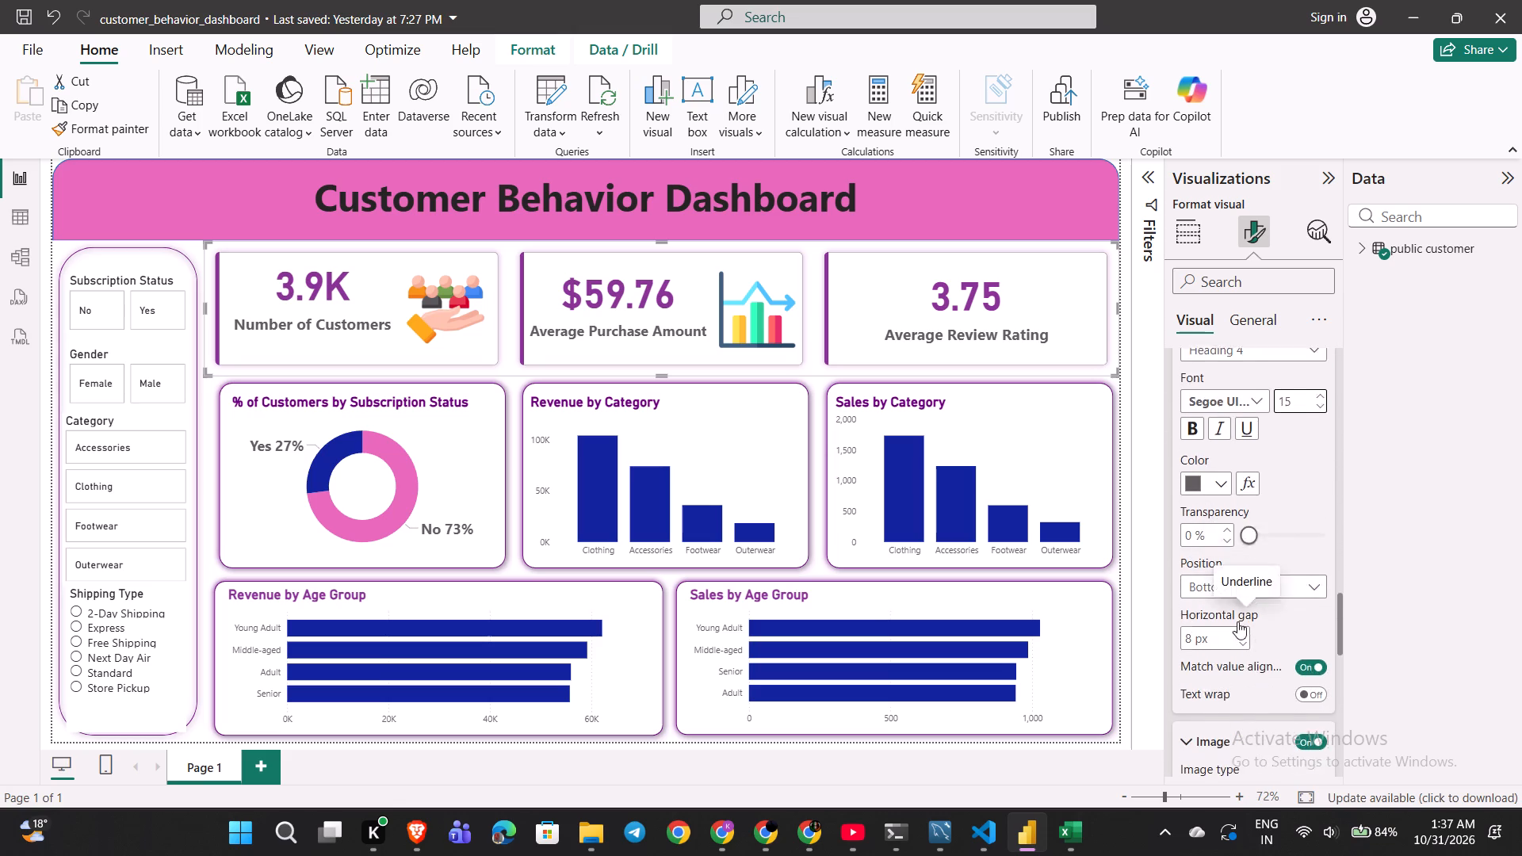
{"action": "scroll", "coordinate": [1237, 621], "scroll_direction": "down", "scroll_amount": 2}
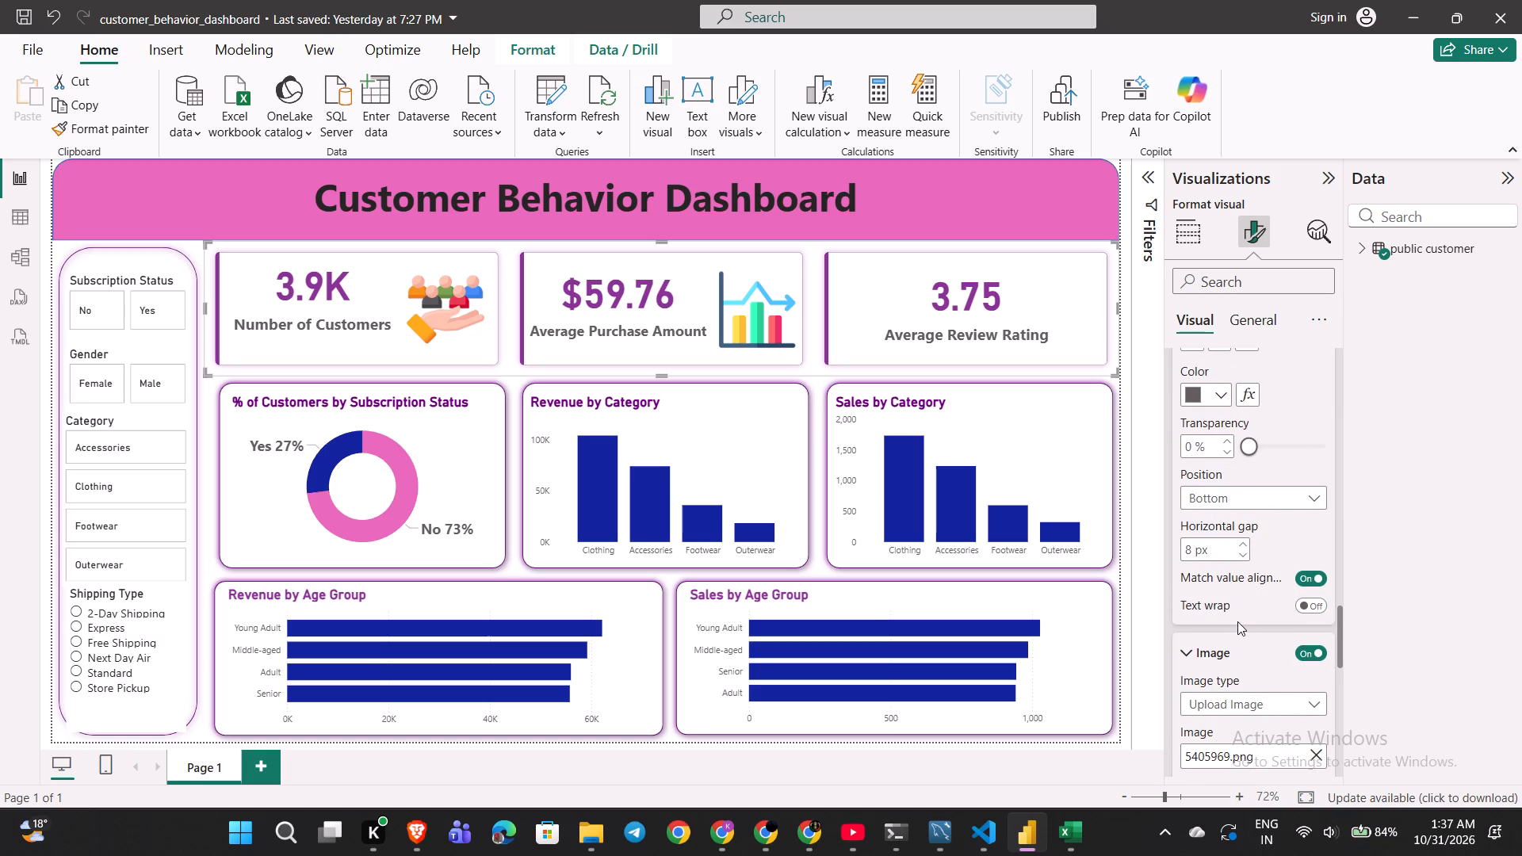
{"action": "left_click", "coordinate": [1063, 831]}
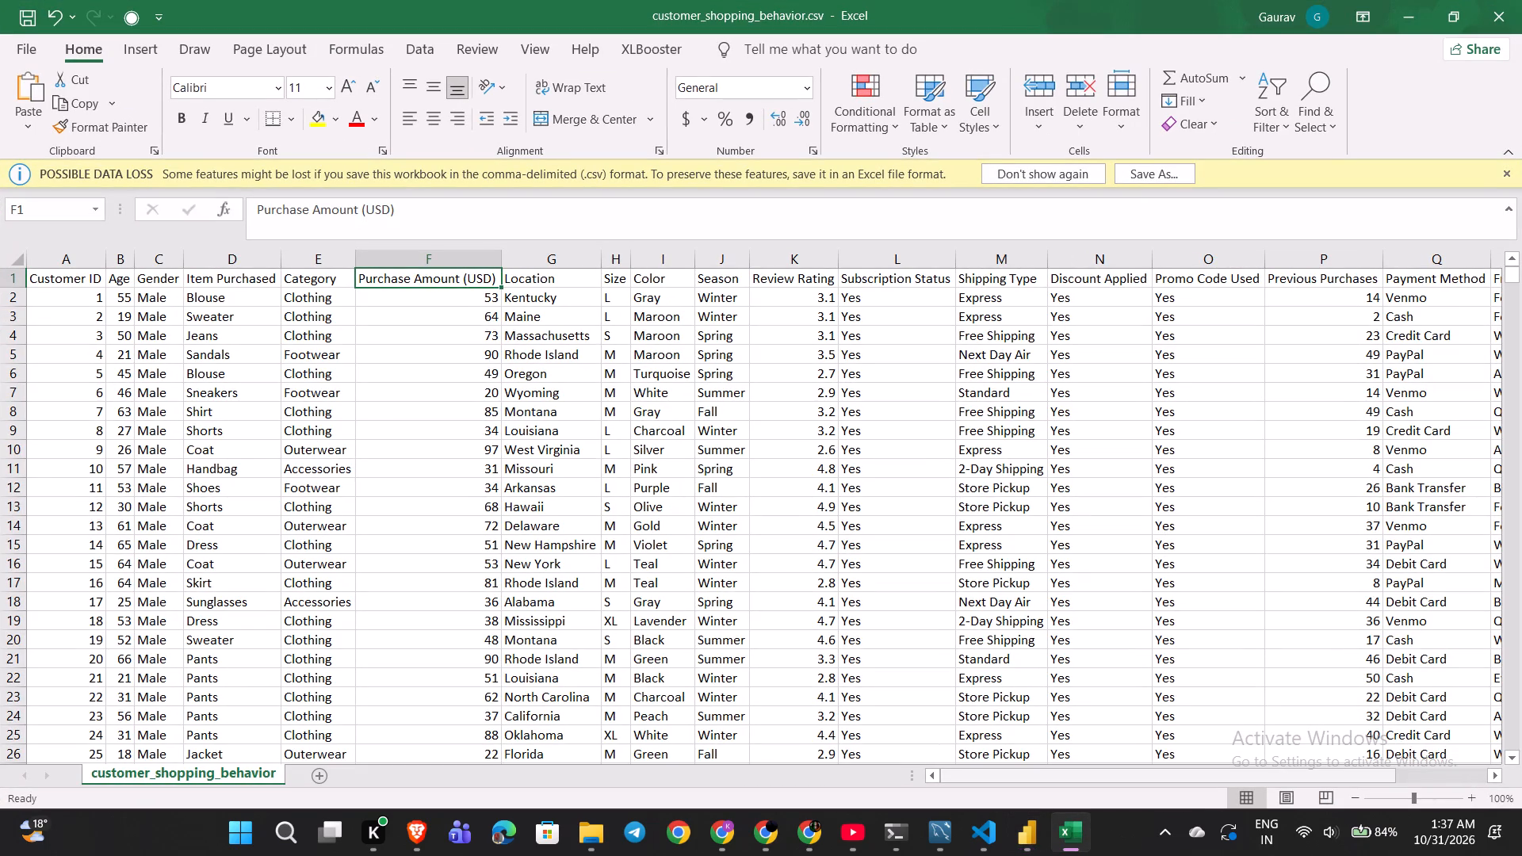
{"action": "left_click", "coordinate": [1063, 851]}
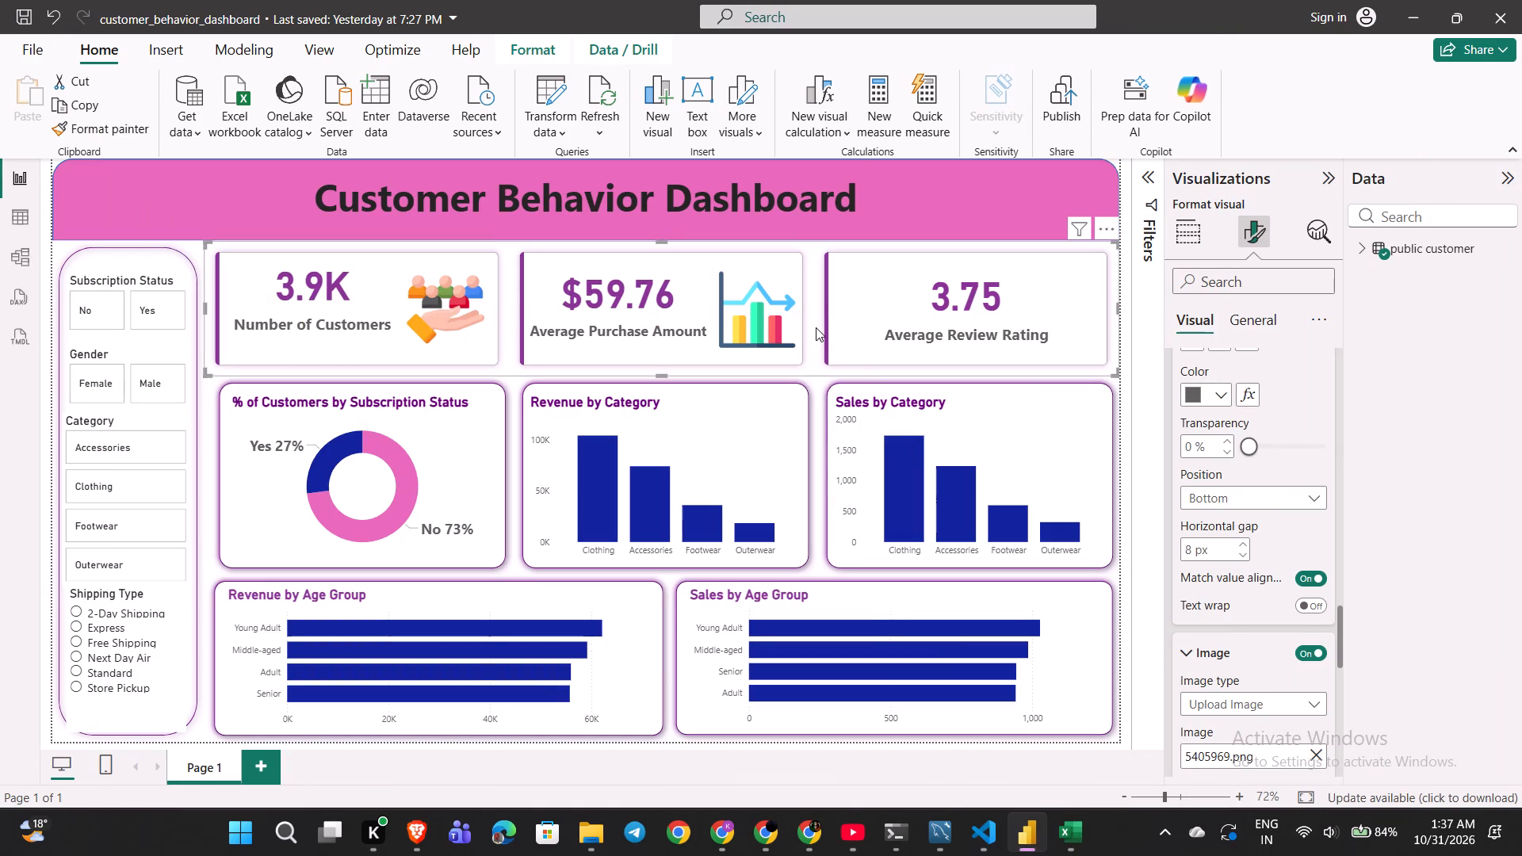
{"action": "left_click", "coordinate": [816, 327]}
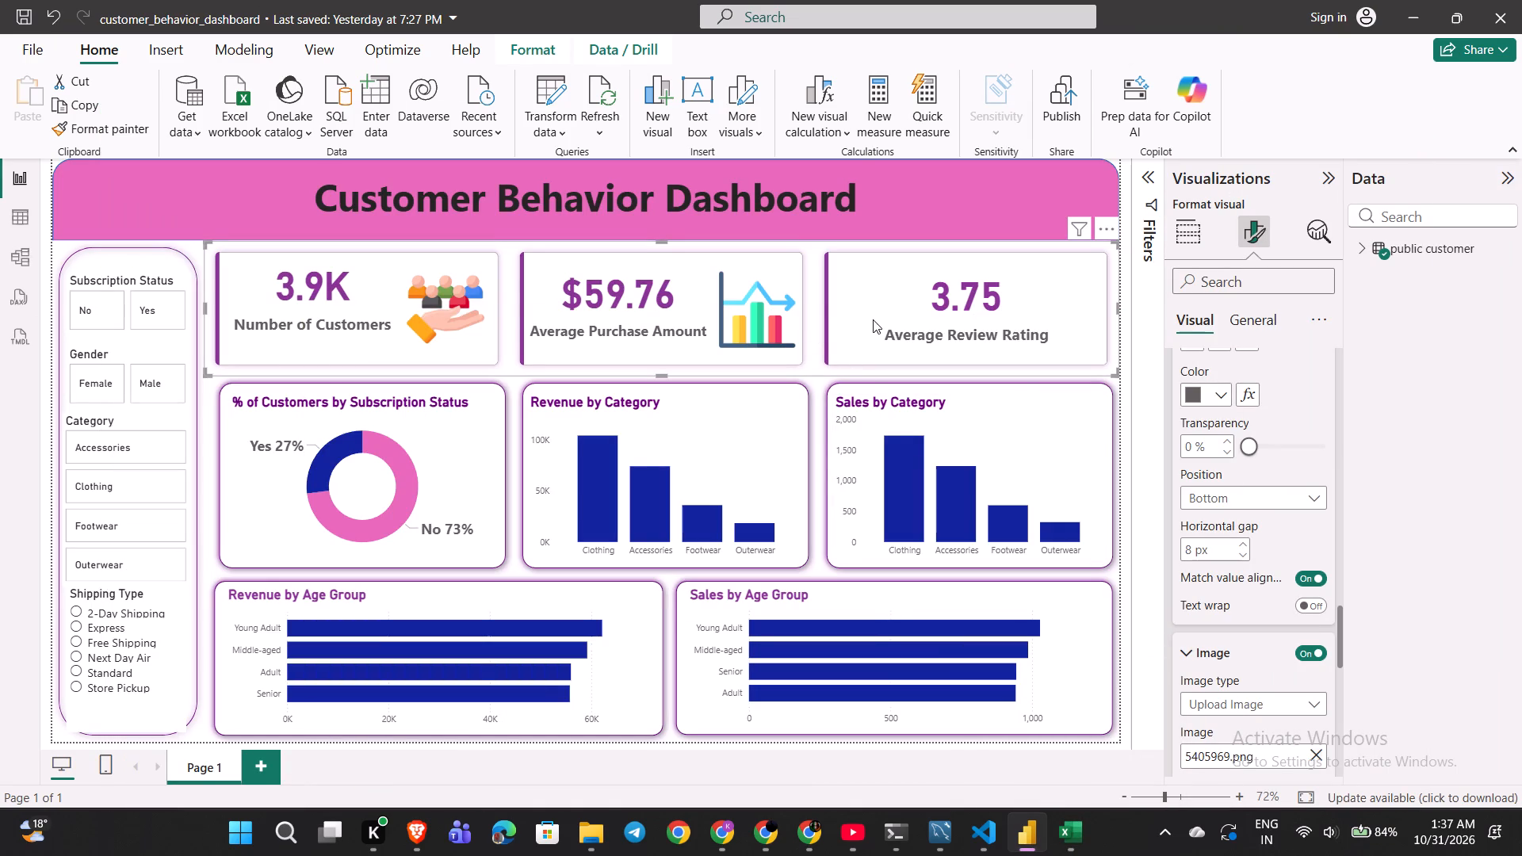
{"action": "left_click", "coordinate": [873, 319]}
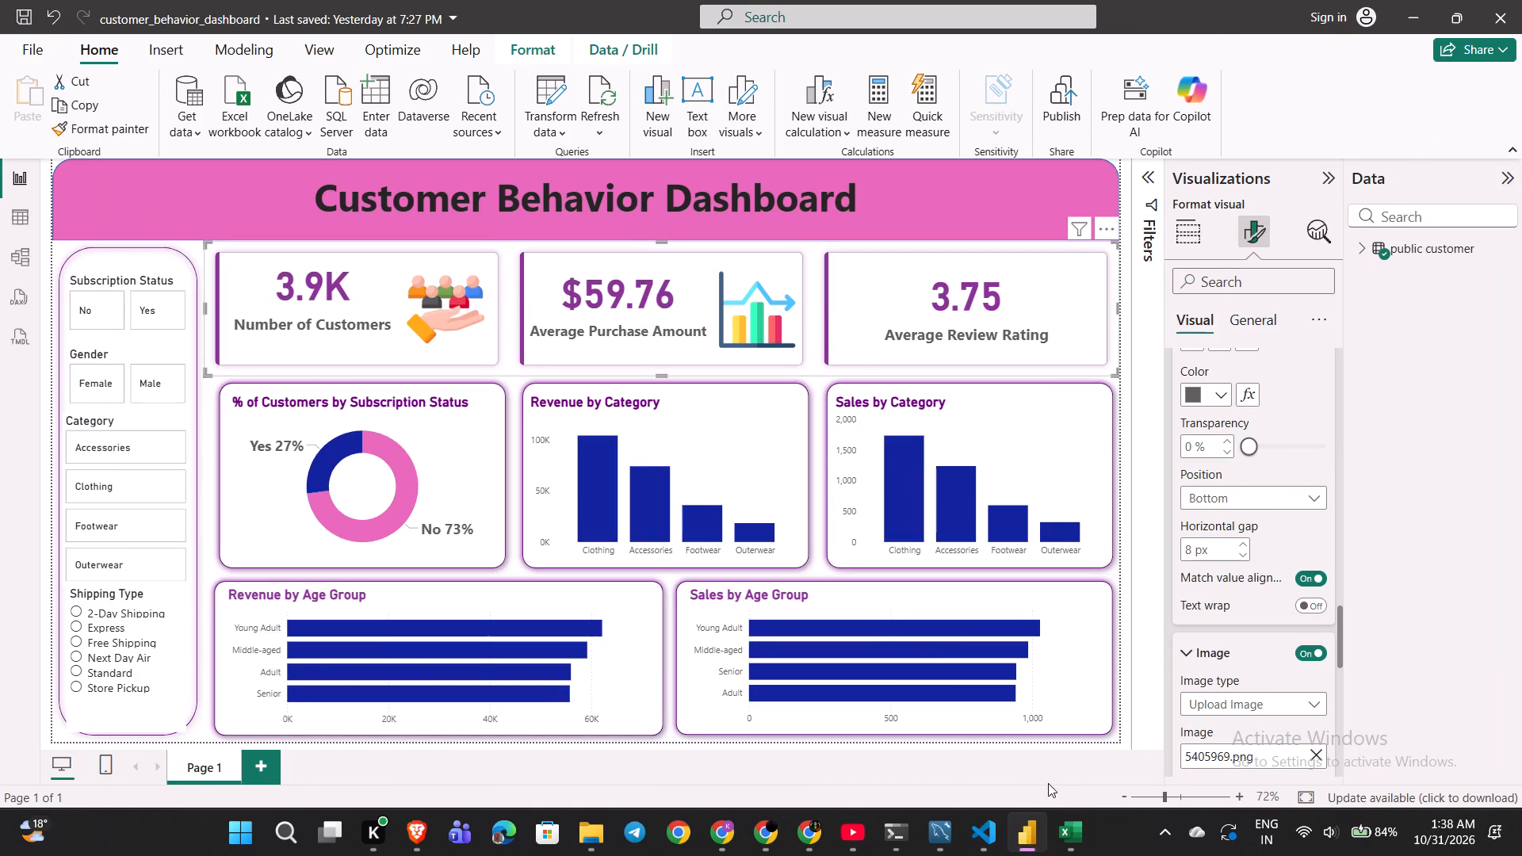
Switch to Excel and look across the customer_shopping_behavior sheet's columns, then return to the Power BI dashboard.
{"action": "left_click", "coordinate": [1077, 838]}
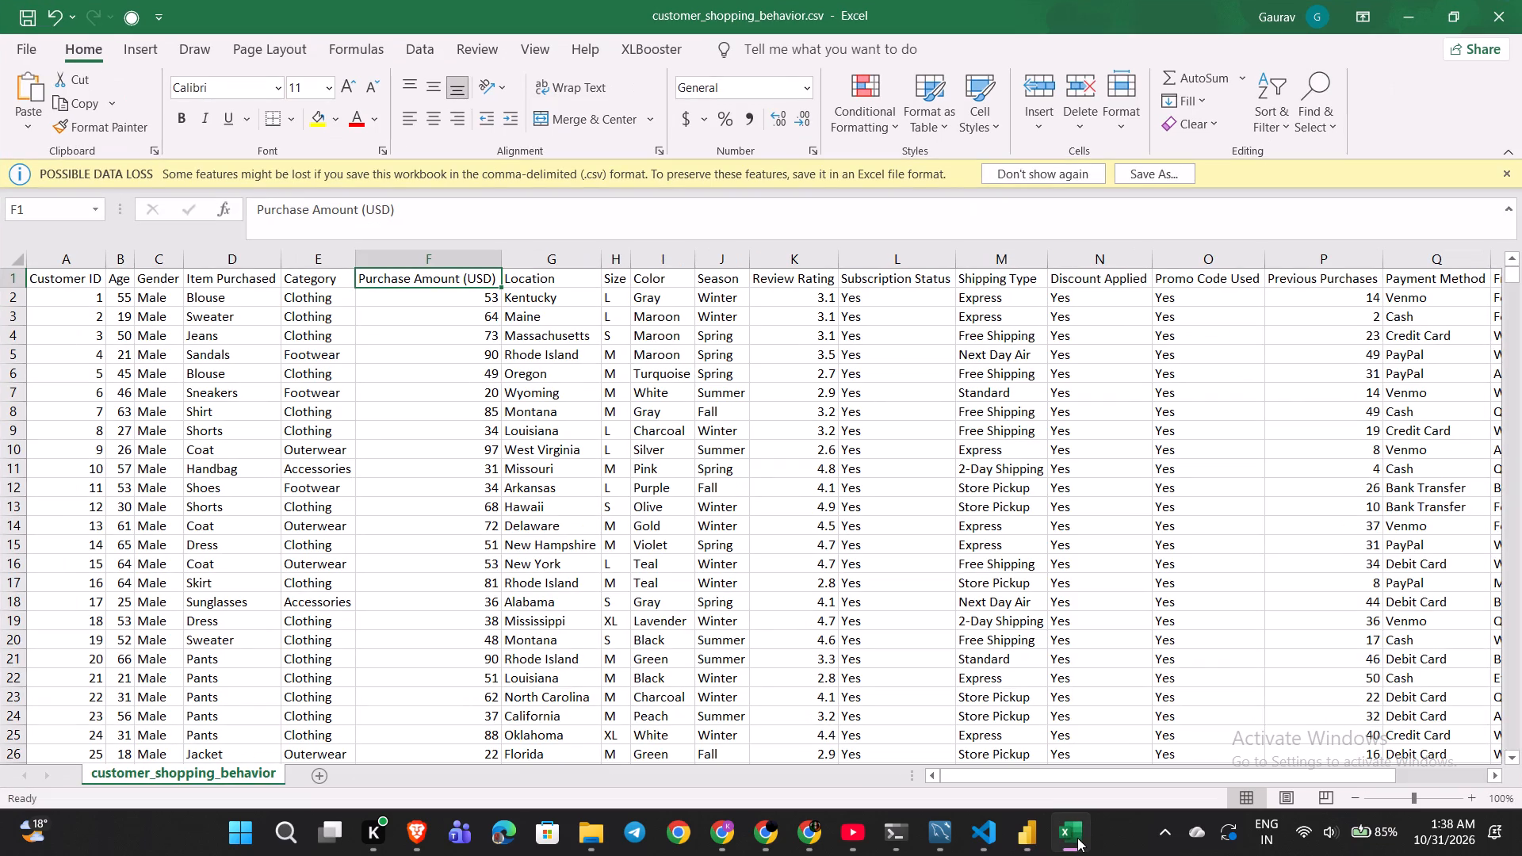
{"action": "scroll", "coordinate": [1054, 578], "scroll_direction": "left", "scroll_amount": 5}
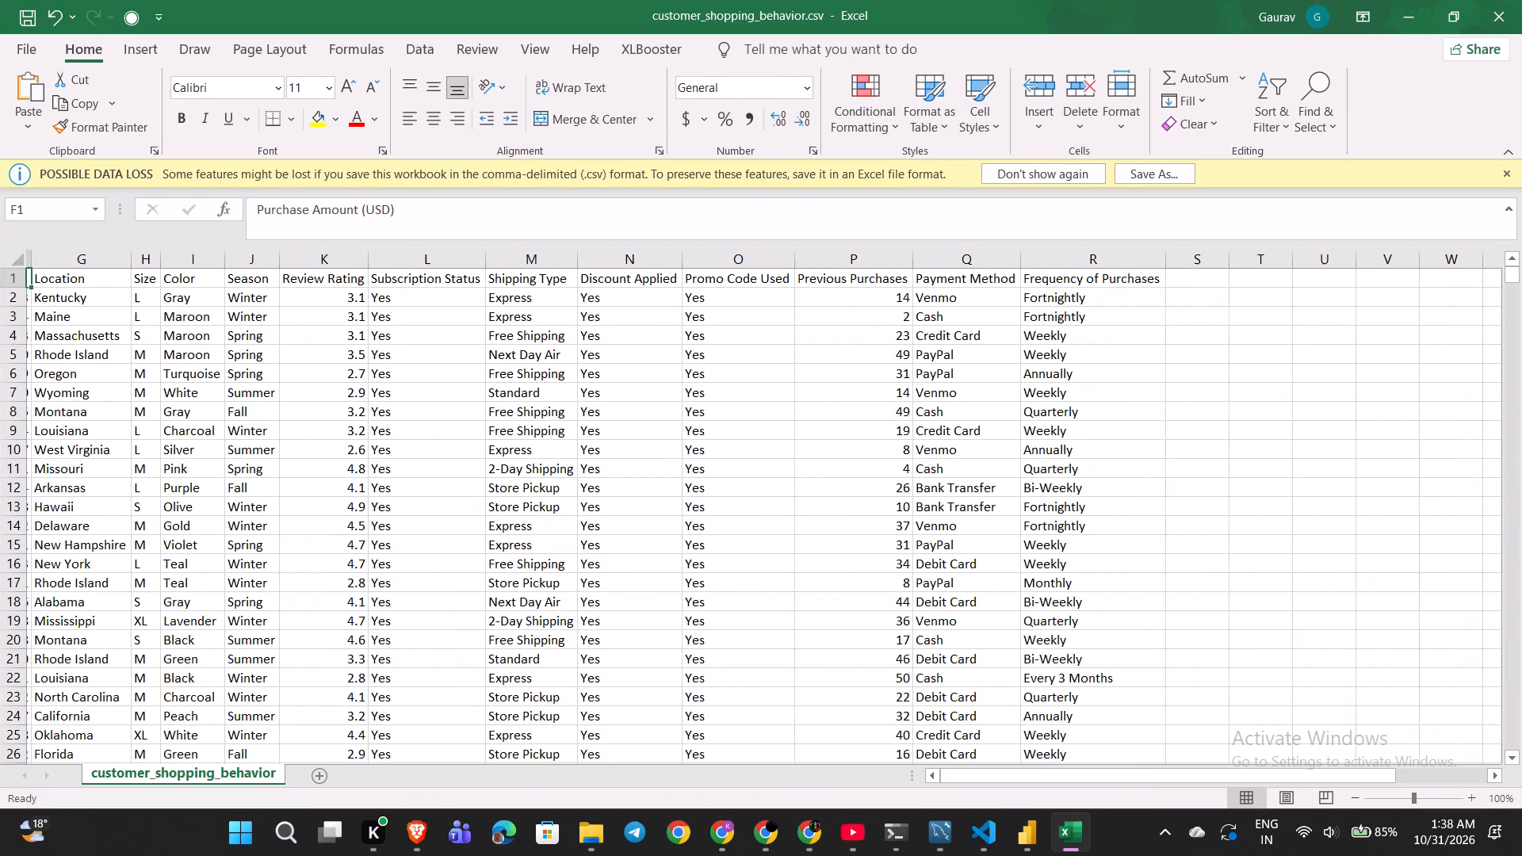
{"action": "scroll", "coordinate": [1054, 578], "scroll_direction": "left", "scroll_amount": 2}
{"action": "scroll", "coordinate": [1054, 578], "scroll_direction": "right", "scroll_amount": 6}
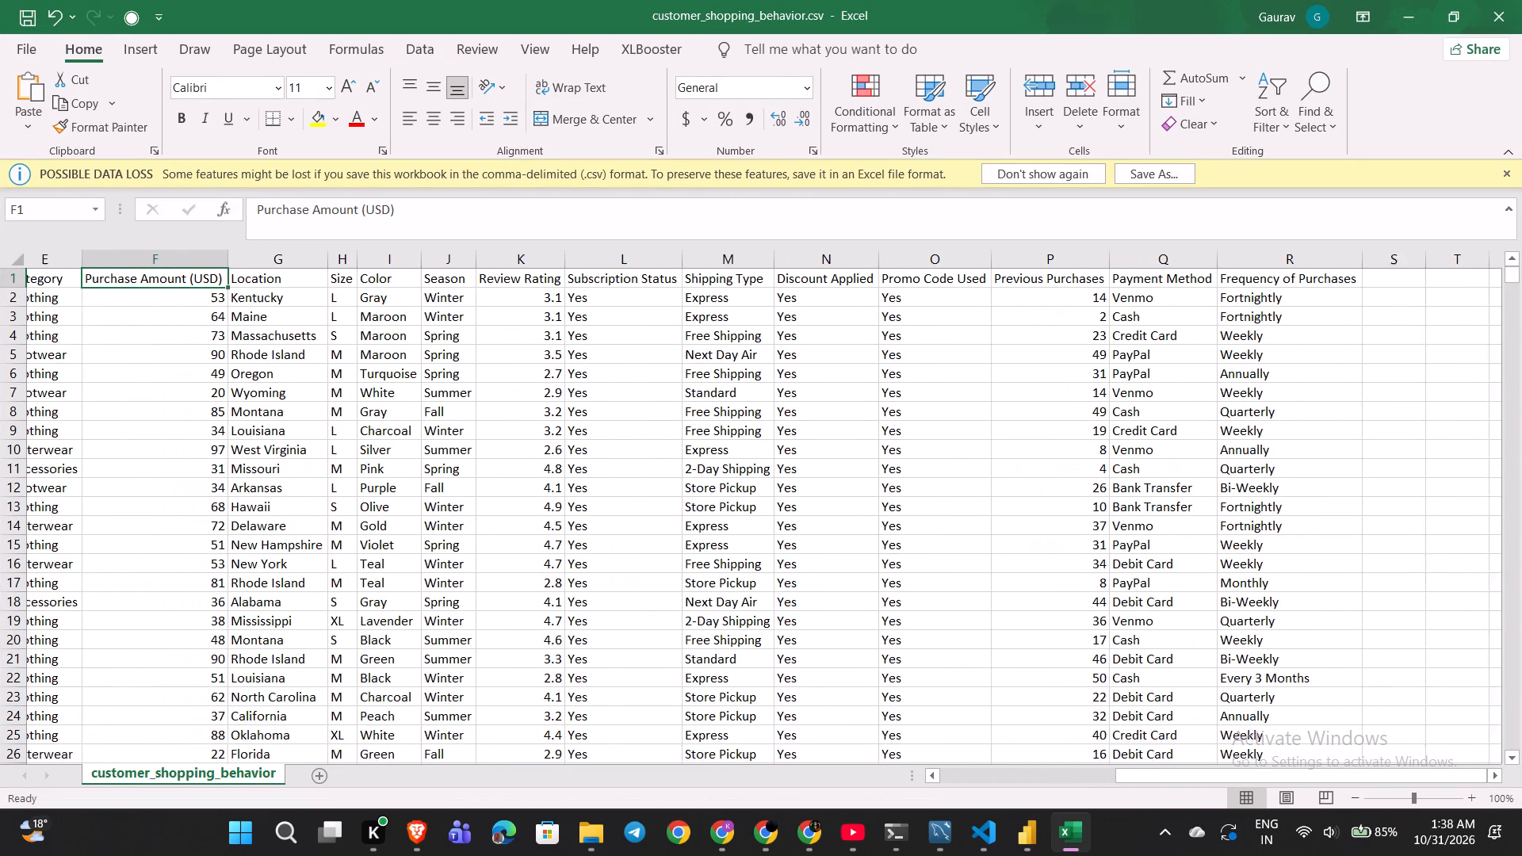
{"action": "scroll", "coordinate": [1054, 578], "scroll_direction": "right", "scroll_amount": 4}
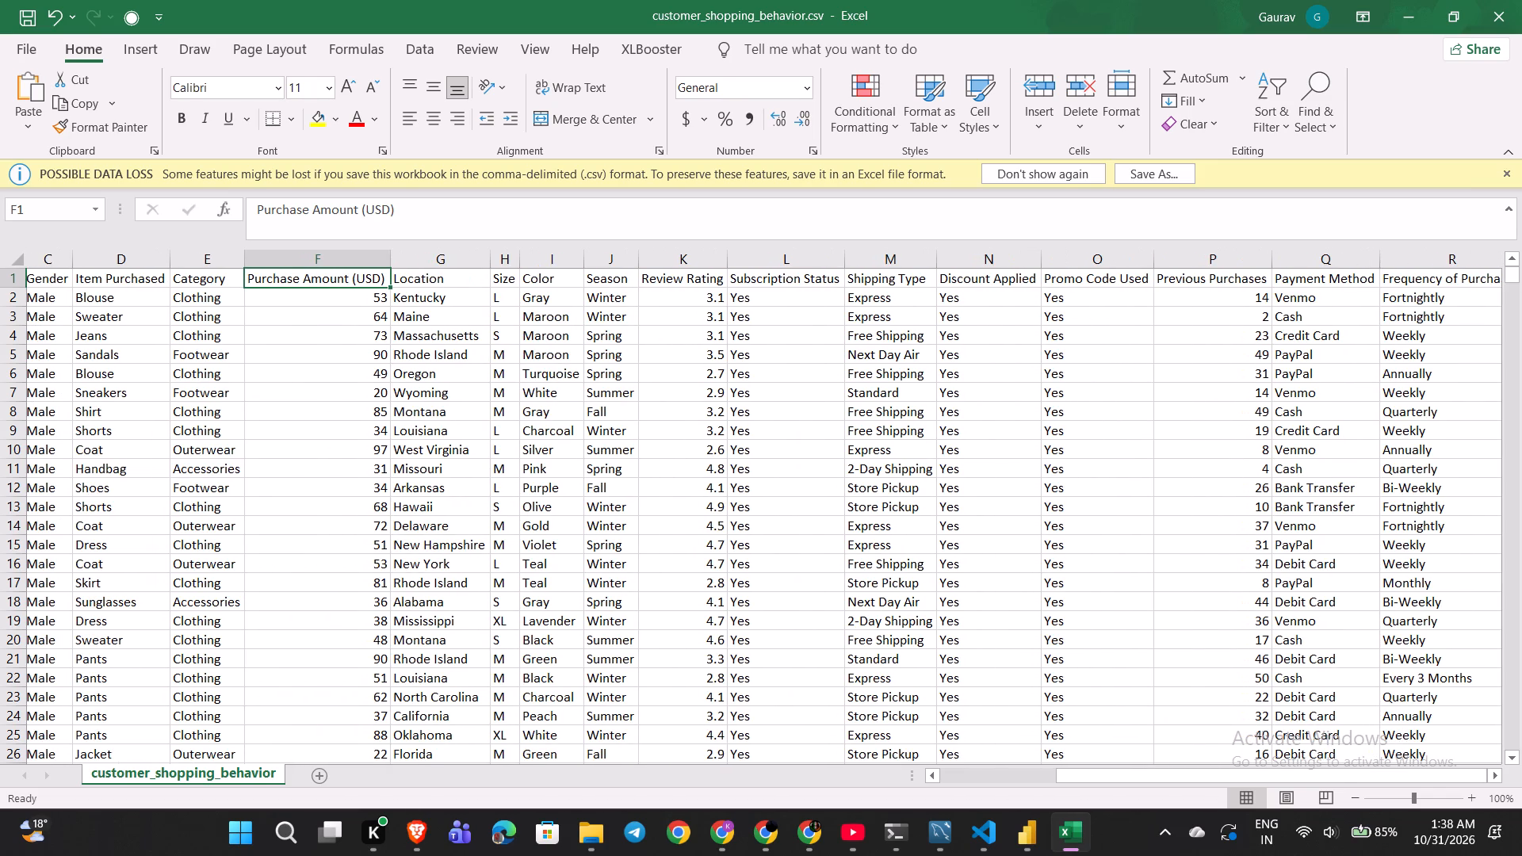
{"action": "scroll", "coordinate": [1054, 578], "scroll_direction": "right", "scroll_amount": 3}
{"action": "scroll", "coordinate": [661, 478], "scroll_direction": "right", "scroll_amount": 1}
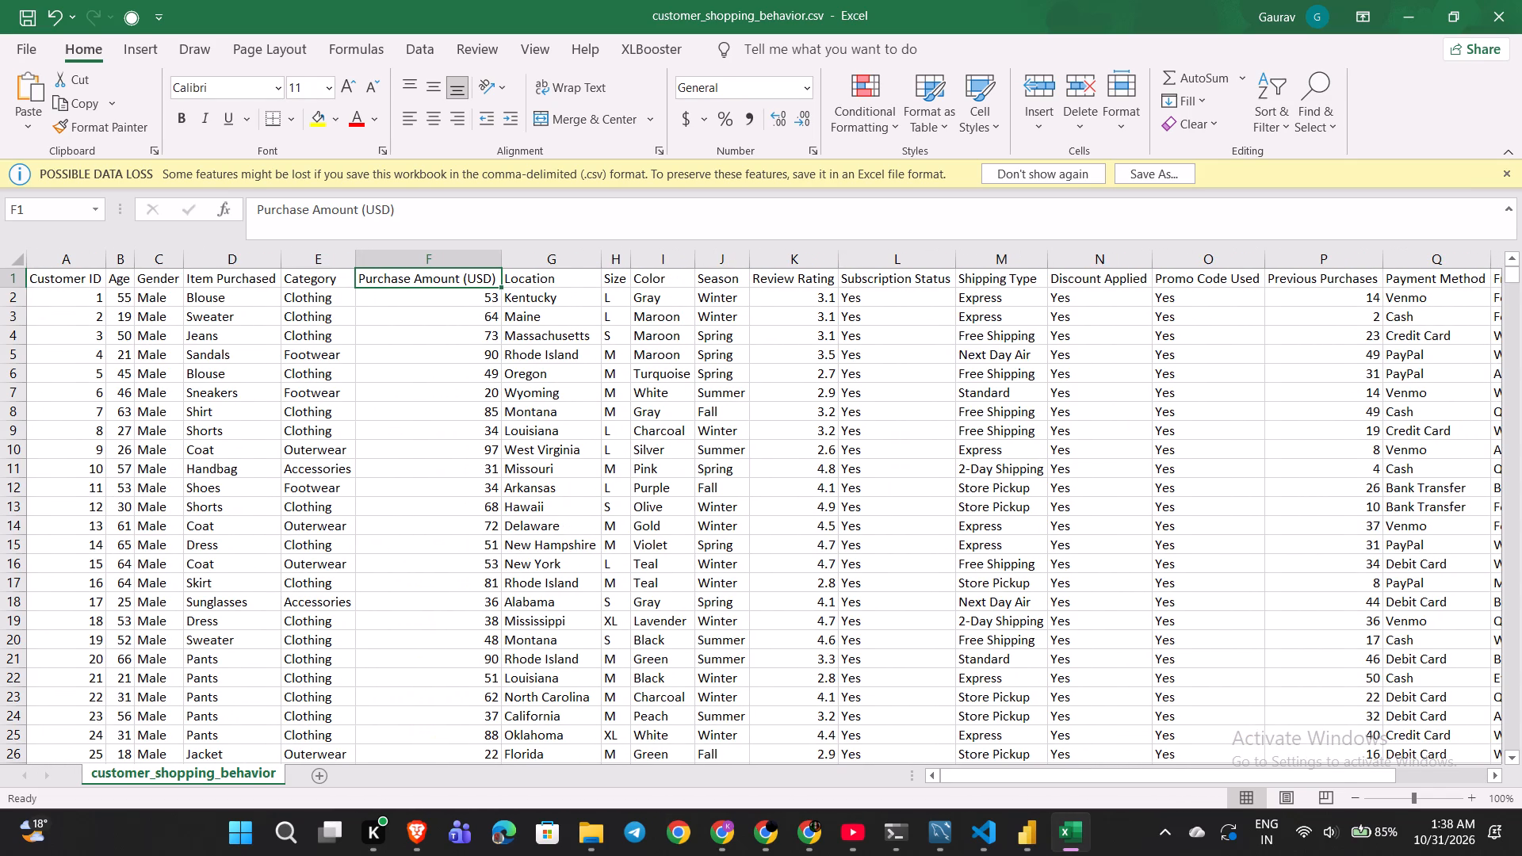
{"action": "scroll", "coordinate": [661, 478], "scroll_direction": "right", "scroll_amount": 4}
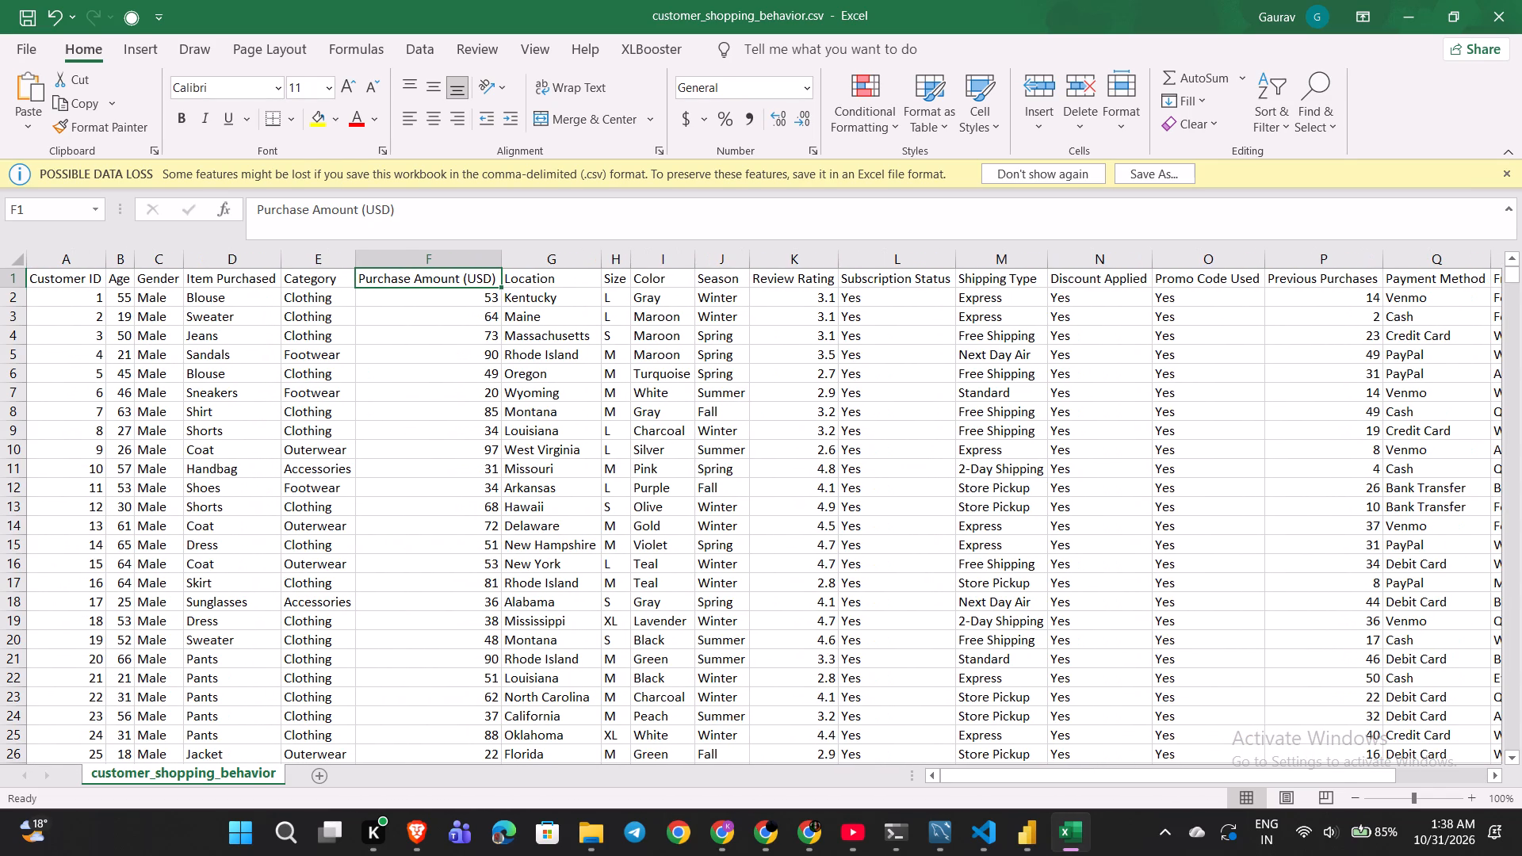
{"action": "scroll", "coordinate": [399, 577], "scroll_direction": "right", "scroll_amount": 3}
{"action": "left_click", "coordinate": [1080, 835]}
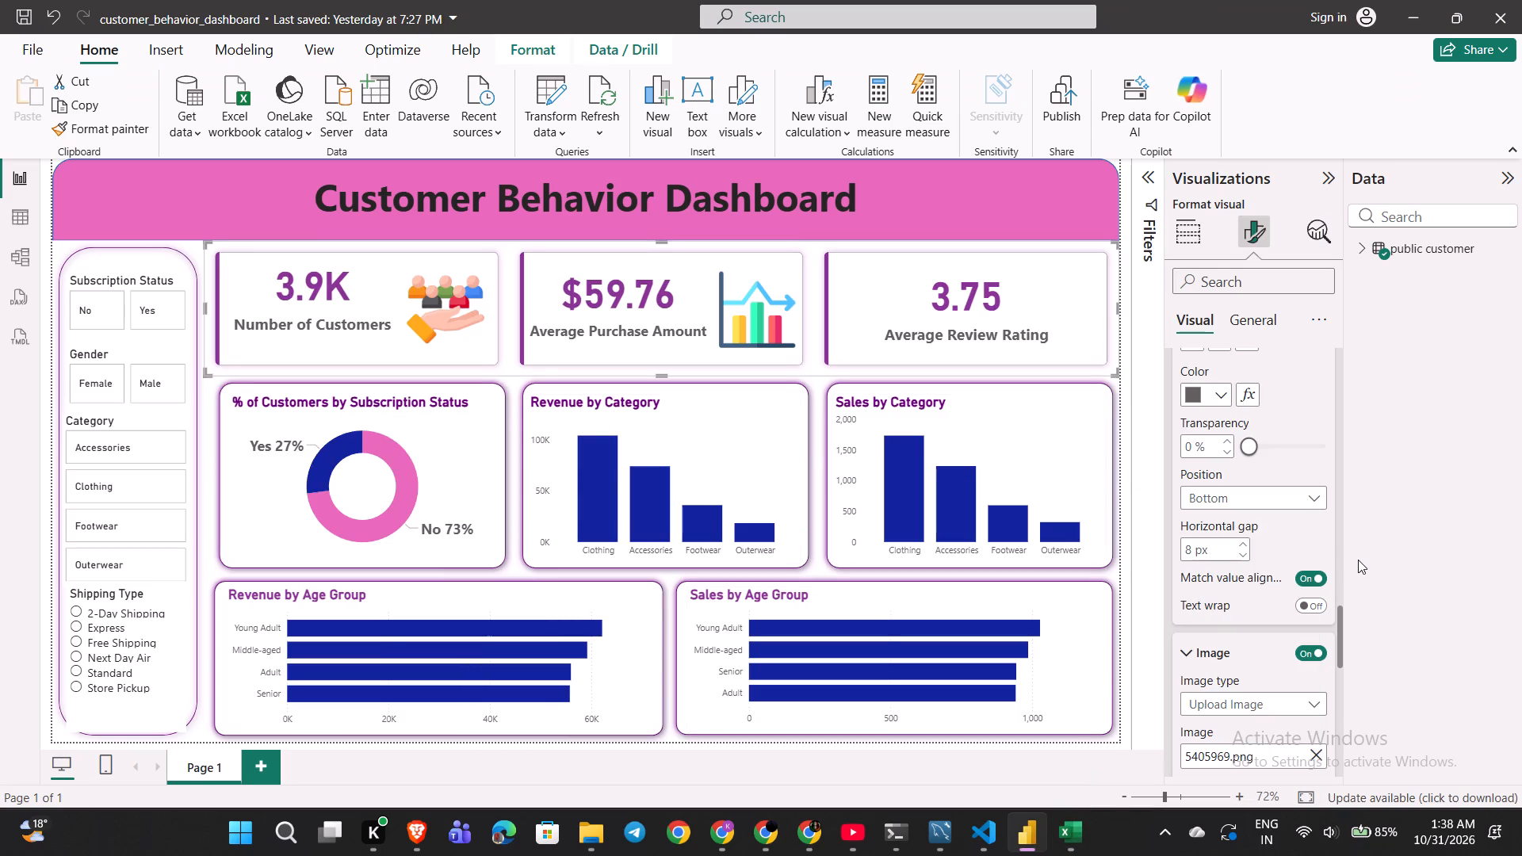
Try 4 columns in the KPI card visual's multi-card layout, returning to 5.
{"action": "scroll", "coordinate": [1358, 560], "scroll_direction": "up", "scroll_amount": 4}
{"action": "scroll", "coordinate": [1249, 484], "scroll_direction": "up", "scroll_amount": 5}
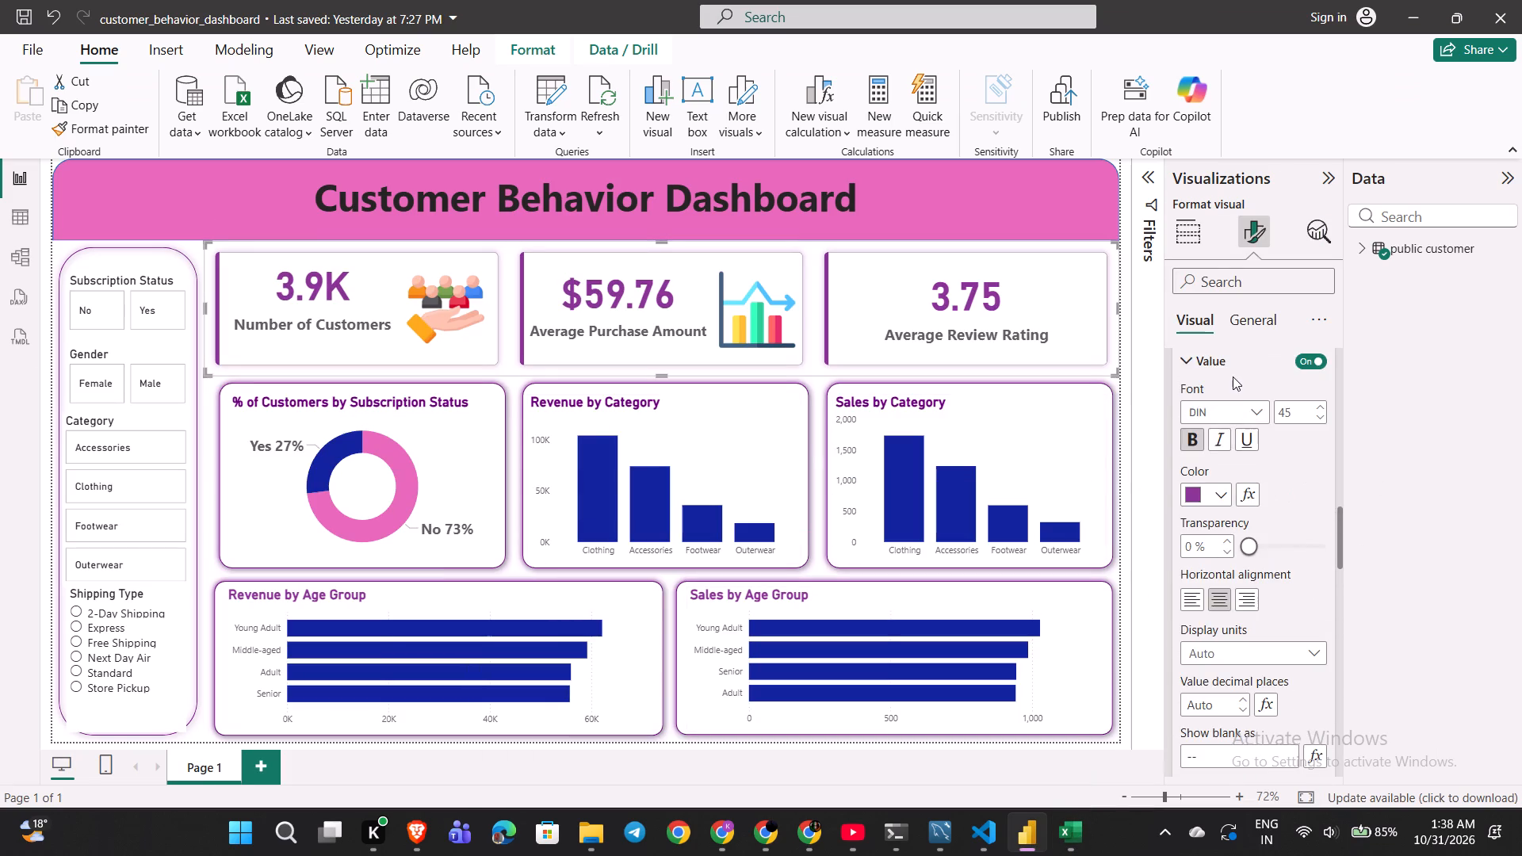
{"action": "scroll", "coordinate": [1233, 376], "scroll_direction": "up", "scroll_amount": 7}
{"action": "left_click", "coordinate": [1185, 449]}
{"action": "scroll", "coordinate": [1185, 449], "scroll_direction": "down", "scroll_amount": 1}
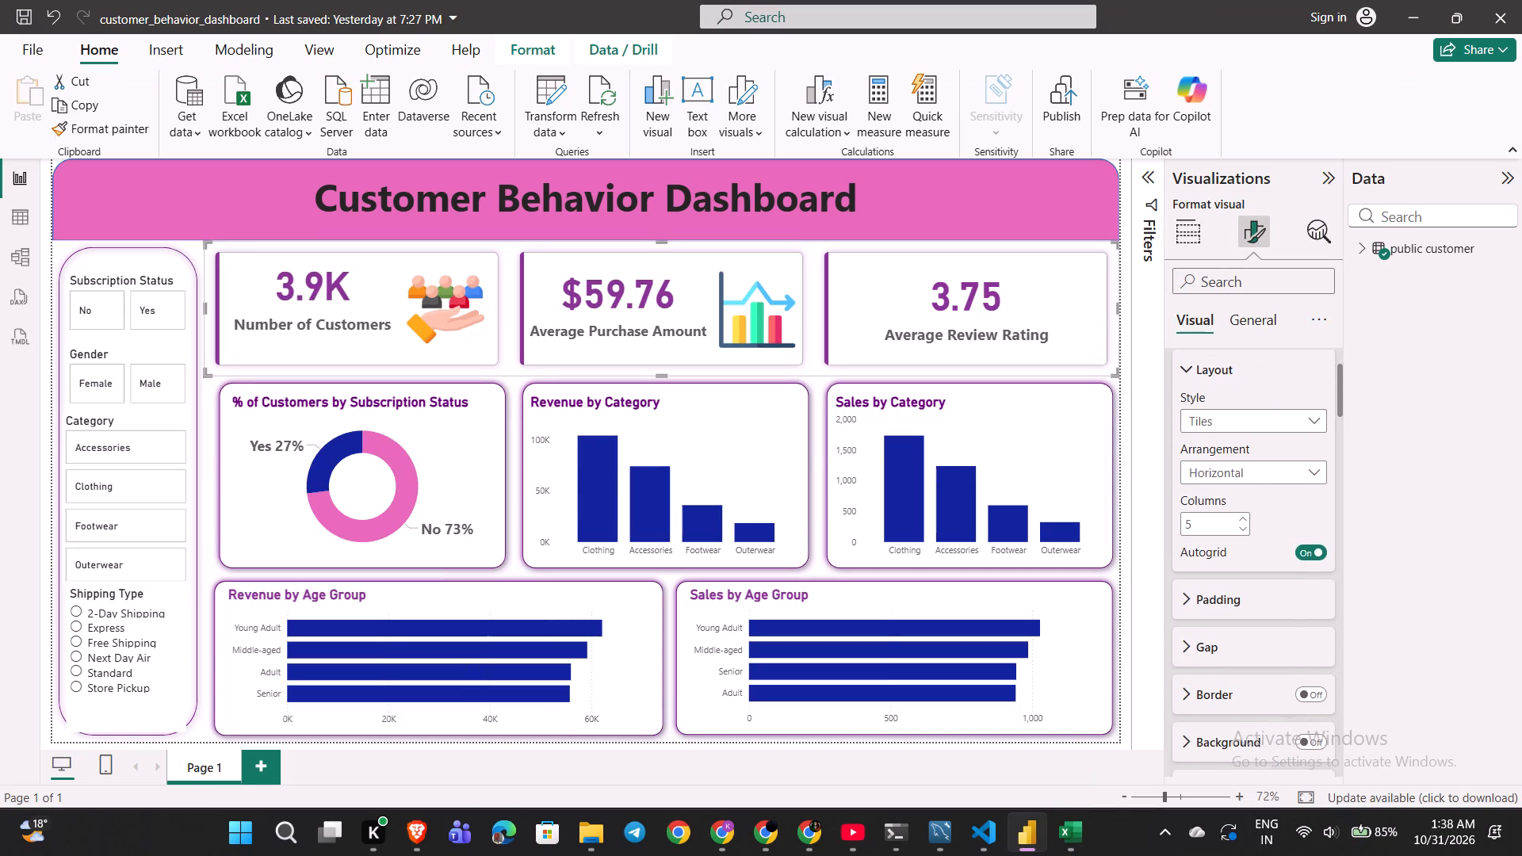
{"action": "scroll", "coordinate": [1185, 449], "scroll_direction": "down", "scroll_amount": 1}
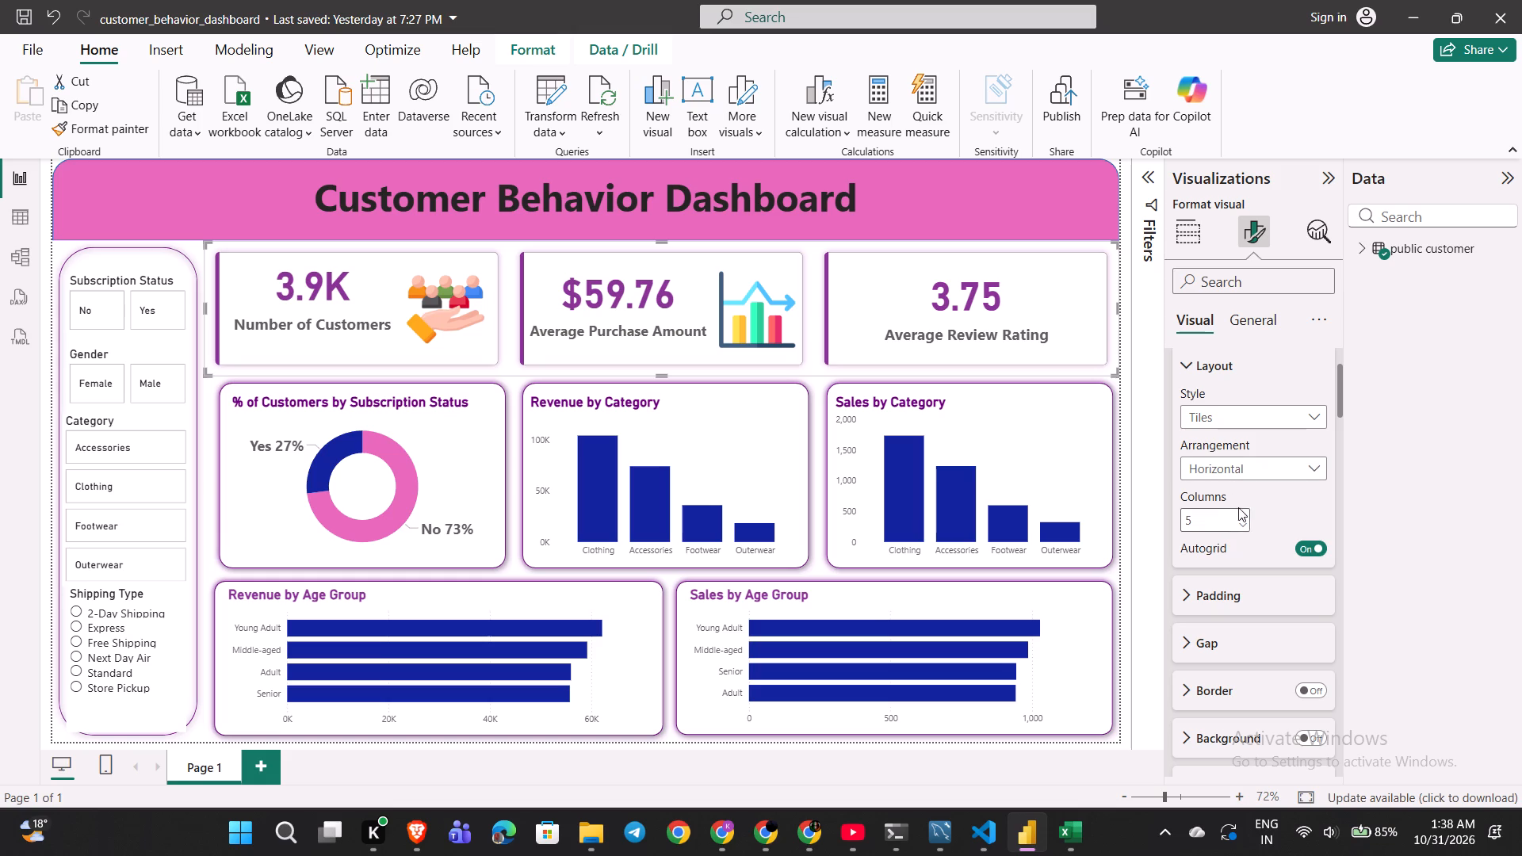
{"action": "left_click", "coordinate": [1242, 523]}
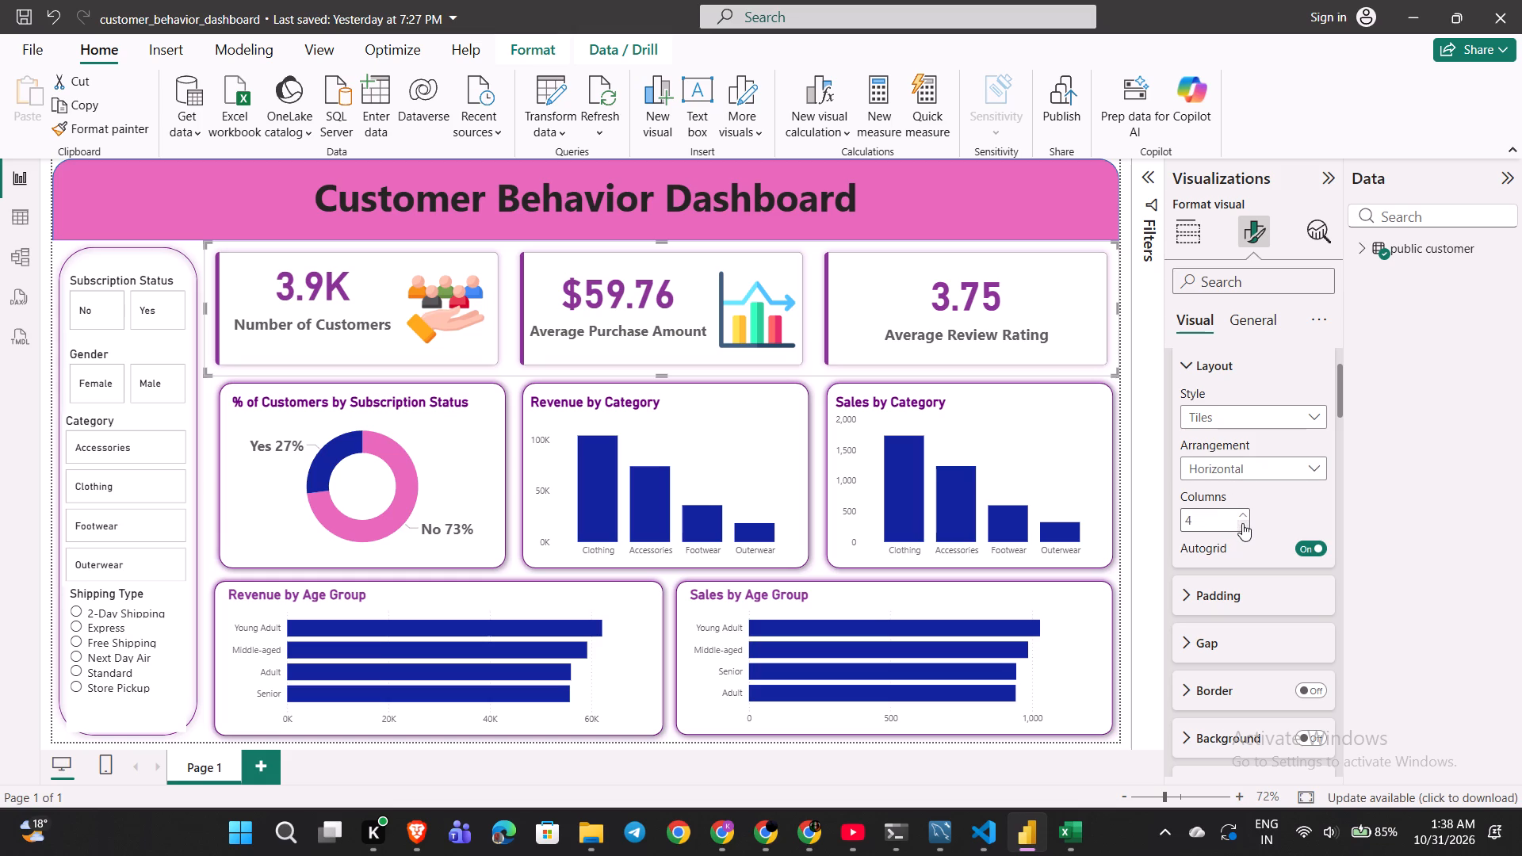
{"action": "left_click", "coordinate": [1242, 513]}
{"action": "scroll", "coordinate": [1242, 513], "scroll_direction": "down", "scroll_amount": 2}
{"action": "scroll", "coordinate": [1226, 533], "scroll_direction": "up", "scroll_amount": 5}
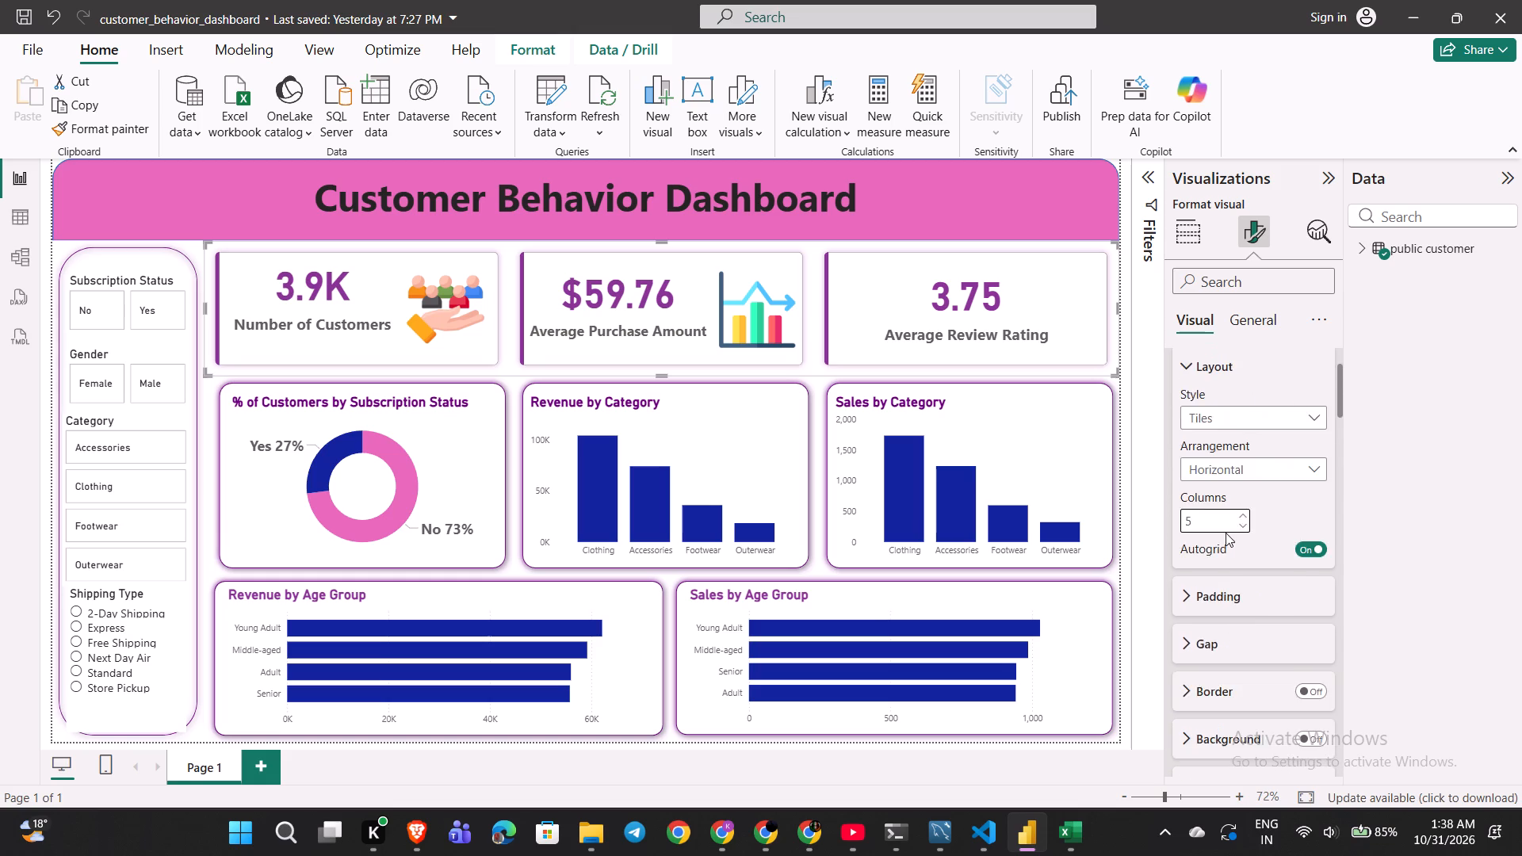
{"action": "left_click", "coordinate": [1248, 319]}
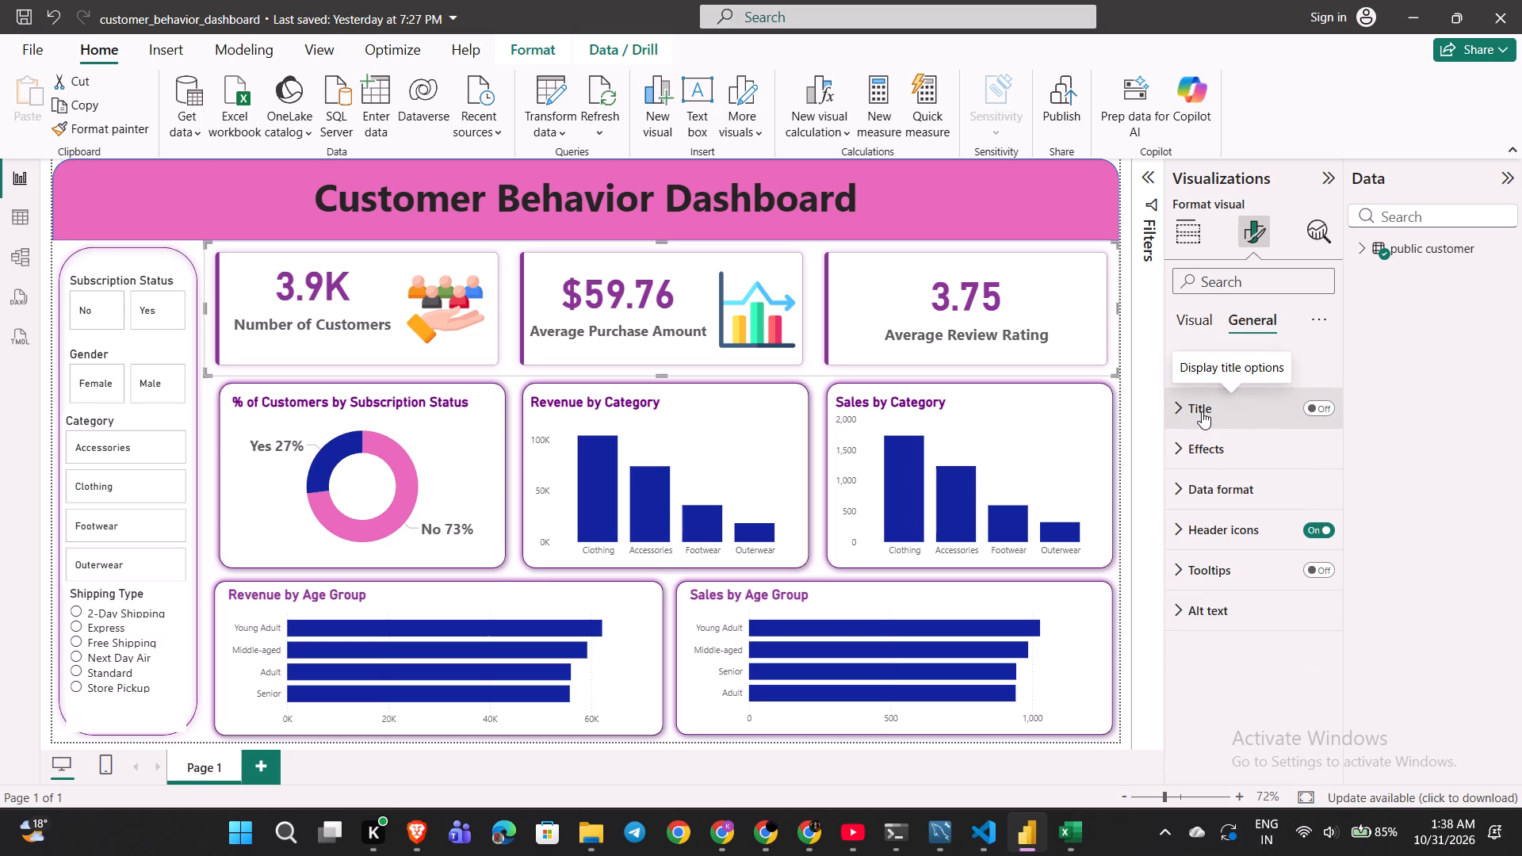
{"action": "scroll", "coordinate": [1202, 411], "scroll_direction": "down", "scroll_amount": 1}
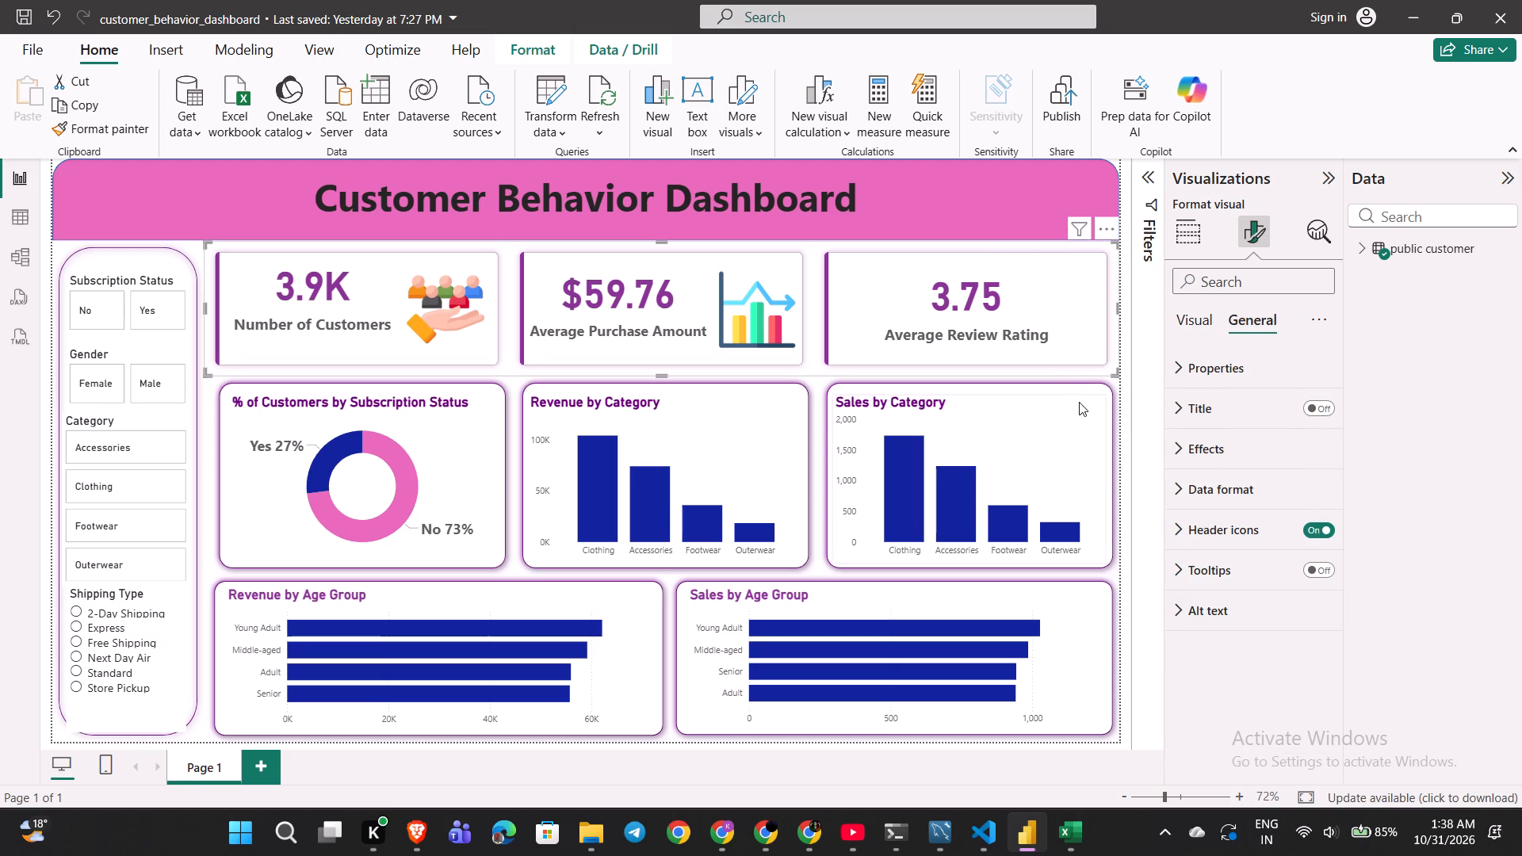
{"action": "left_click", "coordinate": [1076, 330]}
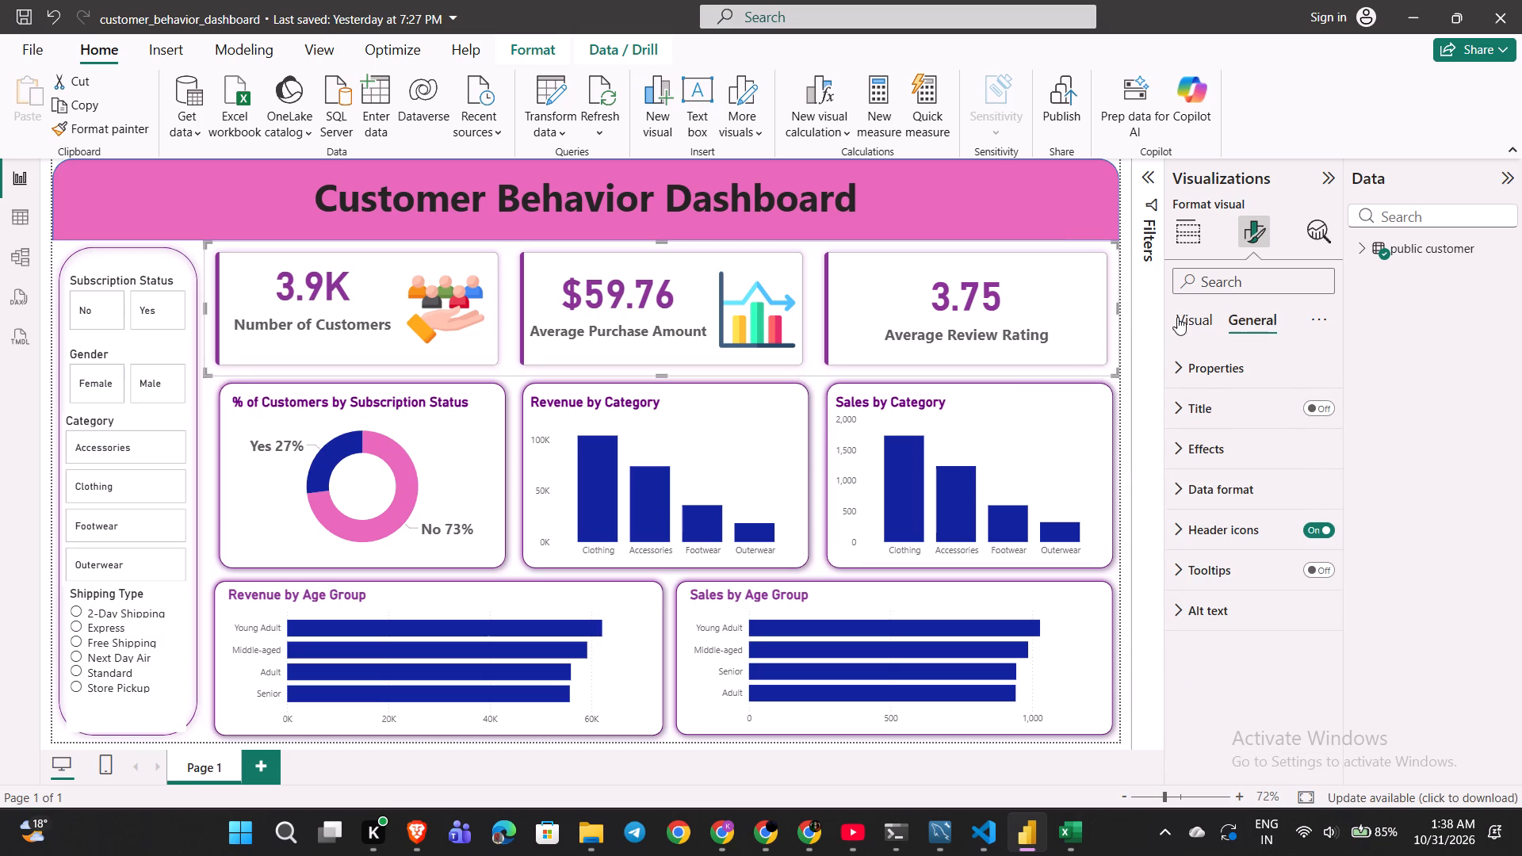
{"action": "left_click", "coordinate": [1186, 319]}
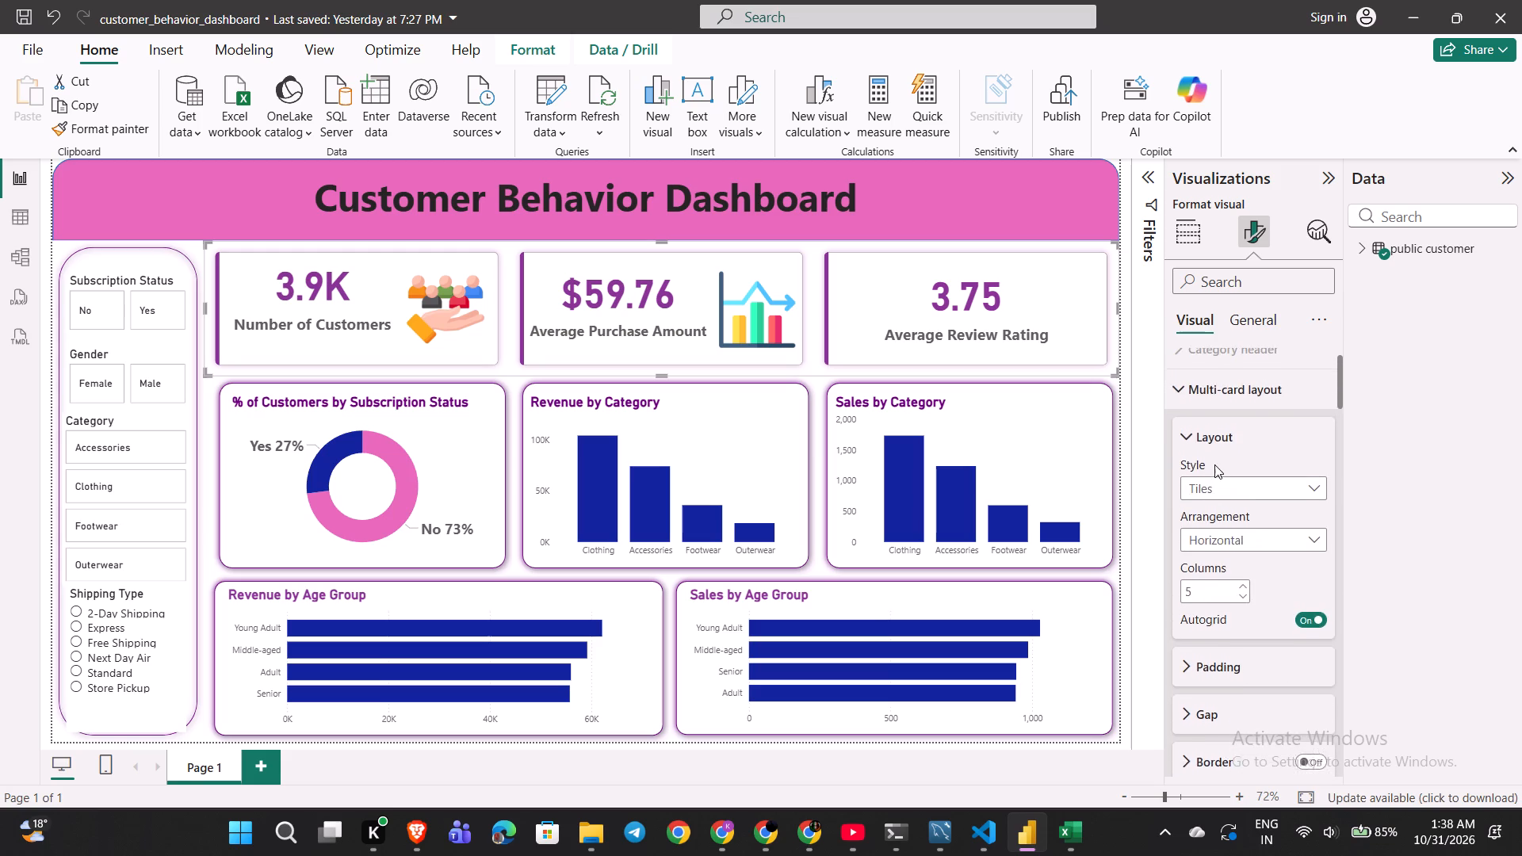
Set the KPI card visual's callout settings to apply to the Average Review Rating card.
{"action": "scroll", "coordinate": [1187, 463], "scroll_direction": "down", "scroll_amount": 1}
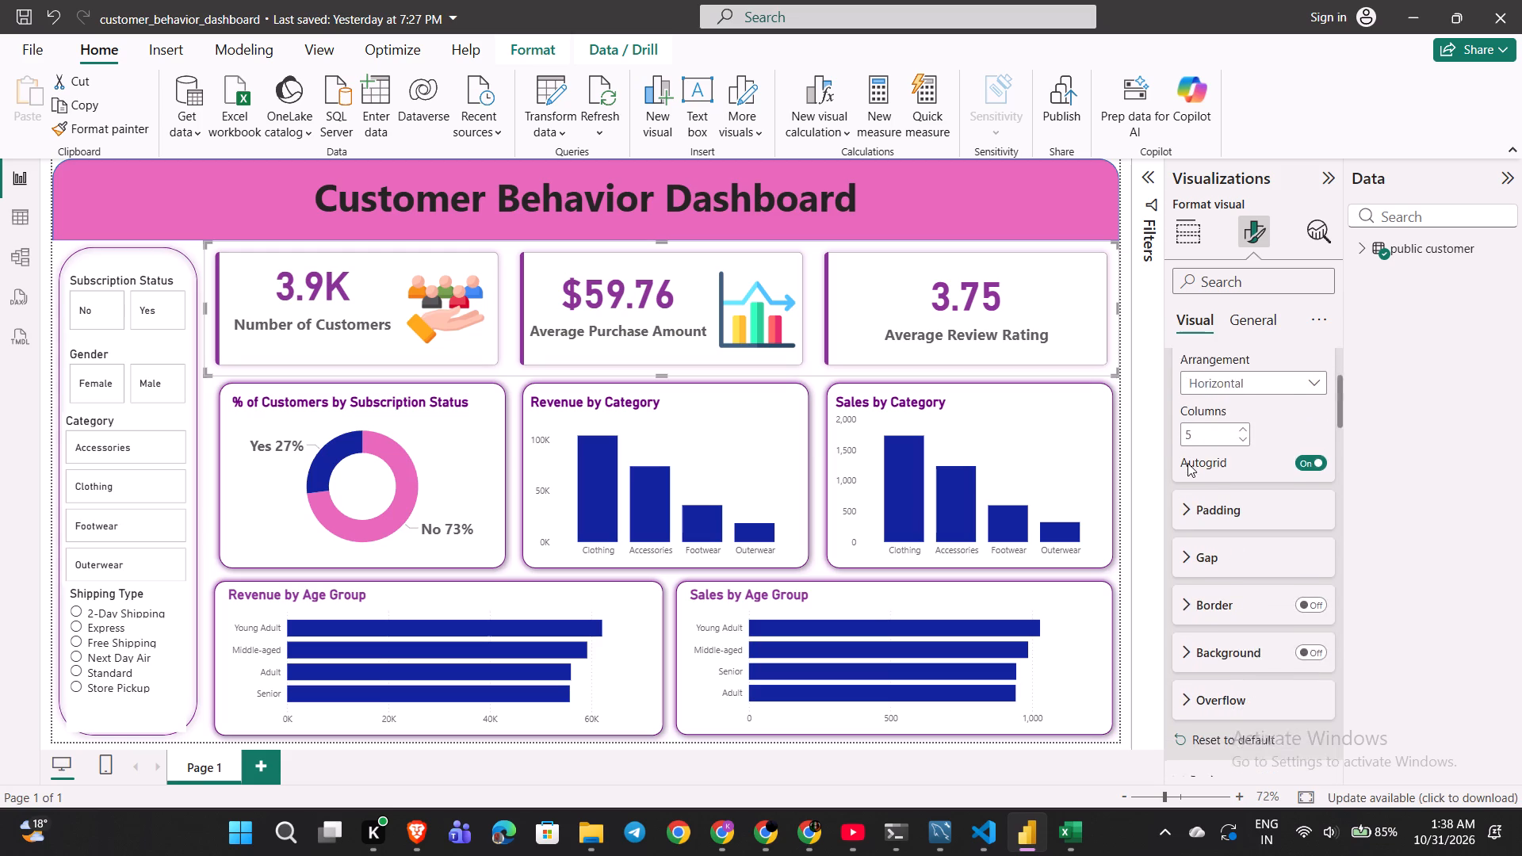
{"action": "scroll", "coordinate": [1187, 463], "scroll_direction": "down", "scroll_amount": 2}
{"action": "scroll", "coordinate": [1207, 586], "scroll_direction": "down", "scroll_amount": 4}
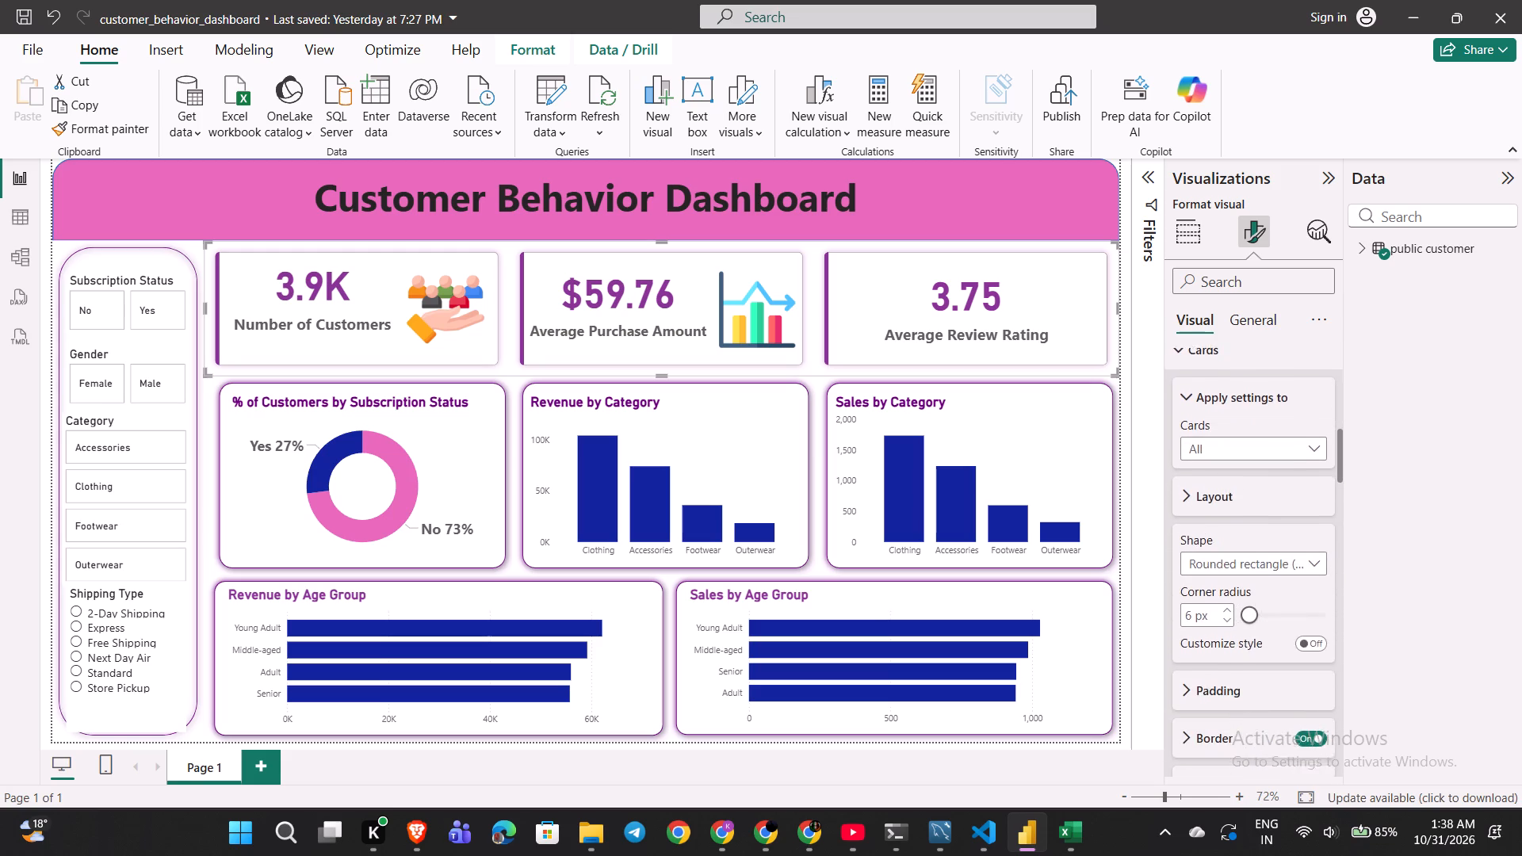
{"action": "scroll", "coordinate": [1207, 586], "scroll_direction": "down", "scroll_amount": 5}
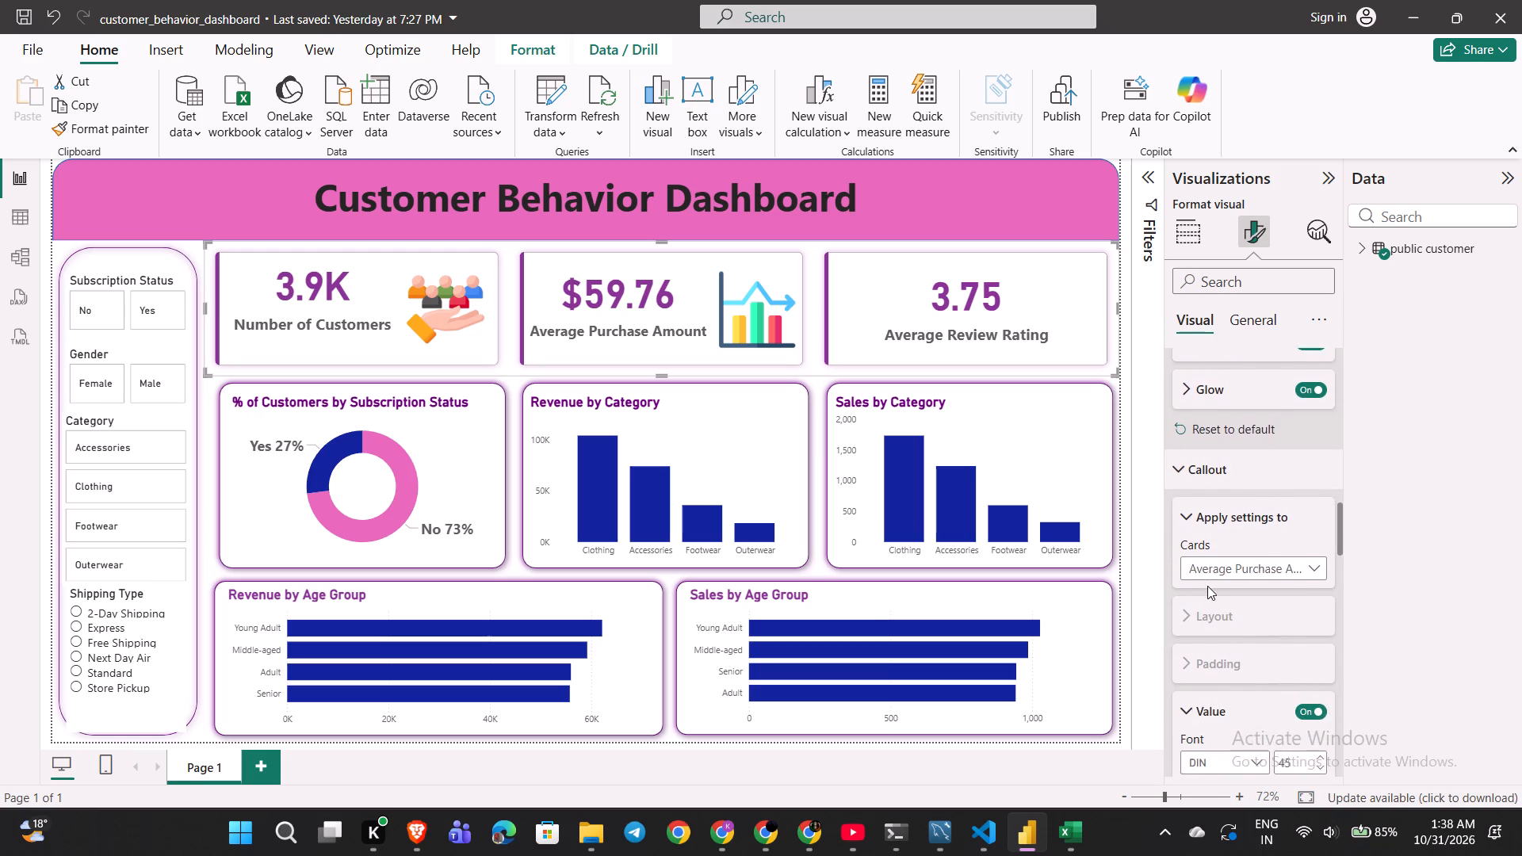
{"action": "scroll", "coordinate": [1207, 586], "scroll_direction": "down", "scroll_amount": 1}
{"action": "left_click", "coordinate": [1312, 514]}
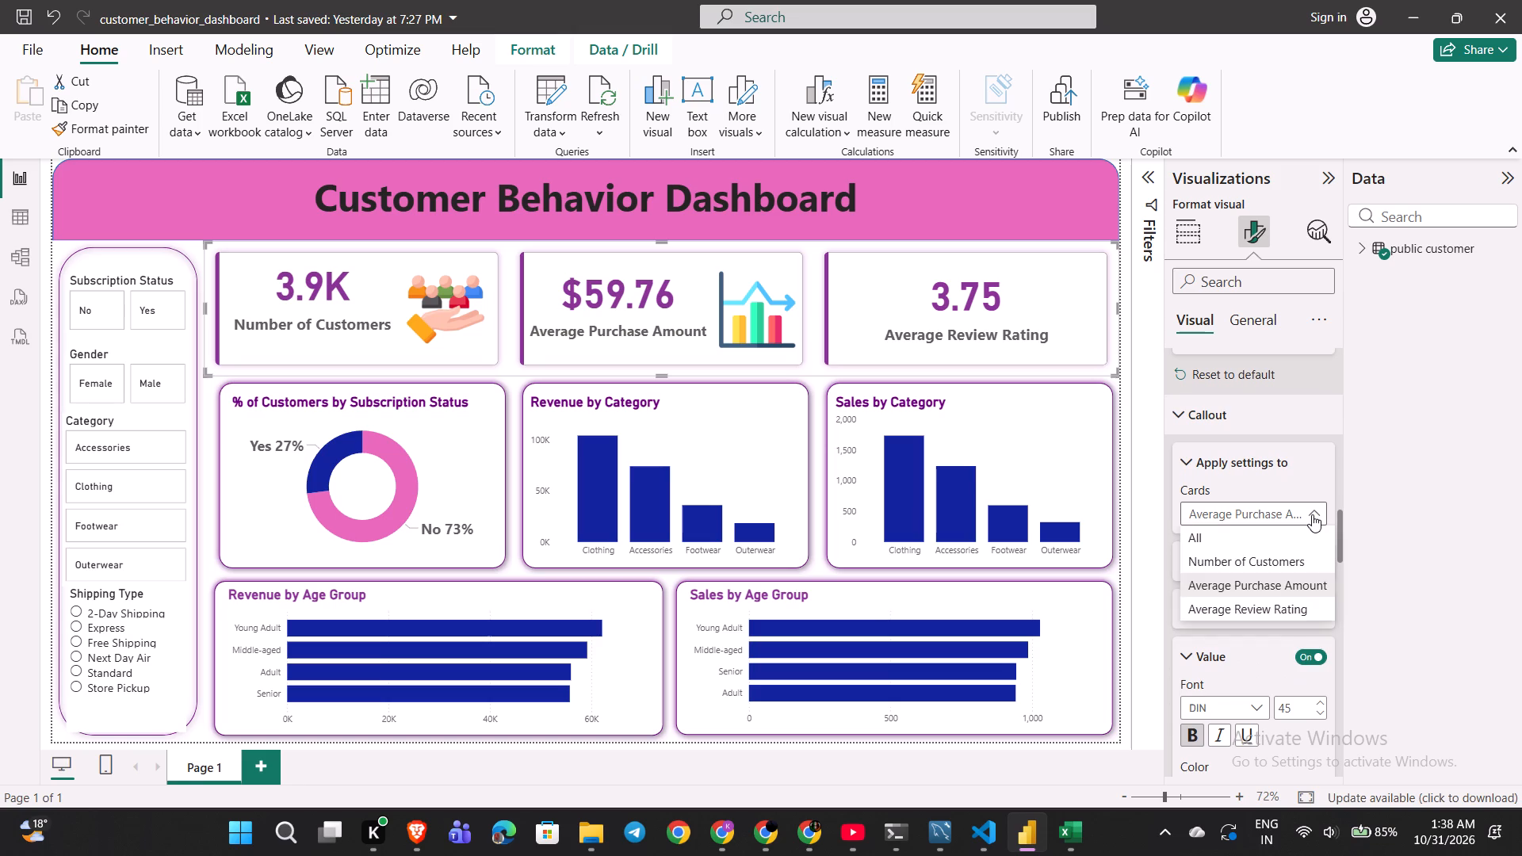
{"action": "triple_click", "coordinate": [1241, 514]}
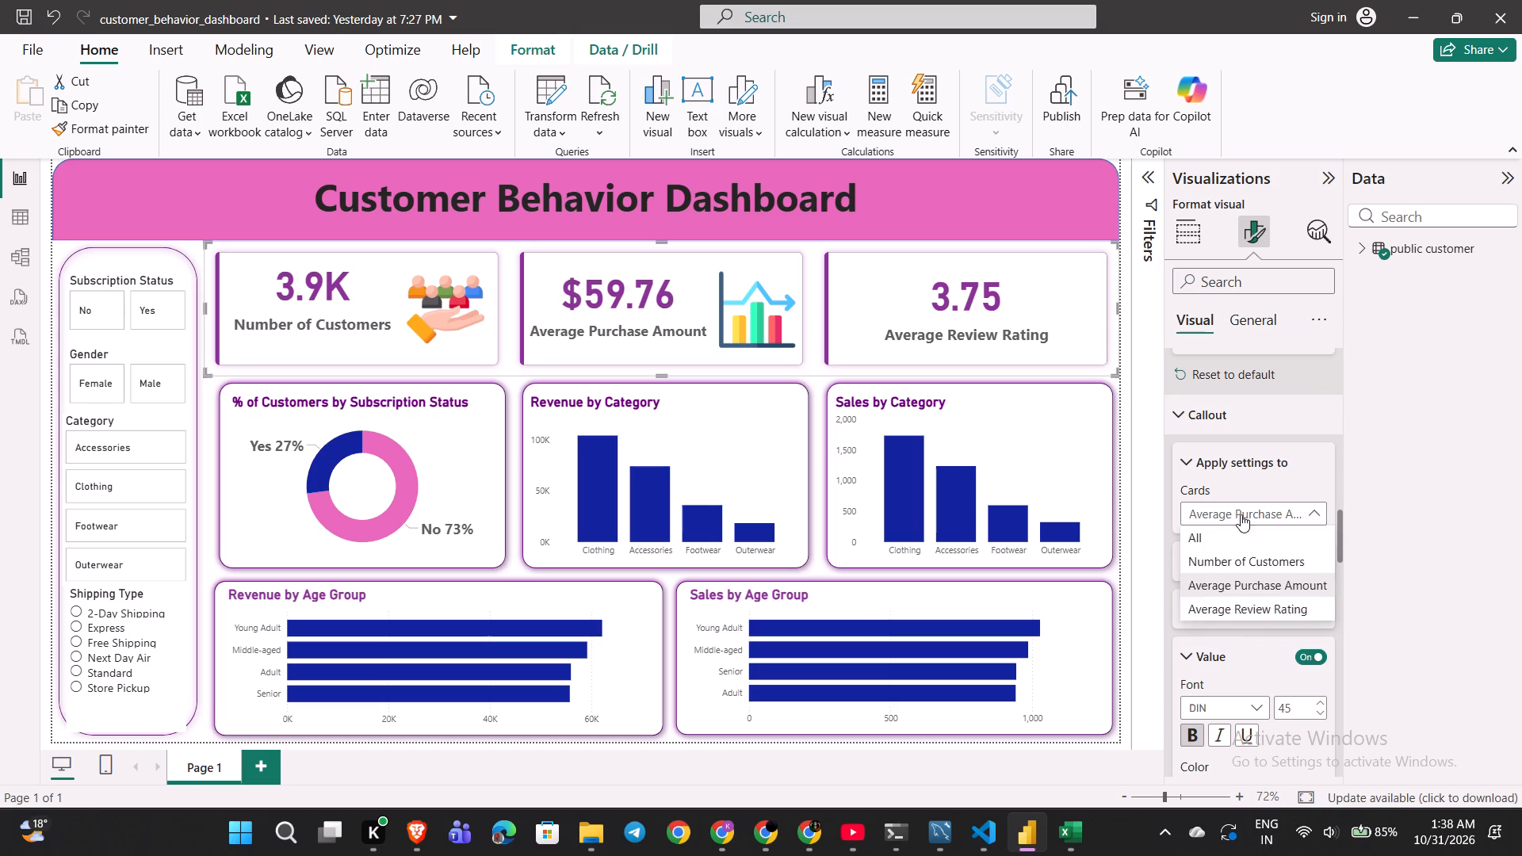
{"action": "left_click", "coordinate": [1241, 514]}
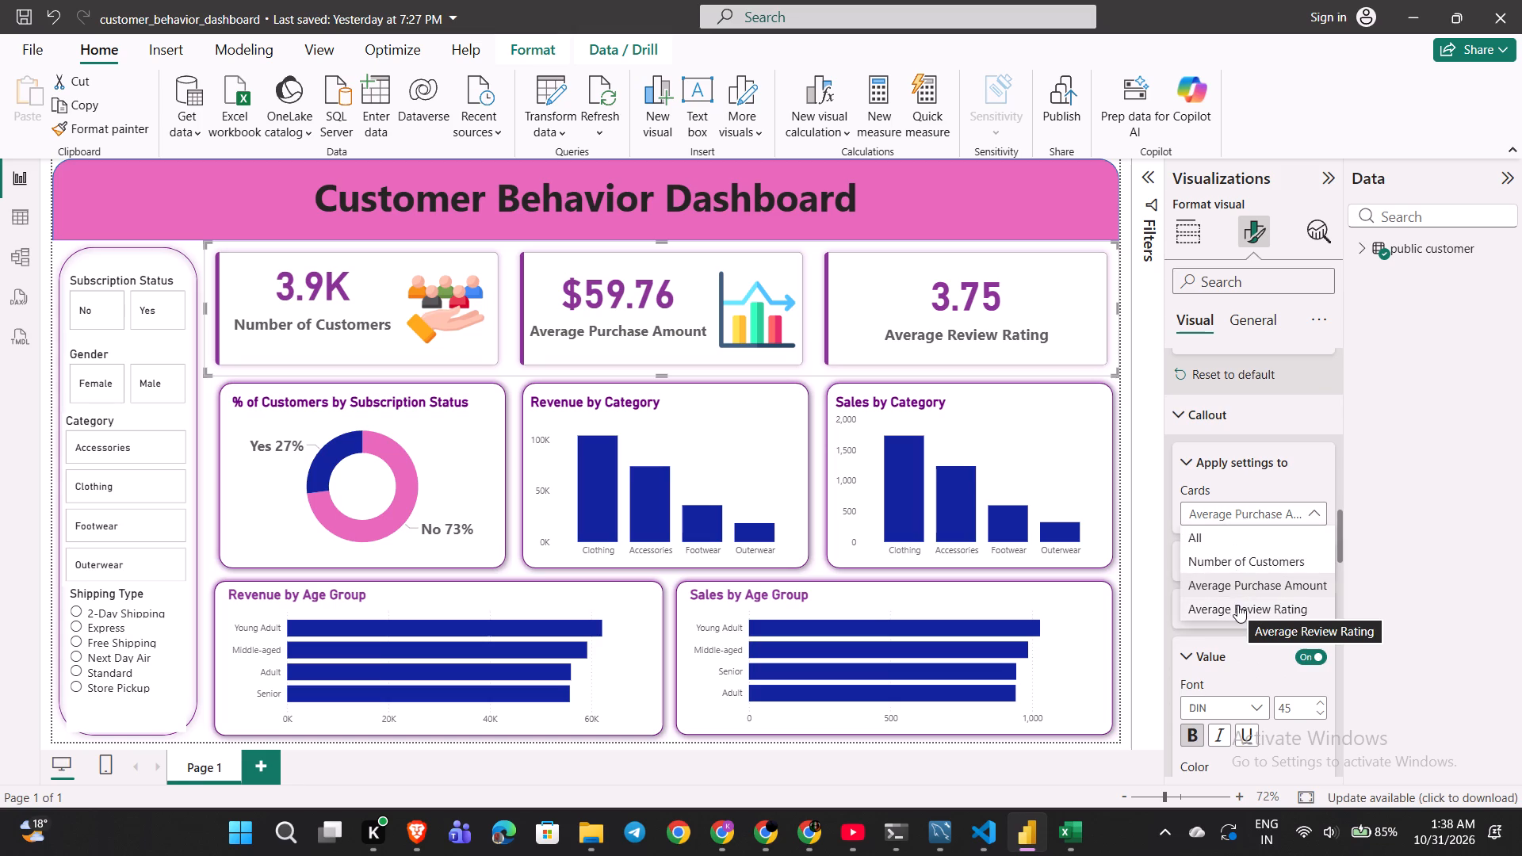
{"action": "left_click", "coordinate": [1237, 605]}
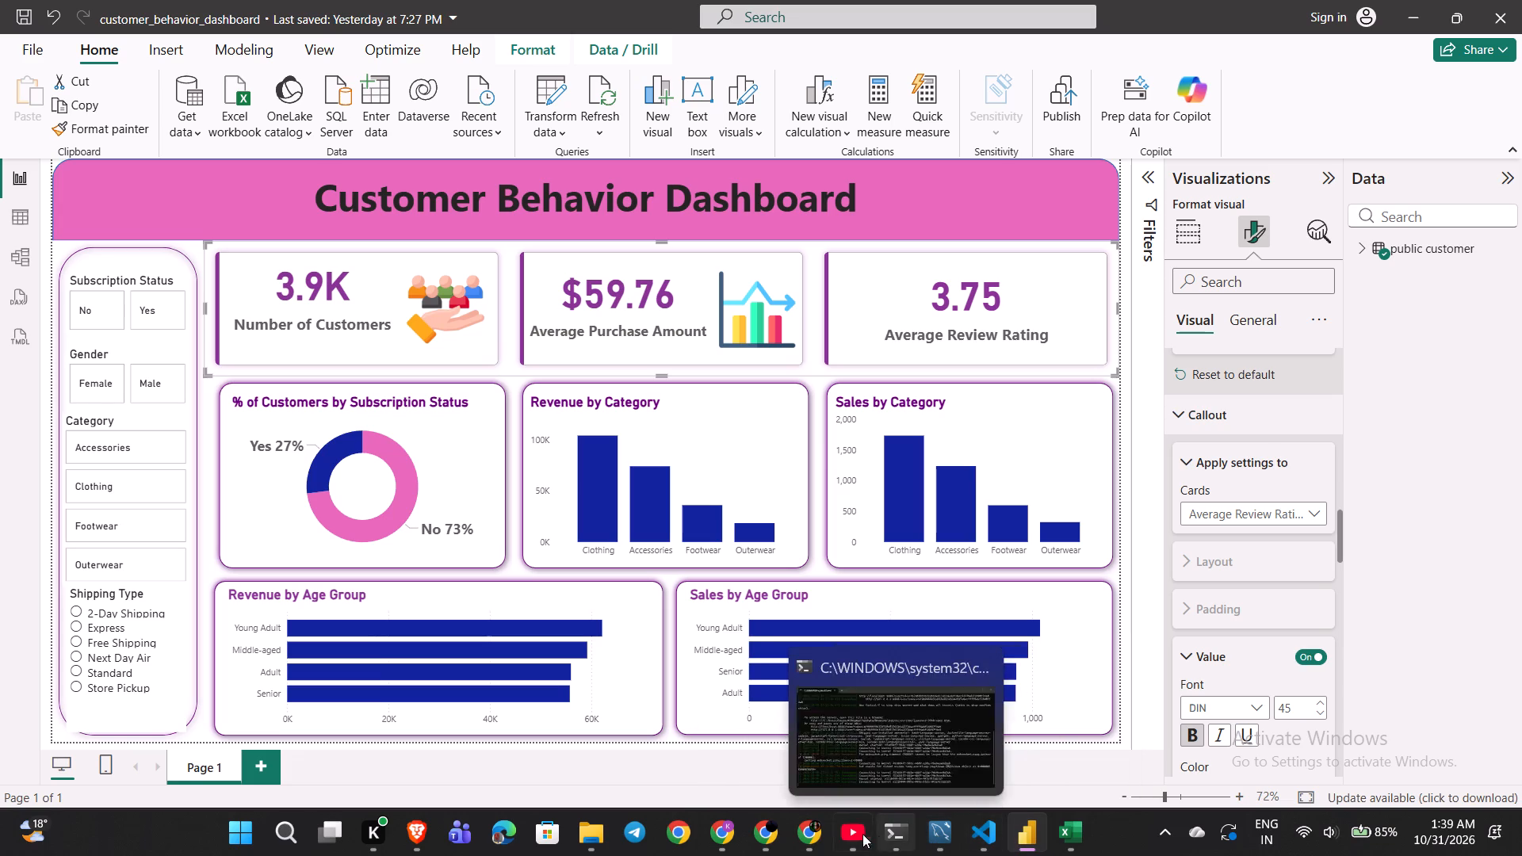
Switch to Chrome and search Google Images for "average review rating icon png".
{"action": "left_click", "coordinate": [816, 835]}
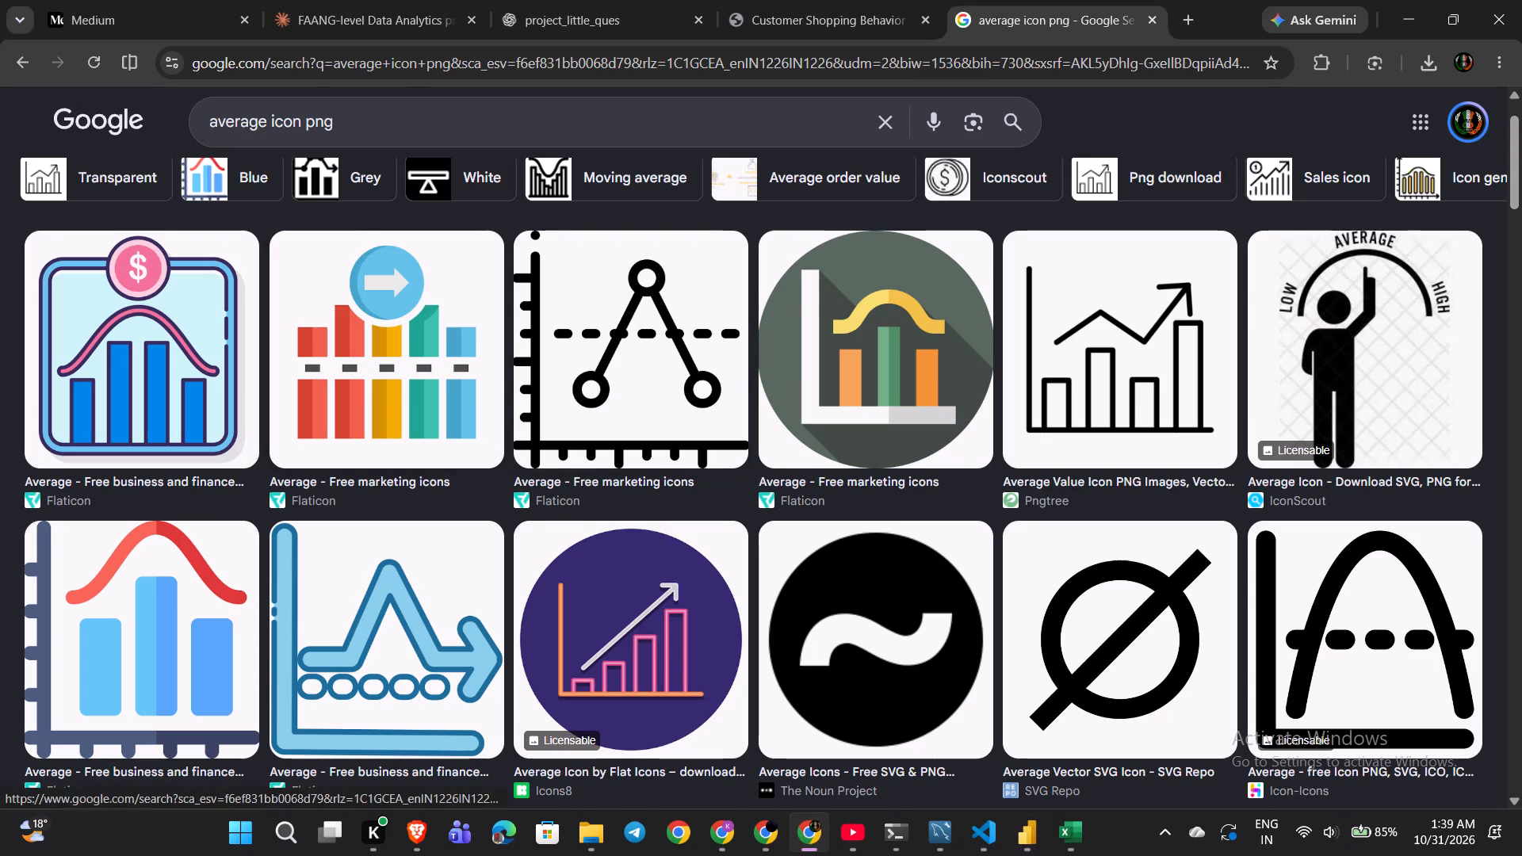
{"action": "left_click", "coordinate": [269, 123]}
{"action": "key", "text": "space"}
{"action": "type", "text": "review ratig"}
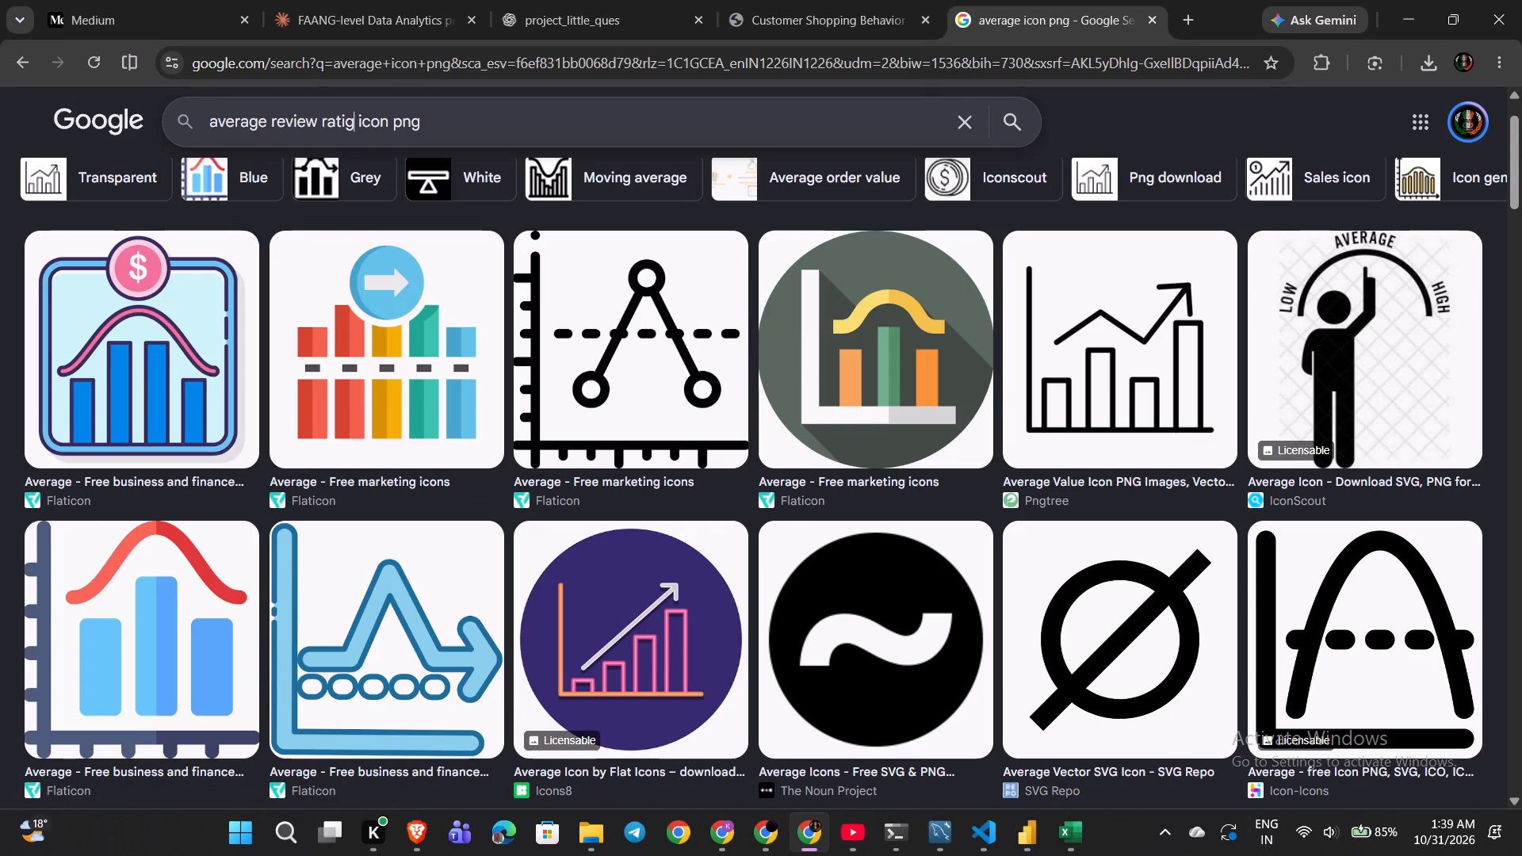
{"action": "key", "text": "BackSpace"}
{"action": "type", "text": "ng"}
{"action": "key", "text": "Return"}
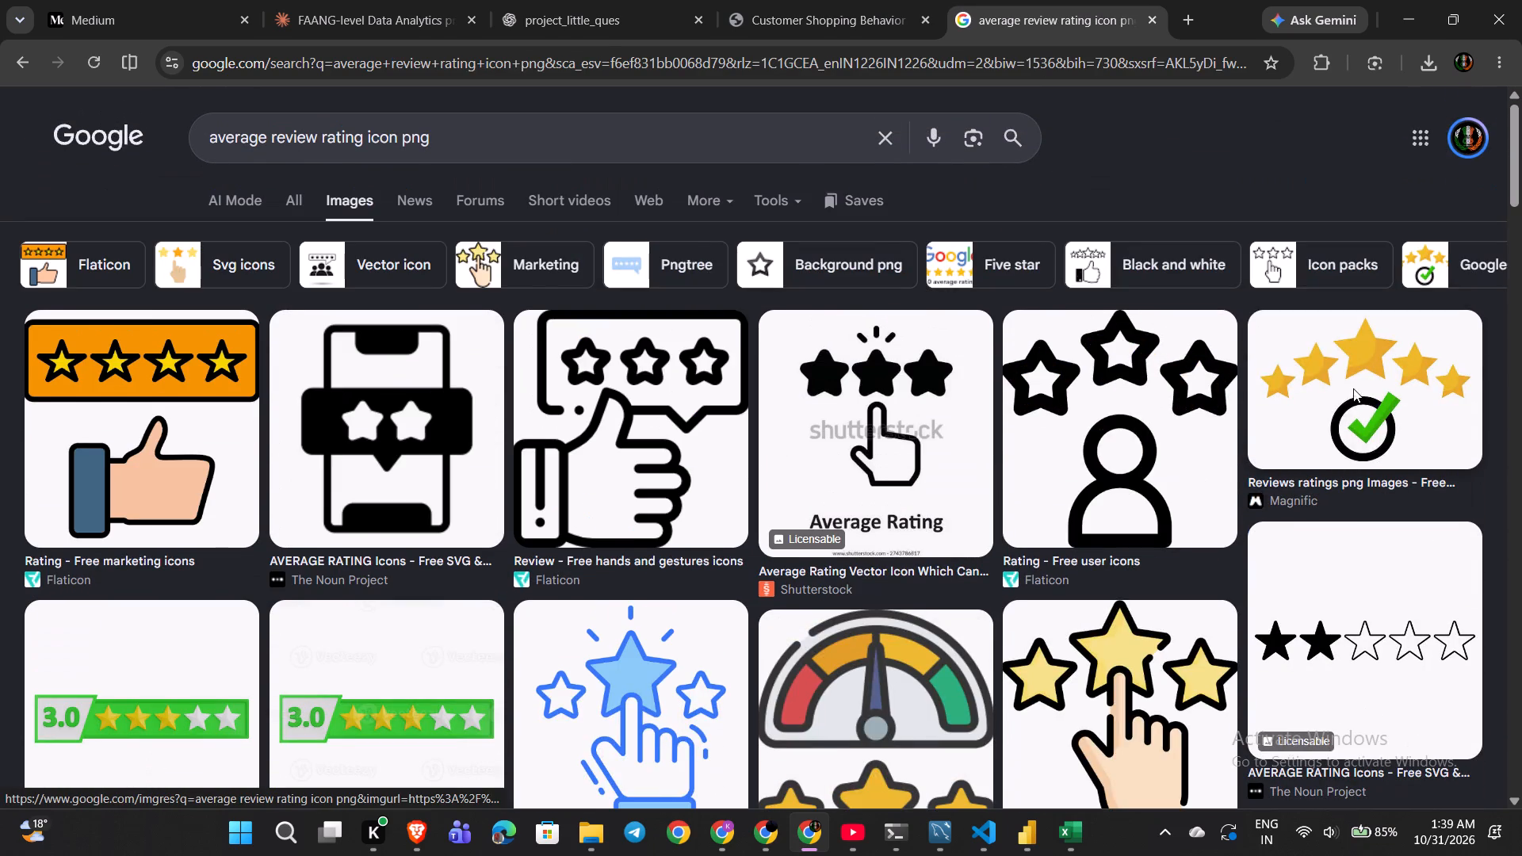
Save the image of five gold stars with a green check mark to Downloads as check-mark-with-review-stars_78370-1123.avif, using the All Files type.
{"action": "left_click", "coordinate": [1353, 388]}
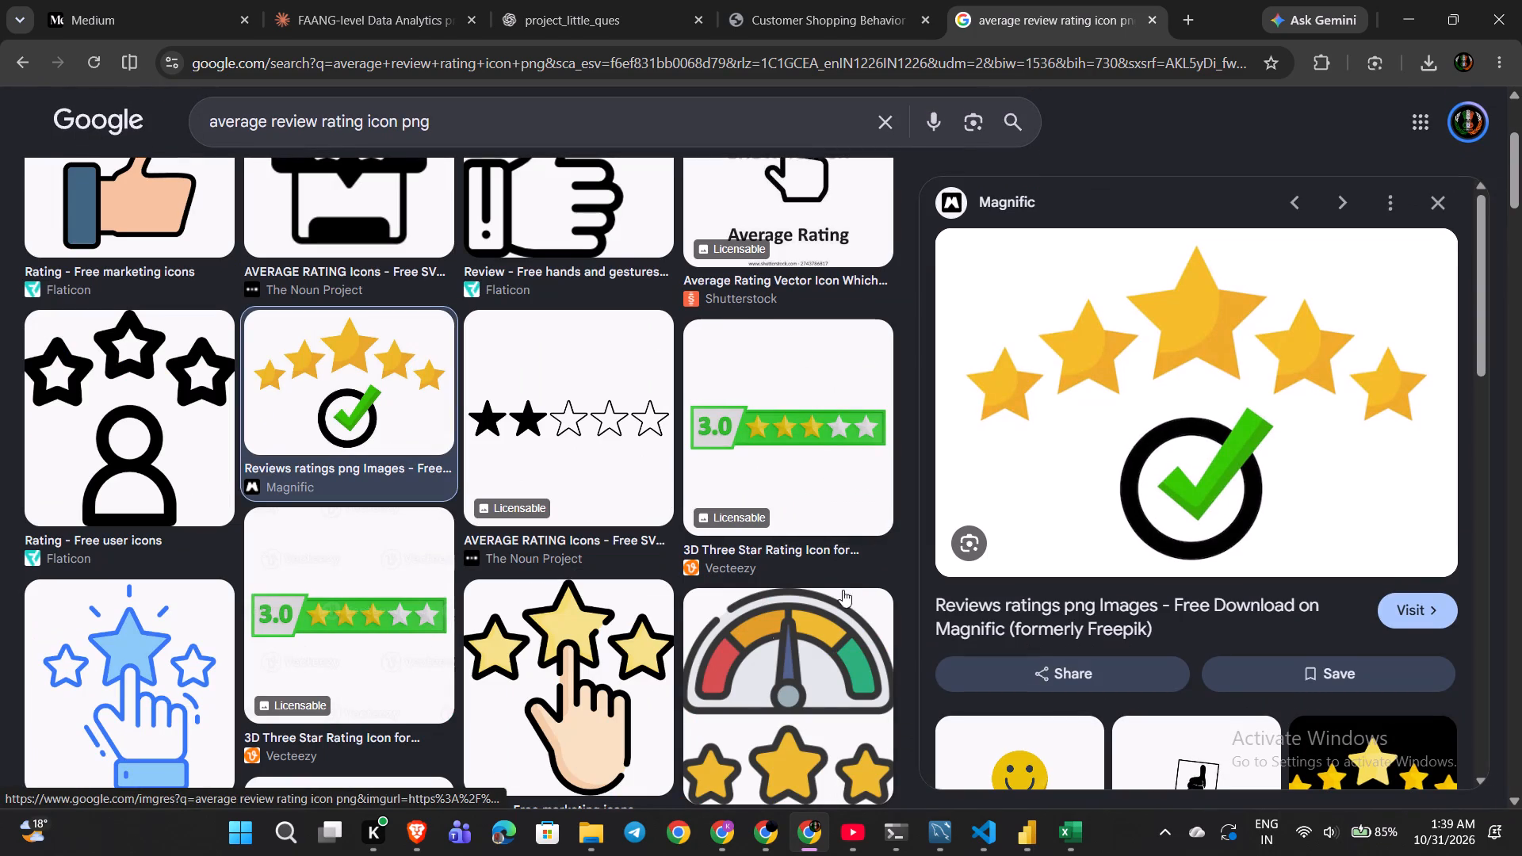
{"action": "scroll", "coordinate": [1107, 480], "scroll_direction": "down", "scroll_amount": 1}
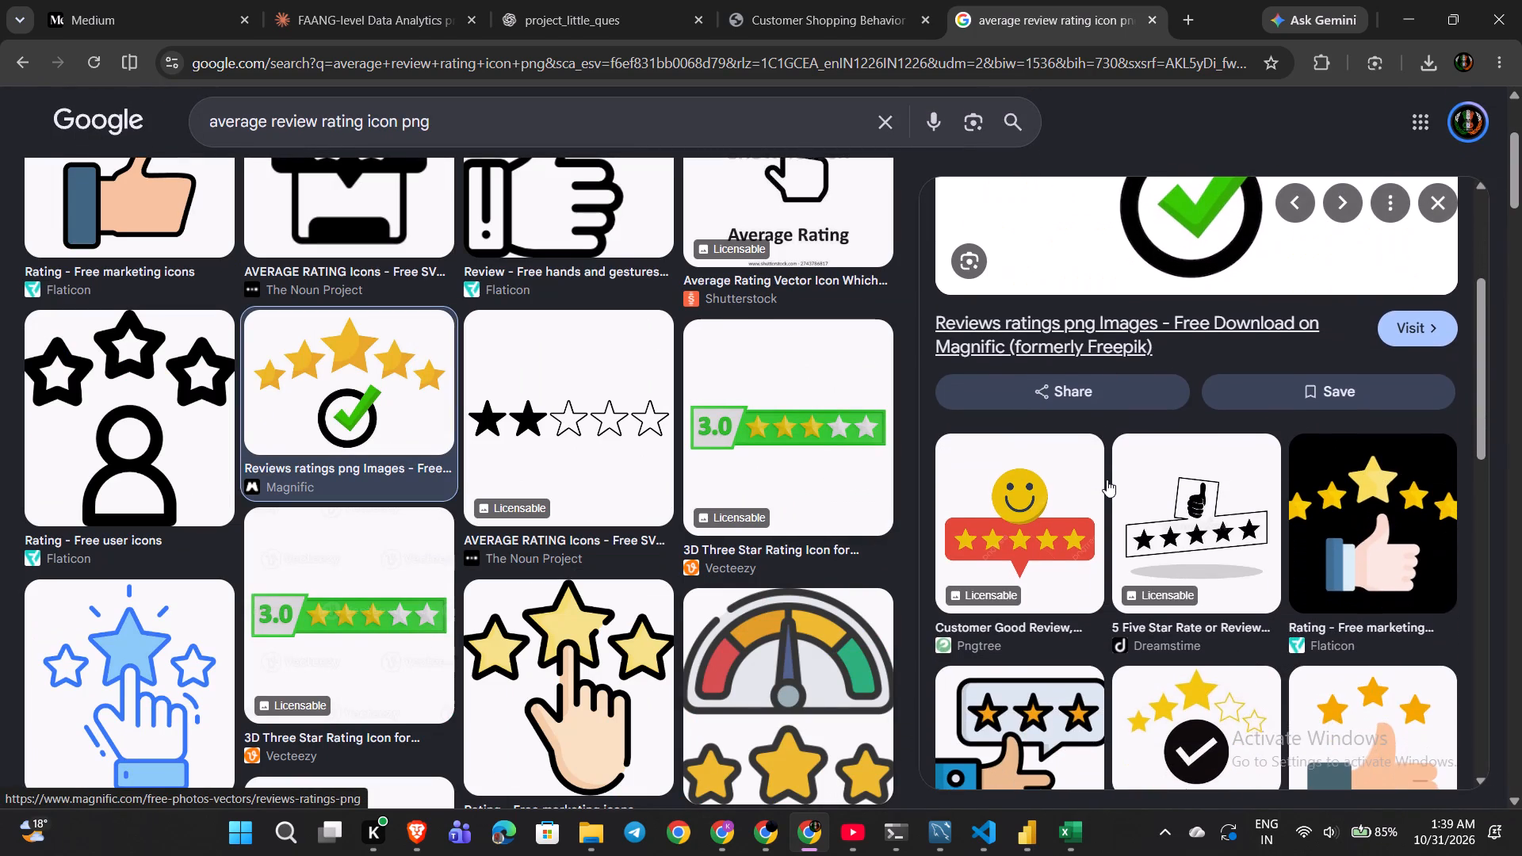
{"action": "scroll", "coordinate": [1107, 480], "scroll_direction": "down", "scroll_amount": 1}
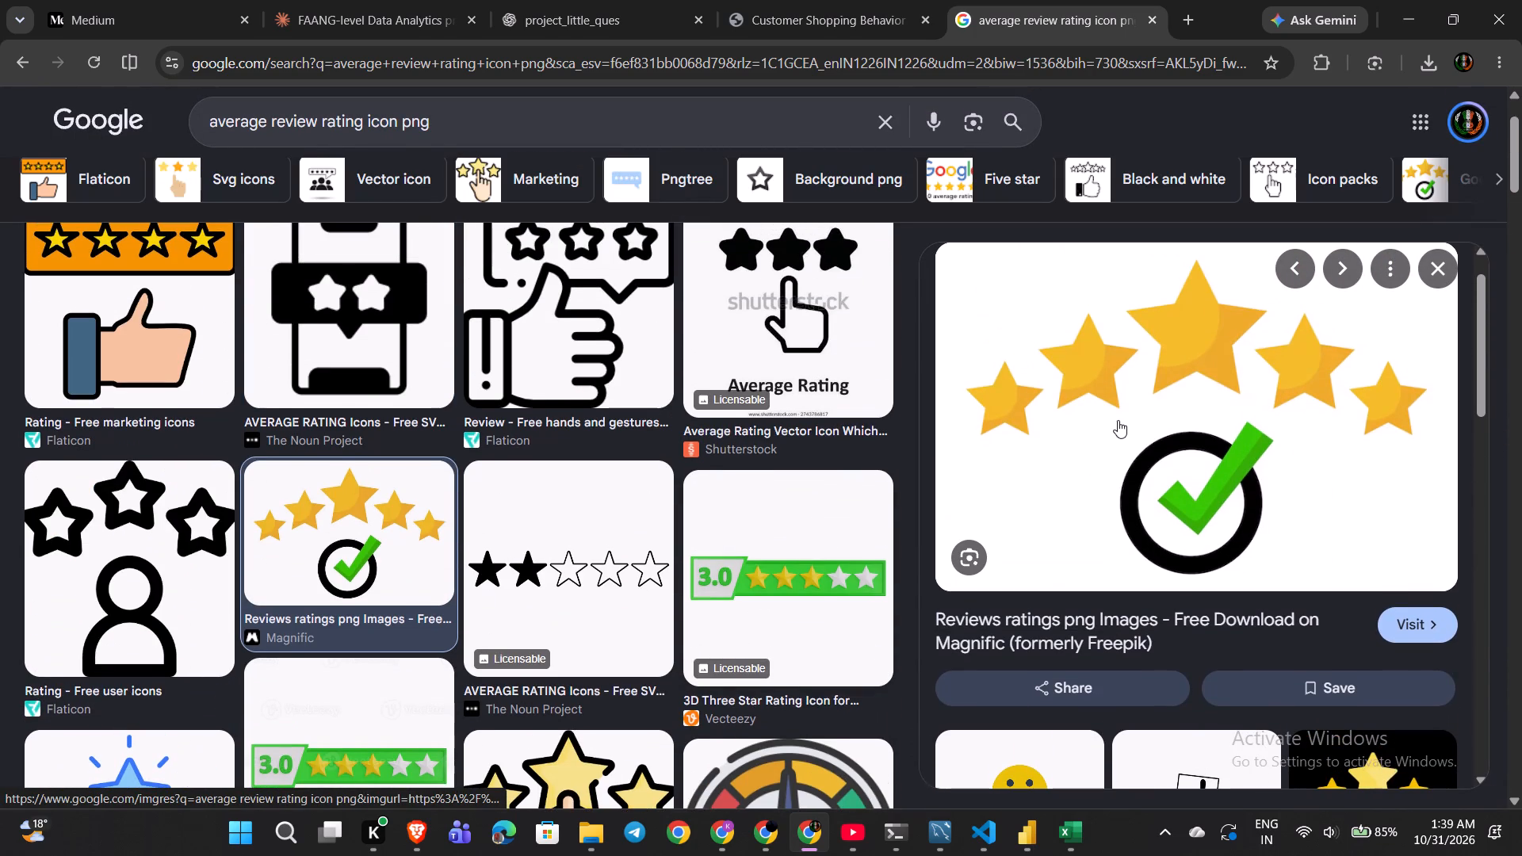
{"action": "right_click", "coordinate": [1119, 420]}
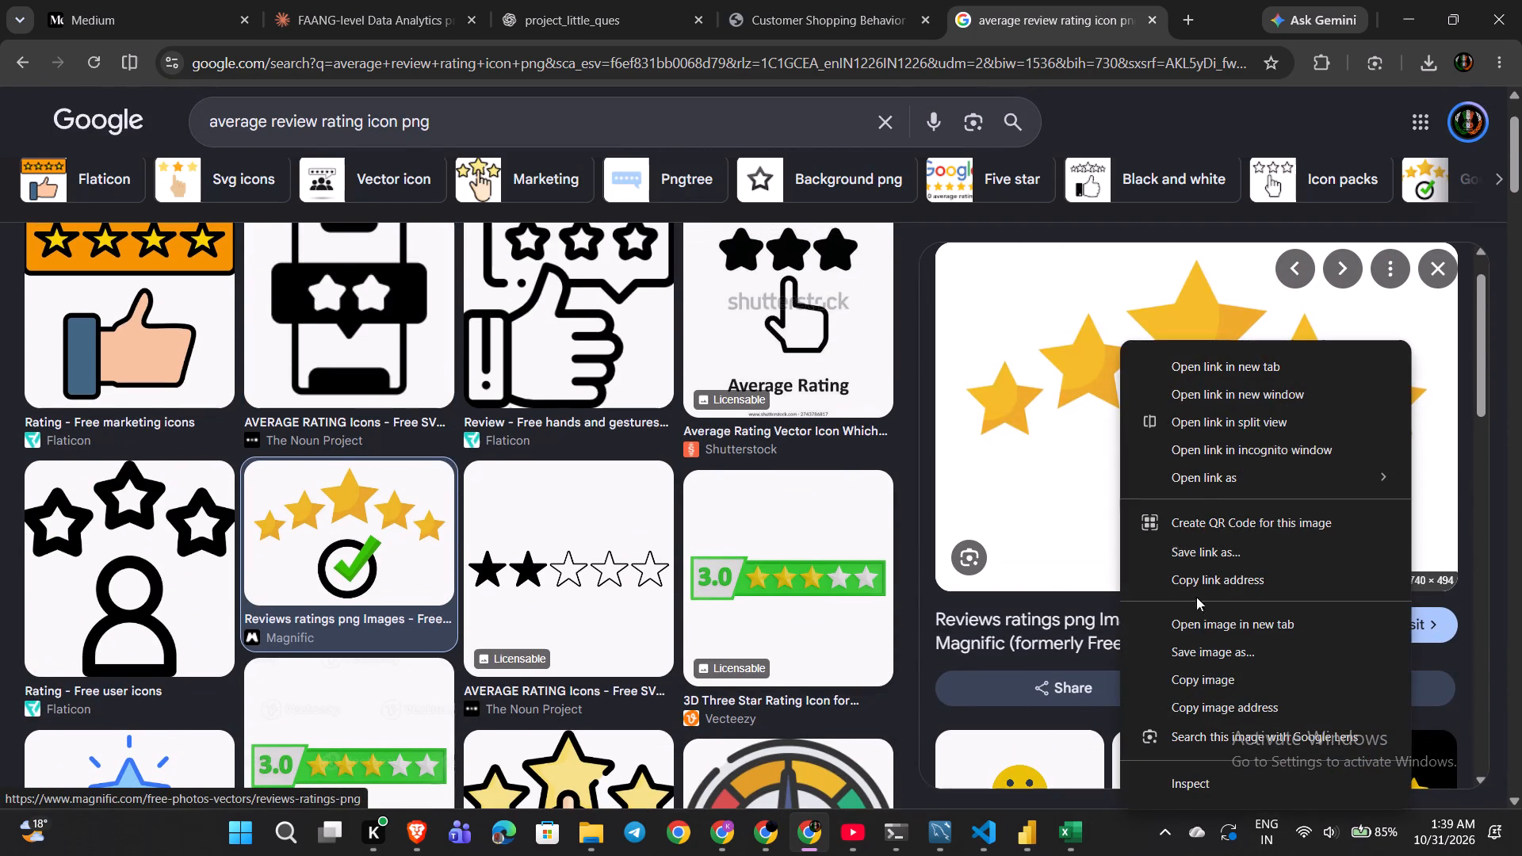
{"action": "left_click", "coordinate": [1197, 645]}
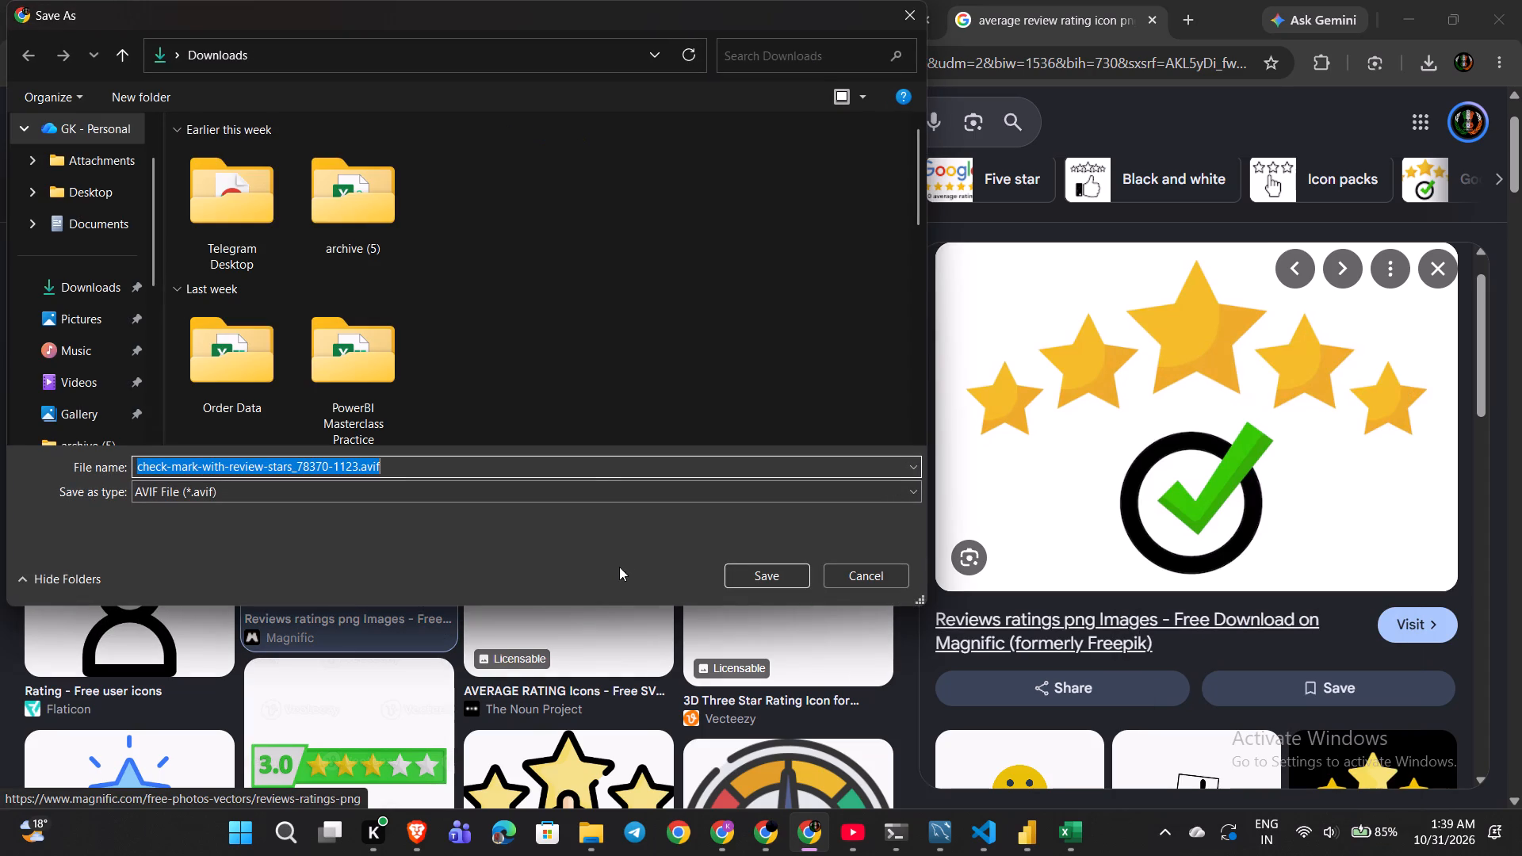
{"action": "left_click", "coordinate": [745, 561]}
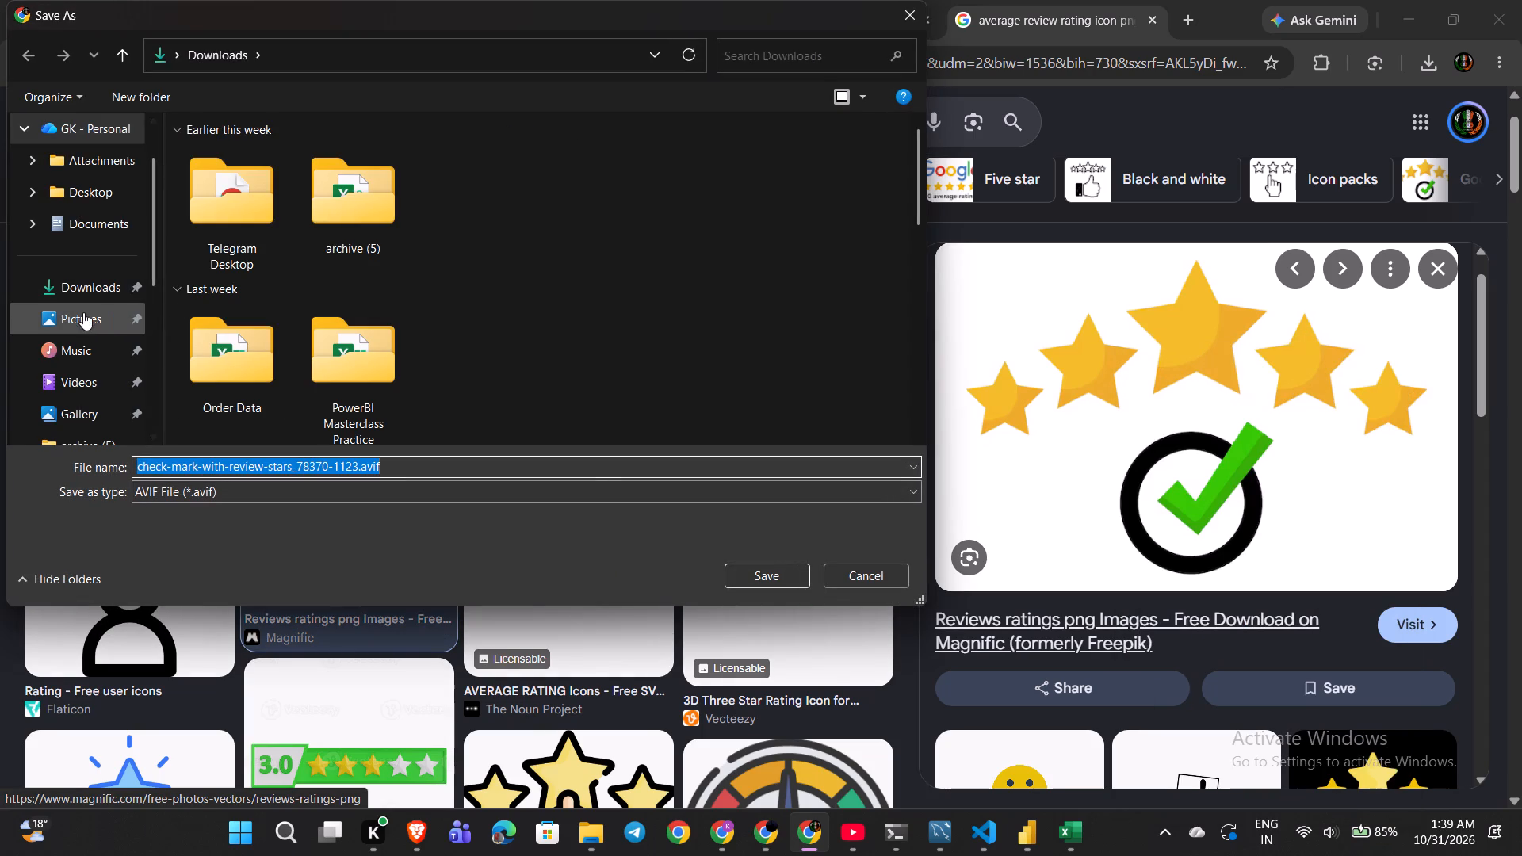
{"action": "left_click", "coordinate": [83, 297]}
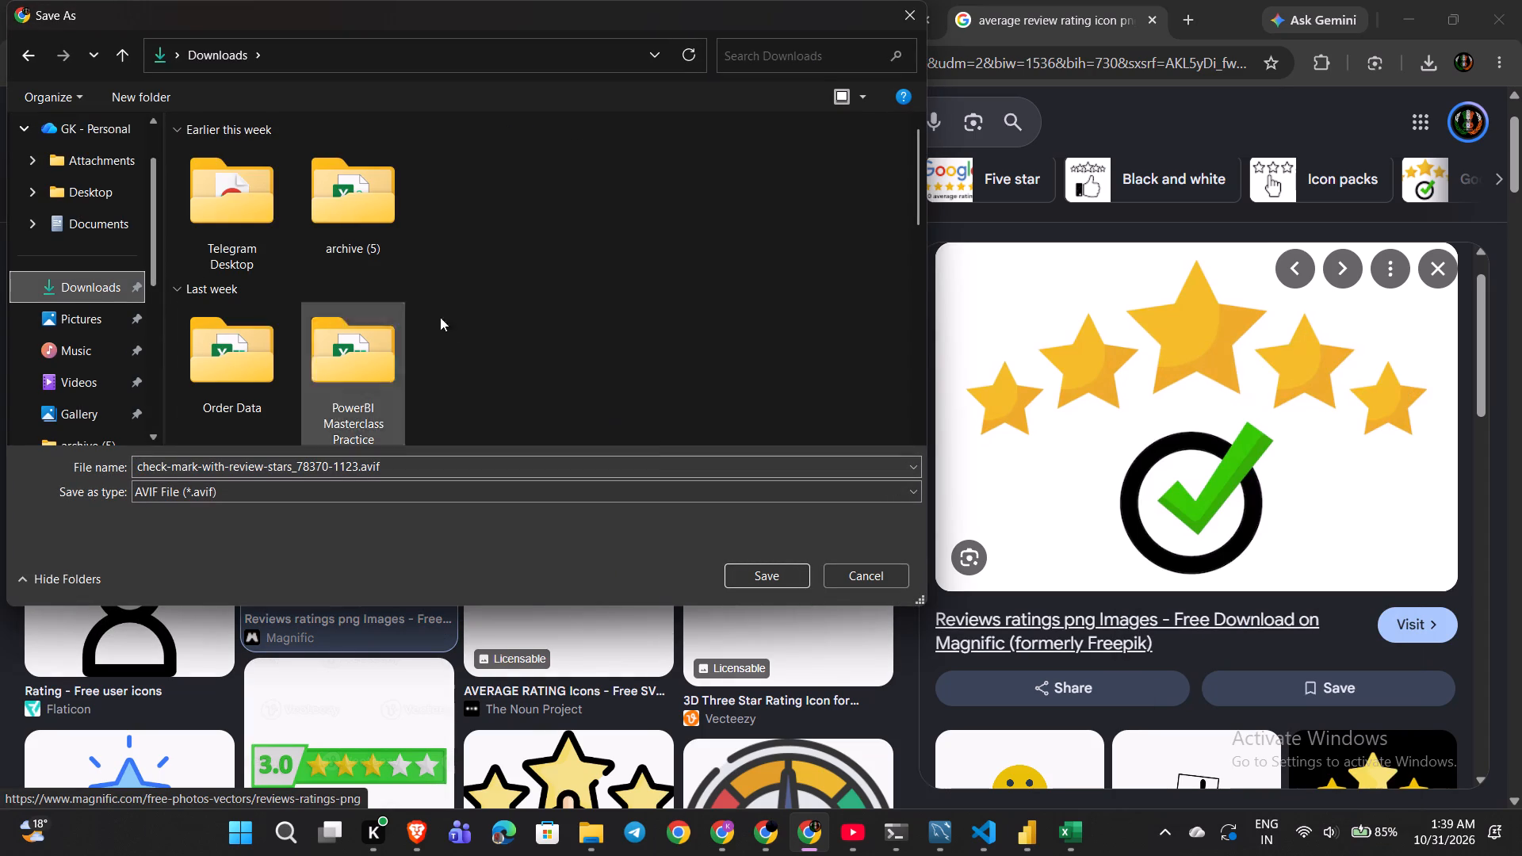
{"action": "scroll", "coordinate": [456, 321], "scroll_direction": "up", "scroll_amount": 1}
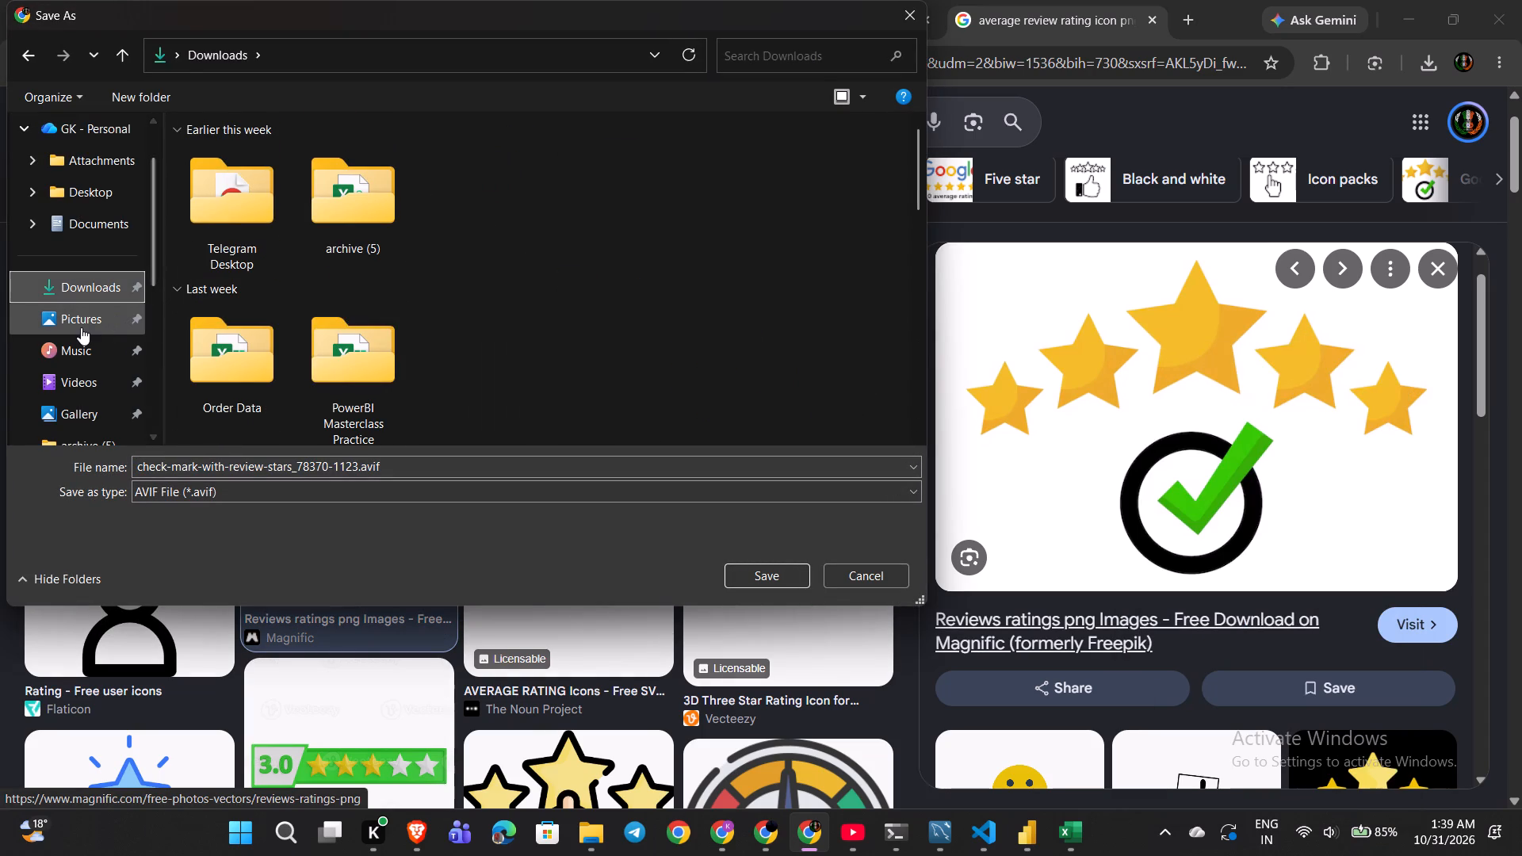
{"action": "left_click", "coordinate": [81, 327]}
{"action": "left_click", "coordinate": [84, 351]}
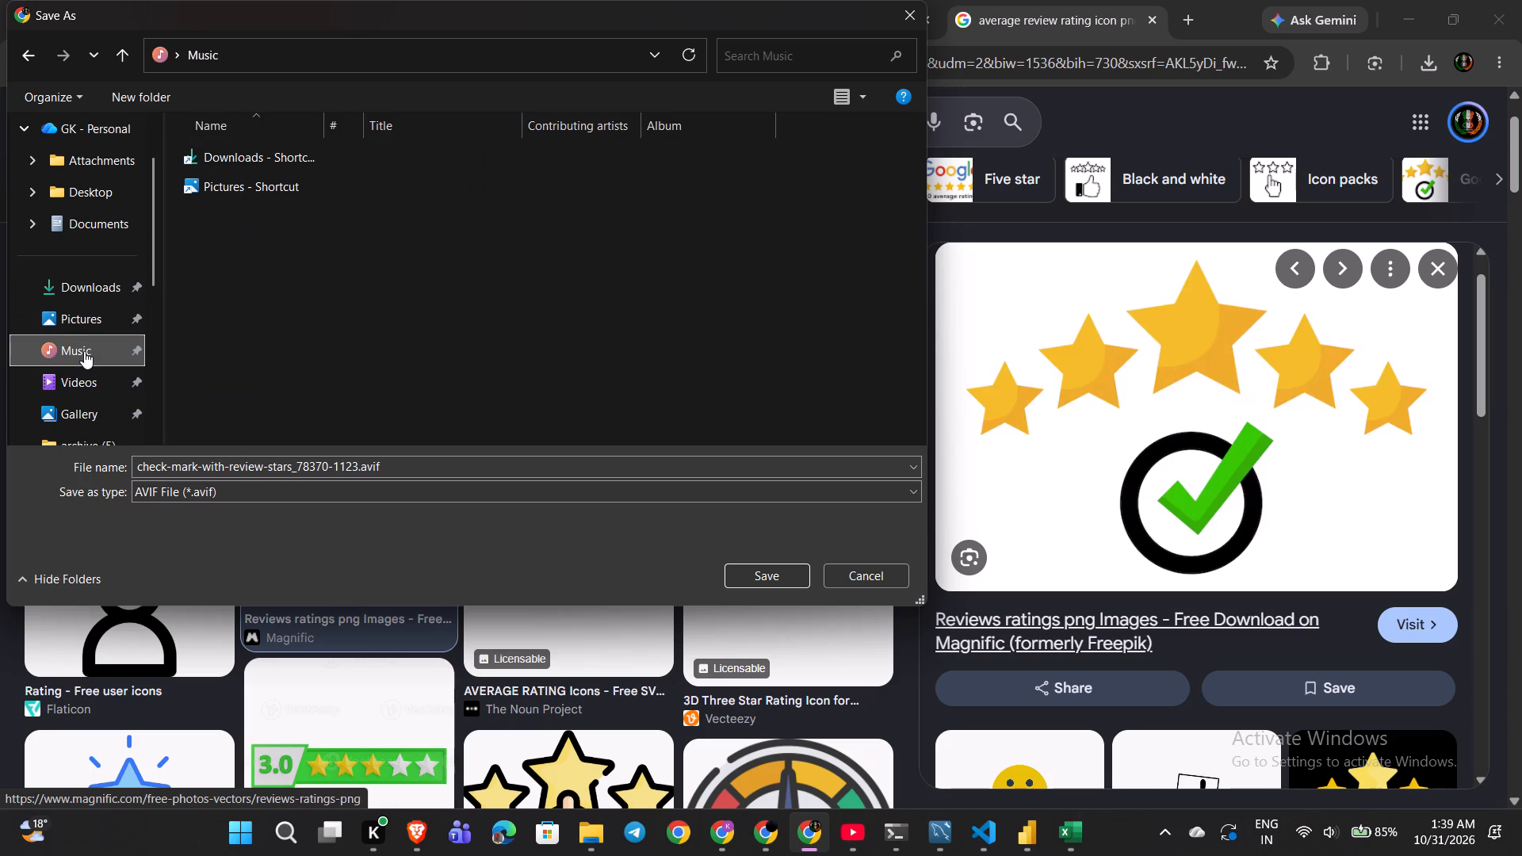
{"action": "left_click", "coordinate": [78, 294]}
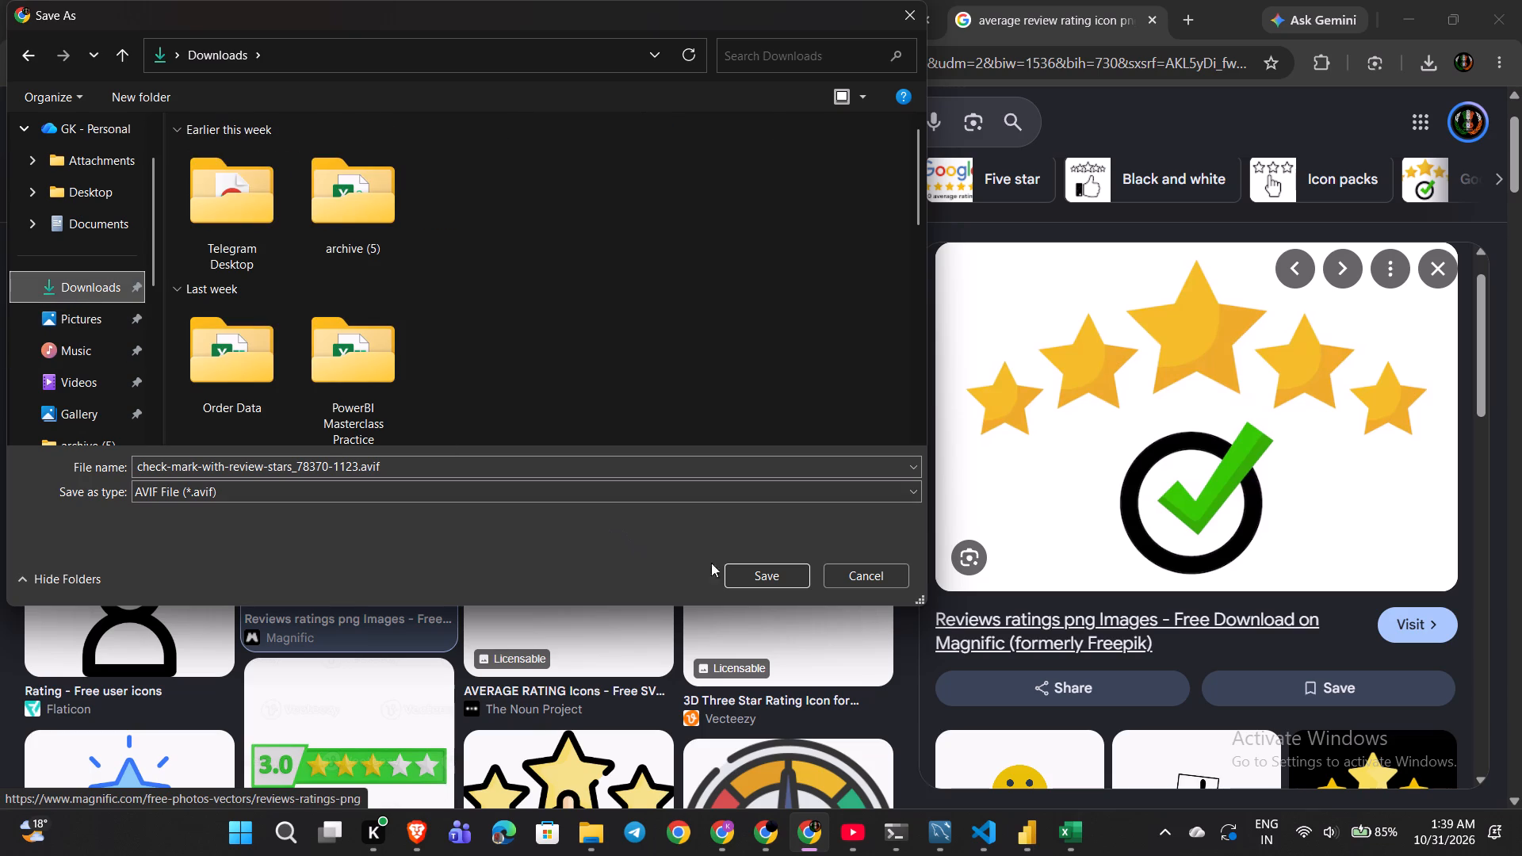
{"action": "left_click", "coordinate": [661, 484]}
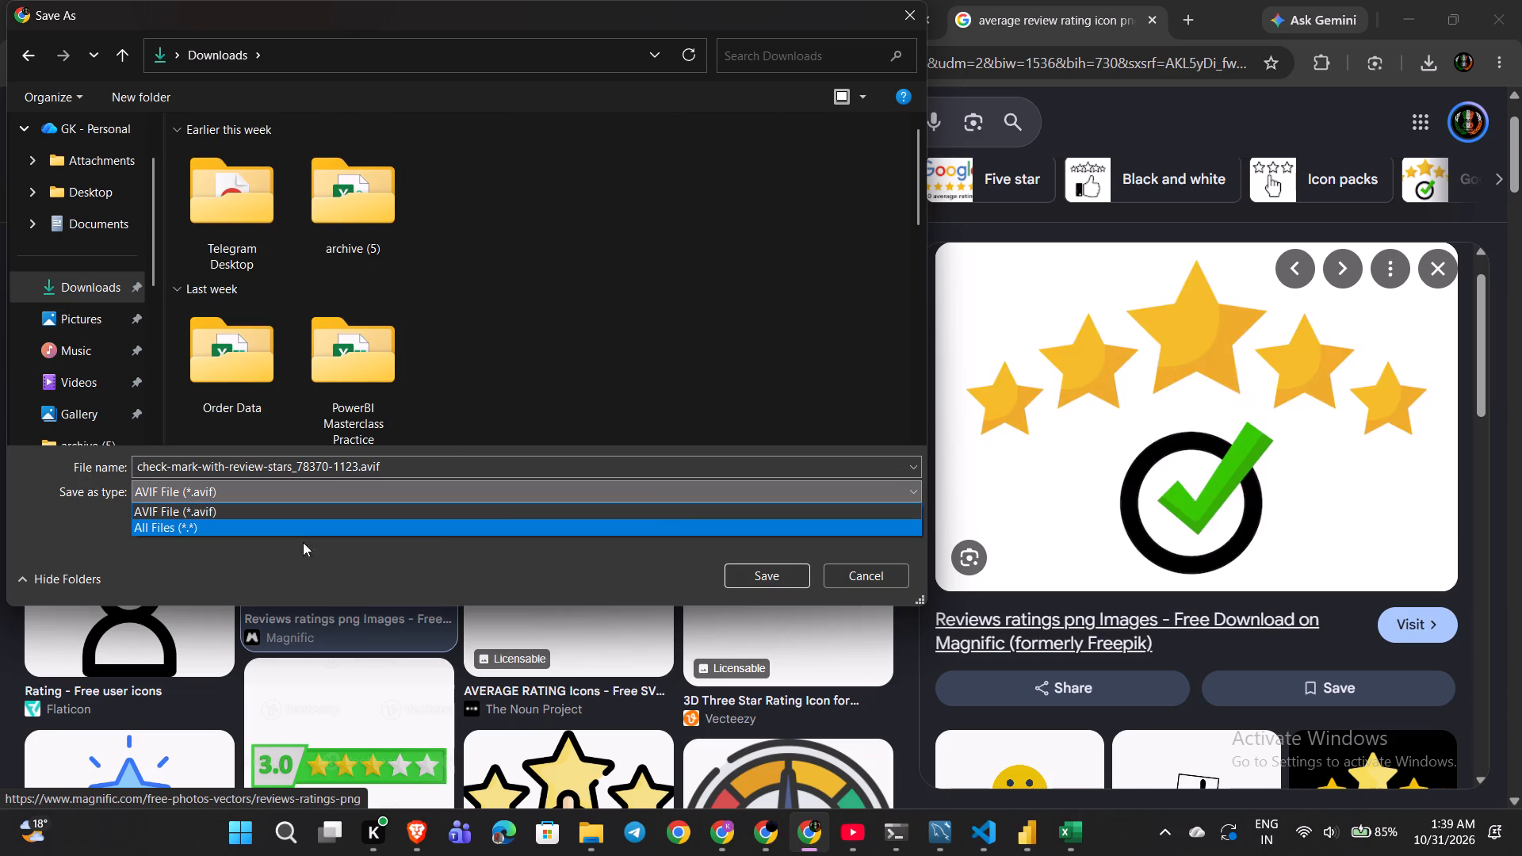
{"action": "left_click", "coordinate": [191, 531]}
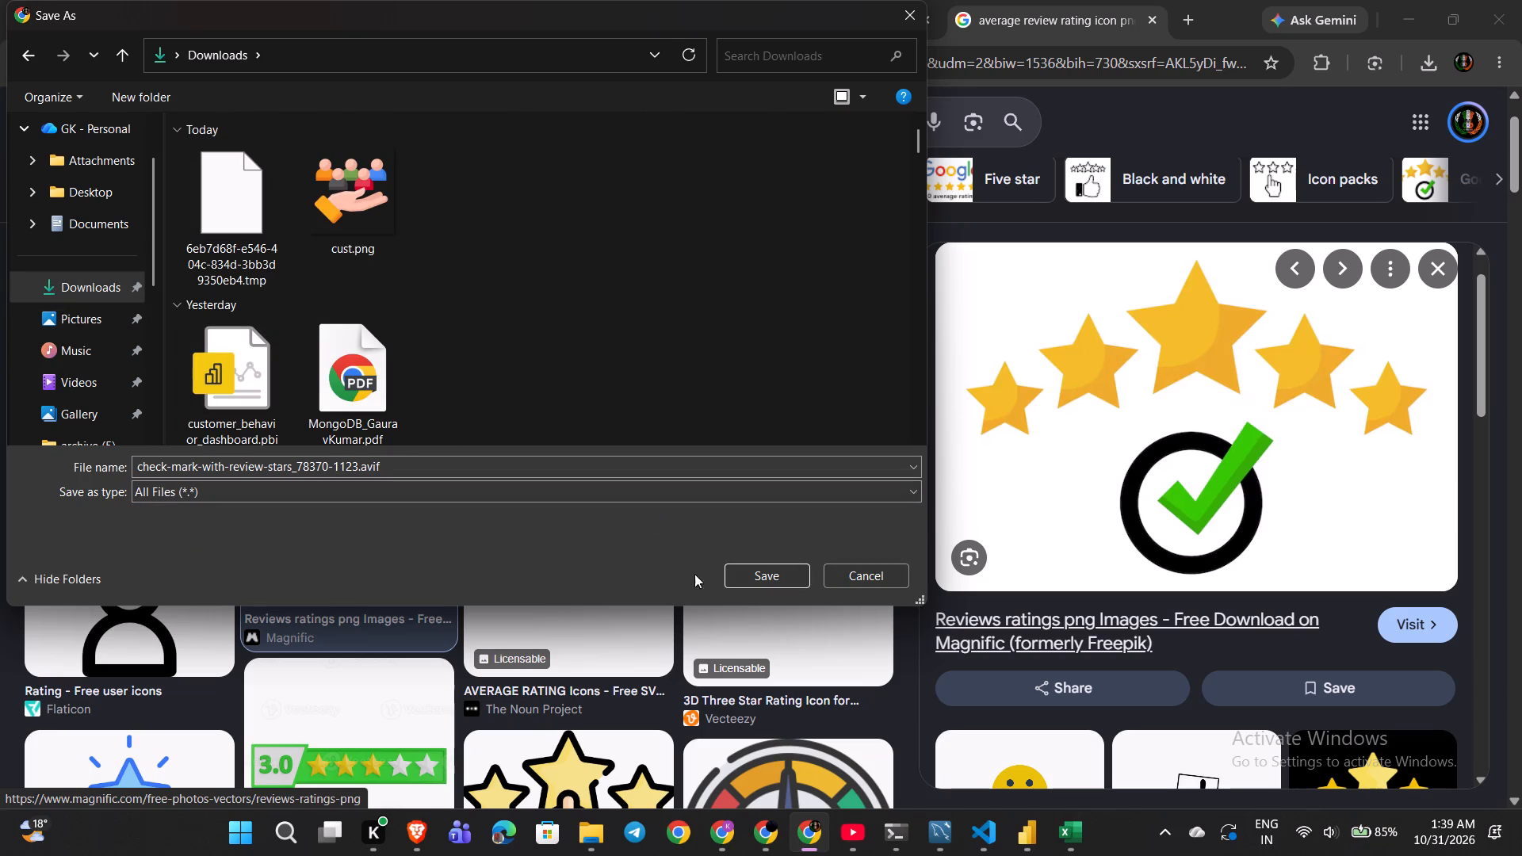
{"action": "left_click", "coordinate": [751, 575]}
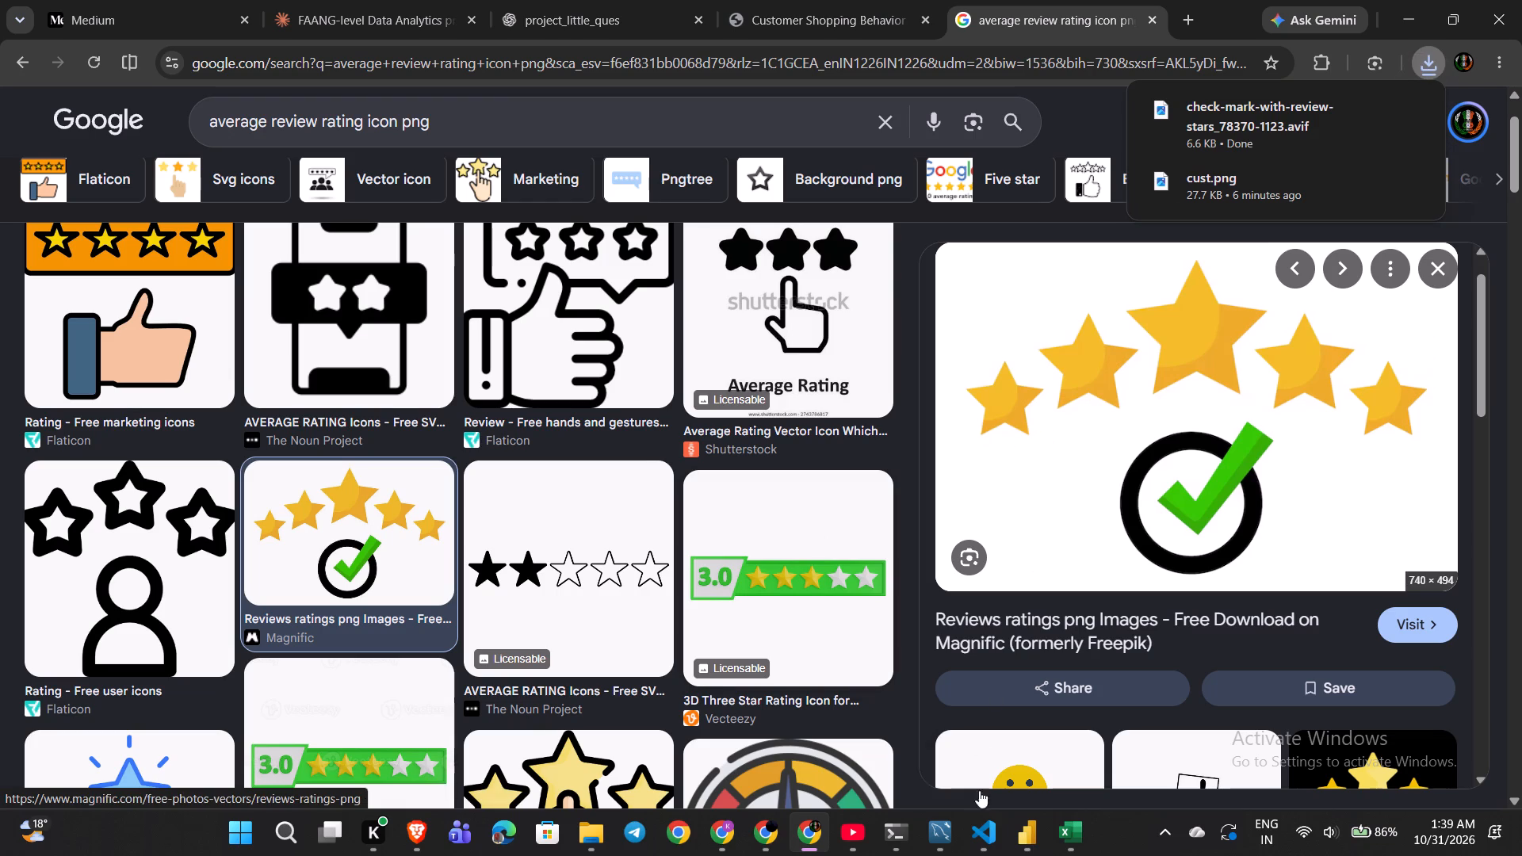
Switch to Power BI and upload check-mark-with-review-stars_78370-1123.avif as the Average Review Rating card's callout image.
{"action": "left_click", "coordinate": [1031, 824]}
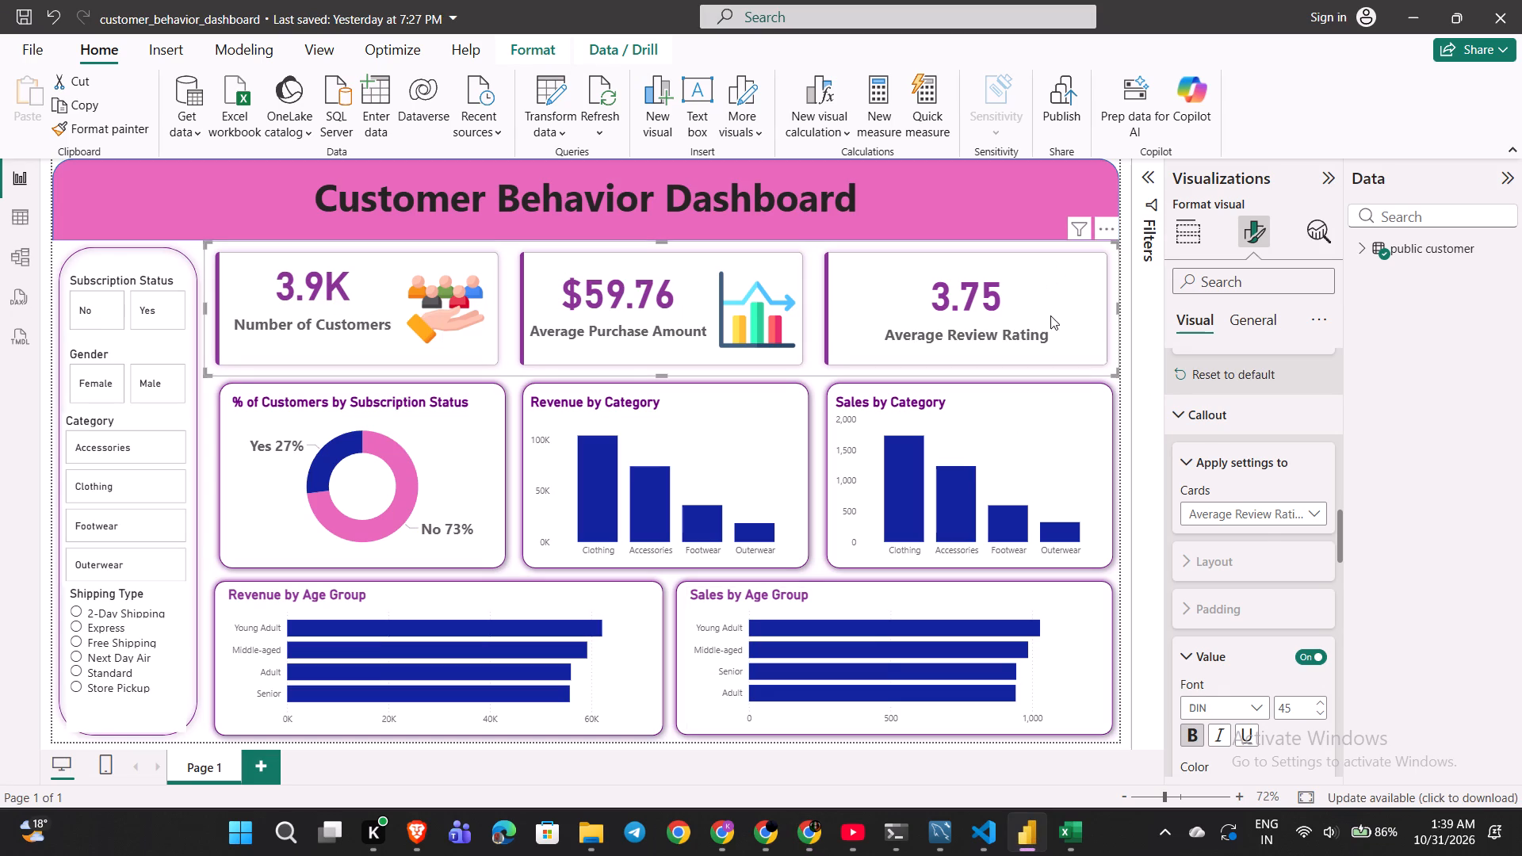
{"action": "scroll", "coordinate": [1260, 531], "scroll_direction": "down", "scroll_amount": 6}
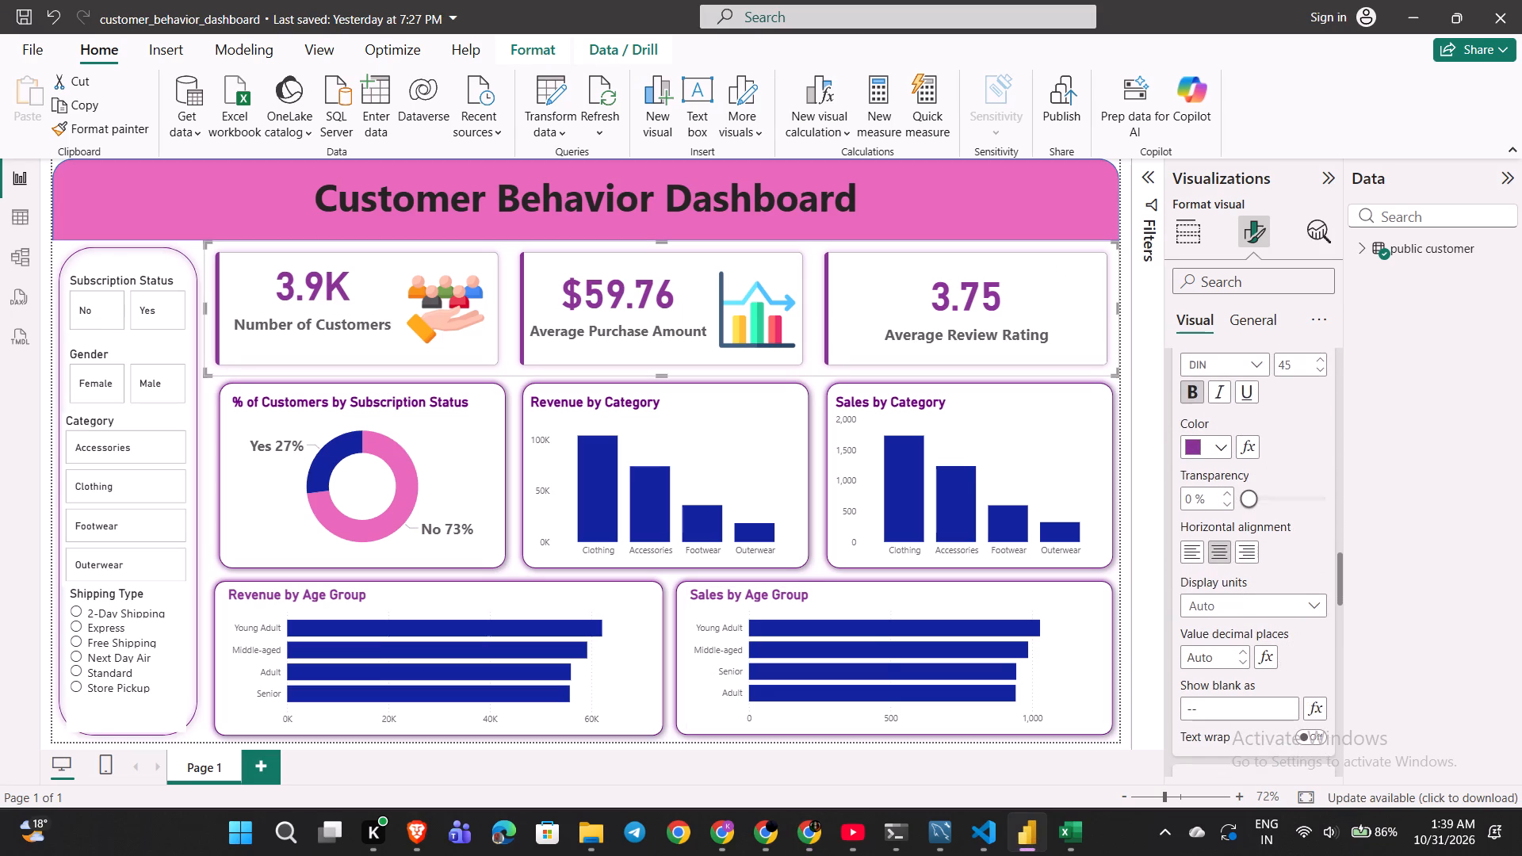
{"action": "scroll", "coordinate": [1233, 563], "scroll_direction": "down", "scroll_amount": 1}
{"action": "scroll", "coordinate": [1263, 441], "scroll_direction": "down", "scroll_amount": 1}
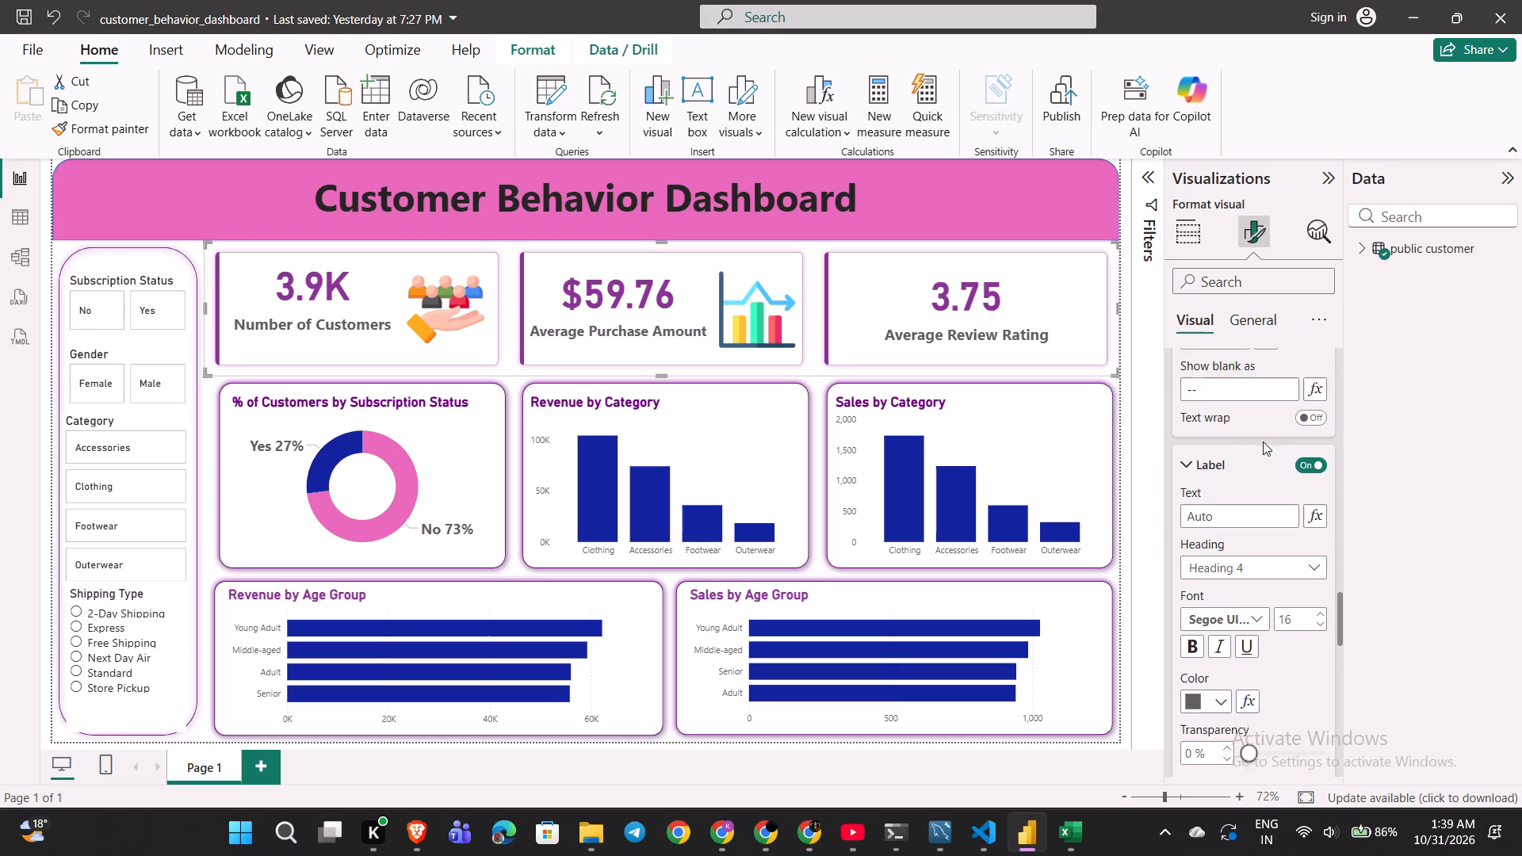
{"action": "scroll", "coordinate": [1263, 441], "scroll_direction": "down", "scroll_amount": 3}
{"action": "scroll", "coordinate": [1236, 581], "scroll_direction": "down", "scroll_amount": 4}
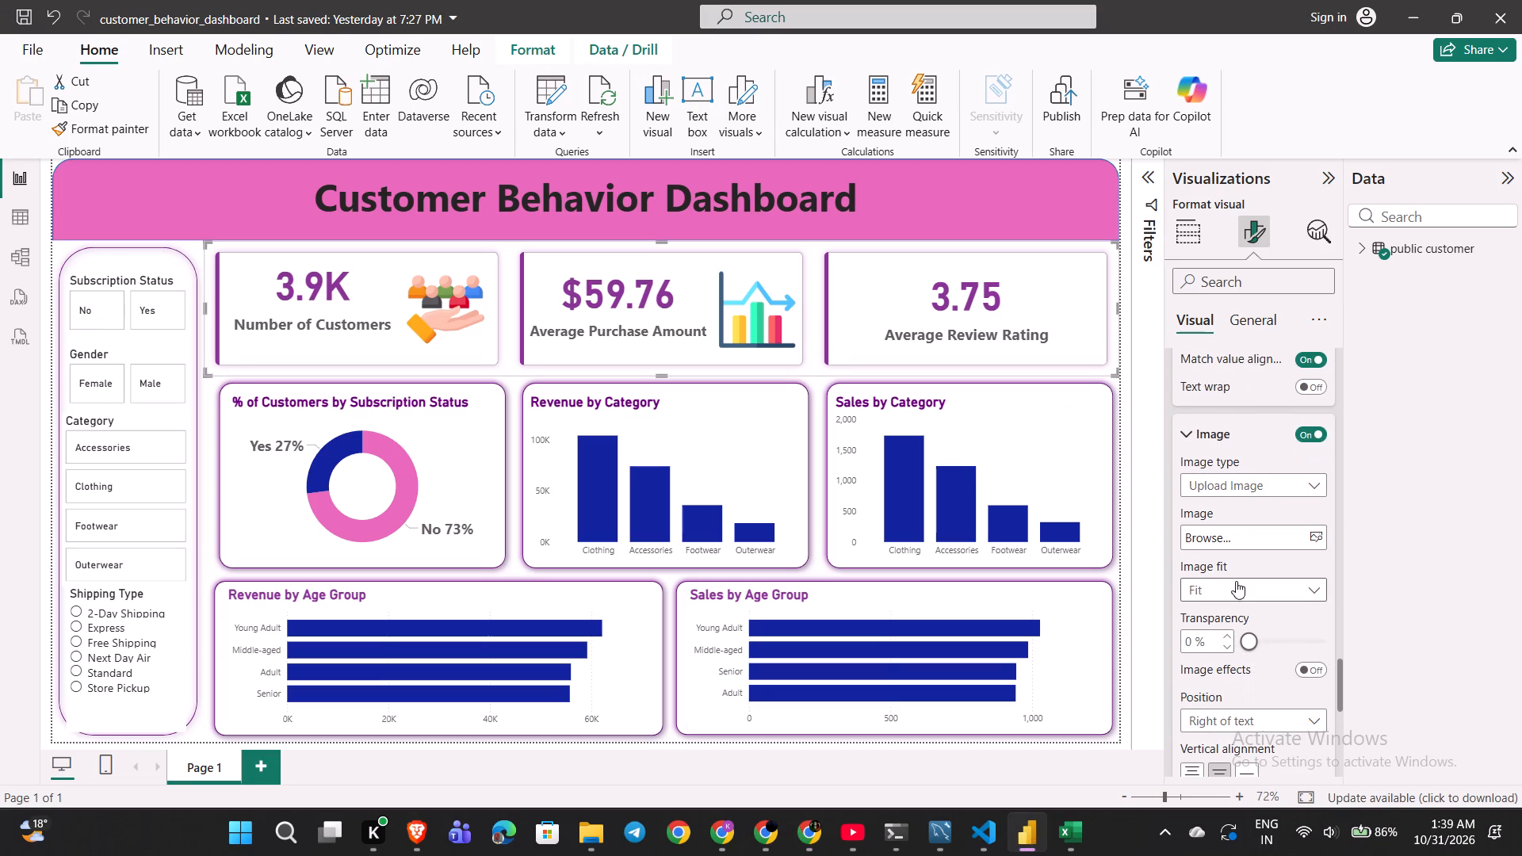
{"action": "left_click", "coordinate": [1316, 536]}
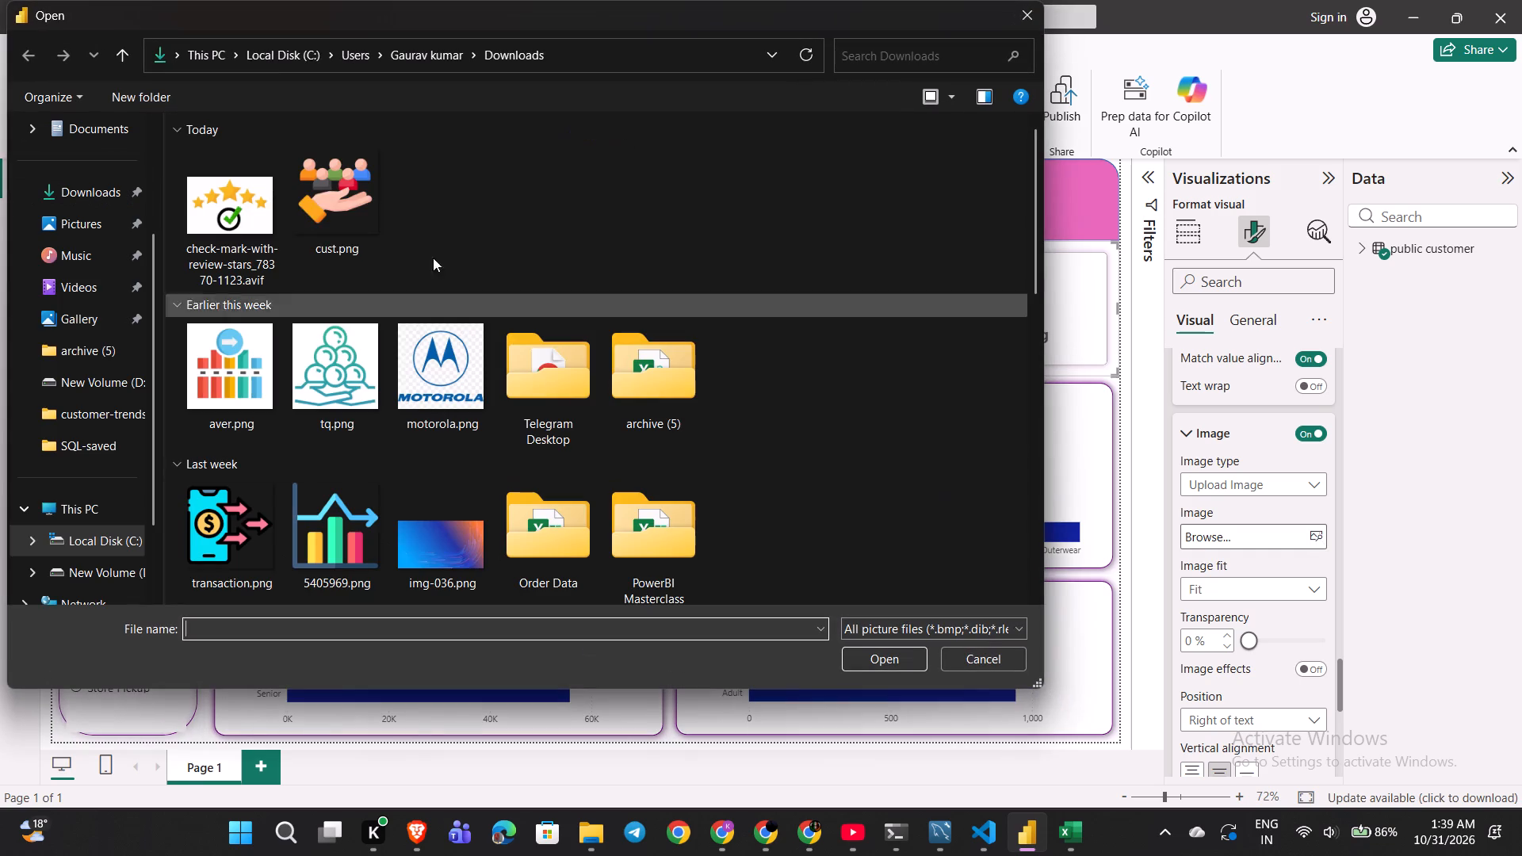
{"action": "double_click", "coordinate": [245, 209]}
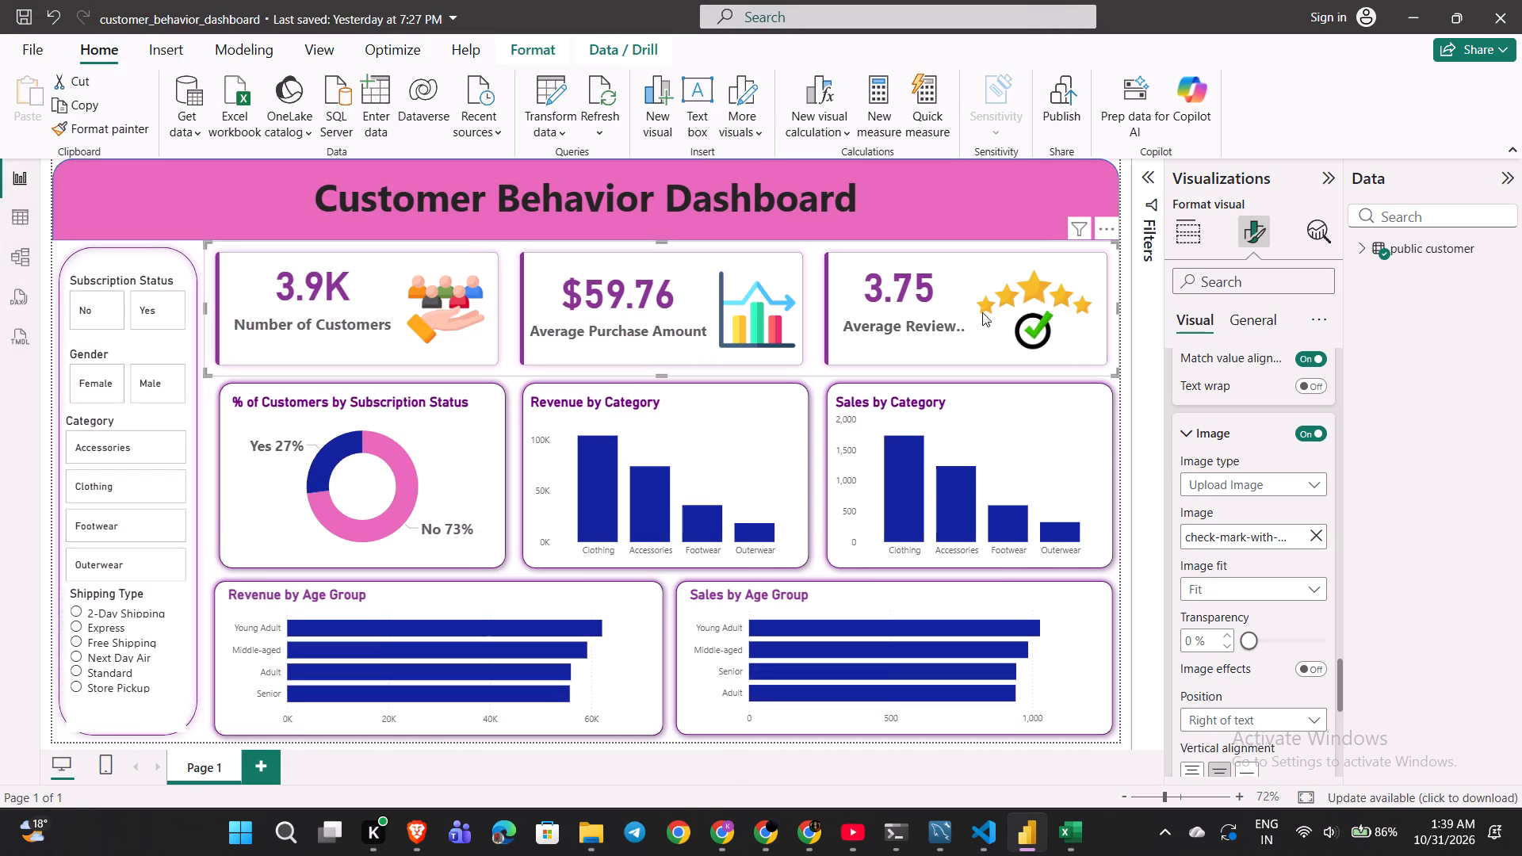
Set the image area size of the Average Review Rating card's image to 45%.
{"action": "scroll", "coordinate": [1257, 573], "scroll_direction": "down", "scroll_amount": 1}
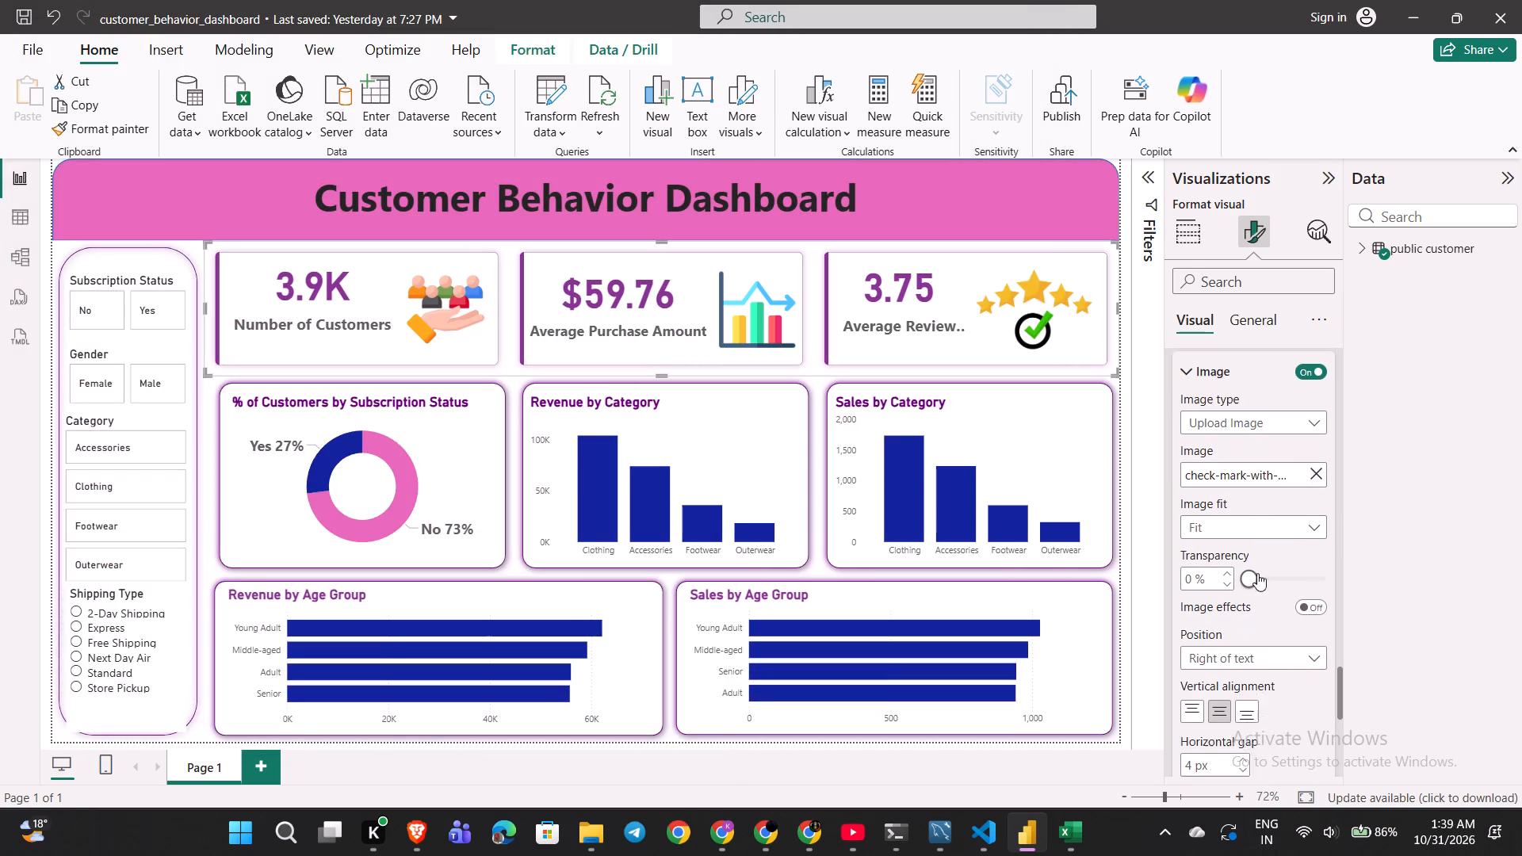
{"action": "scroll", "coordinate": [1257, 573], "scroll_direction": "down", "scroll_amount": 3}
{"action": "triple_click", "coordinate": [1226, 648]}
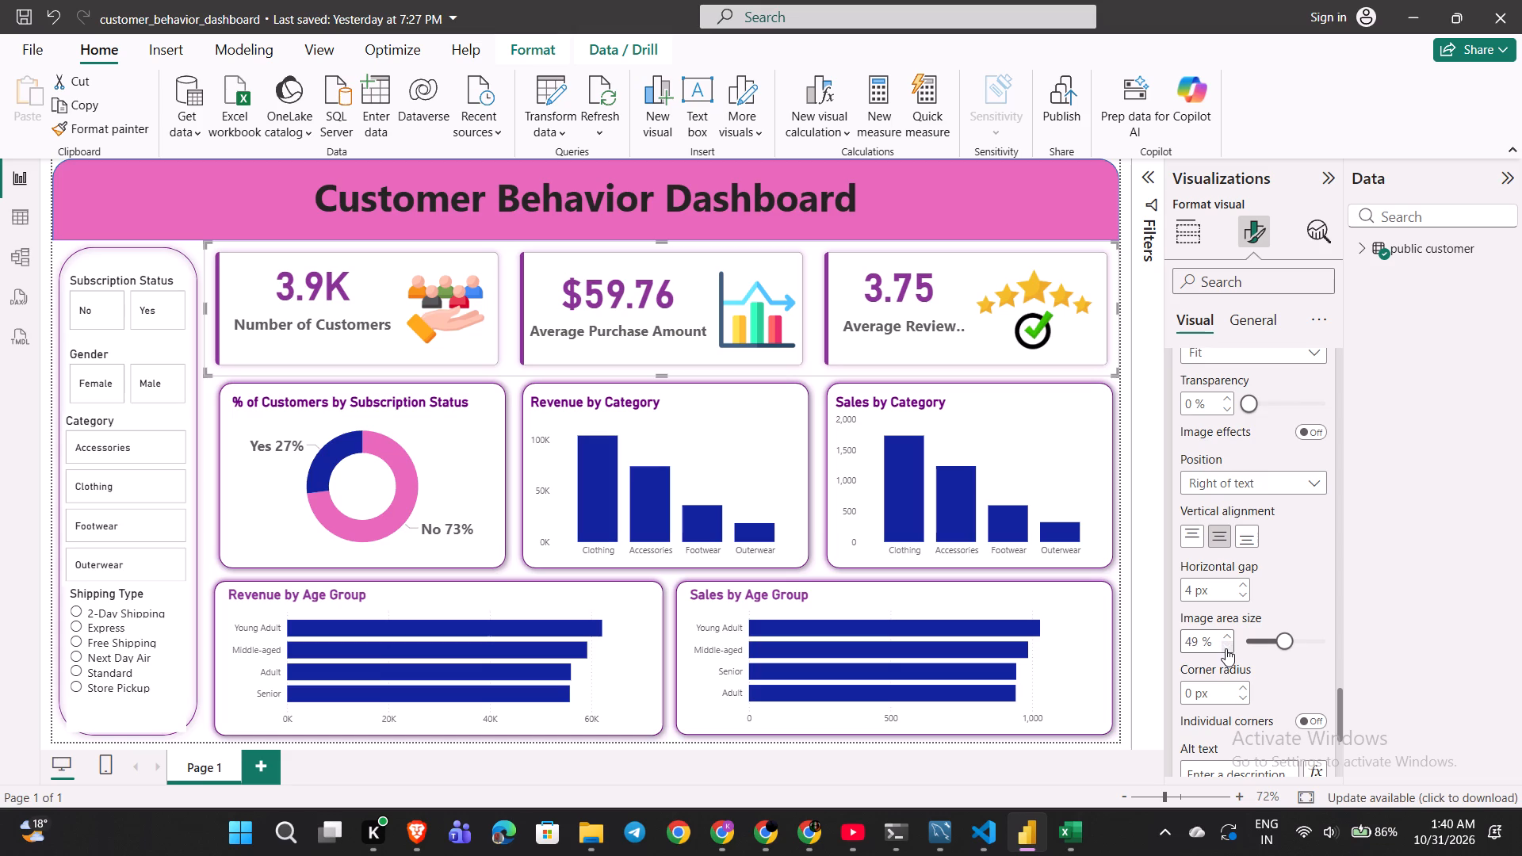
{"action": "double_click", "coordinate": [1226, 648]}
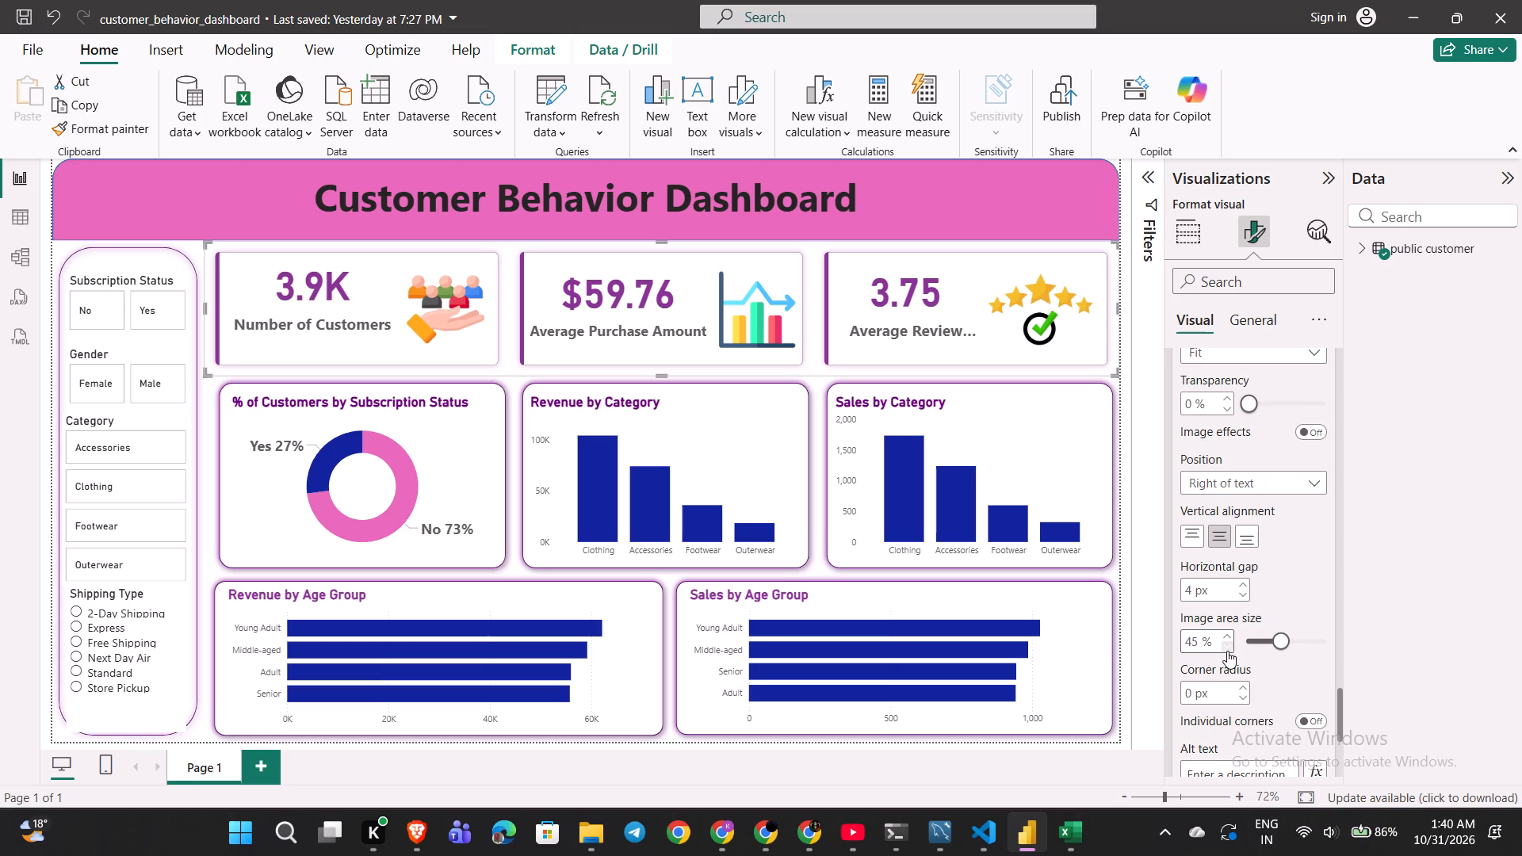
Set the Average Review Rating image's horizontal gap to 0 px and its image area size to 48%.
{"action": "scroll", "coordinate": [1227, 651], "scroll_direction": "down", "scroll_amount": 1}
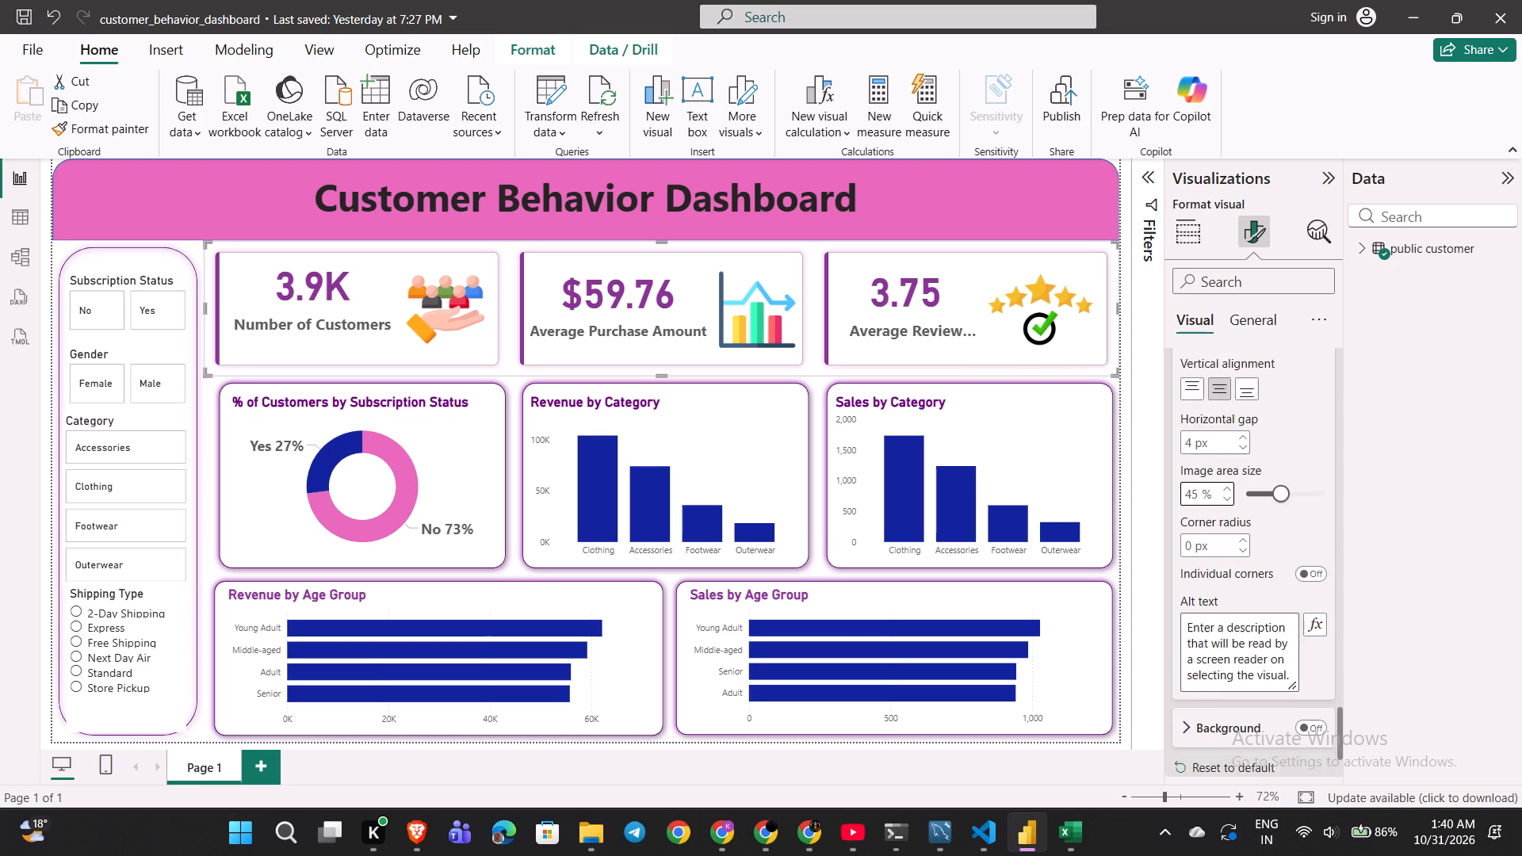
{"action": "scroll", "coordinate": [1227, 651], "scroll_direction": "down", "scroll_amount": 2}
{"action": "scroll", "coordinate": [1227, 651], "scroll_direction": "up", "scroll_amount": 1}
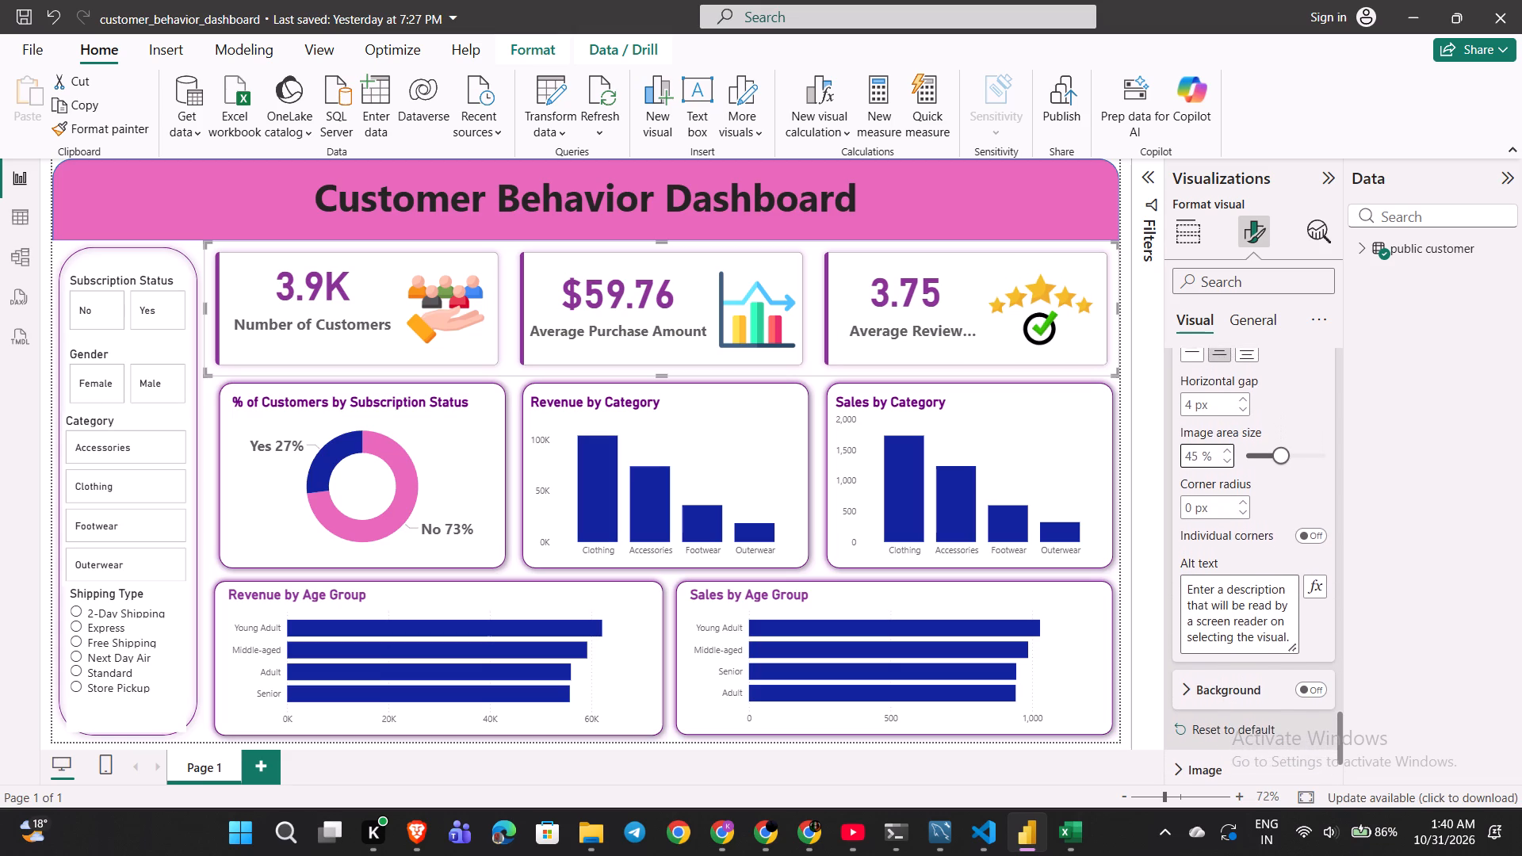
{"action": "scroll", "coordinate": [1227, 651], "scroll_direction": "up", "scroll_amount": 1}
{"action": "scroll", "coordinate": [1237, 499], "scroll_direction": "up", "scroll_amount": 1}
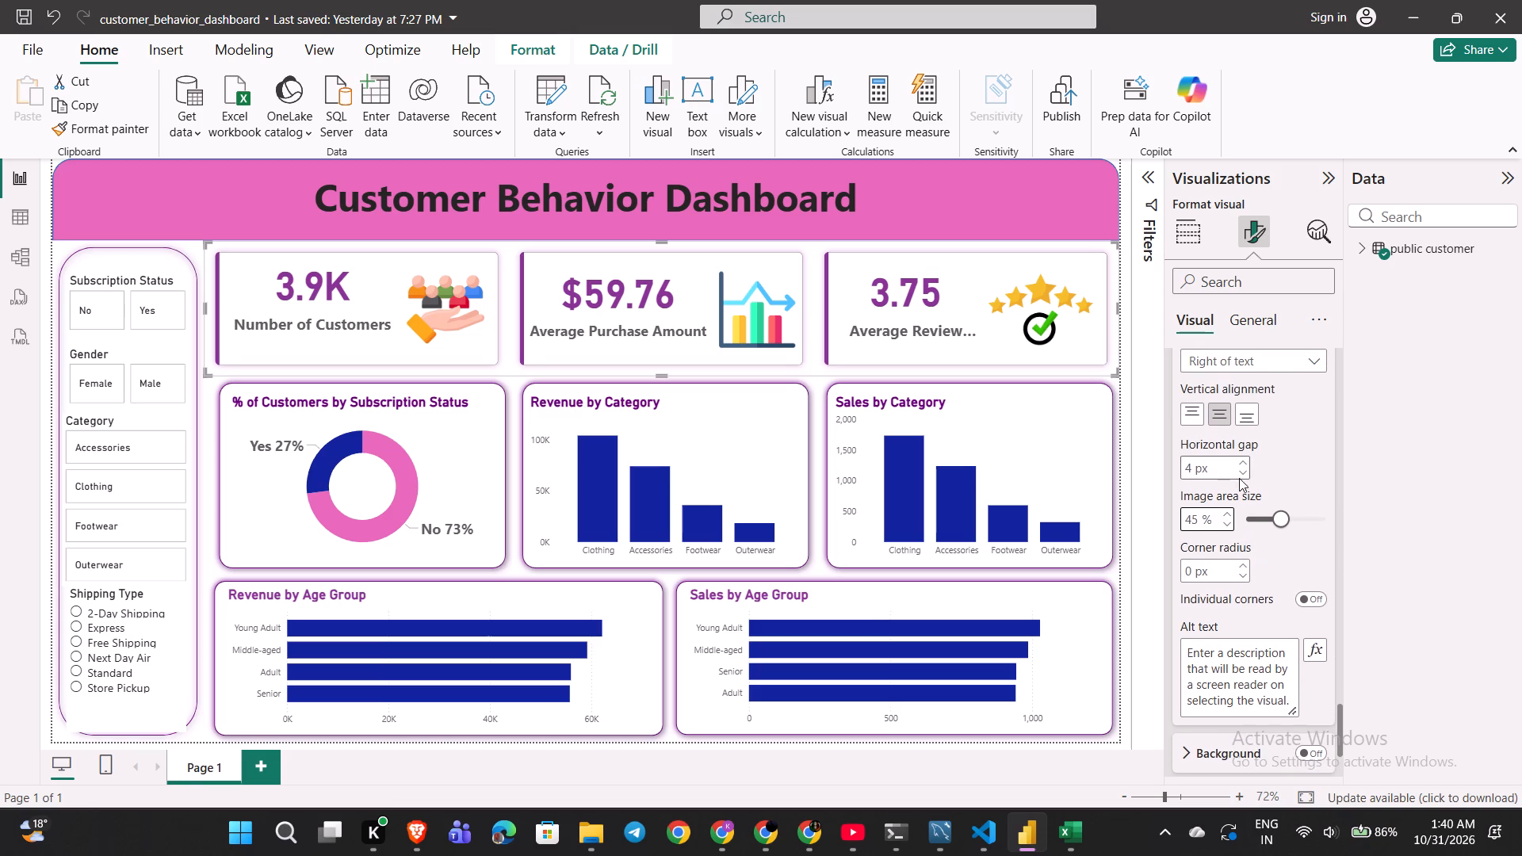
{"action": "triple_click", "coordinate": [1243, 472]}
{"action": "left_click", "coordinate": [1243, 472]}
{"action": "triple_click", "coordinate": [1225, 516]}
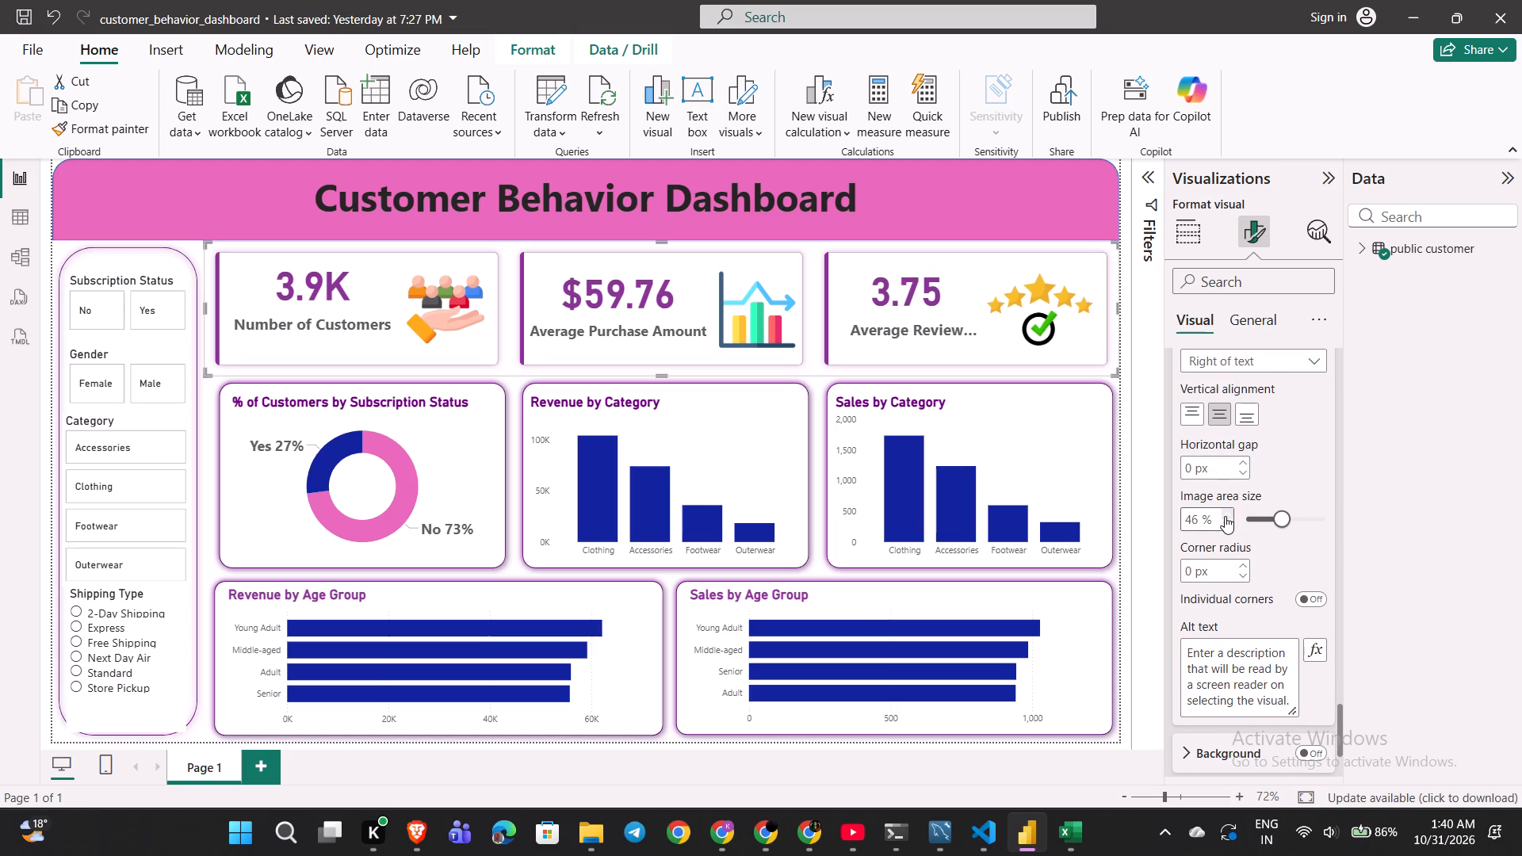
{"action": "left_click", "coordinate": [1225, 516]}
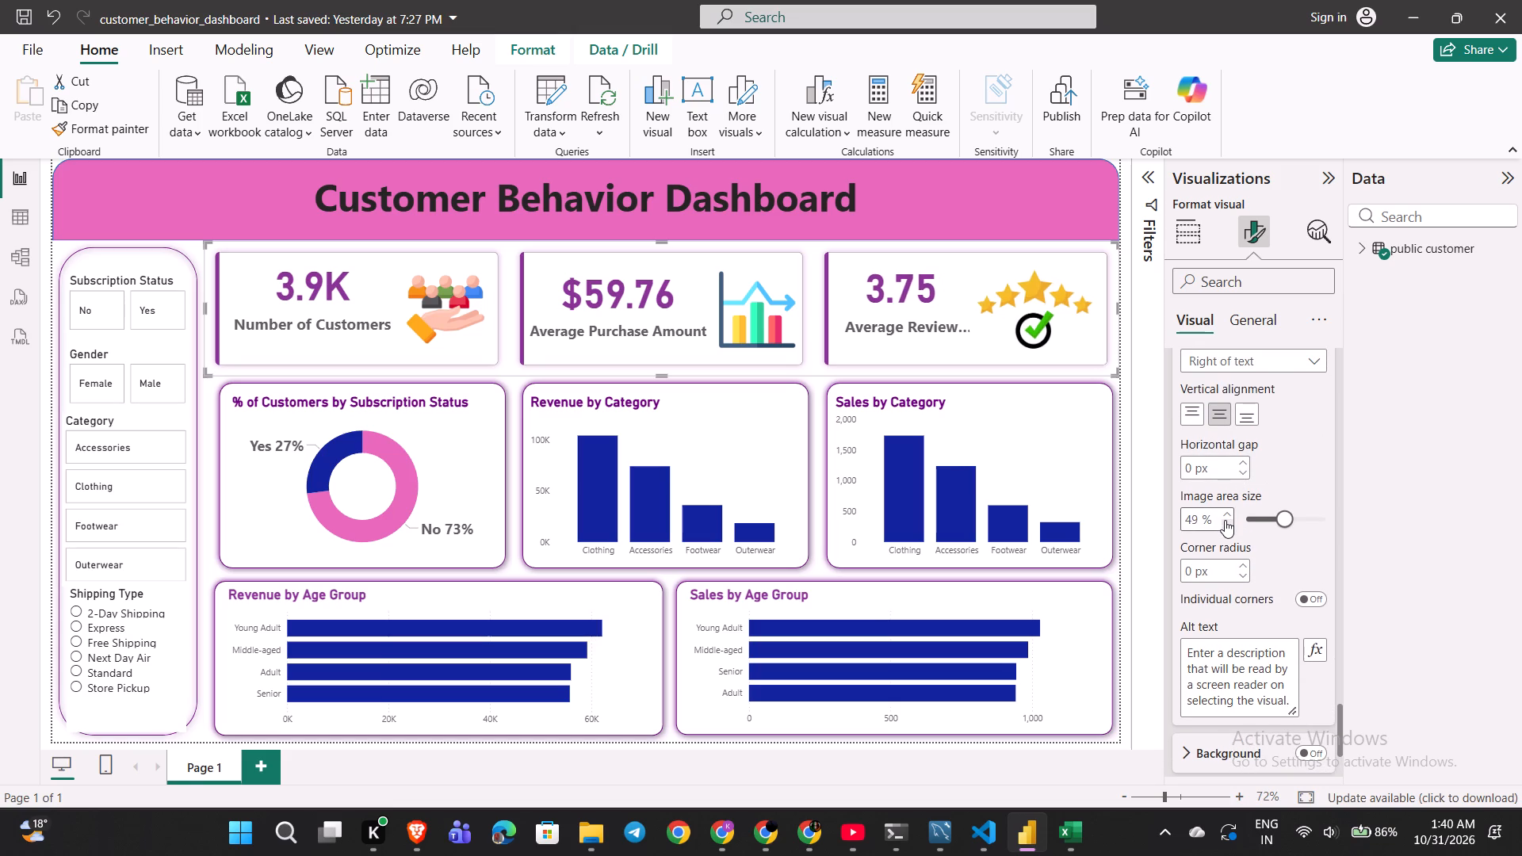
{"action": "left_click", "coordinate": [1226, 522]}
Examine the KPI card visual's multi-card layout and card formatting options, collapsing both sections.
{"action": "scroll", "coordinate": [1226, 522], "scroll_direction": "up", "scroll_amount": 18}
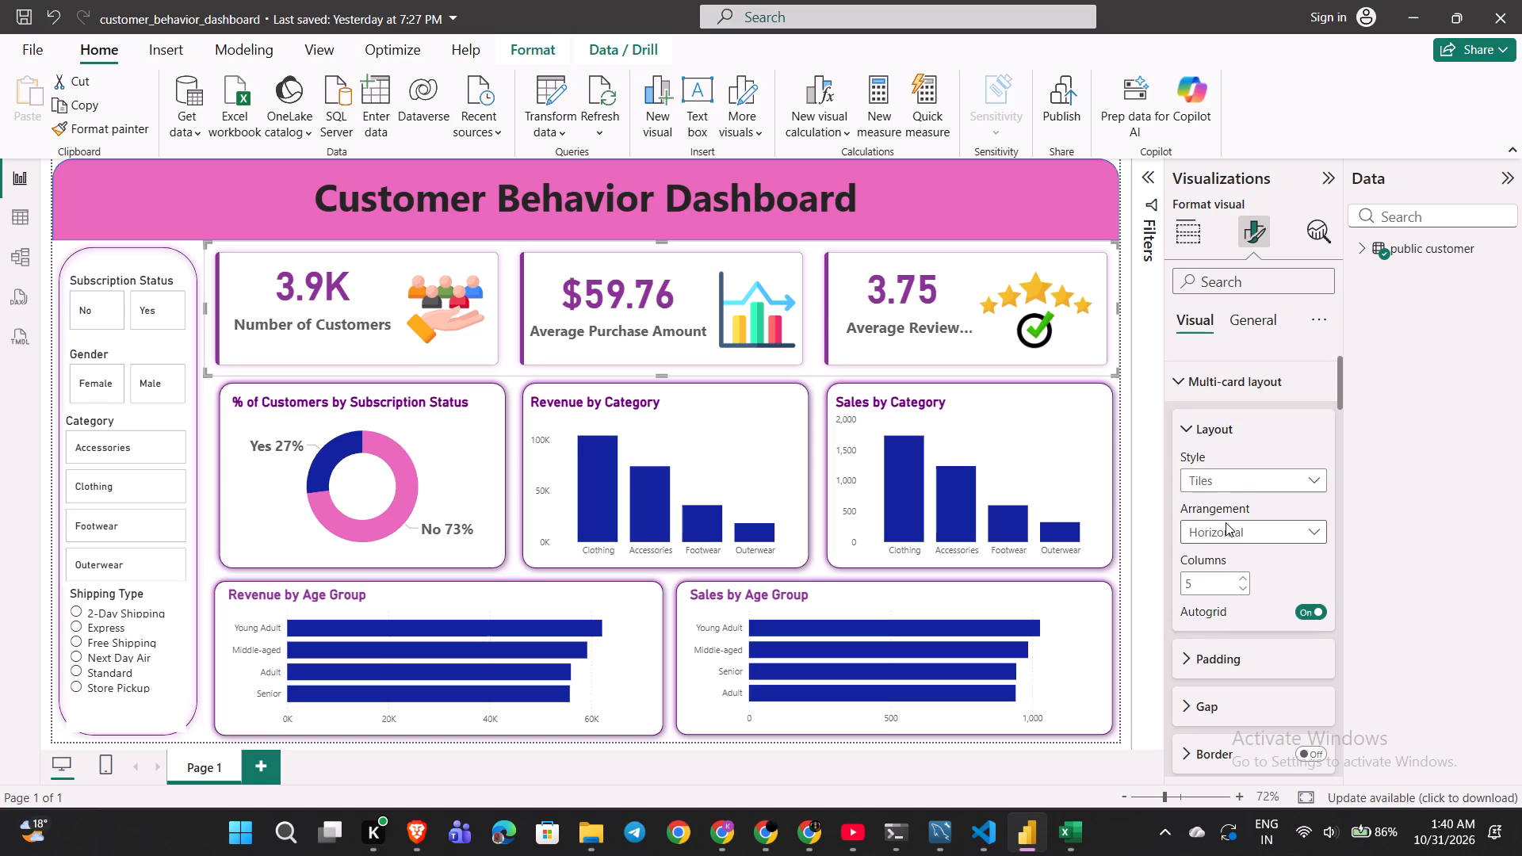
{"action": "scroll", "coordinate": [1226, 522], "scroll_direction": "up", "scroll_amount": 2}
{"action": "left_click", "coordinate": [1171, 454]}
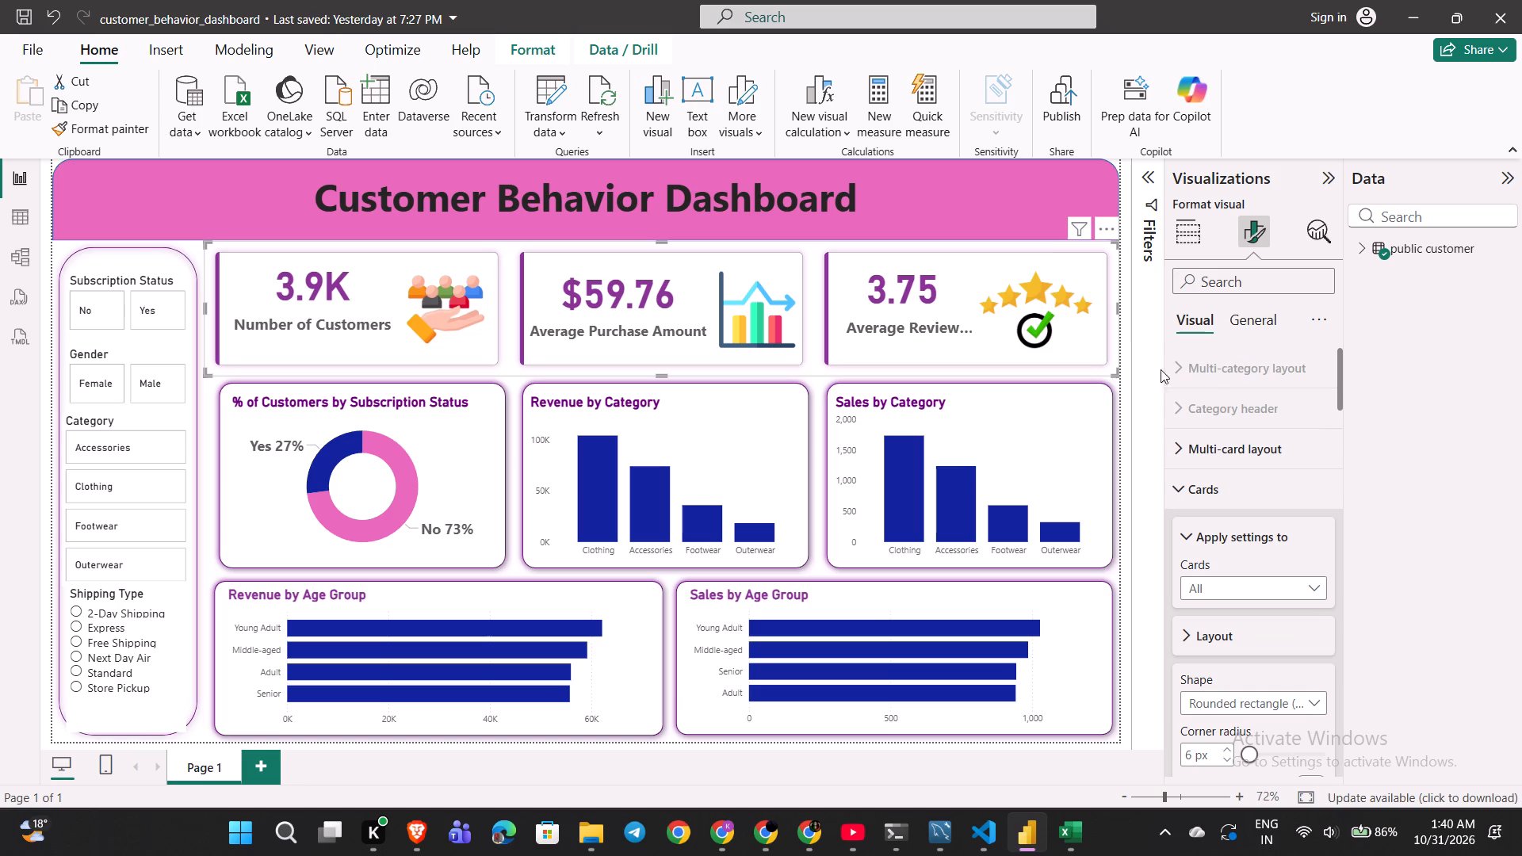
{"action": "left_click", "coordinate": [1181, 485]}
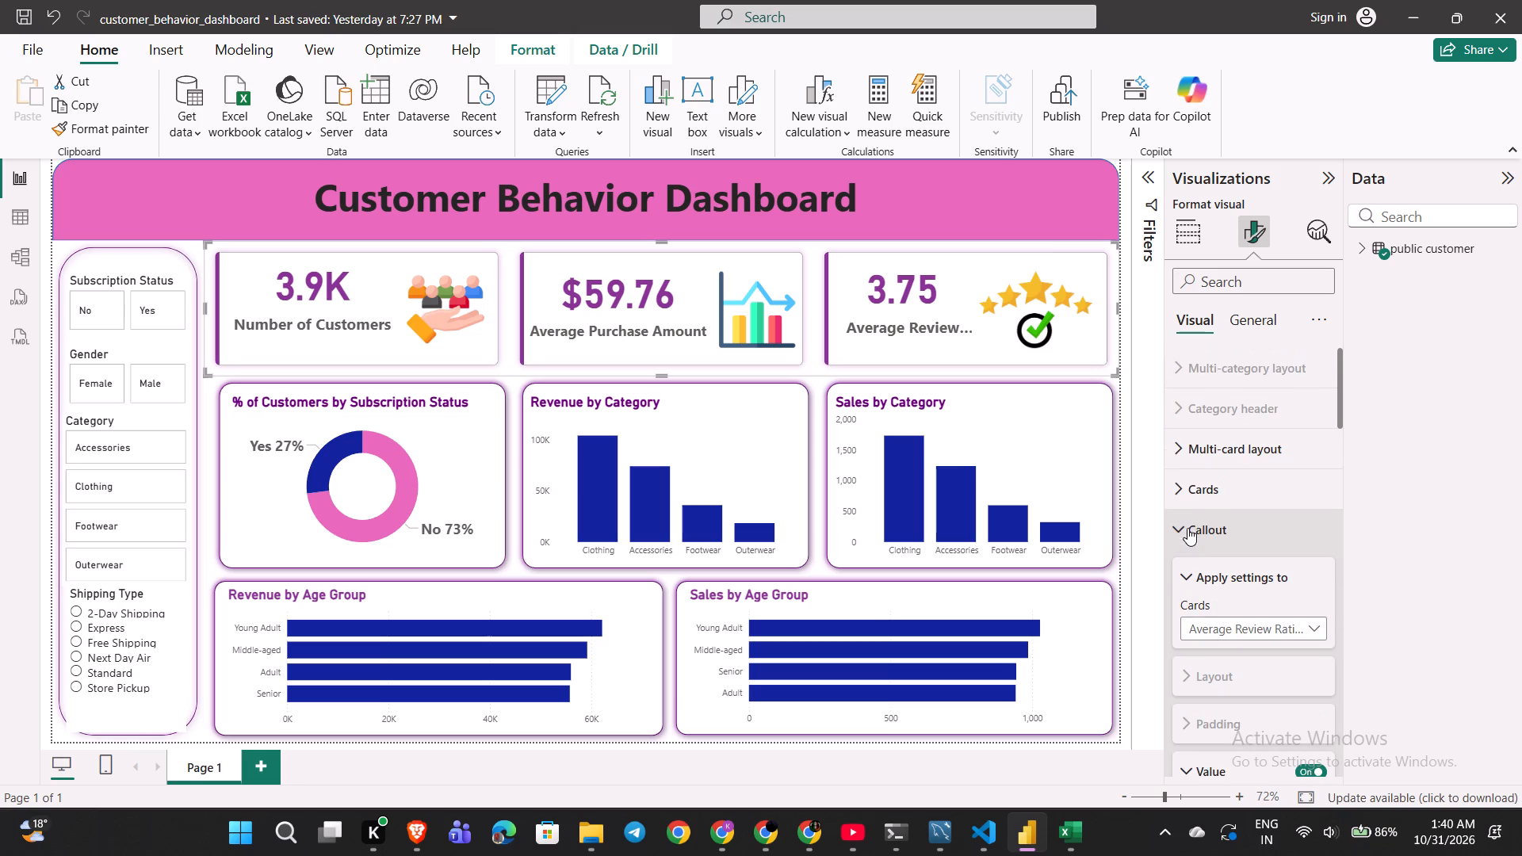
{"action": "left_click", "coordinate": [1186, 502]}
{"action": "scroll", "coordinate": [1186, 502], "scroll_direction": "down", "scroll_amount": 2}
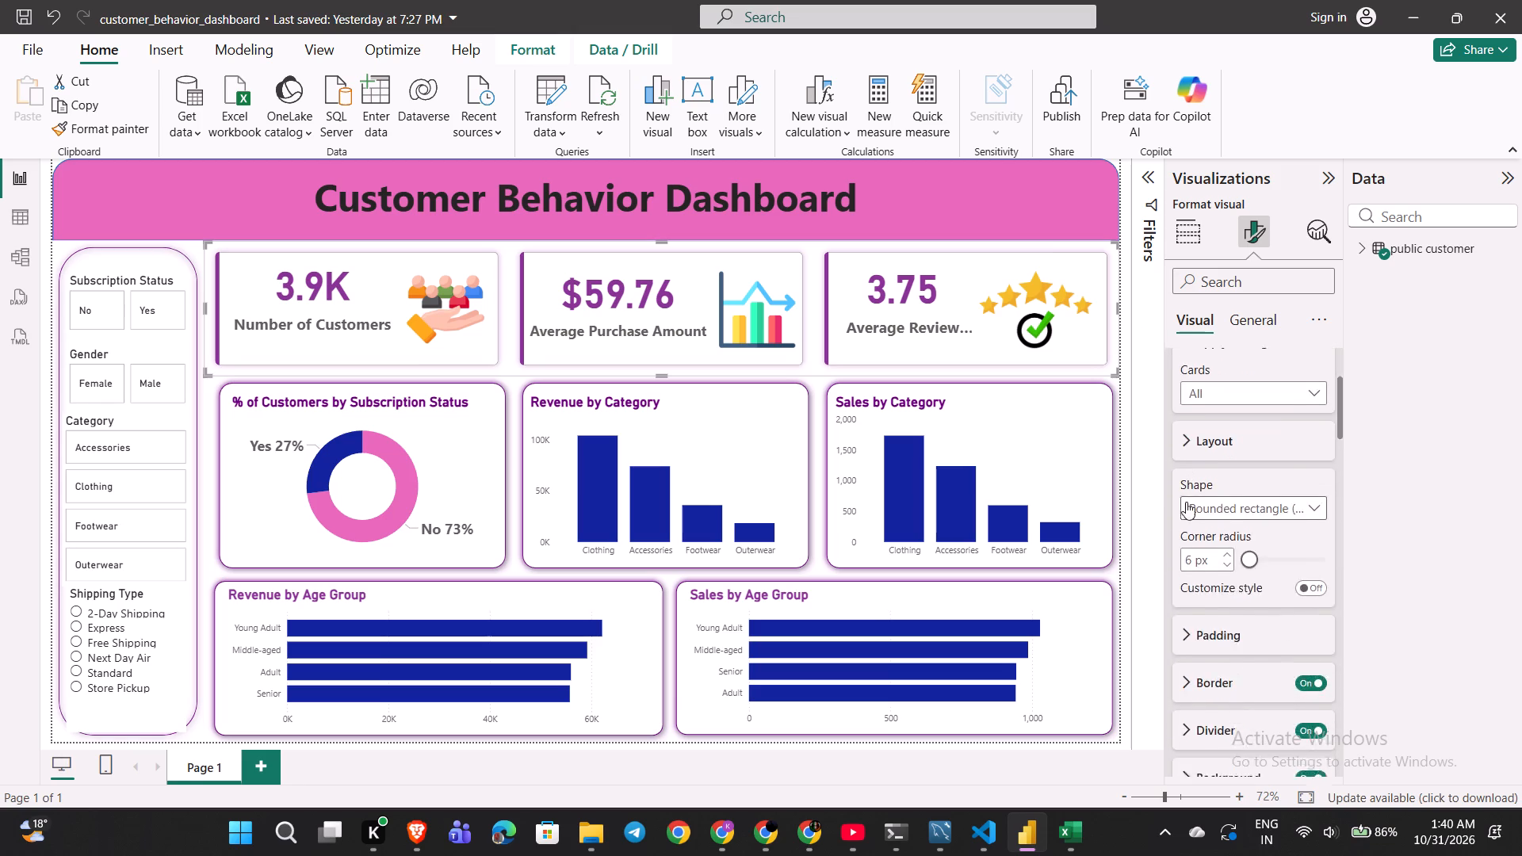
{"action": "scroll", "coordinate": [1186, 502], "scroll_direction": "down", "scroll_amount": 3}
{"action": "scroll", "coordinate": [1186, 502], "scroll_direction": "up", "scroll_amount": 2}
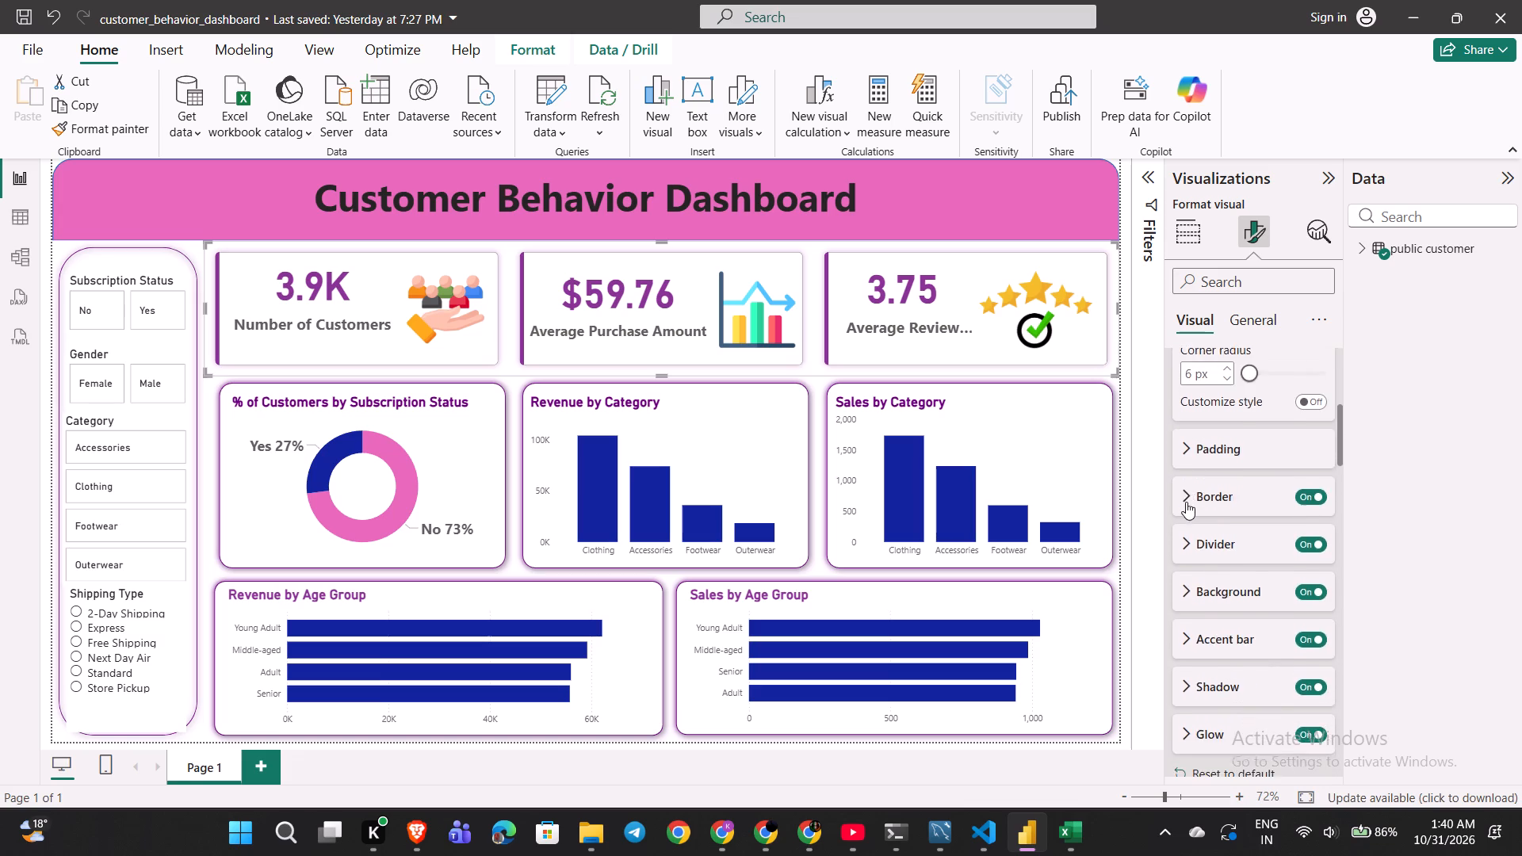
{"action": "scroll", "coordinate": [1186, 502], "scroll_direction": "up", "scroll_amount": 2}
{"action": "left_click", "coordinate": [1180, 478]}
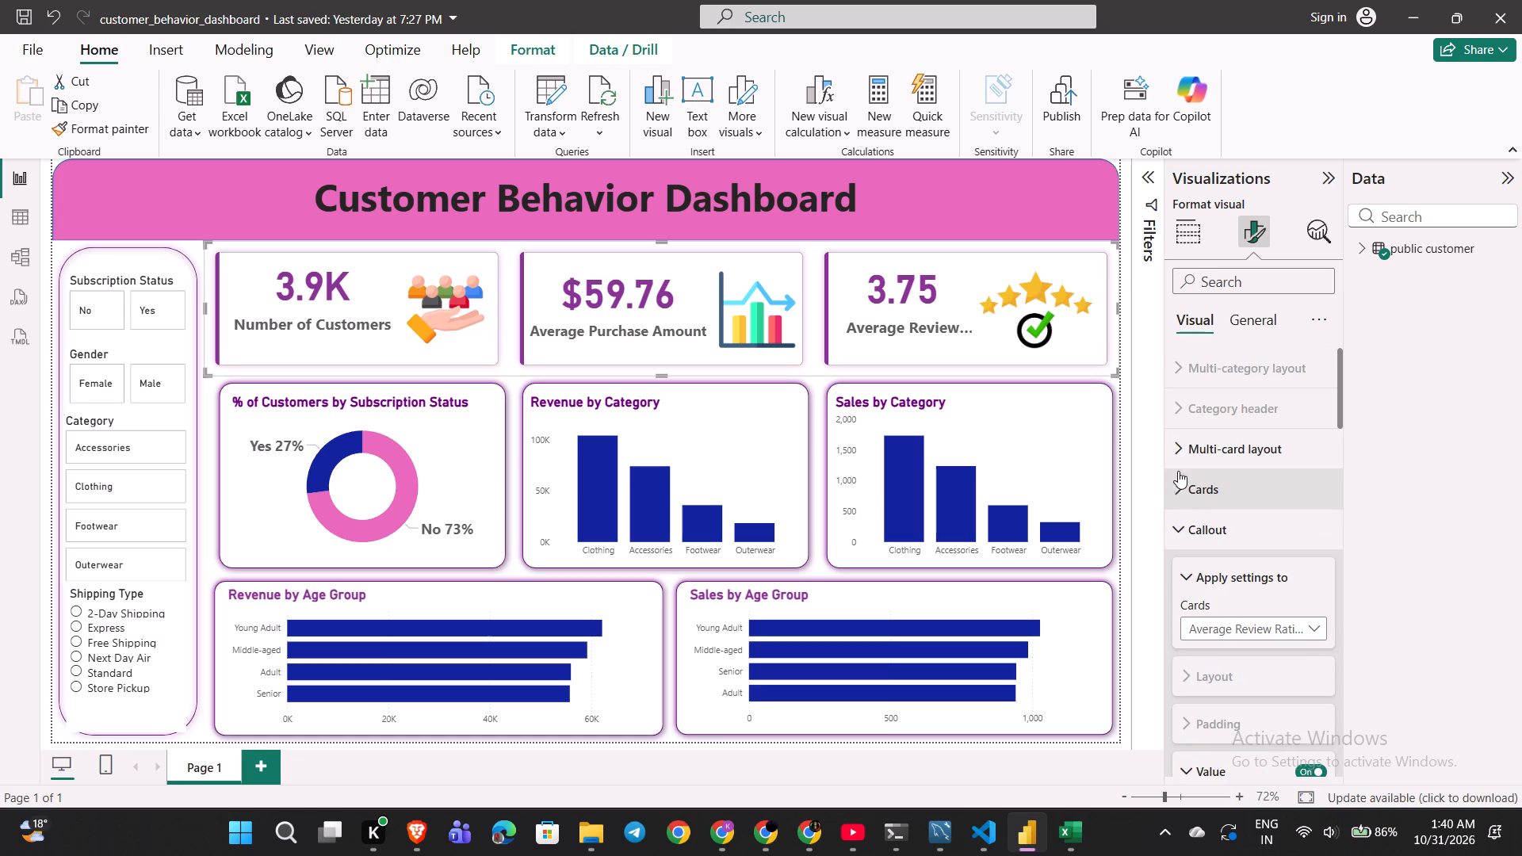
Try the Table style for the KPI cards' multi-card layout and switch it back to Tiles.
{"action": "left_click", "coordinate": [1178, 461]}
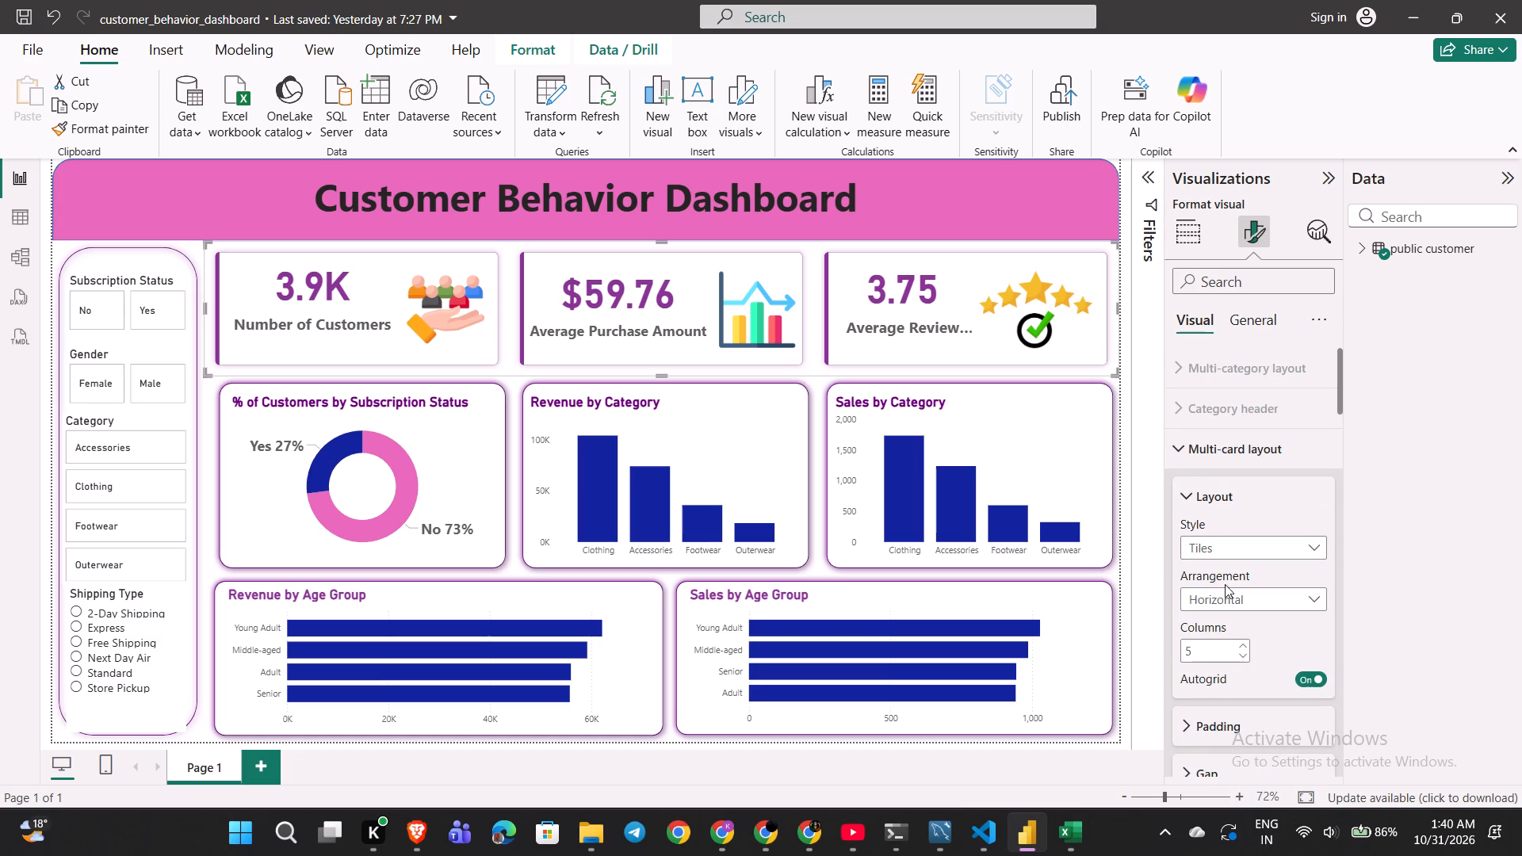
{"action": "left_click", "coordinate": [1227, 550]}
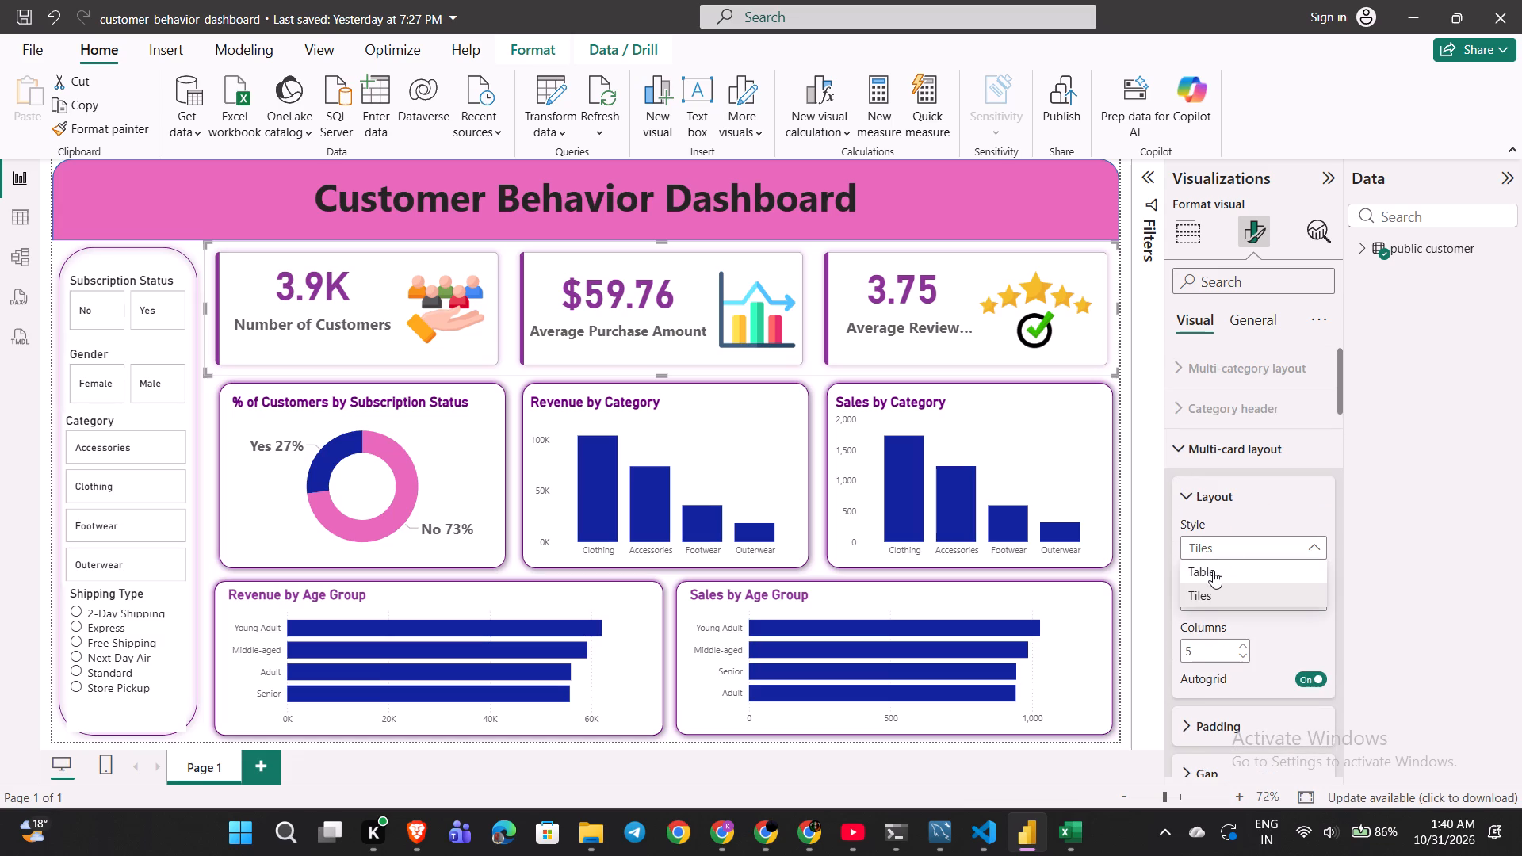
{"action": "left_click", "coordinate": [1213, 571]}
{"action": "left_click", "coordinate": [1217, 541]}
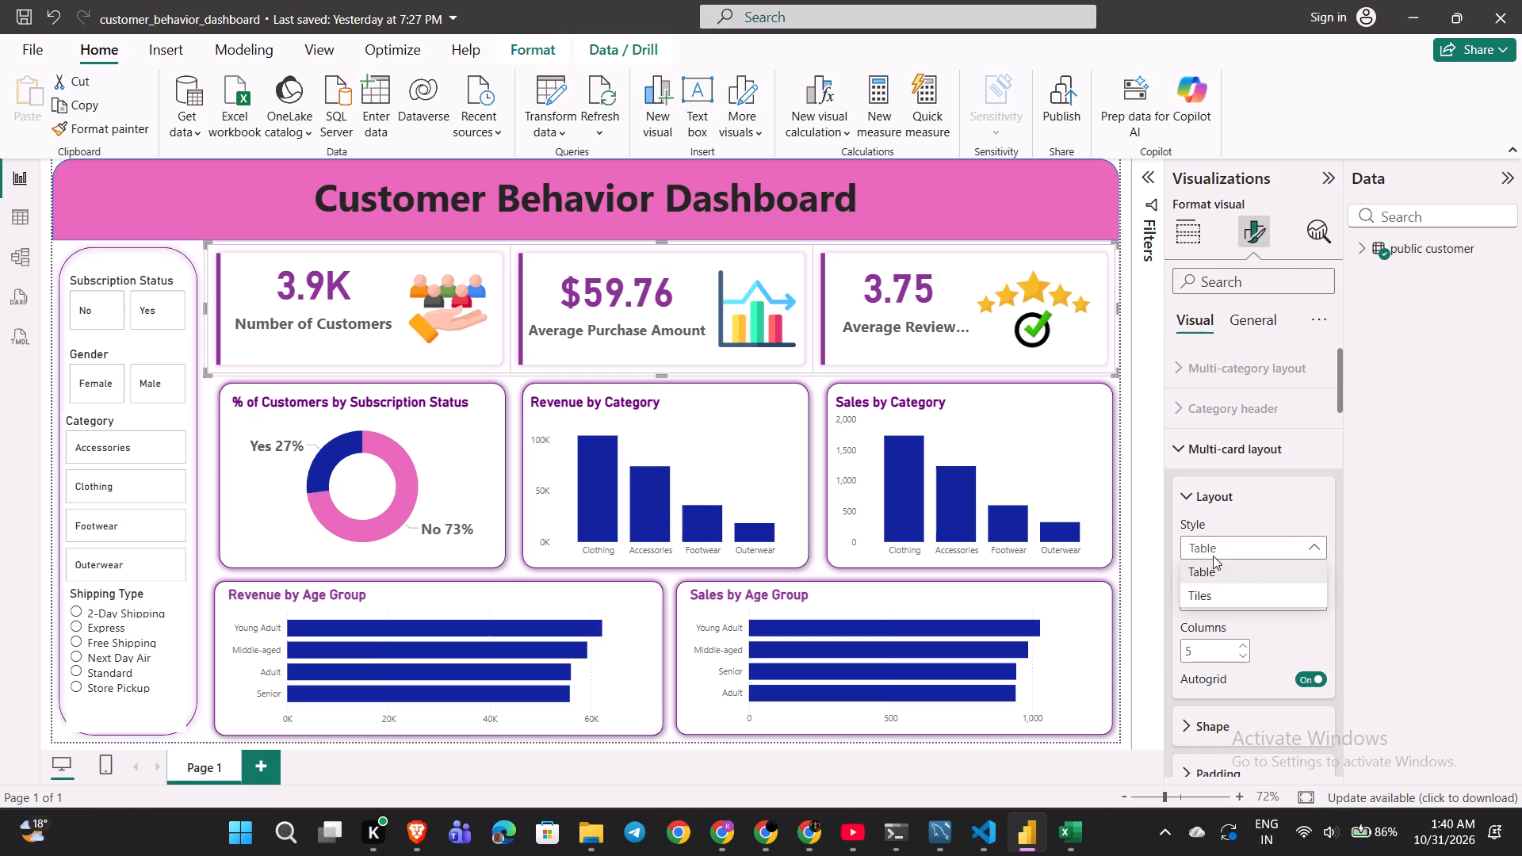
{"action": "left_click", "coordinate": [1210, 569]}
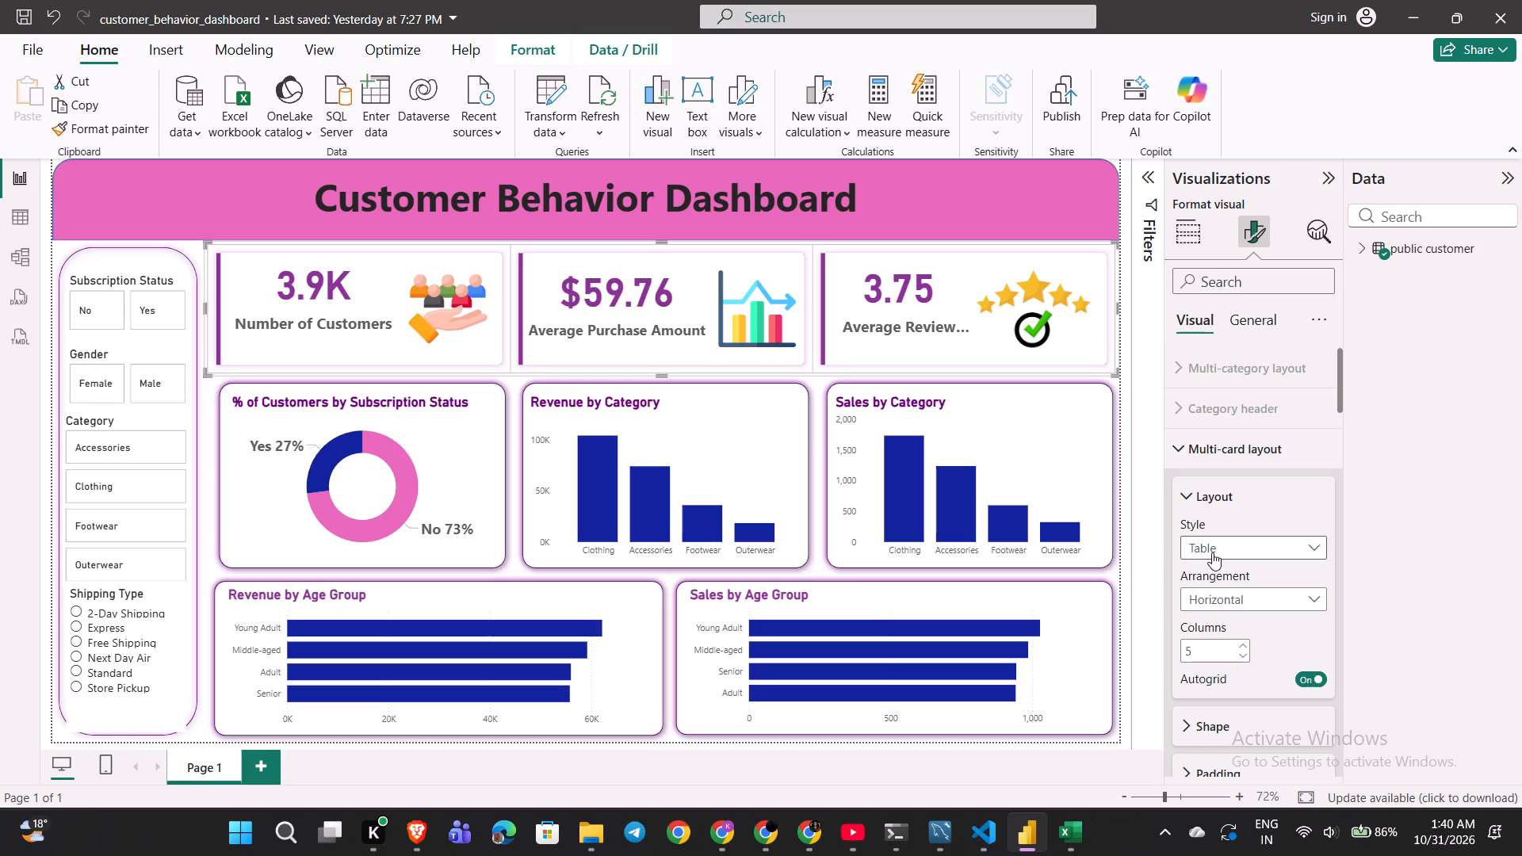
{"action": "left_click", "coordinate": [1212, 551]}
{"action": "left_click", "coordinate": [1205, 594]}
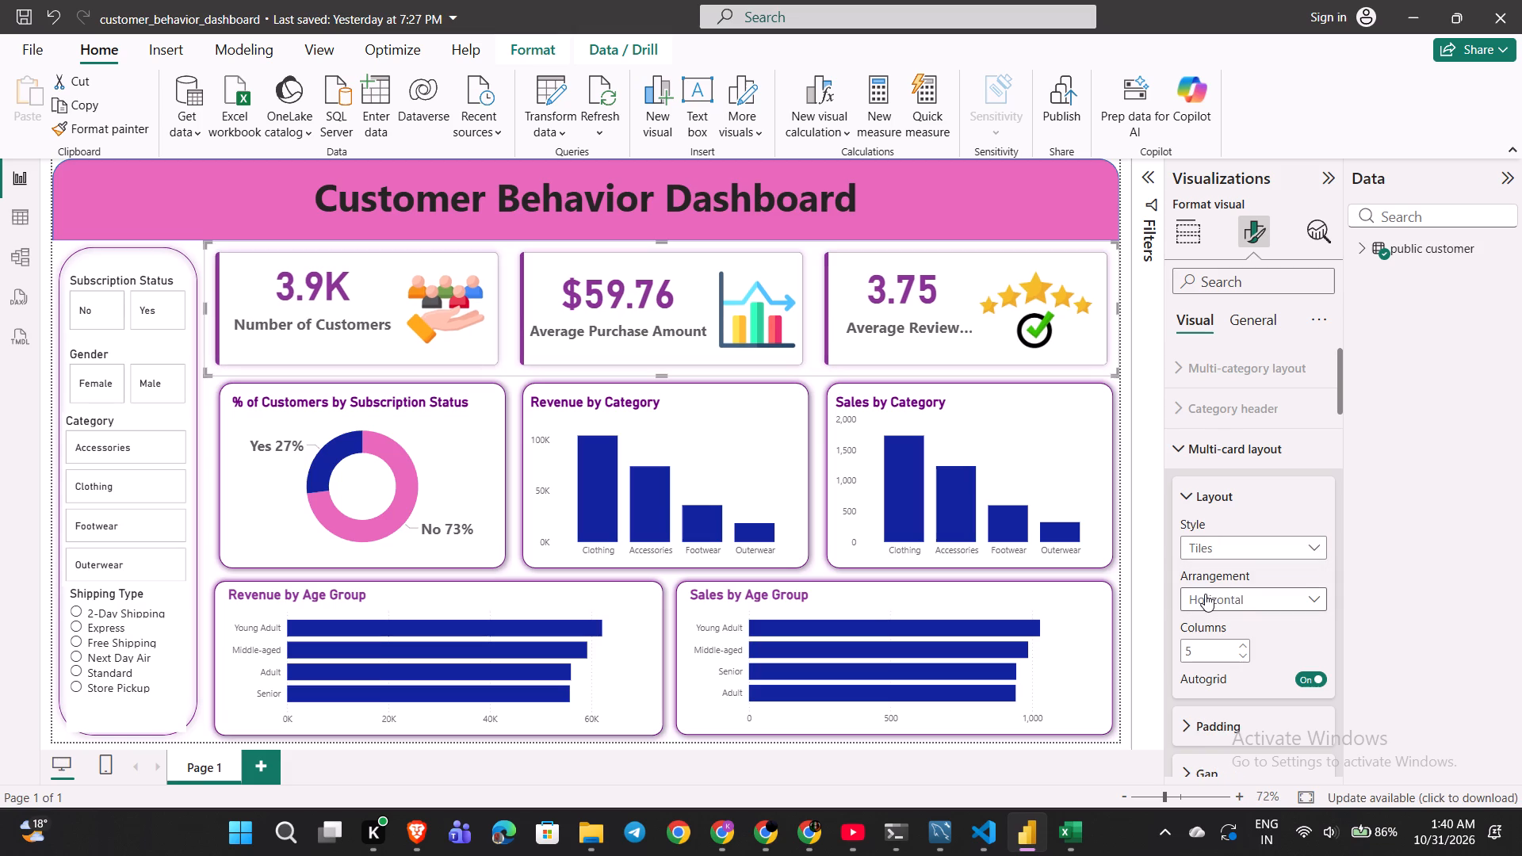
Examine the Average Review Rating card's callout value, label and image settings, and collapse the Callout section.
{"action": "scroll", "coordinate": [1205, 594], "scroll_direction": "down", "scroll_amount": 3}
{"action": "scroll", "coordinate": [1203, 659], "scroll_direction": "down", "scroll_amount": 3}
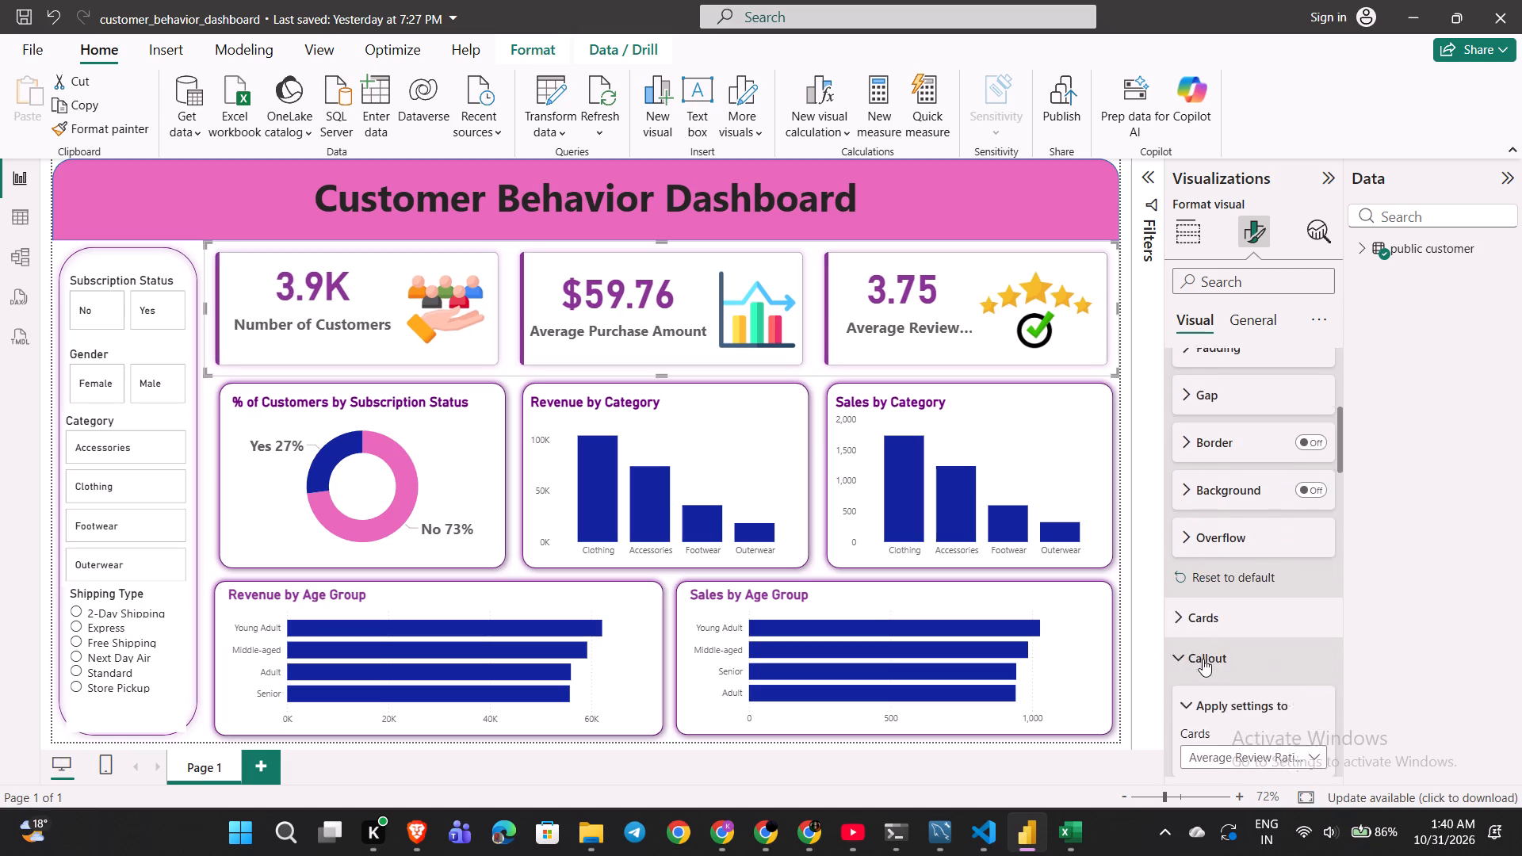
{"action": "scroll", "coordinate": [1203, 659], "scroll_direction": "down", "scroll_amount": 3}
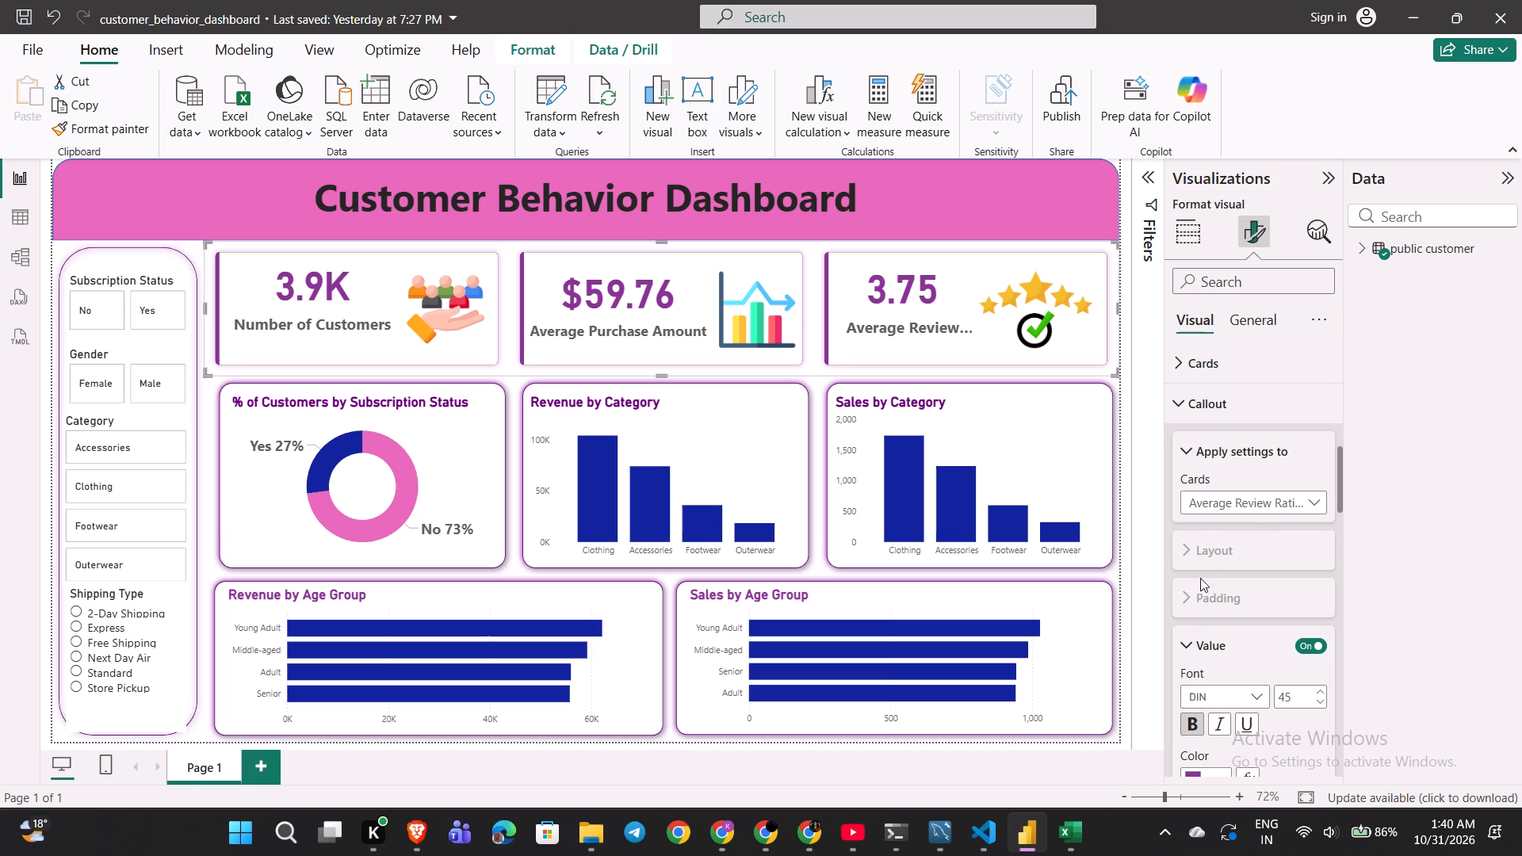
{"action": "left_click", "coordinate": [1252, 509]}
{"action": "left_click", "coordinate": [1252, 509]}
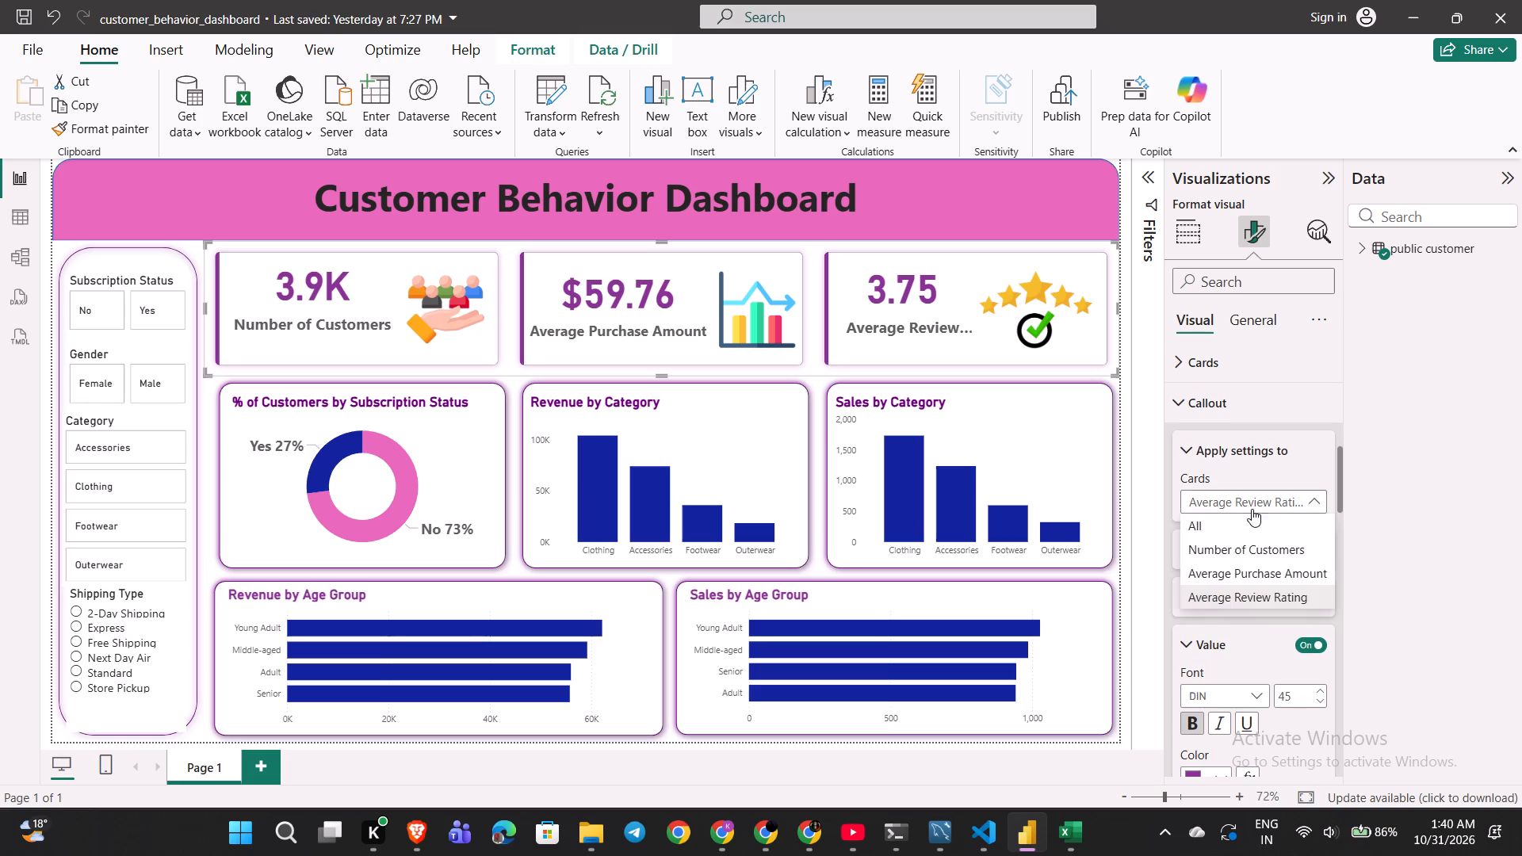
{"action": "scroll", "coordinate": [1252, 509], "scroll_direction": "down", "scroll_amount": 3}
{"action": "scroll", "coordinate": [1213, 624], "scroll_direction": "down", "scroll_amount": 4}
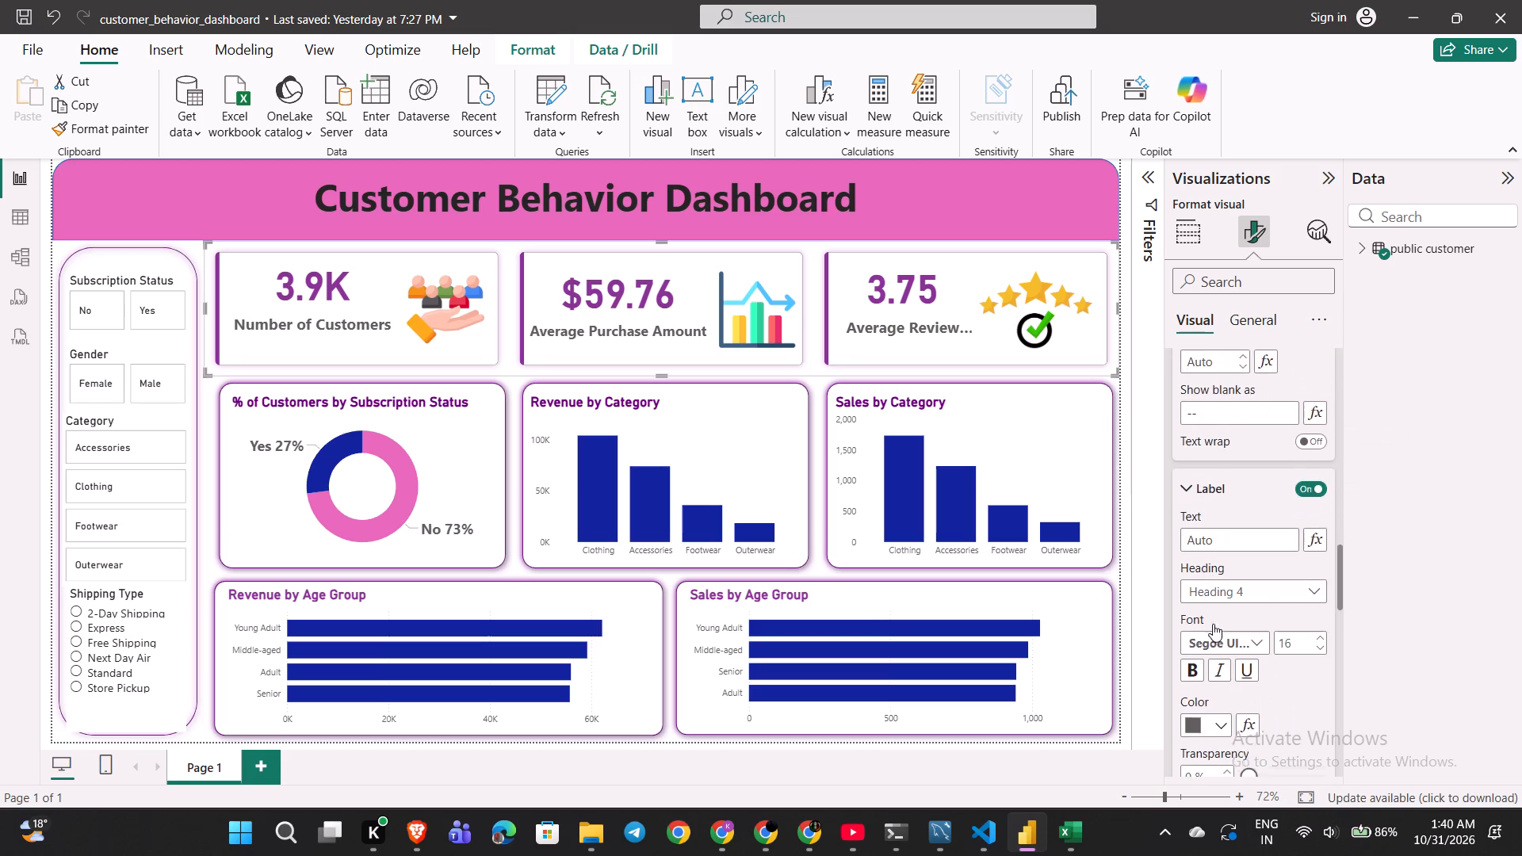
{"action": "scroll", "coordinate": [1213, 624], "scroll_direction": "up", "scroll_amount": 1}
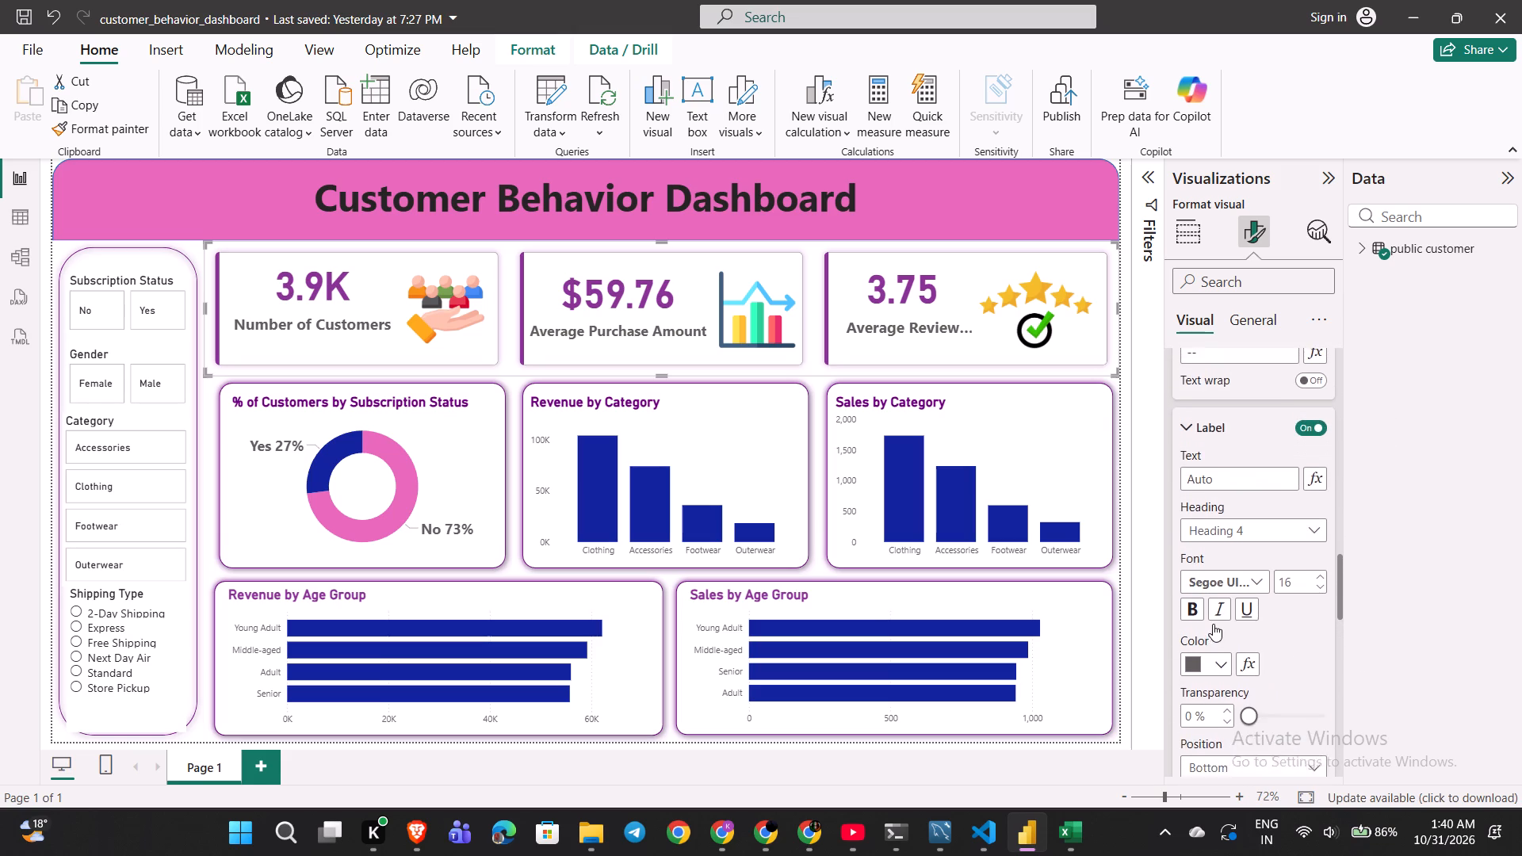
{"action": "scroll", "coordinate": [1213, 624], "scroll_direction": "up", "scroll_amount": 1}
{"action": "scroll", "coordinate": [1213, 560], "scroll_direction": "down", "scroll_amount": 1}
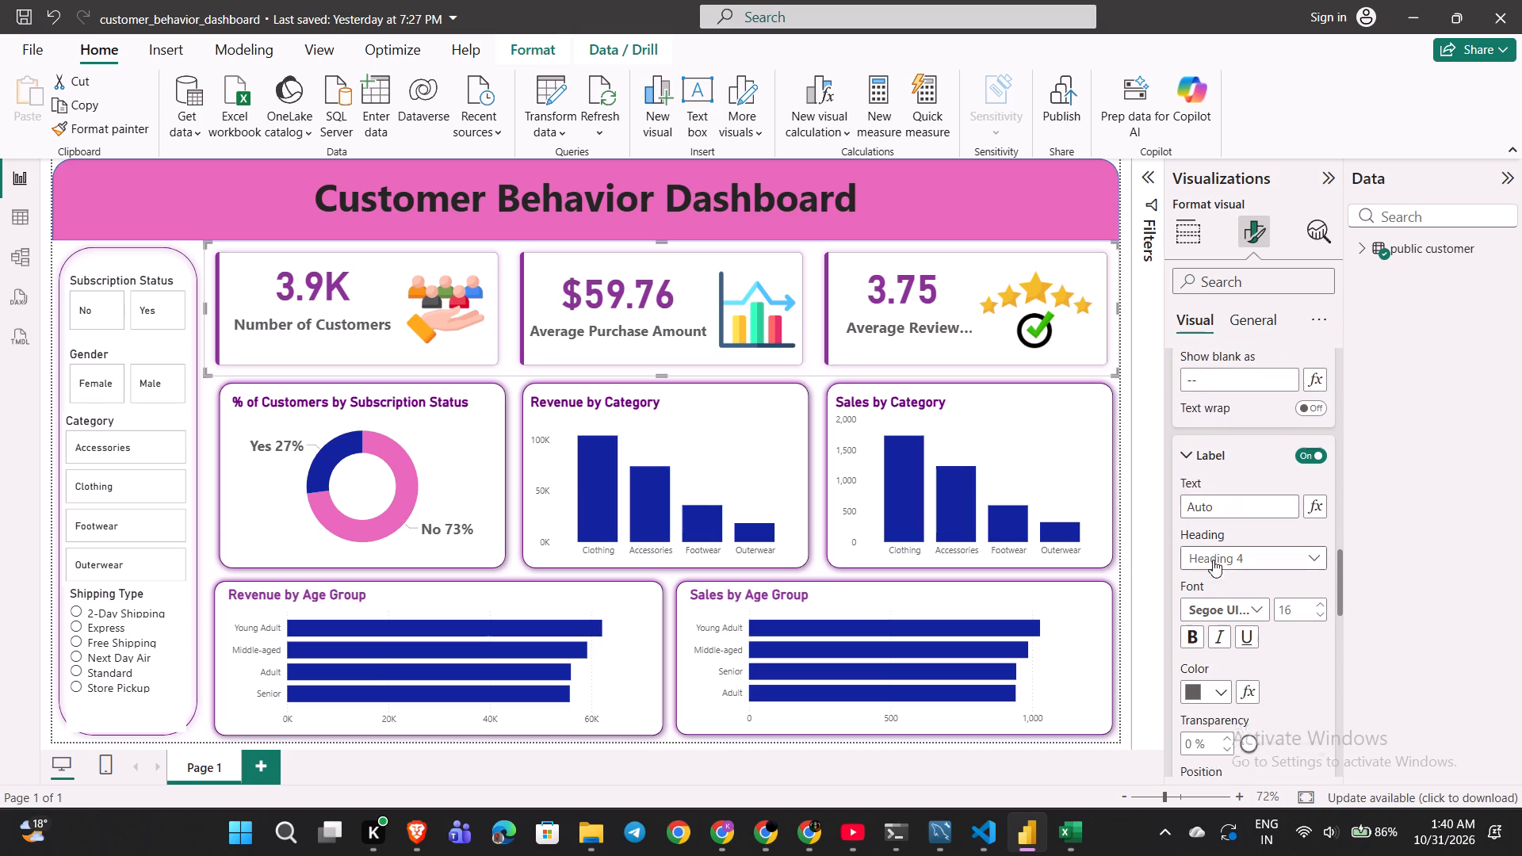
{"action": "scroll", "coordinate": [1213, 560], "scroll_direction": "down", "scroll_amount": 1}
{"action": "scroll", "coordinate": [1230, 557], "scroll_direction": "up", "scroll_amount": 3}
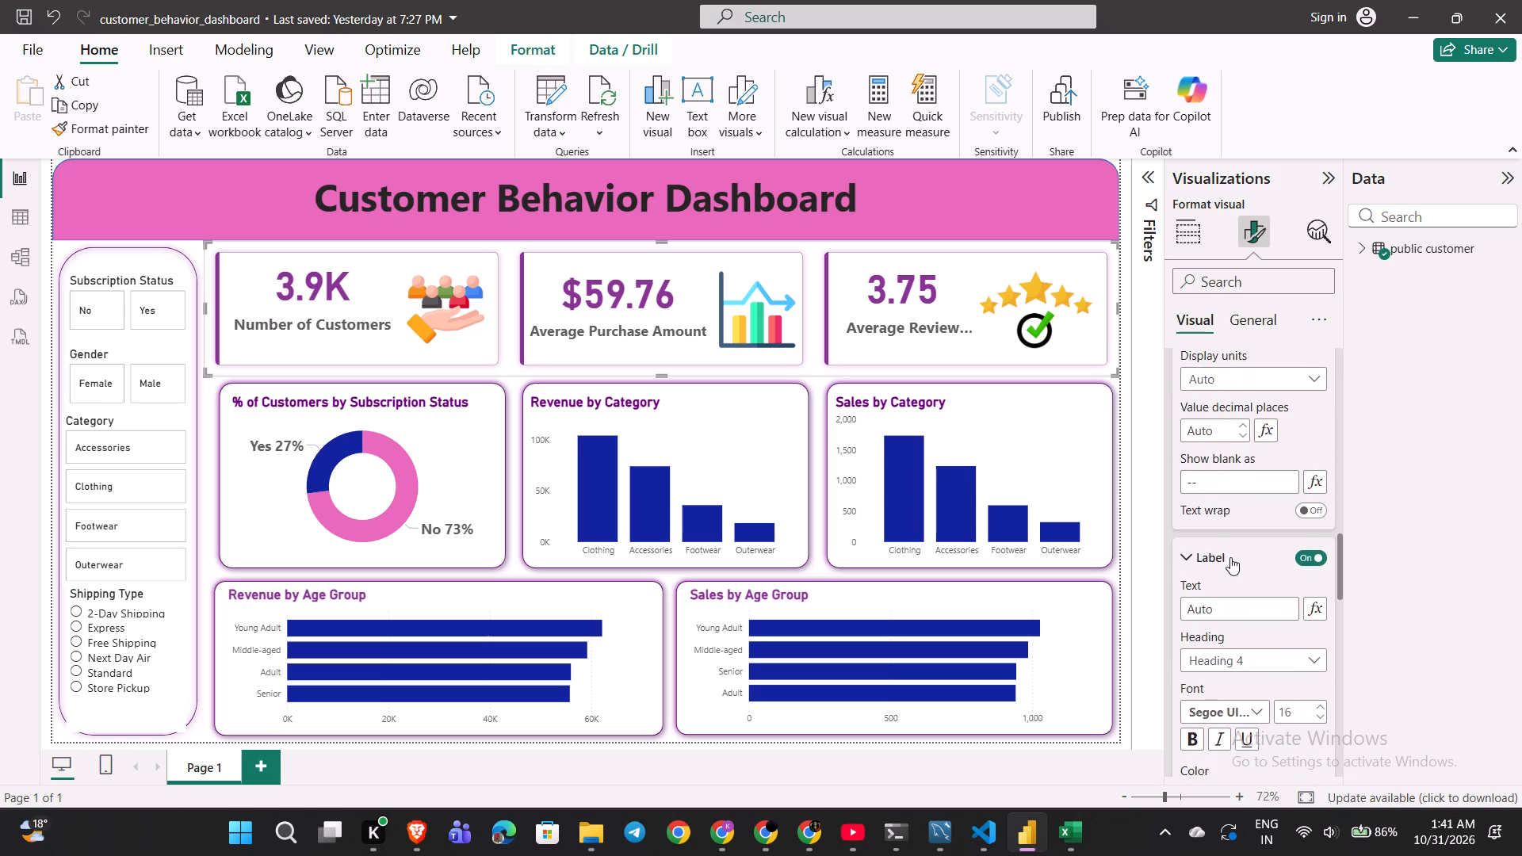
{"action": "scroll", "coordinate": [1230, 557], "scroll_direction": "up", "scroll_amount": 5}
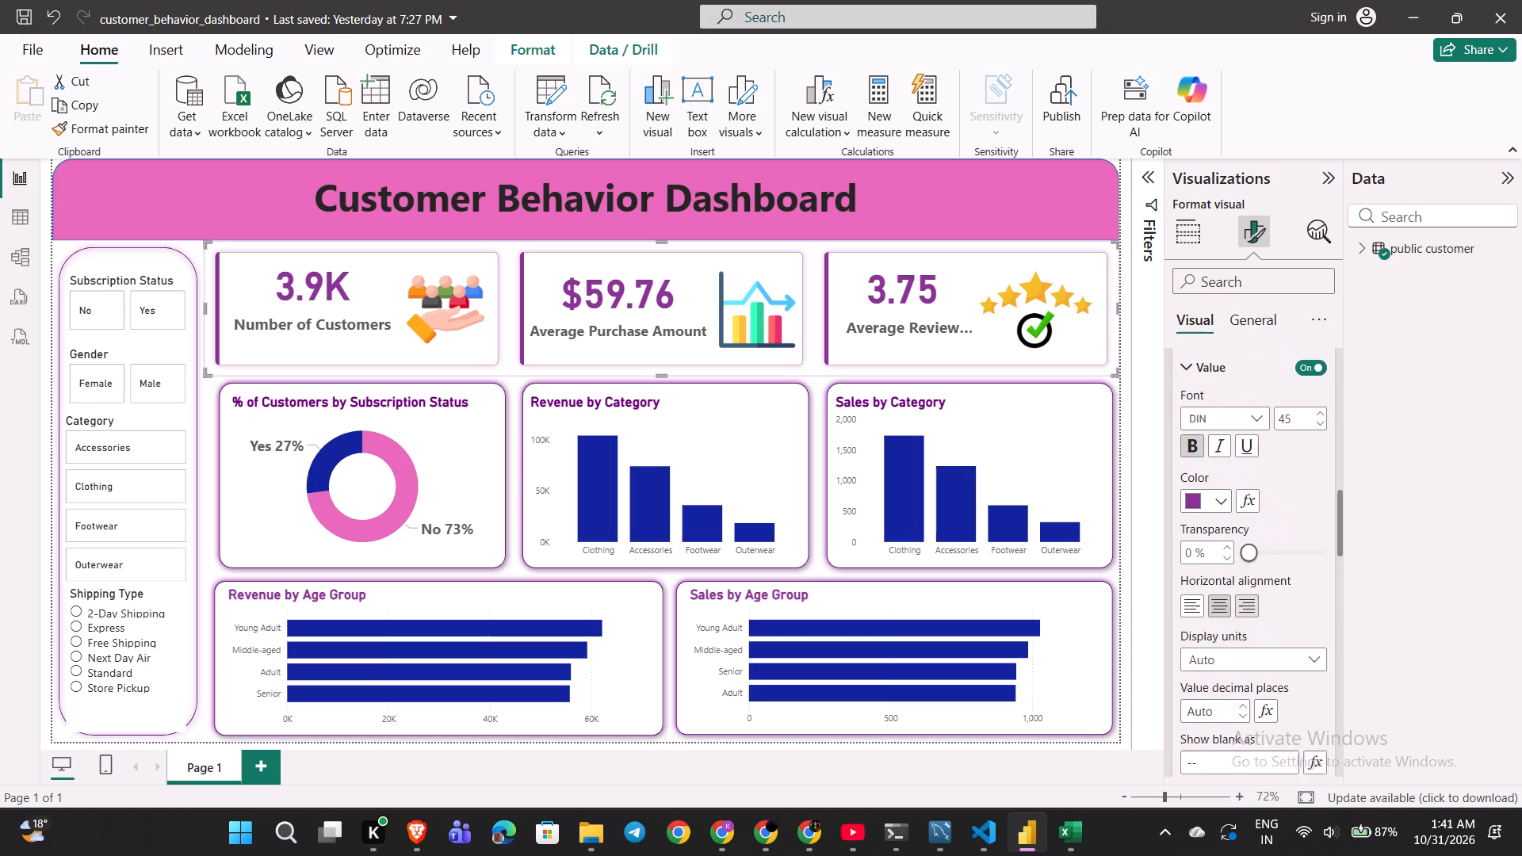
{"action": "scroll", "coordinate": [1251, 605], "scroll_direction": "up", "scroll_amount": 5}
{"action": "scroll", "coordinate": [1251, 605], "scroll_direction": "down", "scroll_amount": 7}
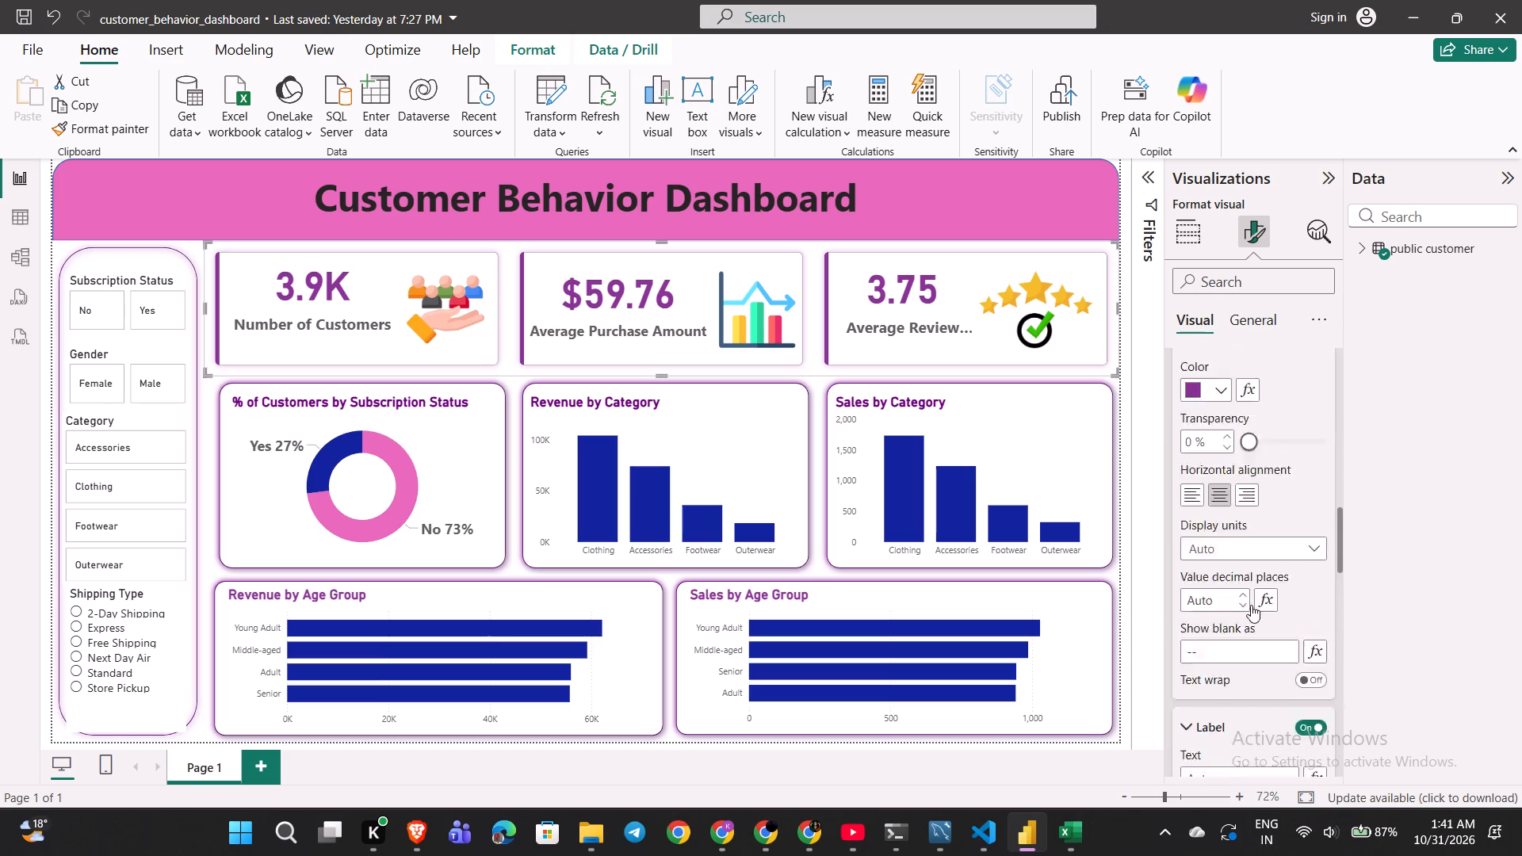
{"action": "scroll", "coordinate": [1251, 605], "scroll_direction": "down", "scroll_amount": 2}
{"action": "scroll", "coordinate": [1251, 605], "scroll_direction": "up", "scroll_amount": 4}
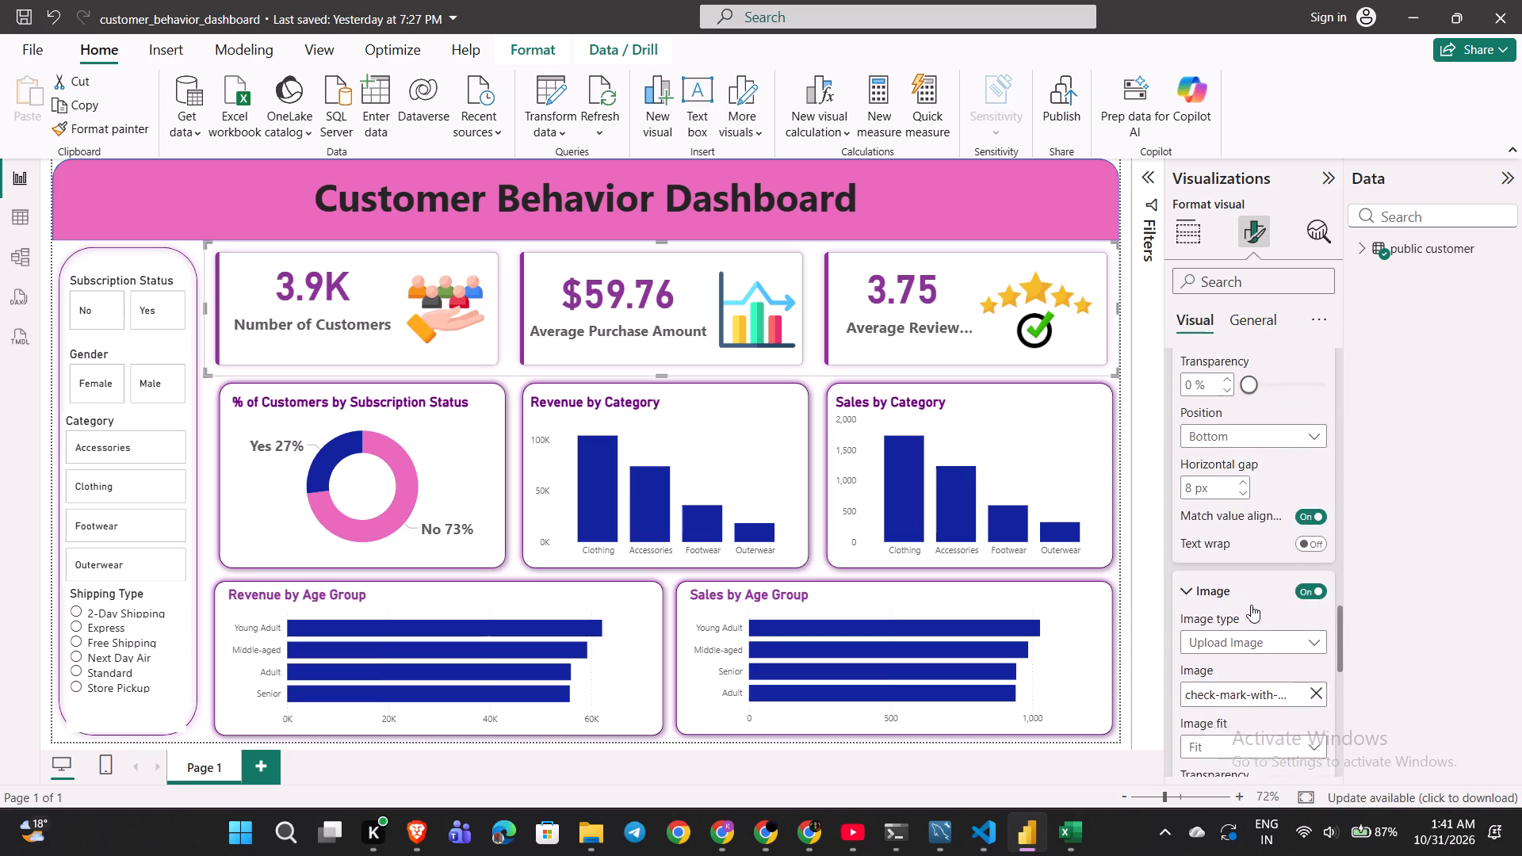
{"action": "scroll", "coordinate": [1251, 605], "scroll_direction": "up", "scroll_amount": 3}
{"action": "scroll", "coordinate": [1223, 499], "scroll_direction": "up", "scroll_amount": 7}
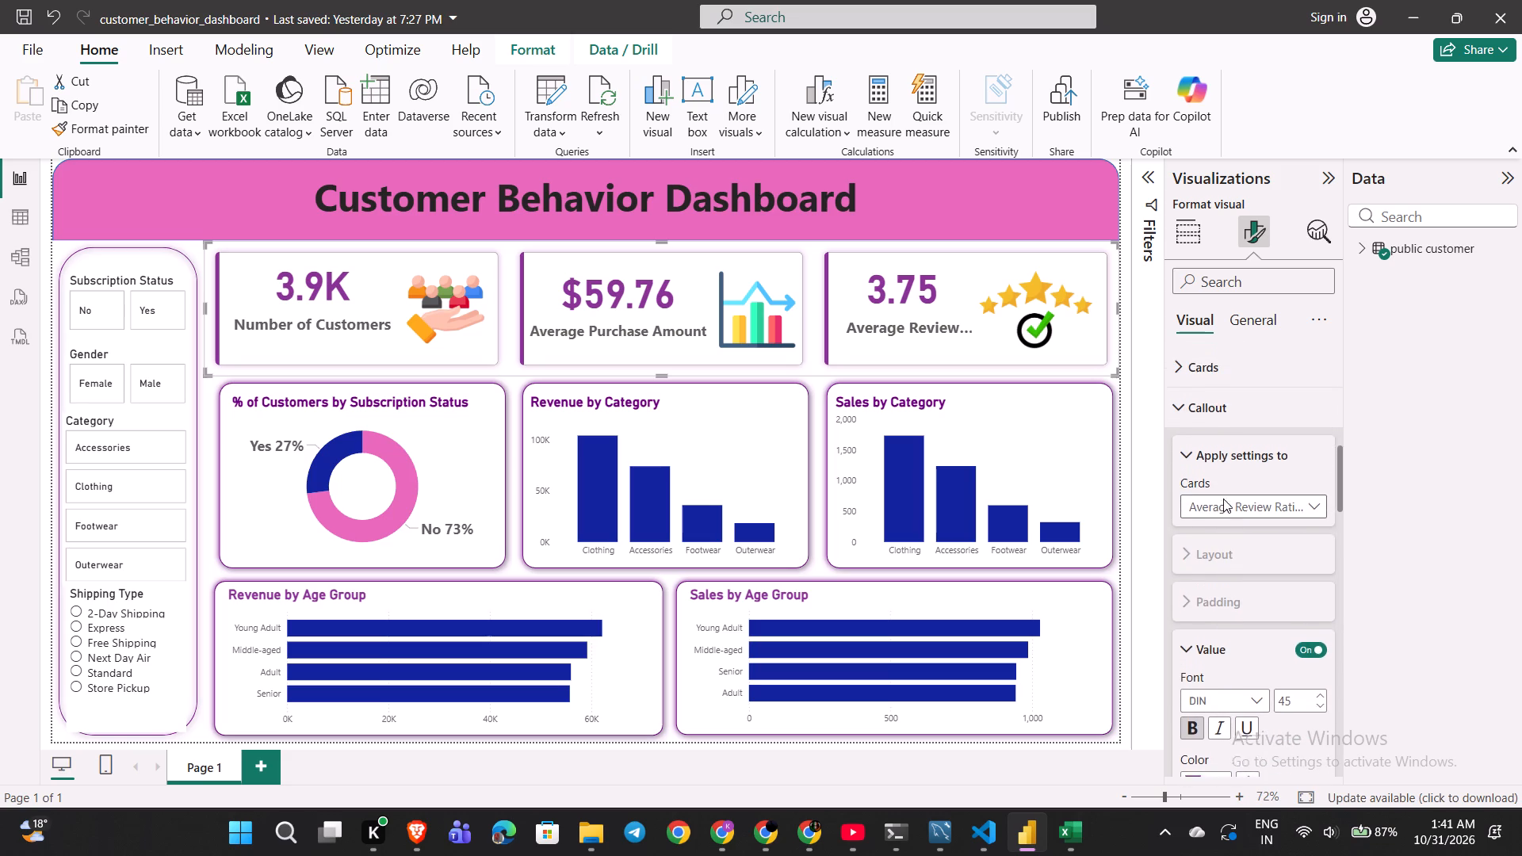
{"action": "scroll", "coordinate": [1223, 499], "scroll_direction": "up", "scroll_amount": 1}
{"action": "left_click", "coordinate": [1180, 504]}
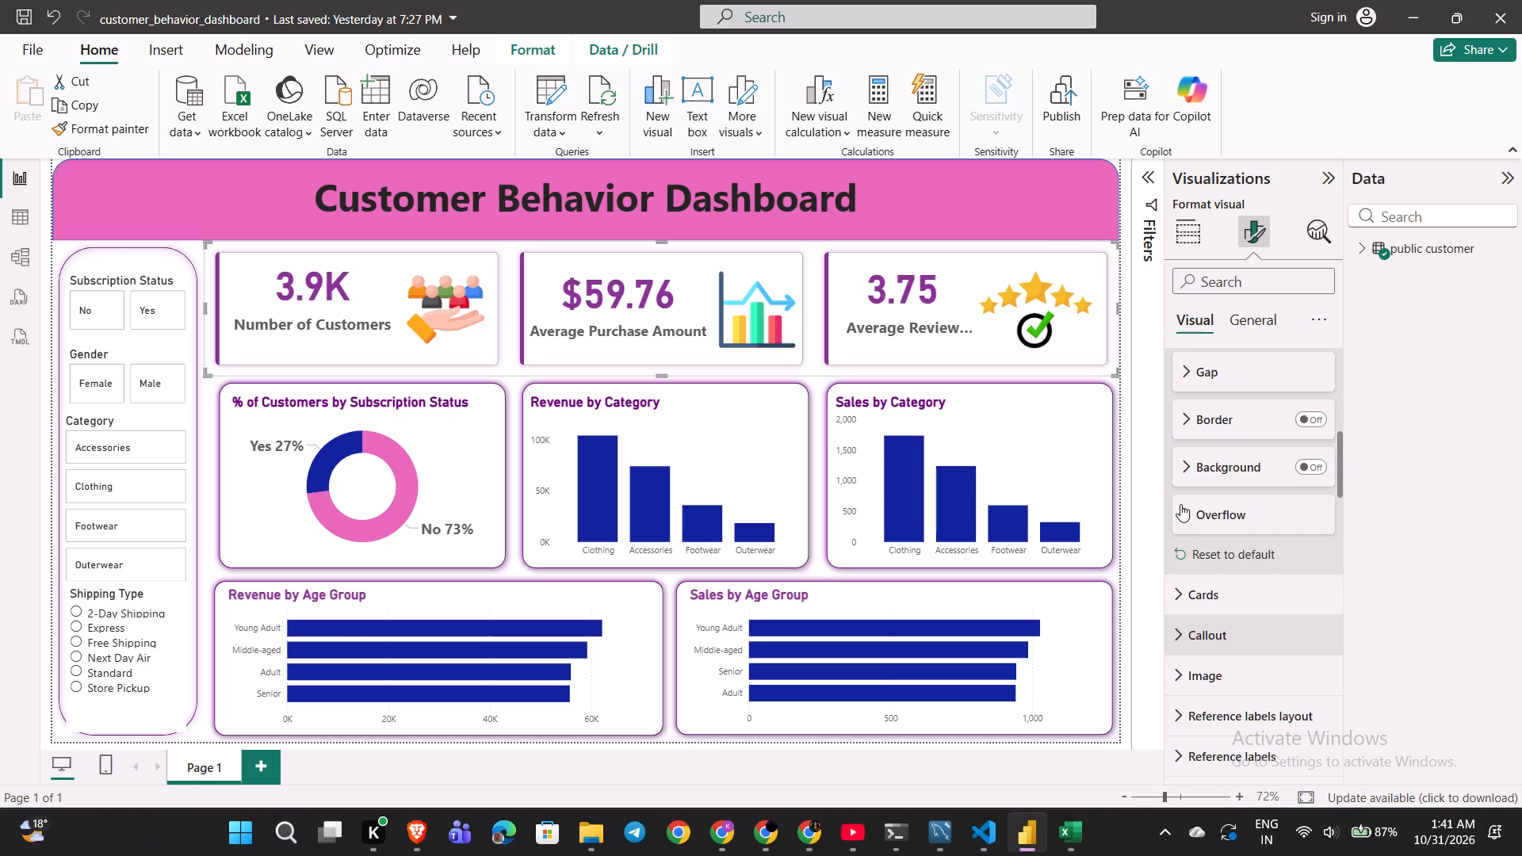
Check the KPI card visual's analytics options and its reference labels layout and reference labels settings.
{"action": "left_click", "coordinate": [651, 334]}
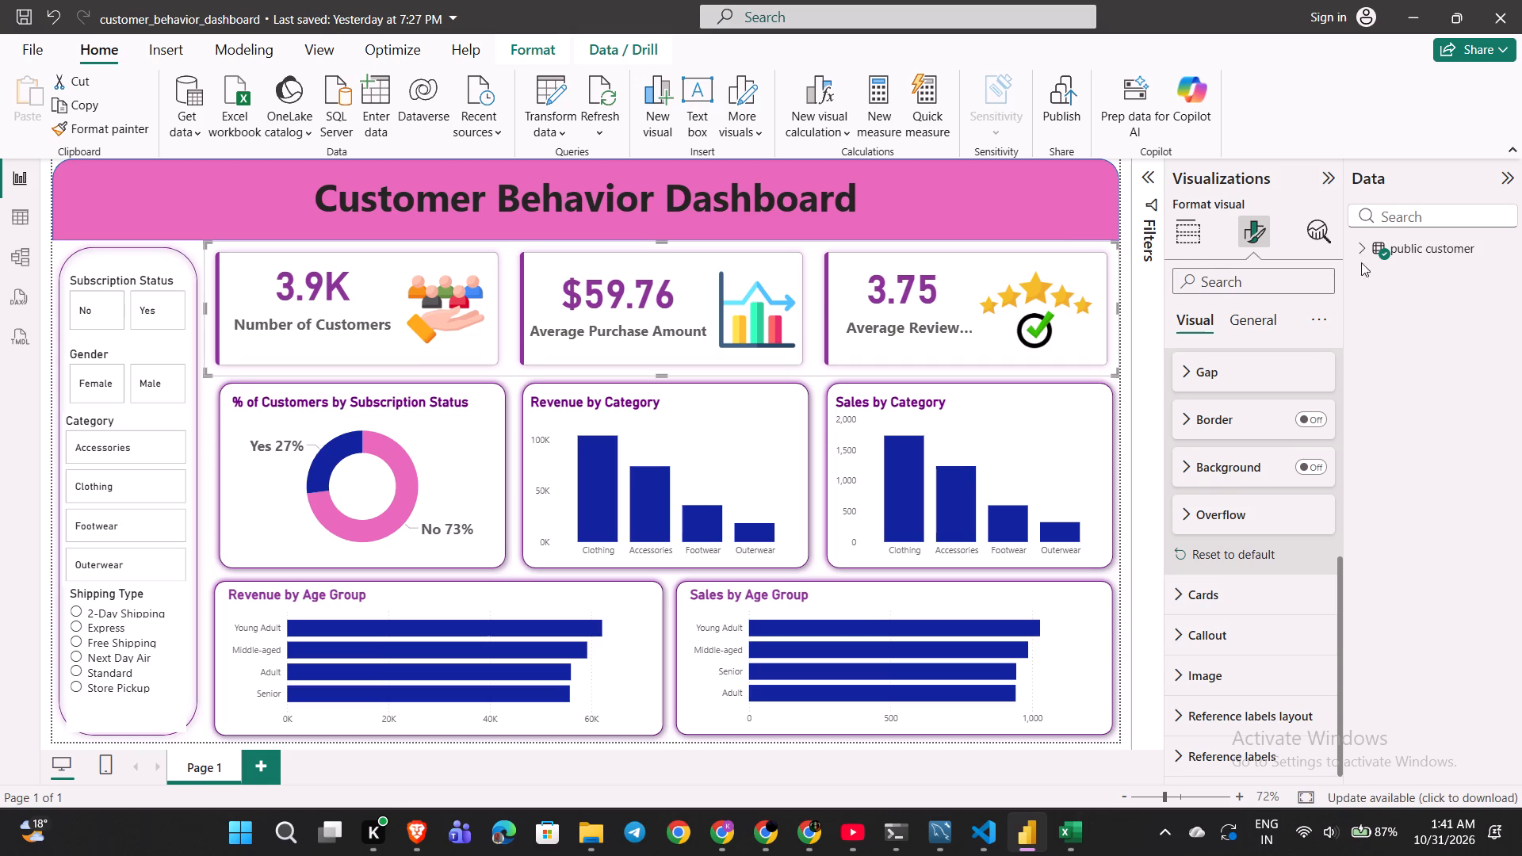
{"action": "left_click", "coordinate": [1328, 243]}
{"action": "left_click", "coordinate": [1244, 242]}
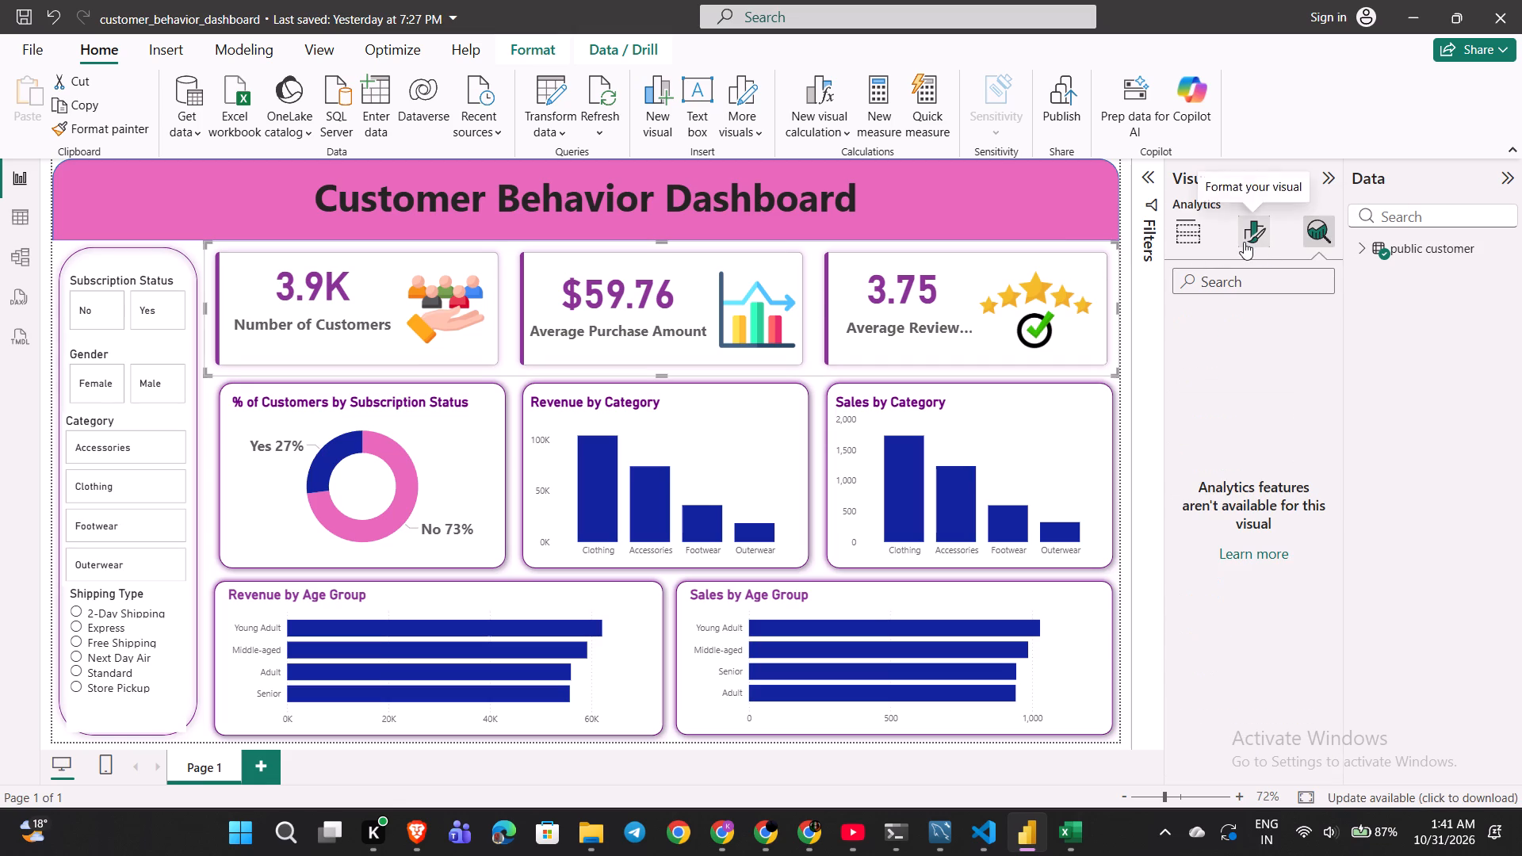
{"action": "left_click", "coordinate": [1182, 457]}
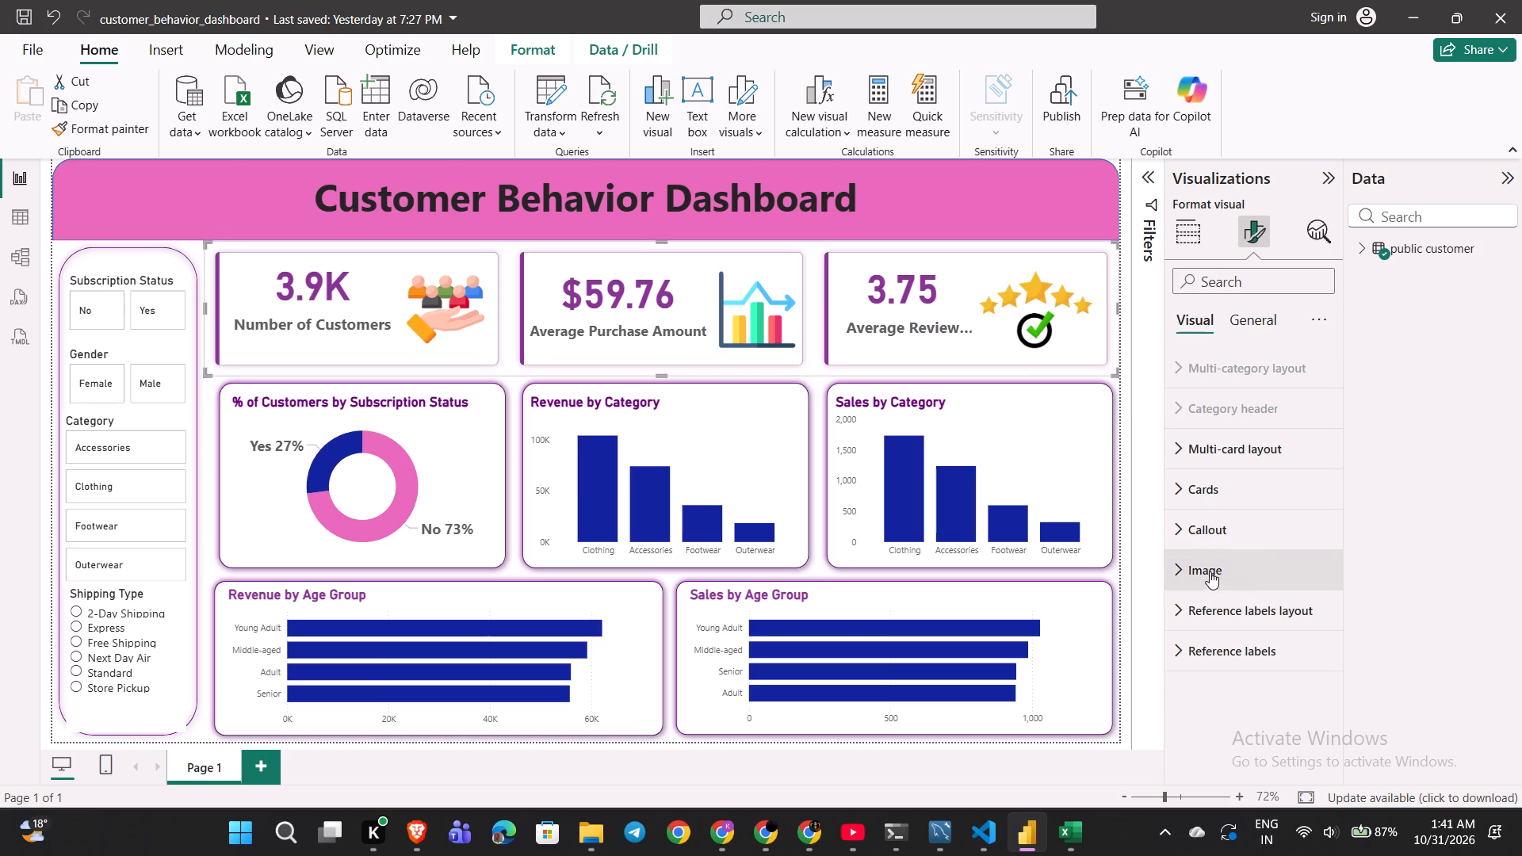
{"action": "left_click", "coordinate": [1237, 613]}
{"action": "scroll", "coordinate": [1237, 613], "scroll_direction": "down", "scroll_amount": 7}
{"action": "left_click", "coordinate": [1225, 751]}
{"action": "scroll", "coordinate": [1225, 751], "scroll_direction": "down", "scroll_amount": 1}
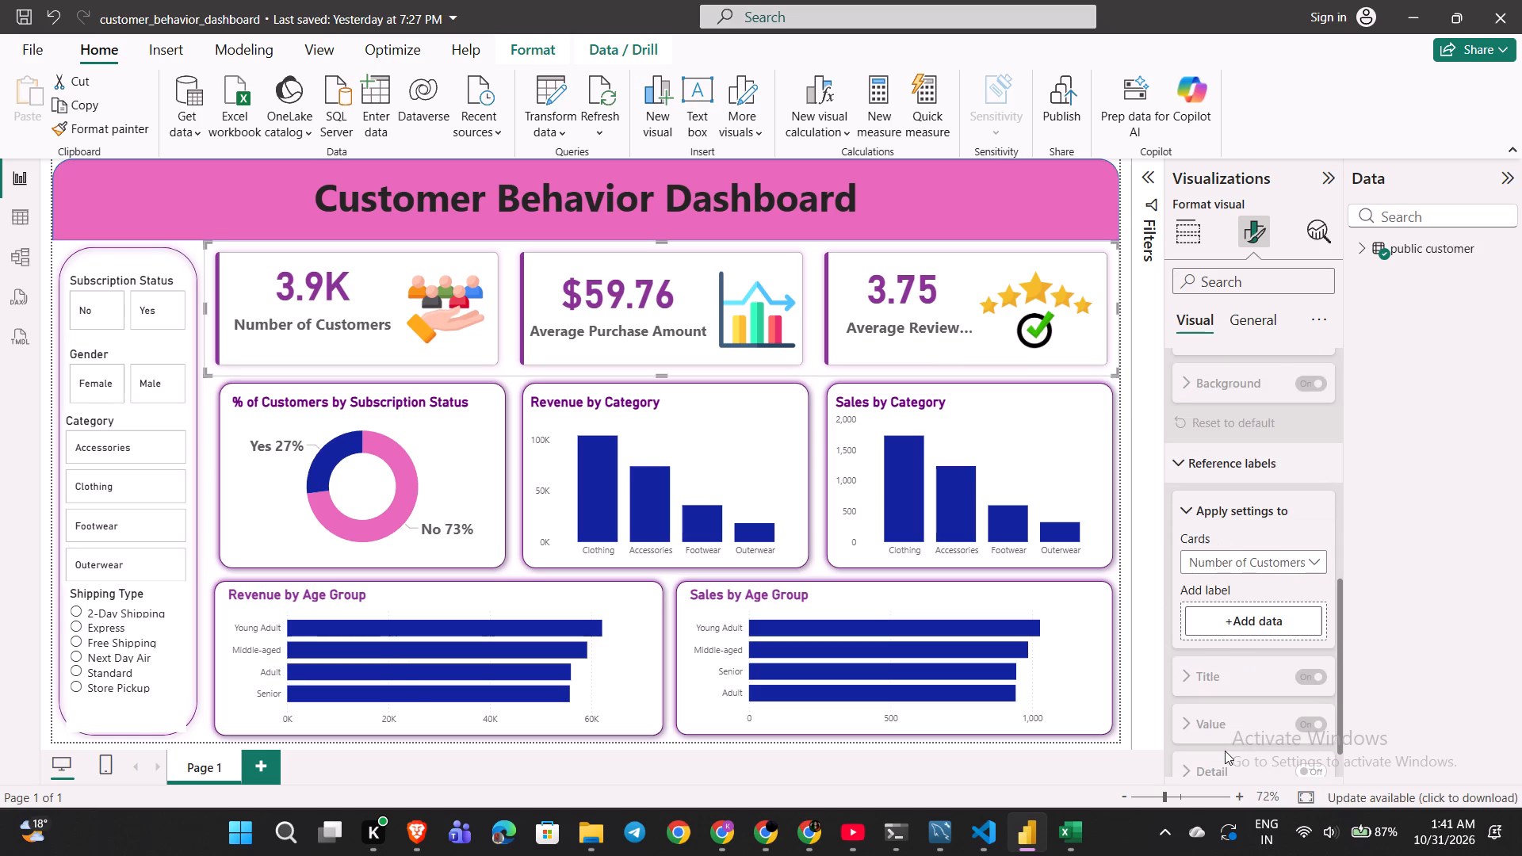
{"action": "scroll", "coordinate": [1225, 751], "scroll_direction": "down", "scroll_amount": 2}
{"action": "scroll", "coordinate": [1226, 625], "scroll_direction": "up", "scroll_amount": 8}
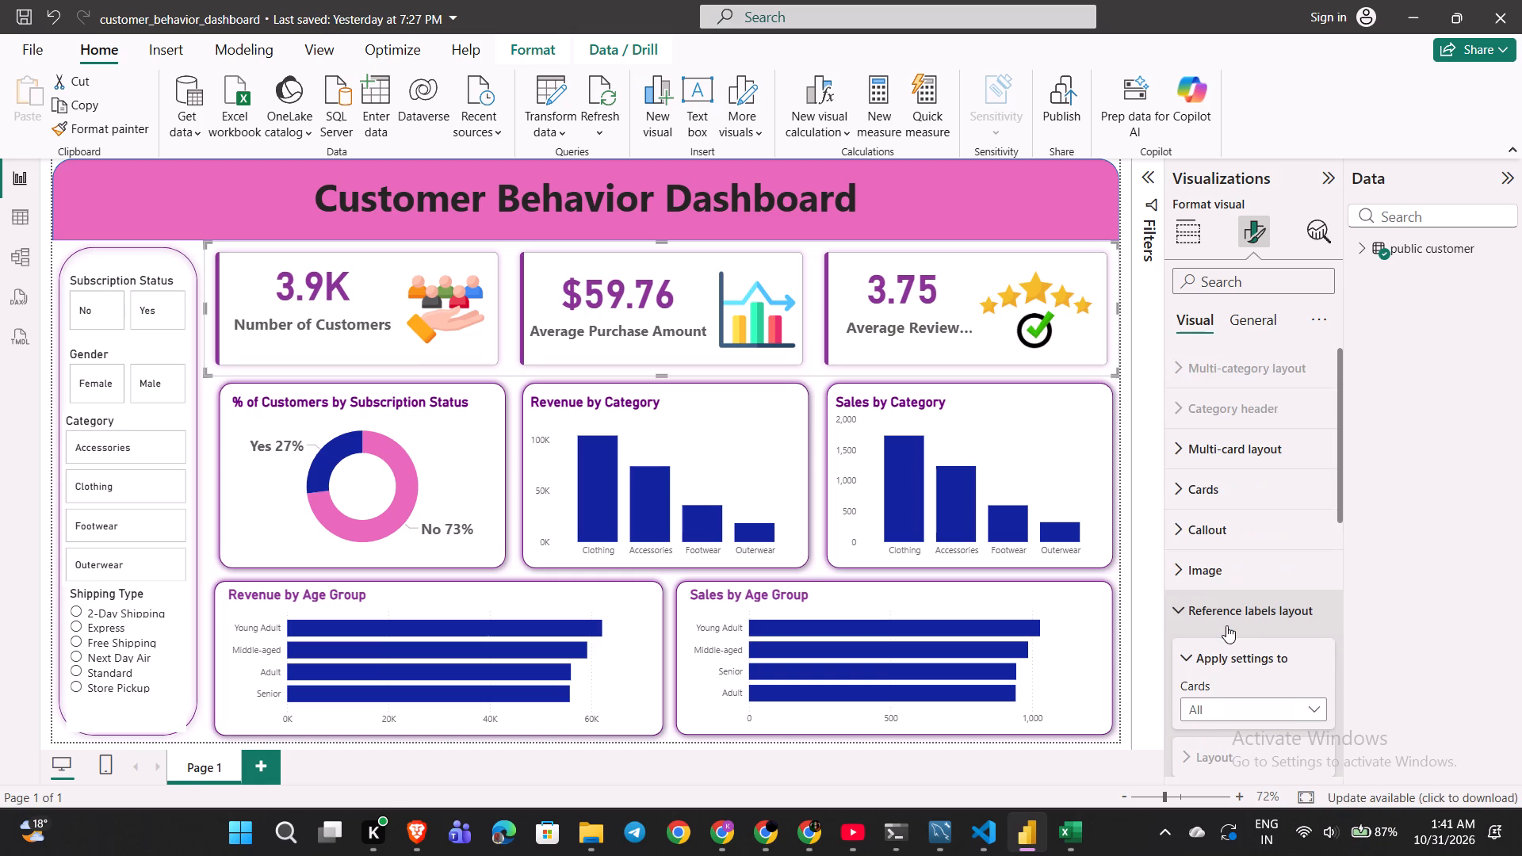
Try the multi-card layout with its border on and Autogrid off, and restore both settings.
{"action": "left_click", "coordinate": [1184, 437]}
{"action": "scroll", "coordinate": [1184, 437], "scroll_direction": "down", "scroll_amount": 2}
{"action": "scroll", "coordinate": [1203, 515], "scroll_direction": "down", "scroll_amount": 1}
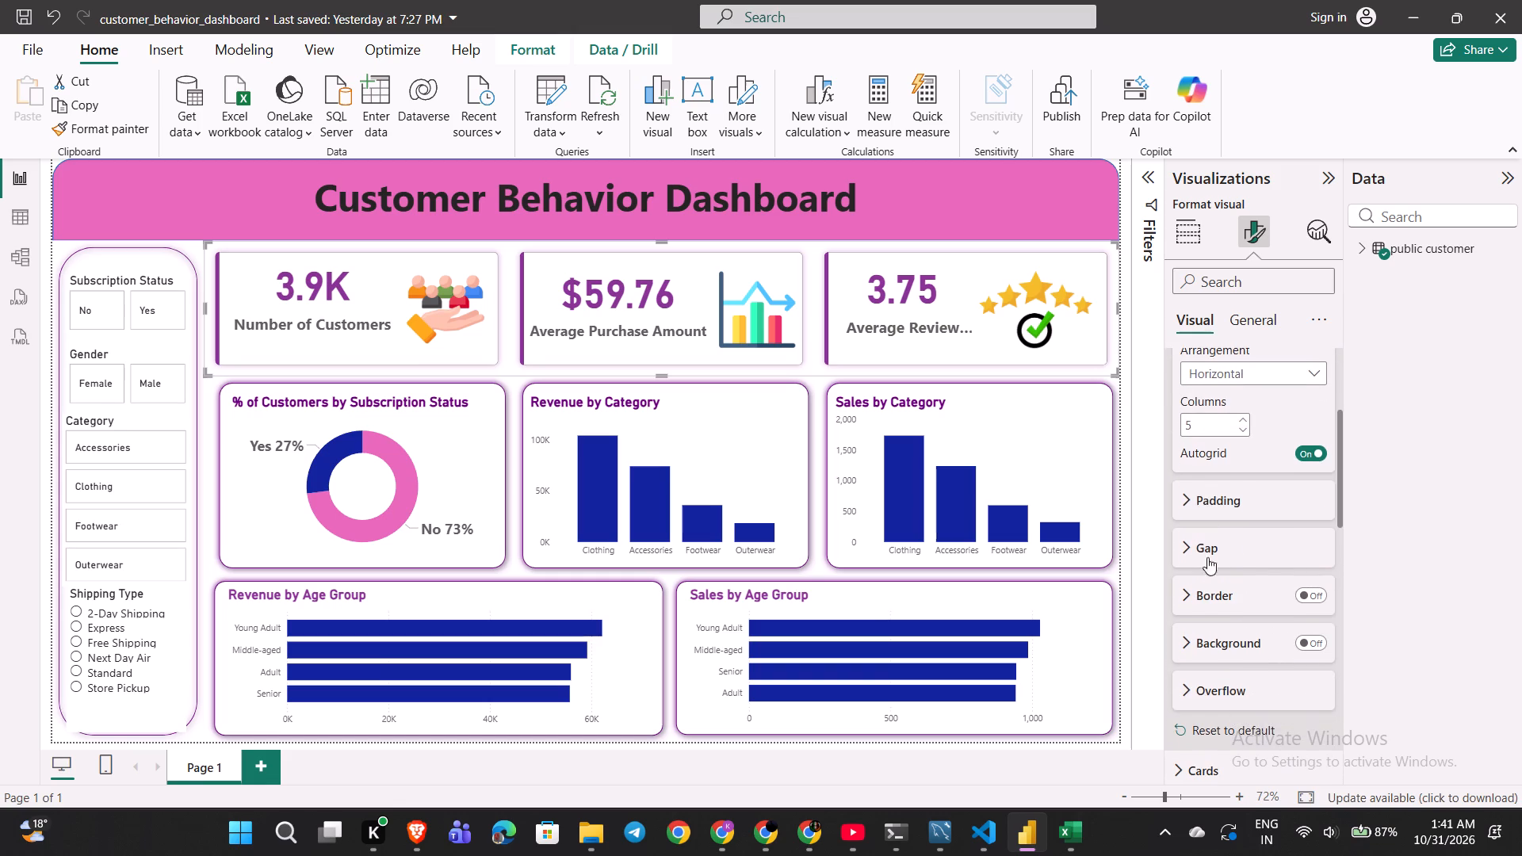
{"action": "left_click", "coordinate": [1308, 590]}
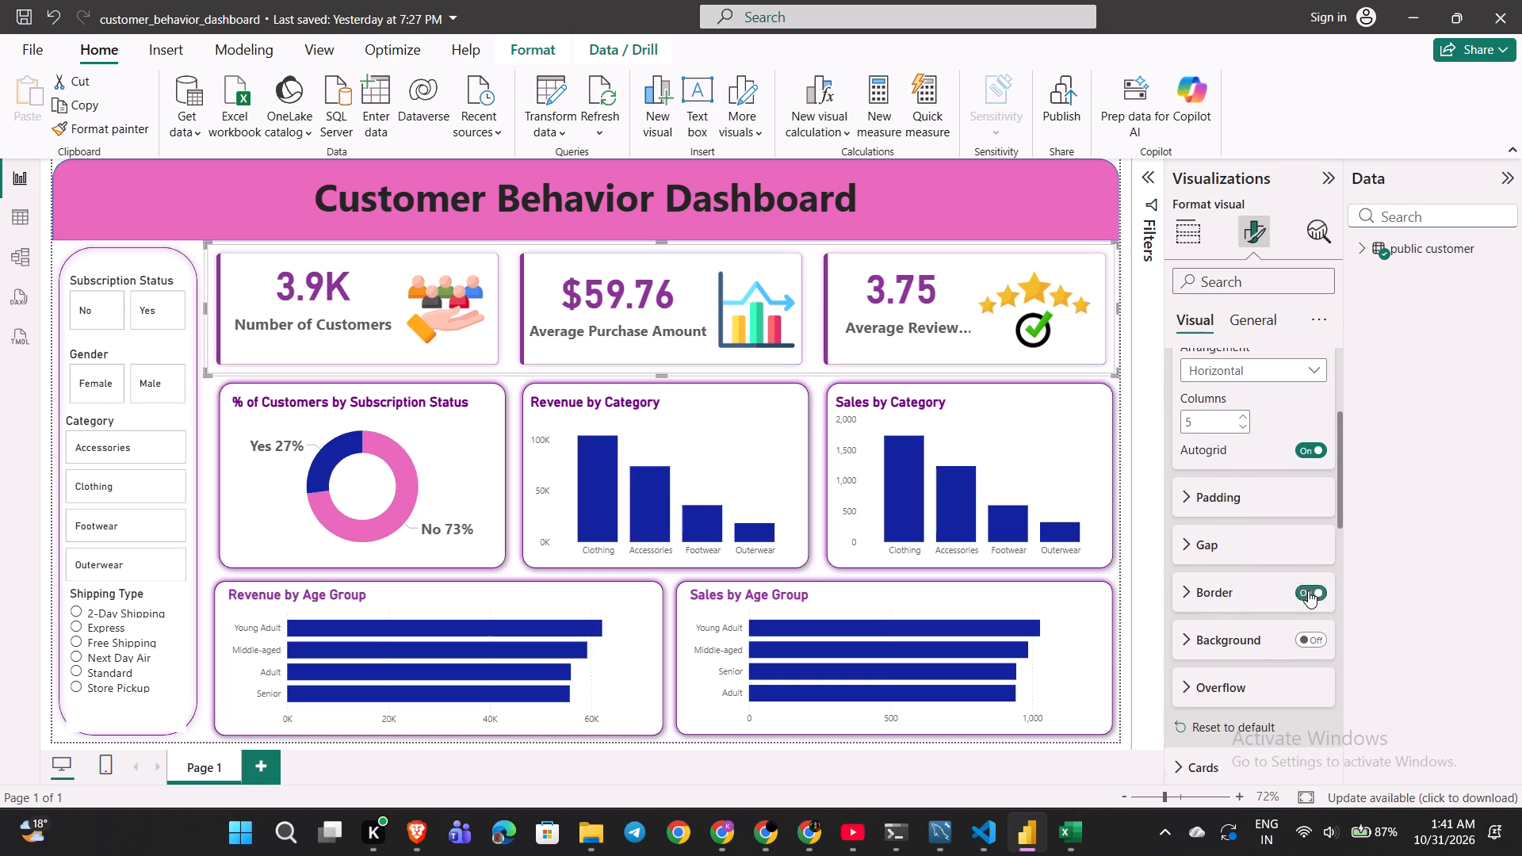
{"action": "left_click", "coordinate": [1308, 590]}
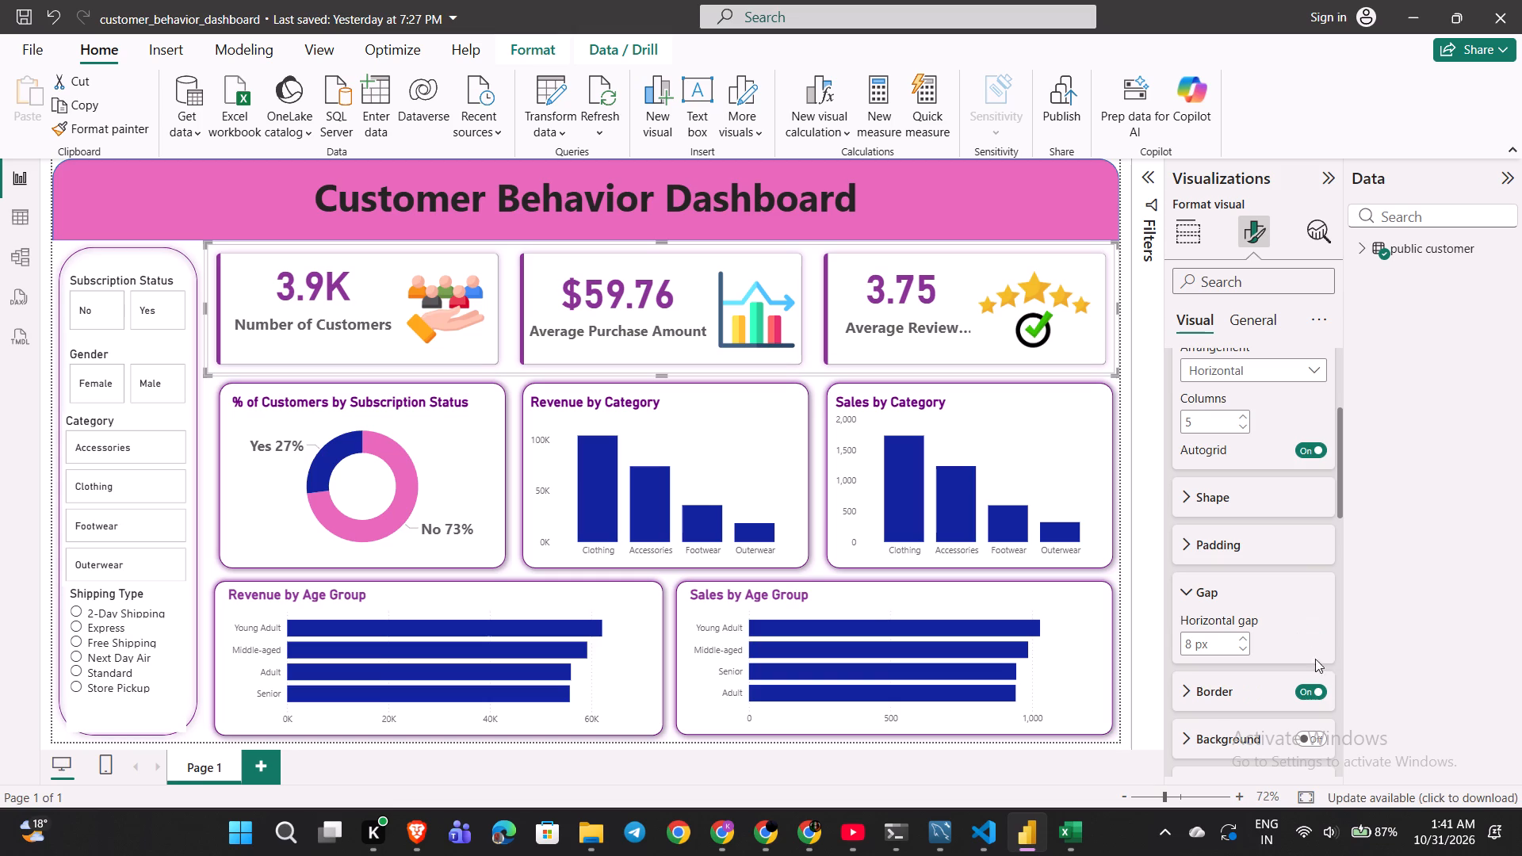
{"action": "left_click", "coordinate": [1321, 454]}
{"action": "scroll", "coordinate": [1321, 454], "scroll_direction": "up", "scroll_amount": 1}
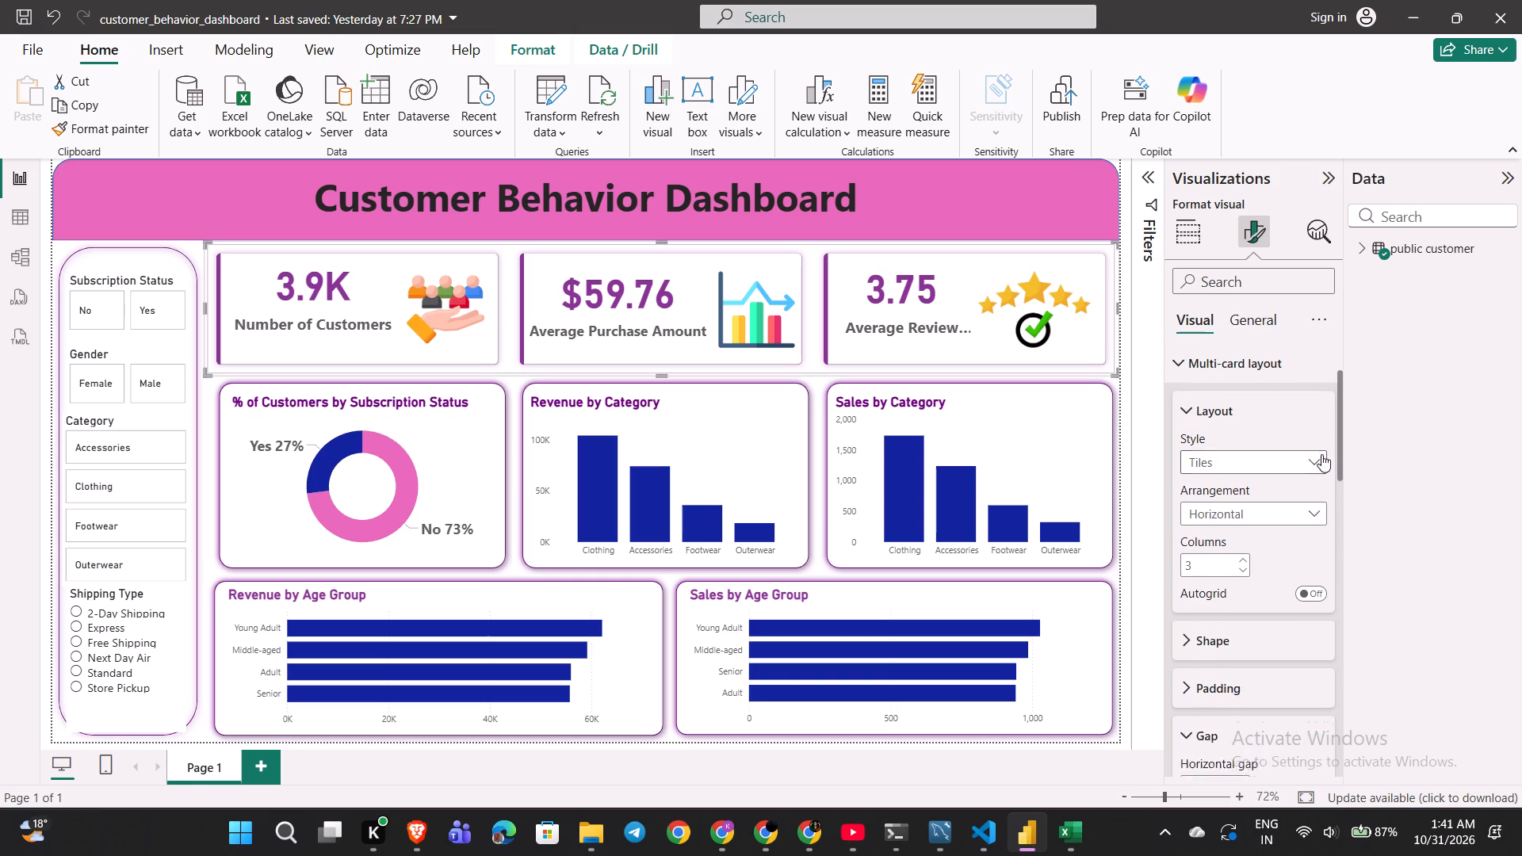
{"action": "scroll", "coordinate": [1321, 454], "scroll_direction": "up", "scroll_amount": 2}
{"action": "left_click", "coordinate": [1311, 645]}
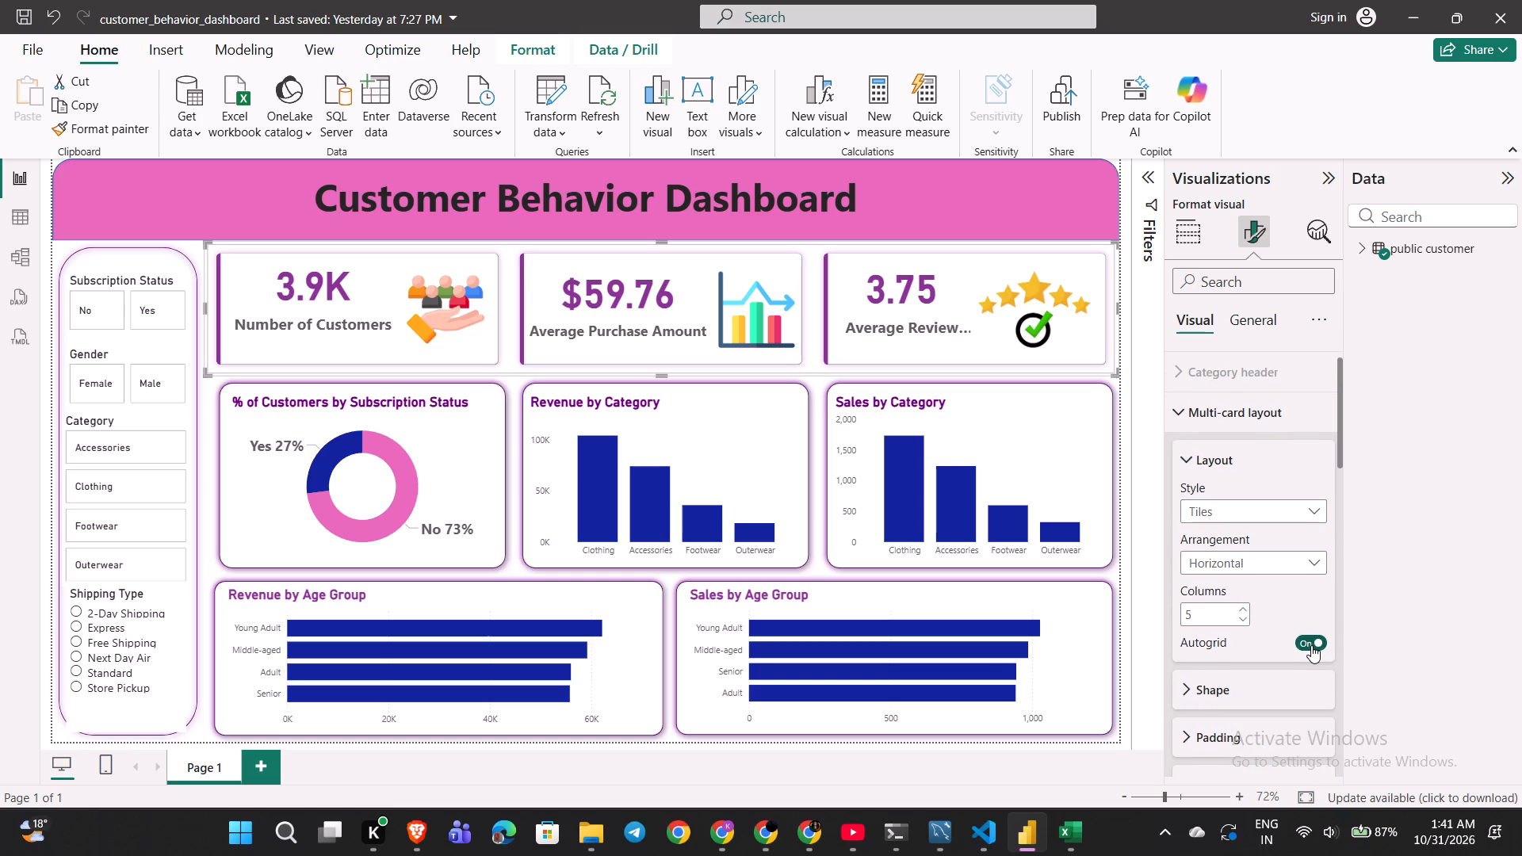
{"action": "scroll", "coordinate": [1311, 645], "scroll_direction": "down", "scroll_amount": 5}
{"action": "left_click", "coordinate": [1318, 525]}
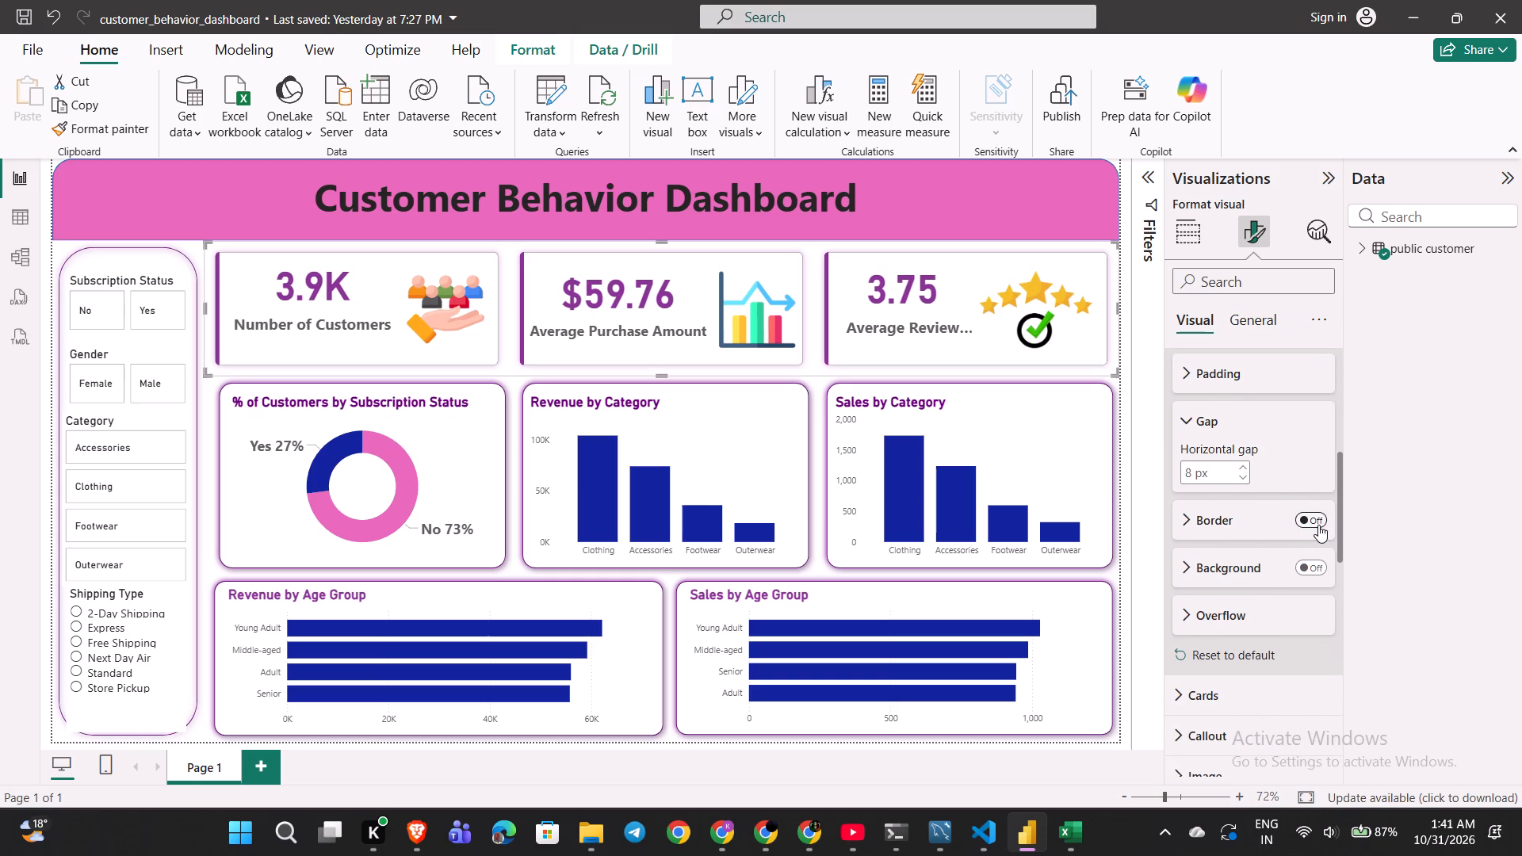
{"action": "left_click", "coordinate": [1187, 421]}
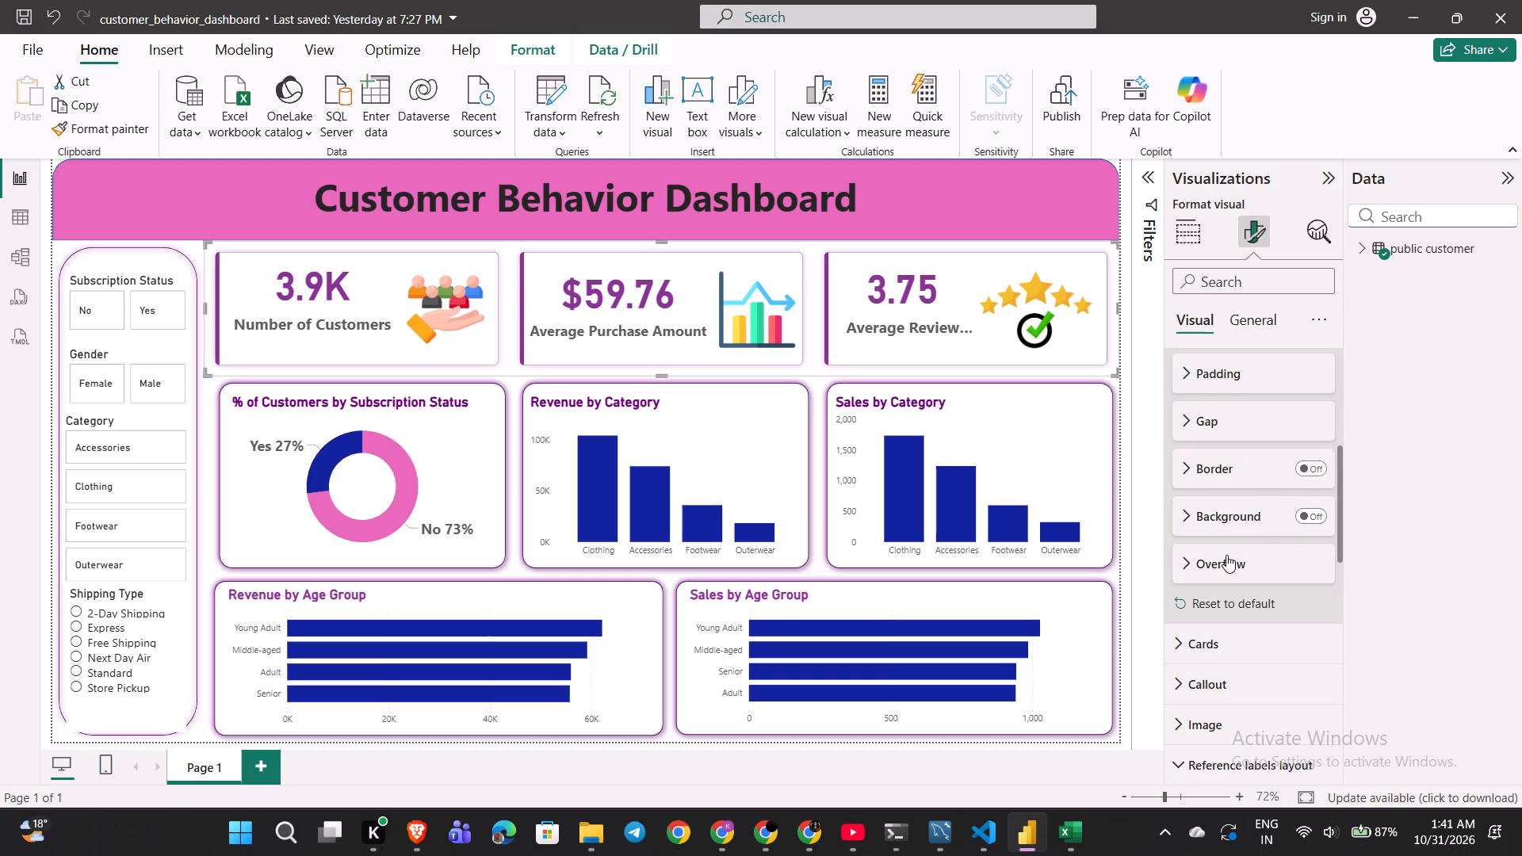
Examine the Average Review Rating card's callout value, label and image settings for an option affecting the label's fit.
{"action": "scroll", "coordinate": [1226, 555], "scroll_direction": "down", "scroll_amount": 3}
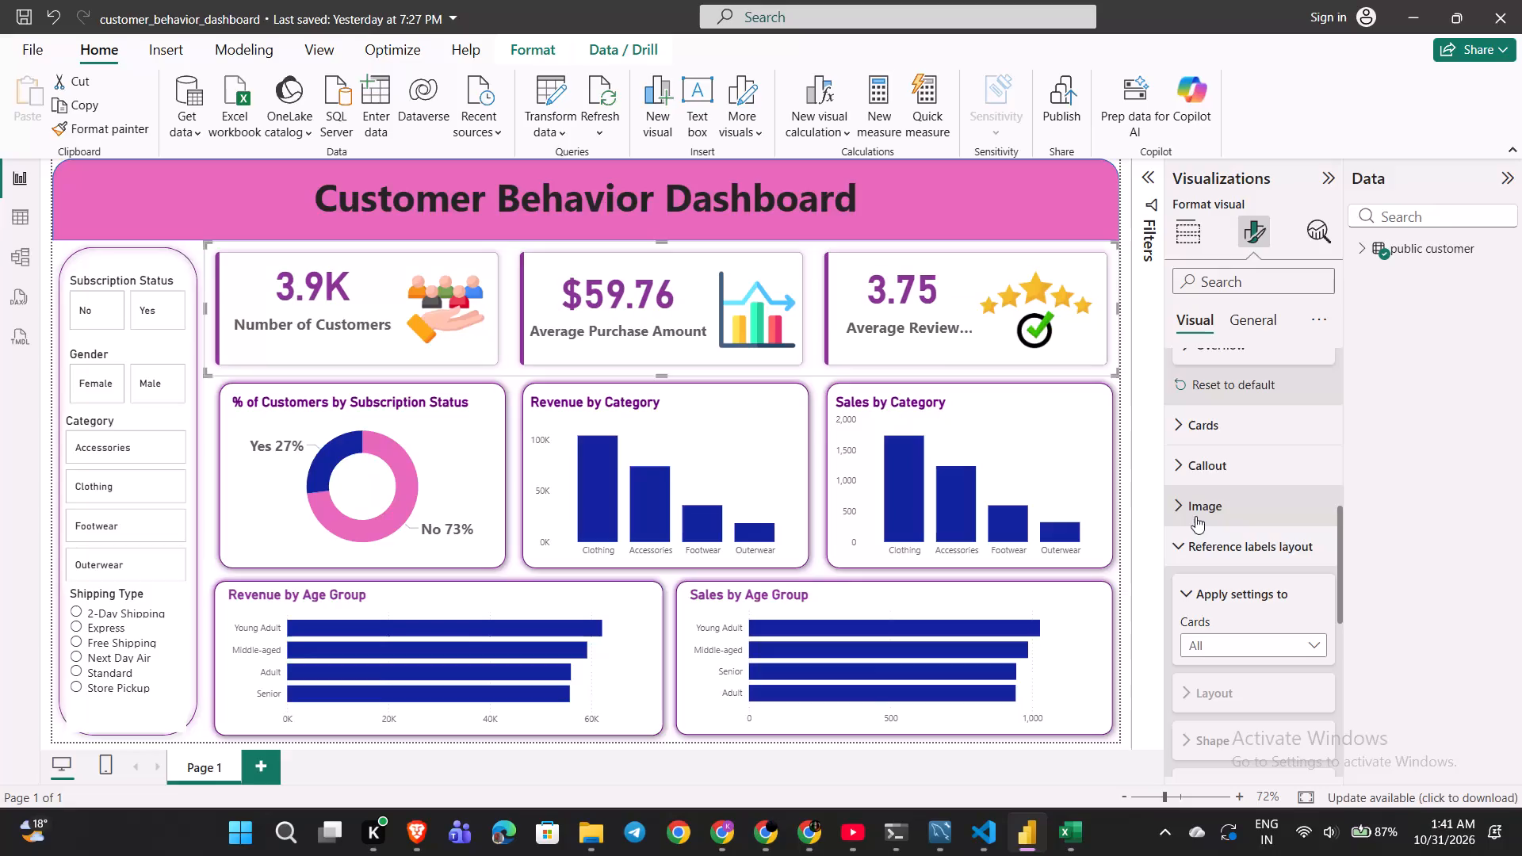
{"action": "left_click", "coordinate": [1204, 462]}
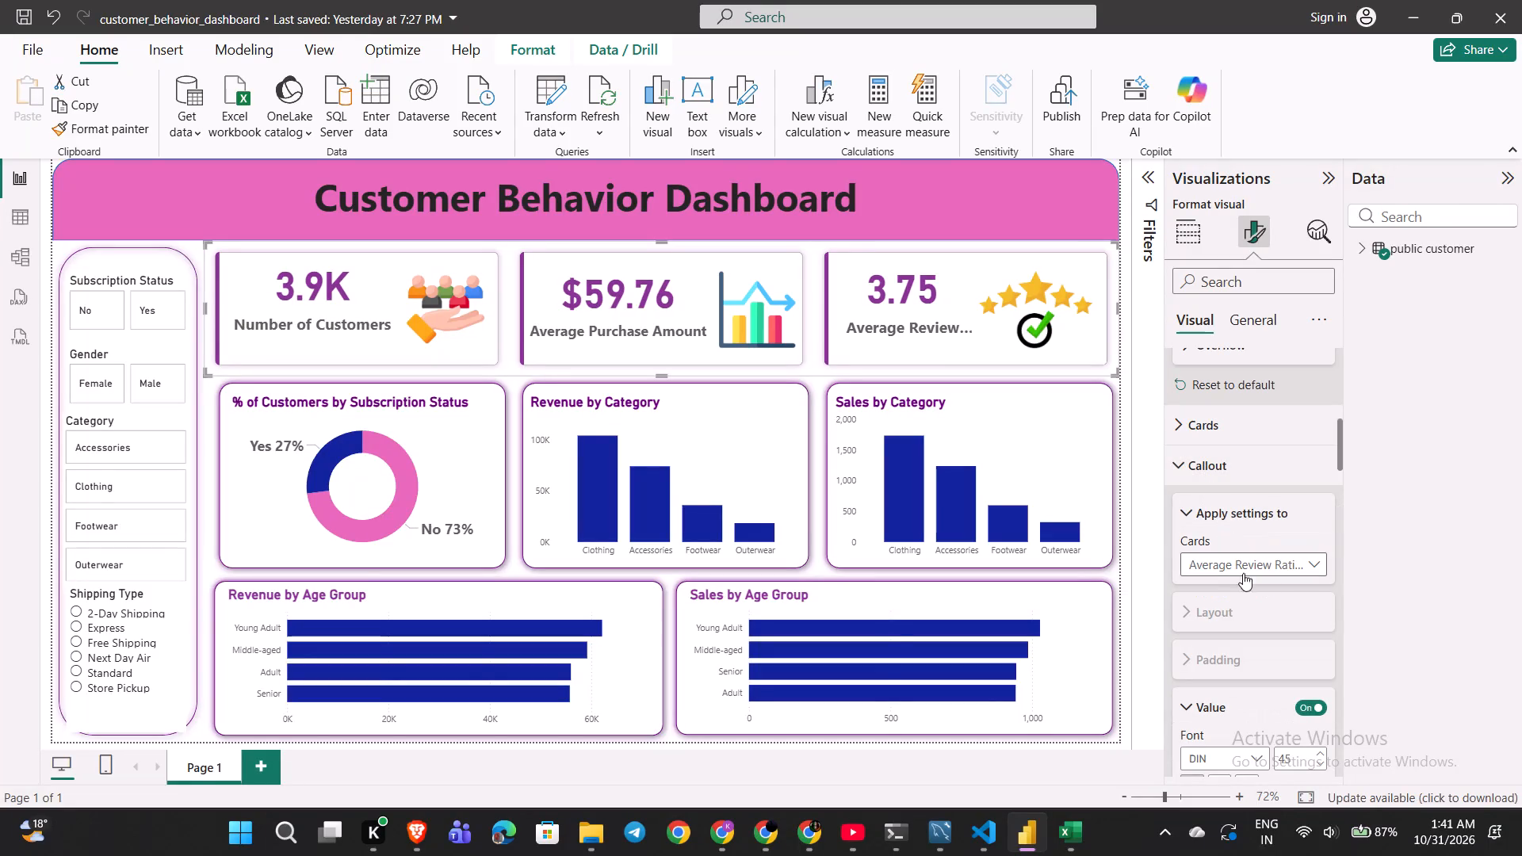
{"action": "double_click", "coordinate": [1226, 563]}
{"action": "left_click", "coordinate": [1226, 563]}
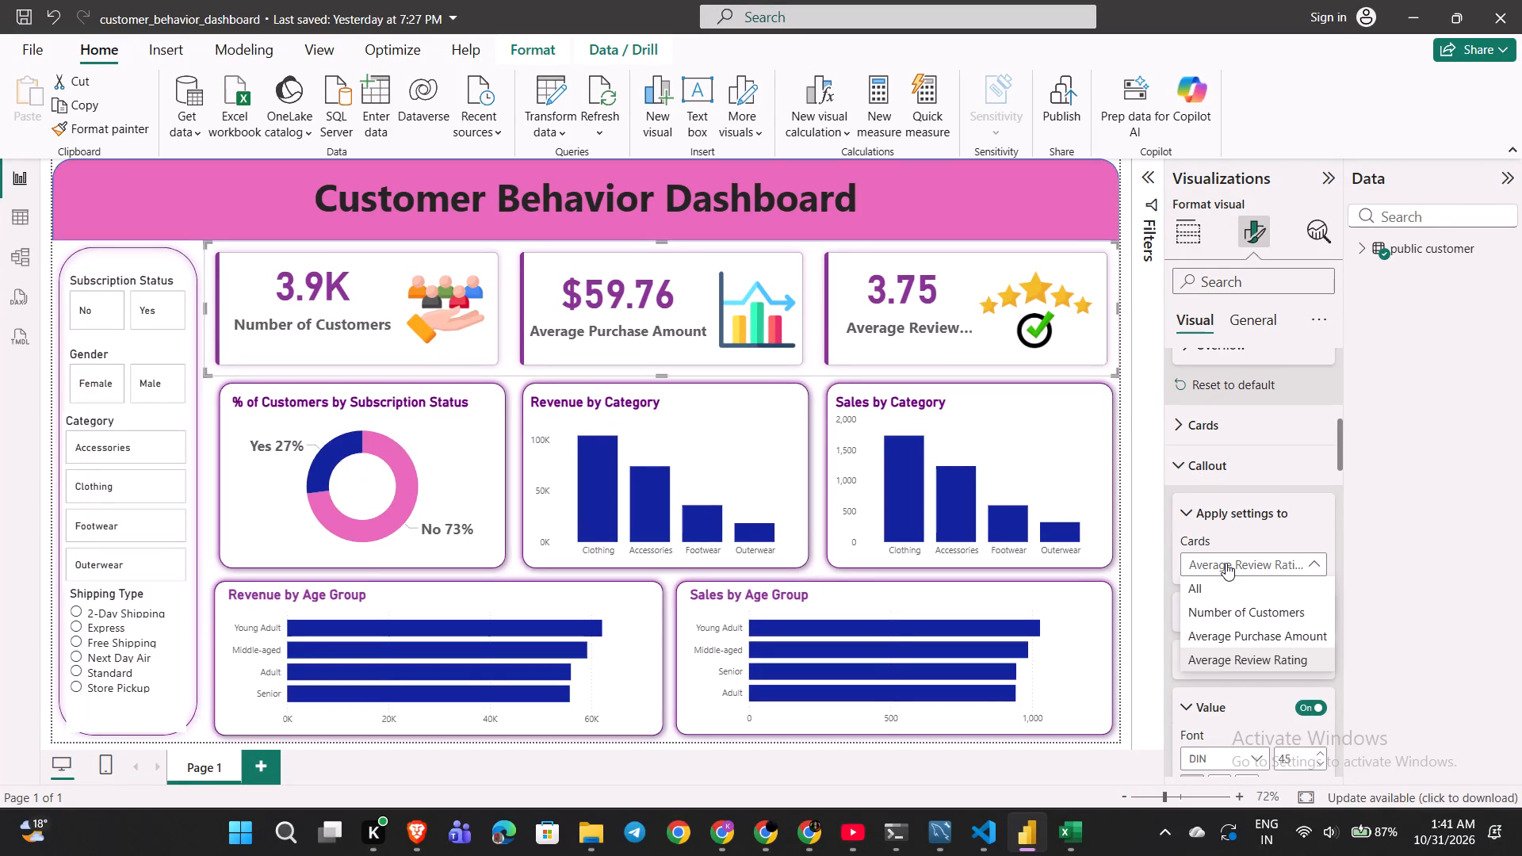
{"action": "scroll", "coordinate": [1264, 617], "scroll_direction": "down", "scroll_amount": 5}
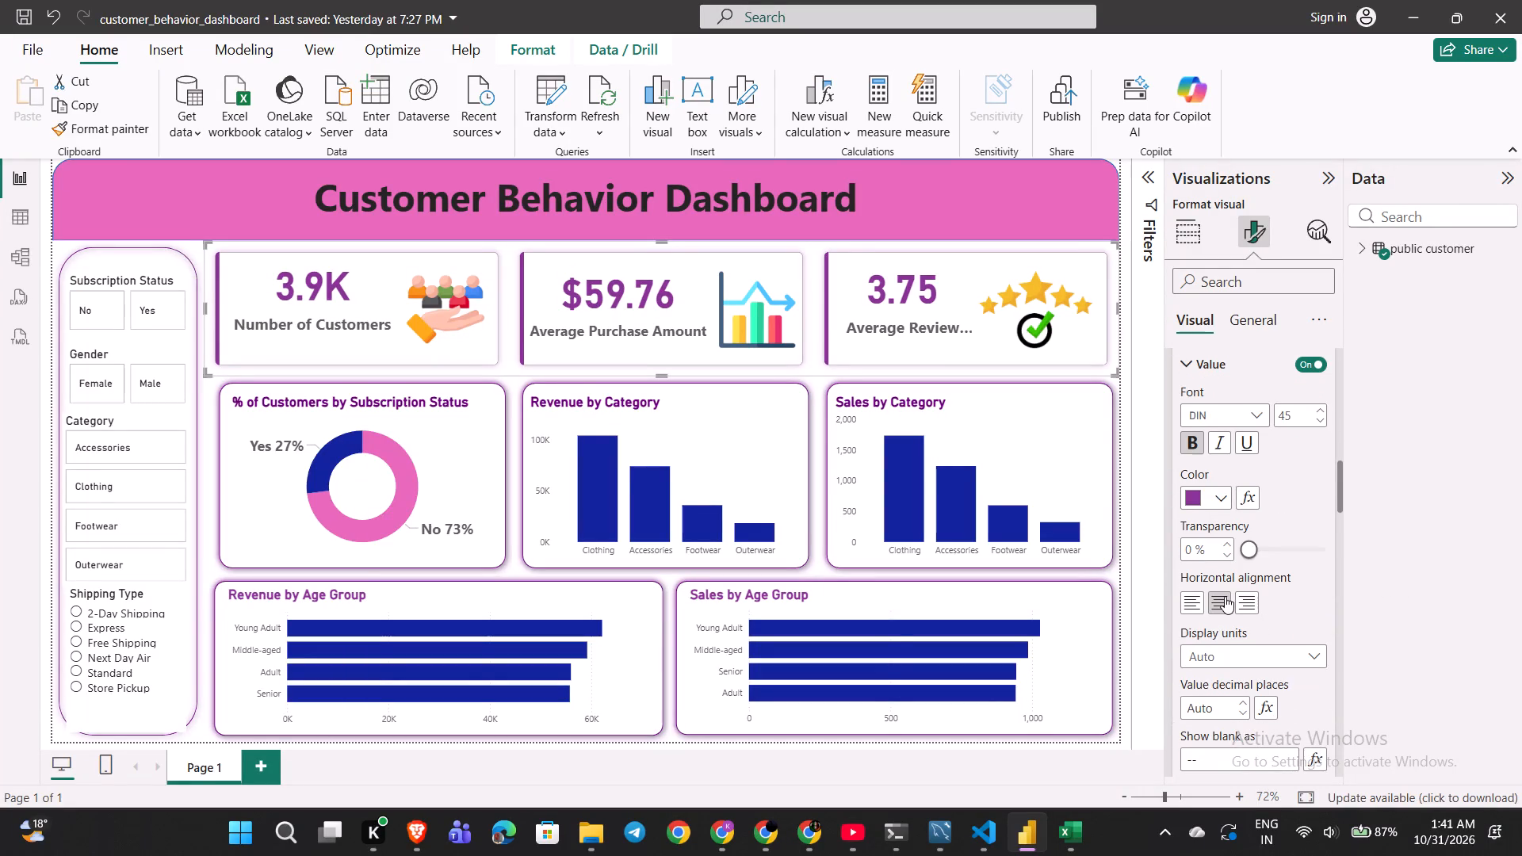
{"action": "scroll", "coordinate": [1222, 595], "scroll_direction": "down", "scroll_amount": 5}
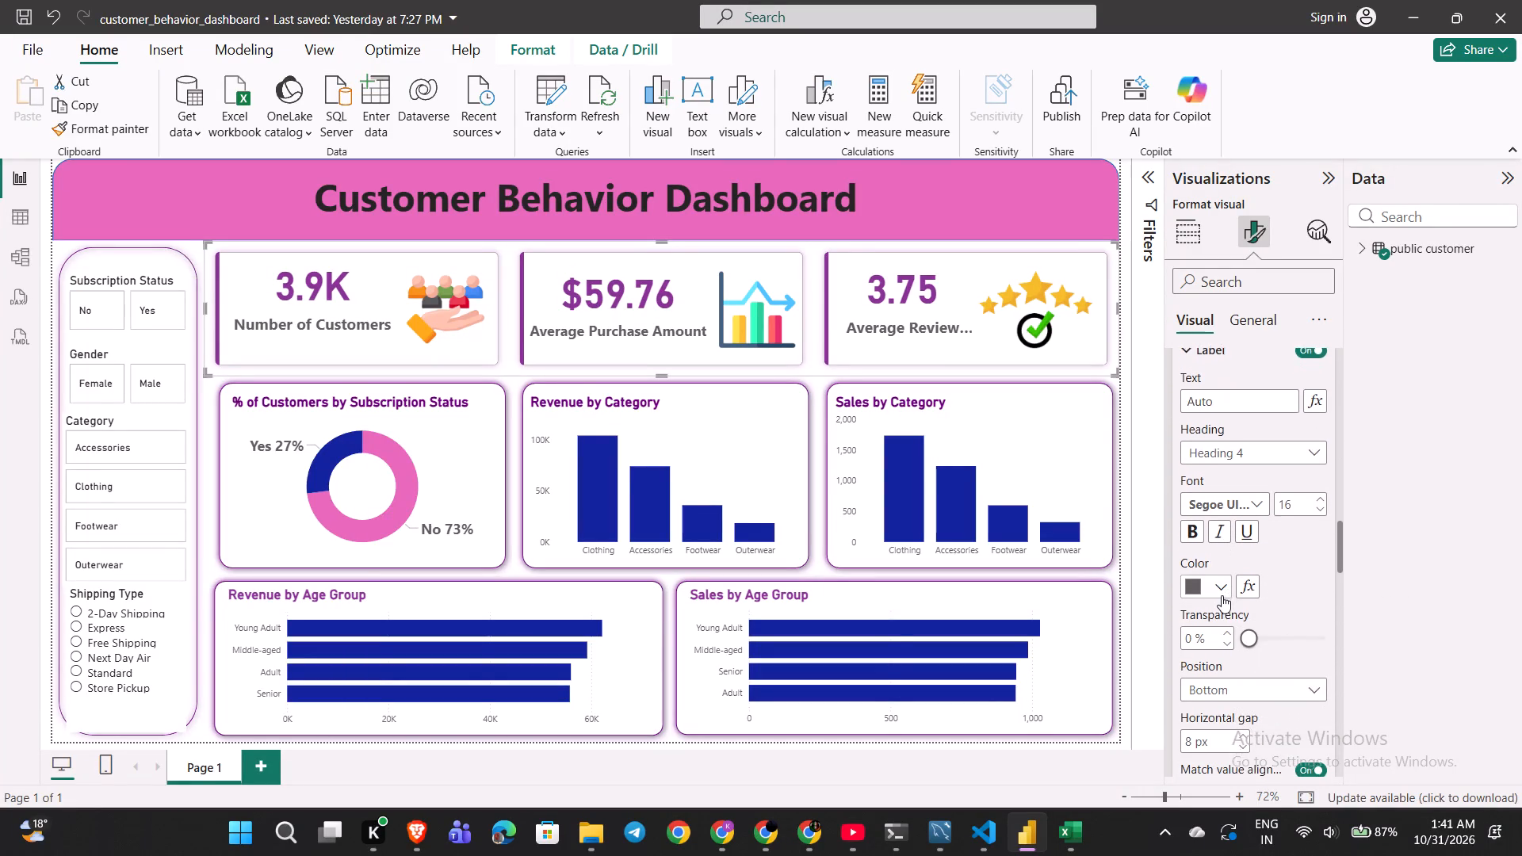
{"action": "scroll", "coordinate": [1222, 595], "scroll_direction": "down", "scroll_amount": 7}
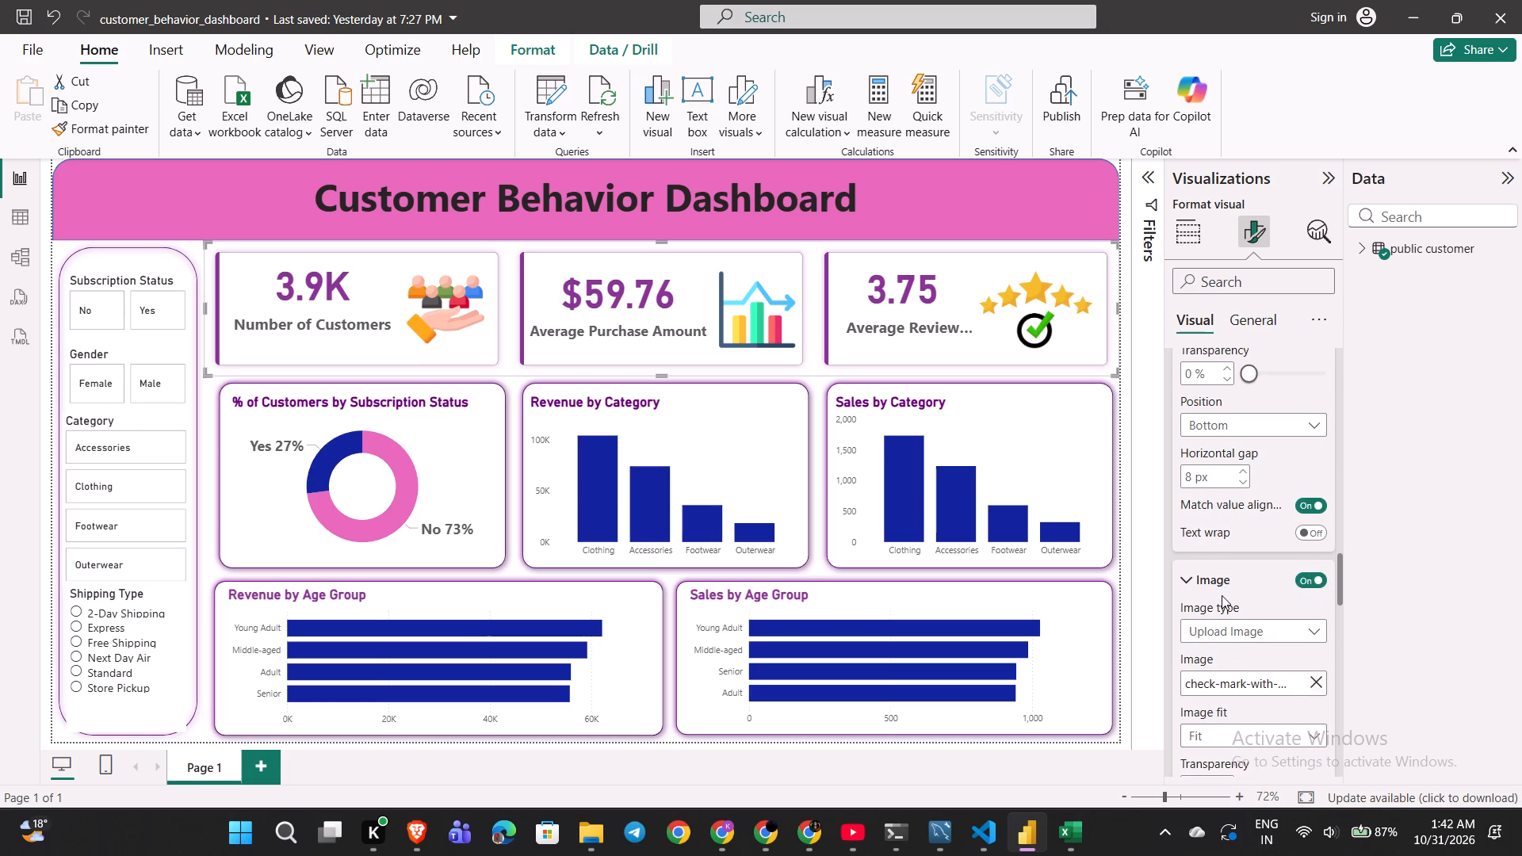
{"action": "scroll", "coordinate": [1222, 595], "scroll_direction": "down", "scroll_amount": 1}
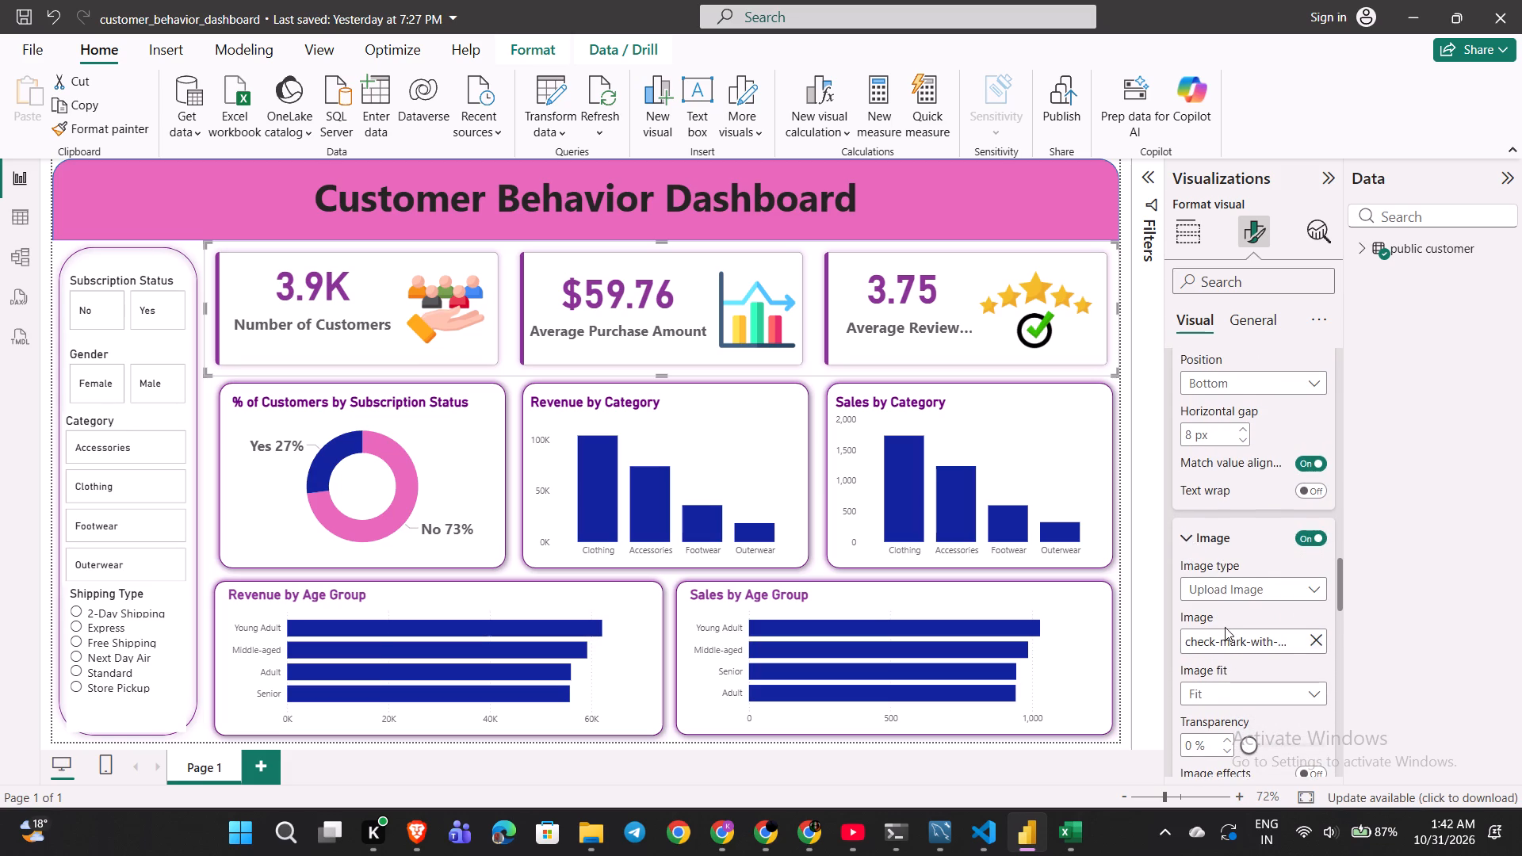
{"action": "scroll", "coordinate": [1225, 627], "scroll_direction": "down", "scroll_amount": 6}
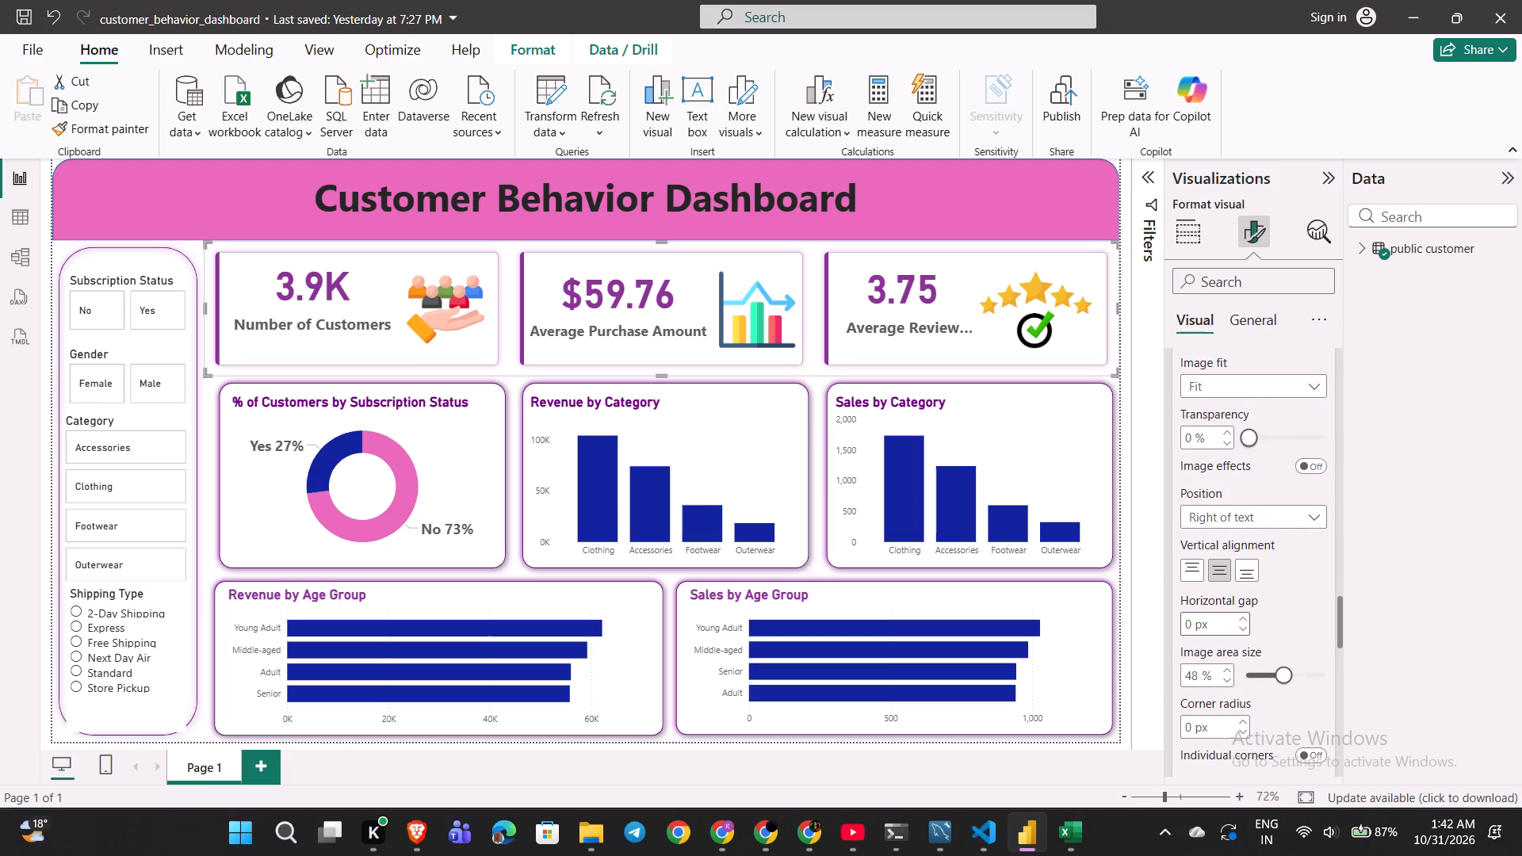
{"action": "scroll", "coordinate": [1225, 627], "scroll_direction": "down", "scroll_amount": 4}
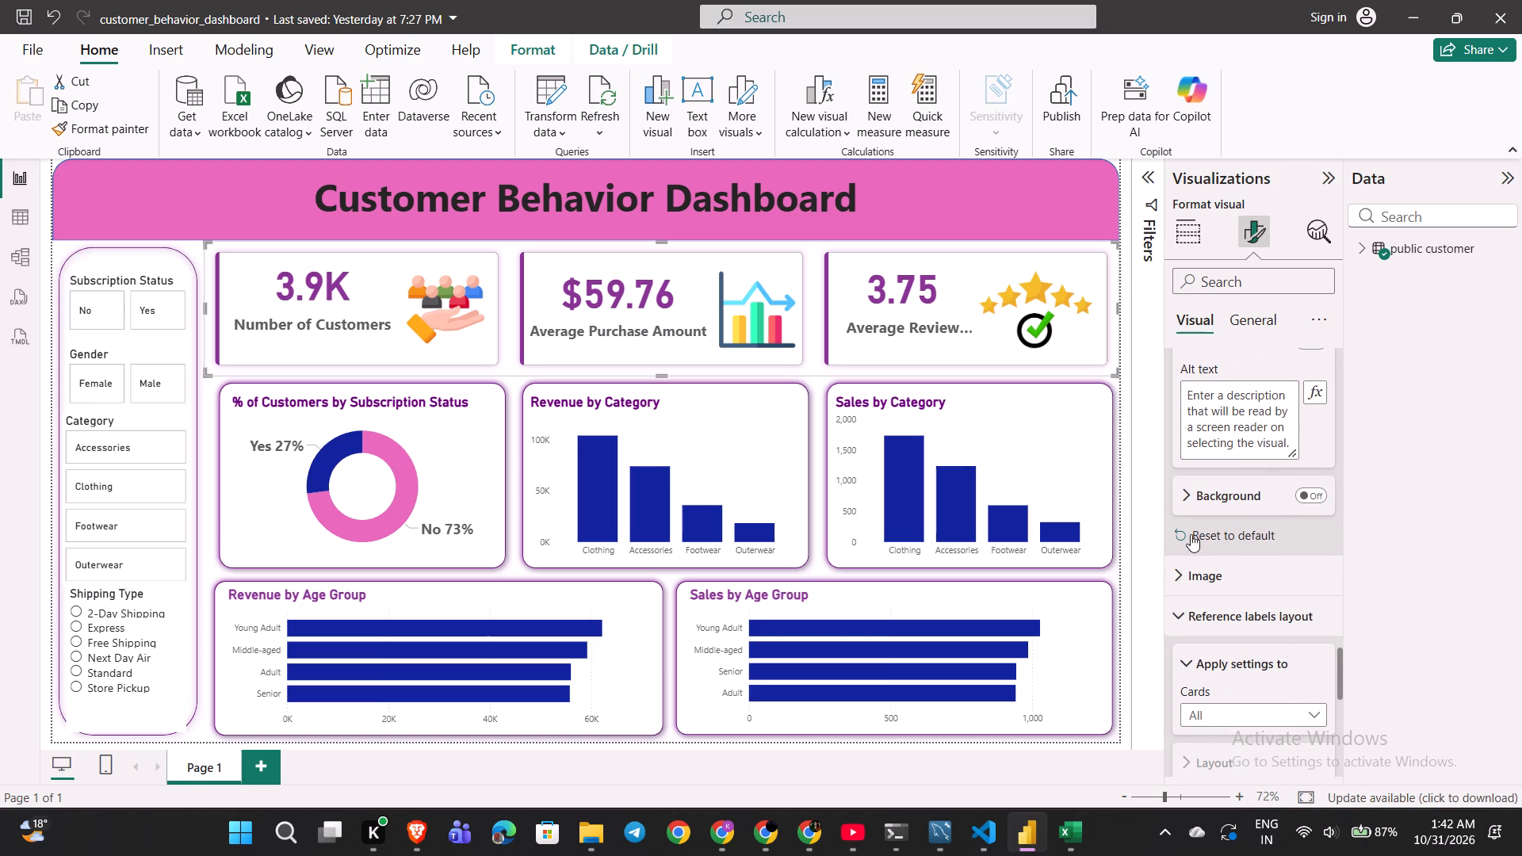
Check the callout background setting and collapse the Reference labels layout, Multi-card layout and Callout sections.
{"action": "left_click", "coordinate": [1177, 501]}
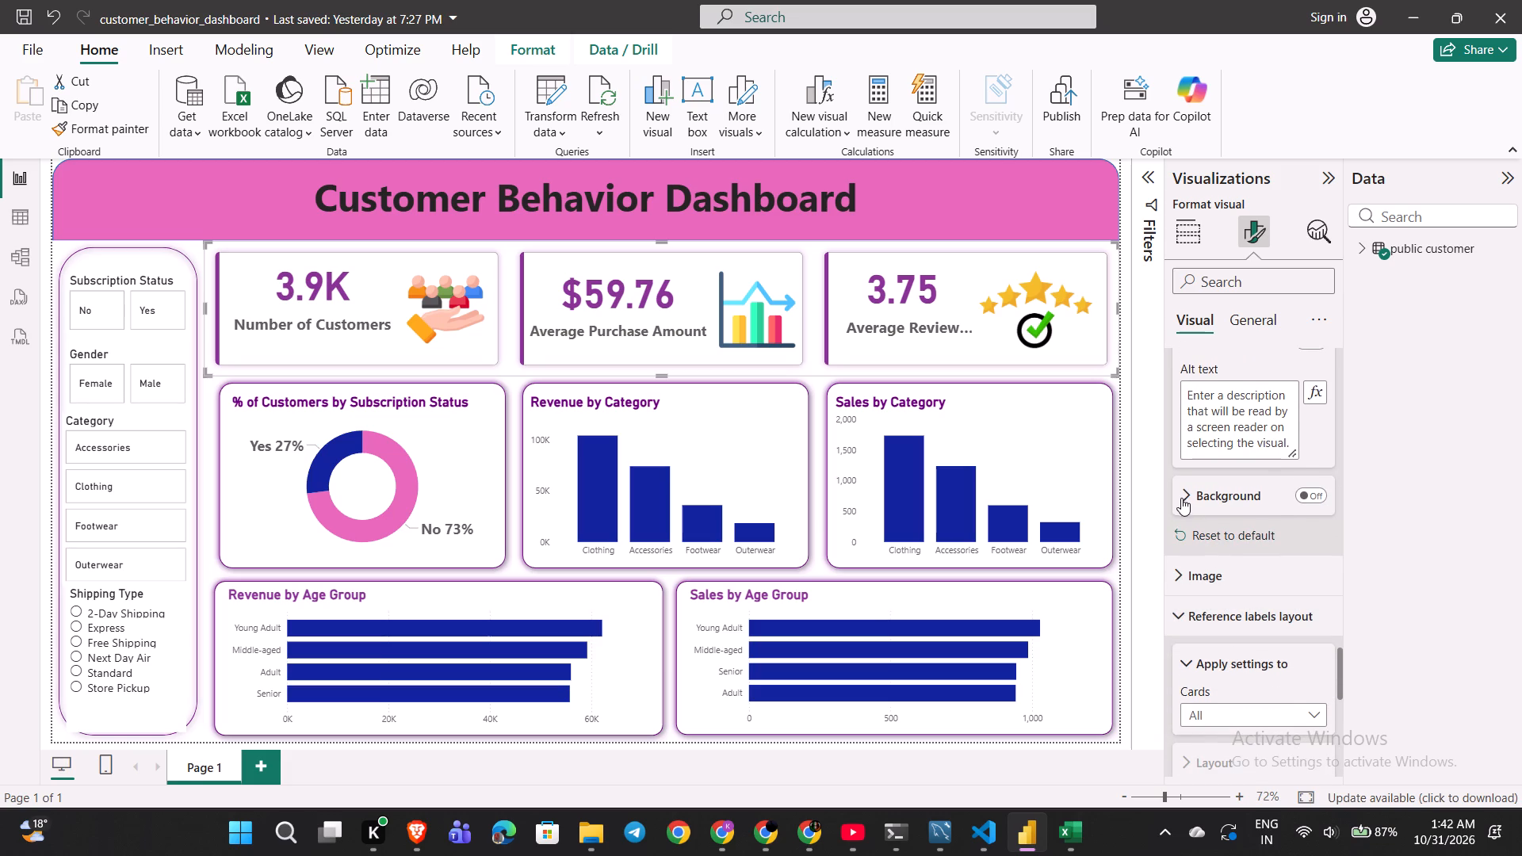
{"action": "left_click", "coordinate": [1181, 497]}
{"action": "left_click", "coordinate": [1181, 497]}
{"action": "scroll", "coordinate": [1201, 581], "scroll_direction": "down", "scroll_amount": 2}
{"action": "left_click", "coordinate": [1173, 510]}
{"action": "scroll", "coordinate": [1173, 510], "scroll_direction": "down", "scroll_amount": 2}
{"action": "left_click", "coordinate": [1175, 447]}
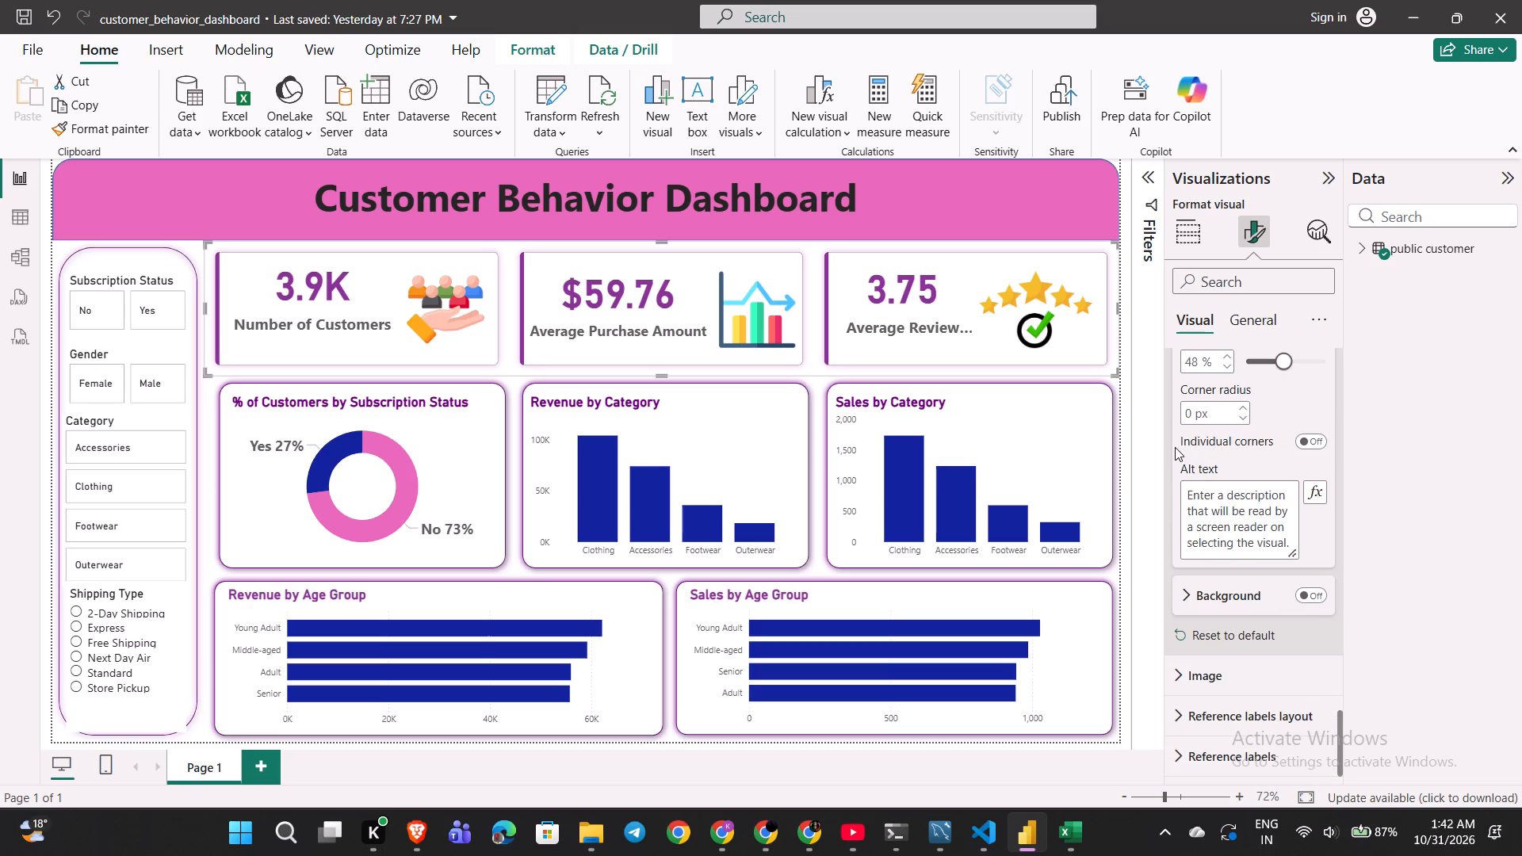
{"action": "scroll", "coordinate": [1175, 447], "scroll_direction": "down", "scroll_amount": 4}
{"action": "scroll", "coordinate": [1175, 447], "scroll_direction": "up", "scroll_amount": 16}
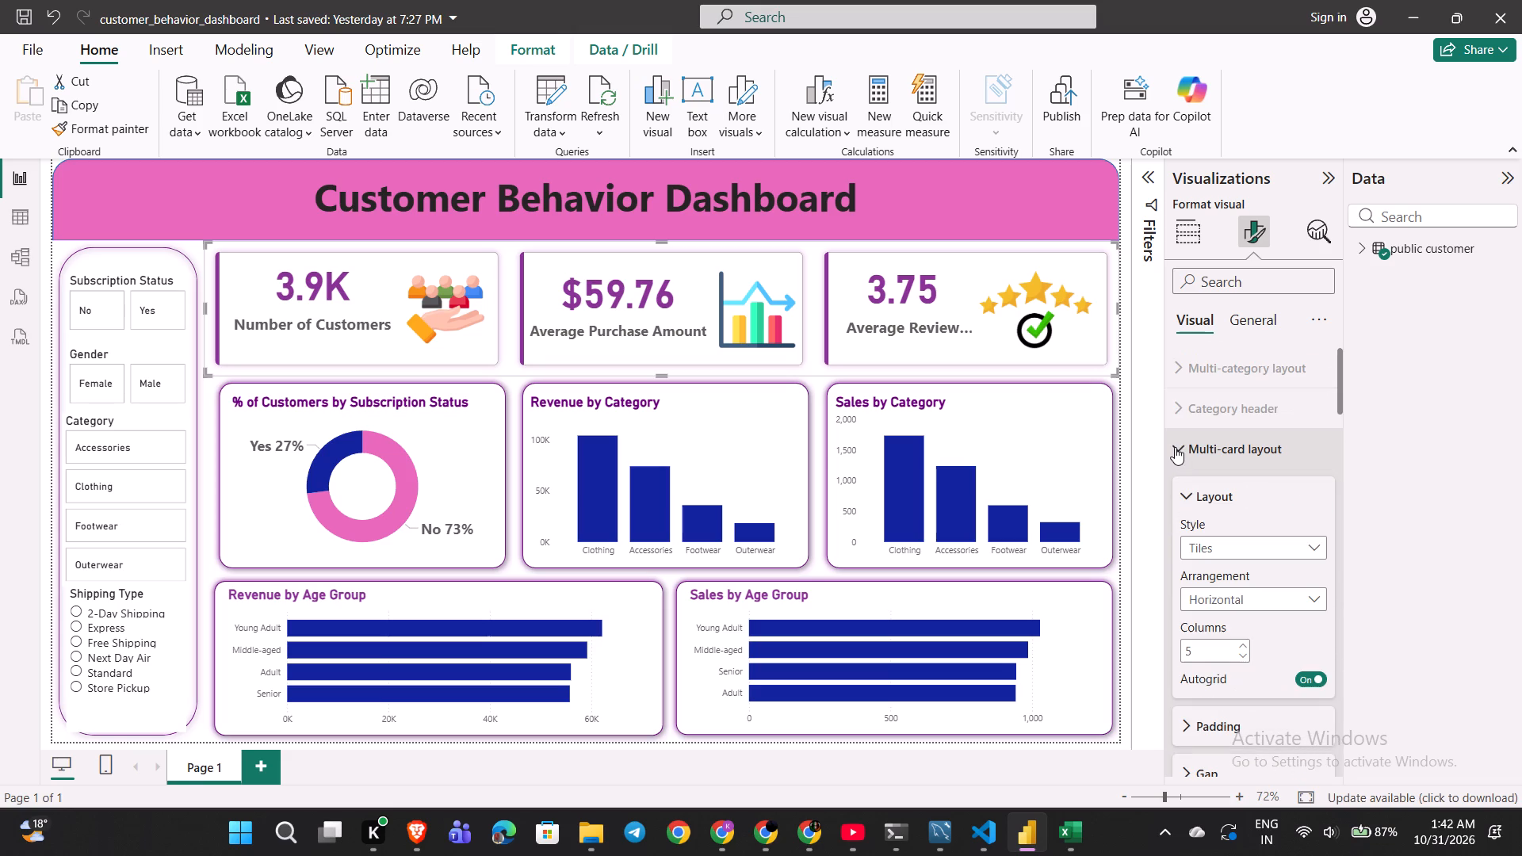
{"action": "left_click", "coordinate": [1178, 445]}
{"action": "left_click", "coordinate": [1178, 526]}
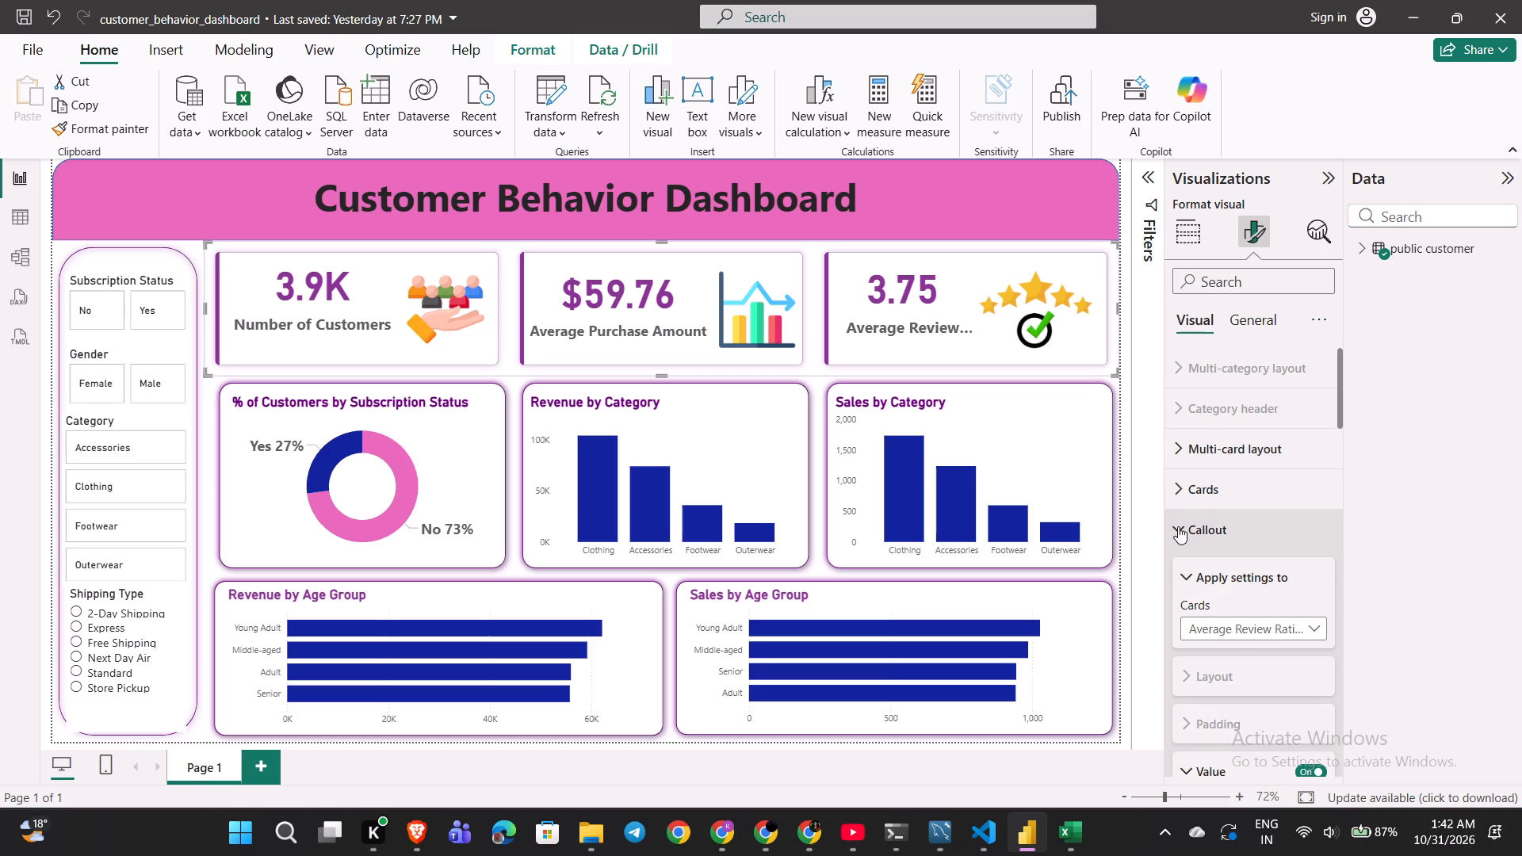
Examine the KPI cards' multi-card layout settings, including the padding and gap options.
{"action": "left_click", "coordinate": [1208, 463]}
{"action": "scroll", "coordinate": [1208, 463], "scroll_direction": "down", "scroll_amount": 1}
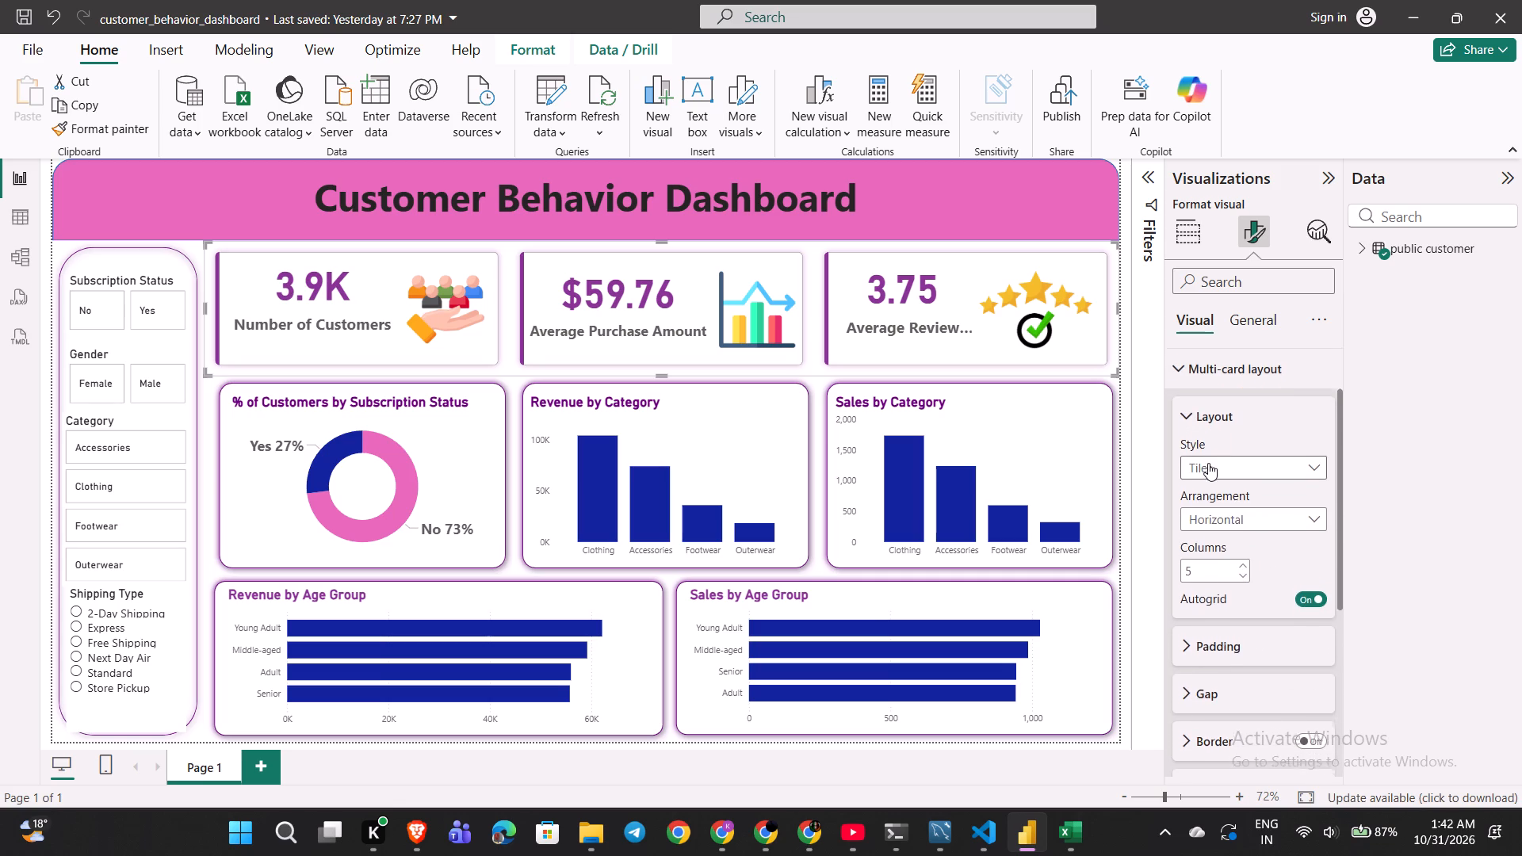
{"action": "scroll", "coordinate": [1208, 463], "scroll_direction": "down", "scroll_amount": 1}
{"action": "scroll", "coordinate": [1212, 546], "scroll_direction": "down", "scroll_amount": 1}
{"action": "left_click", "coordinate": [1210, 546]}
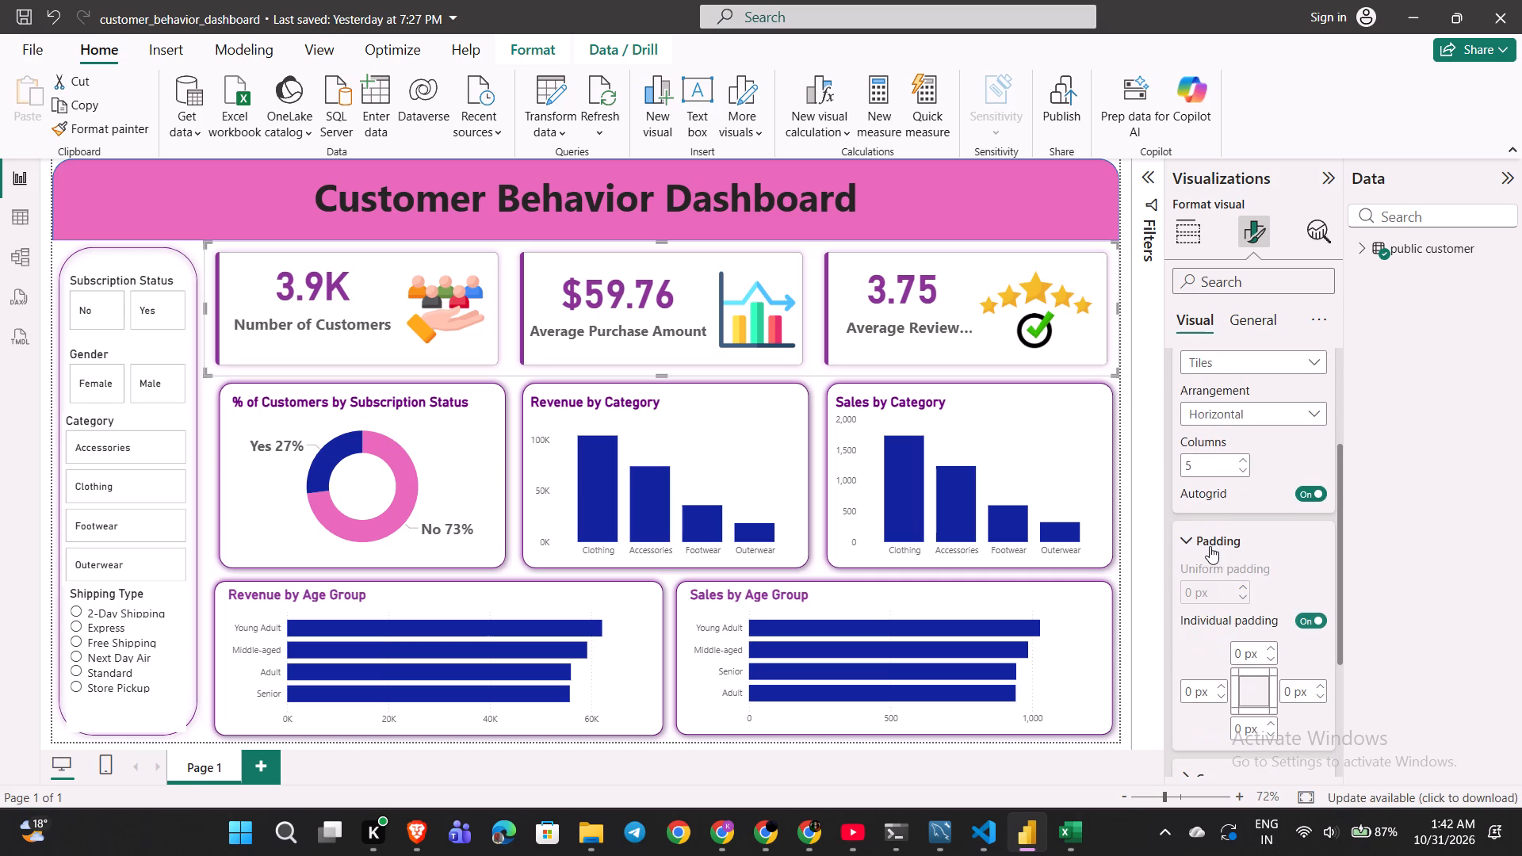
{"action": "left_click", "coordinate": [1210, 546]}
{"action": "left_click", "coordinate": [1212, 584]}
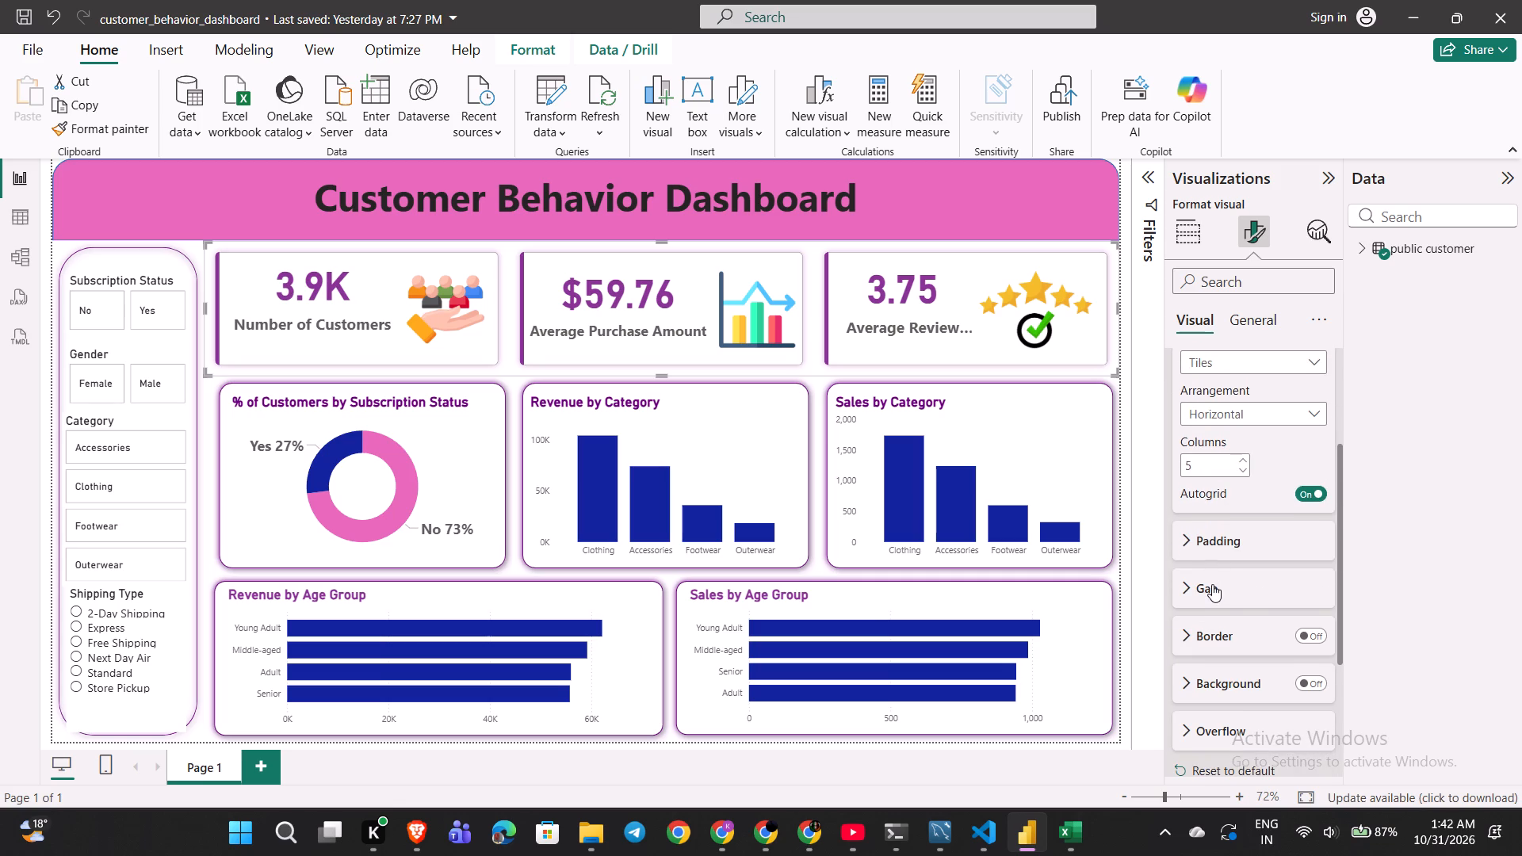
{"action": "left_click", "coordinate": [1212, 584]}
{"action": "left_click", "coordinate": [382, 285]}
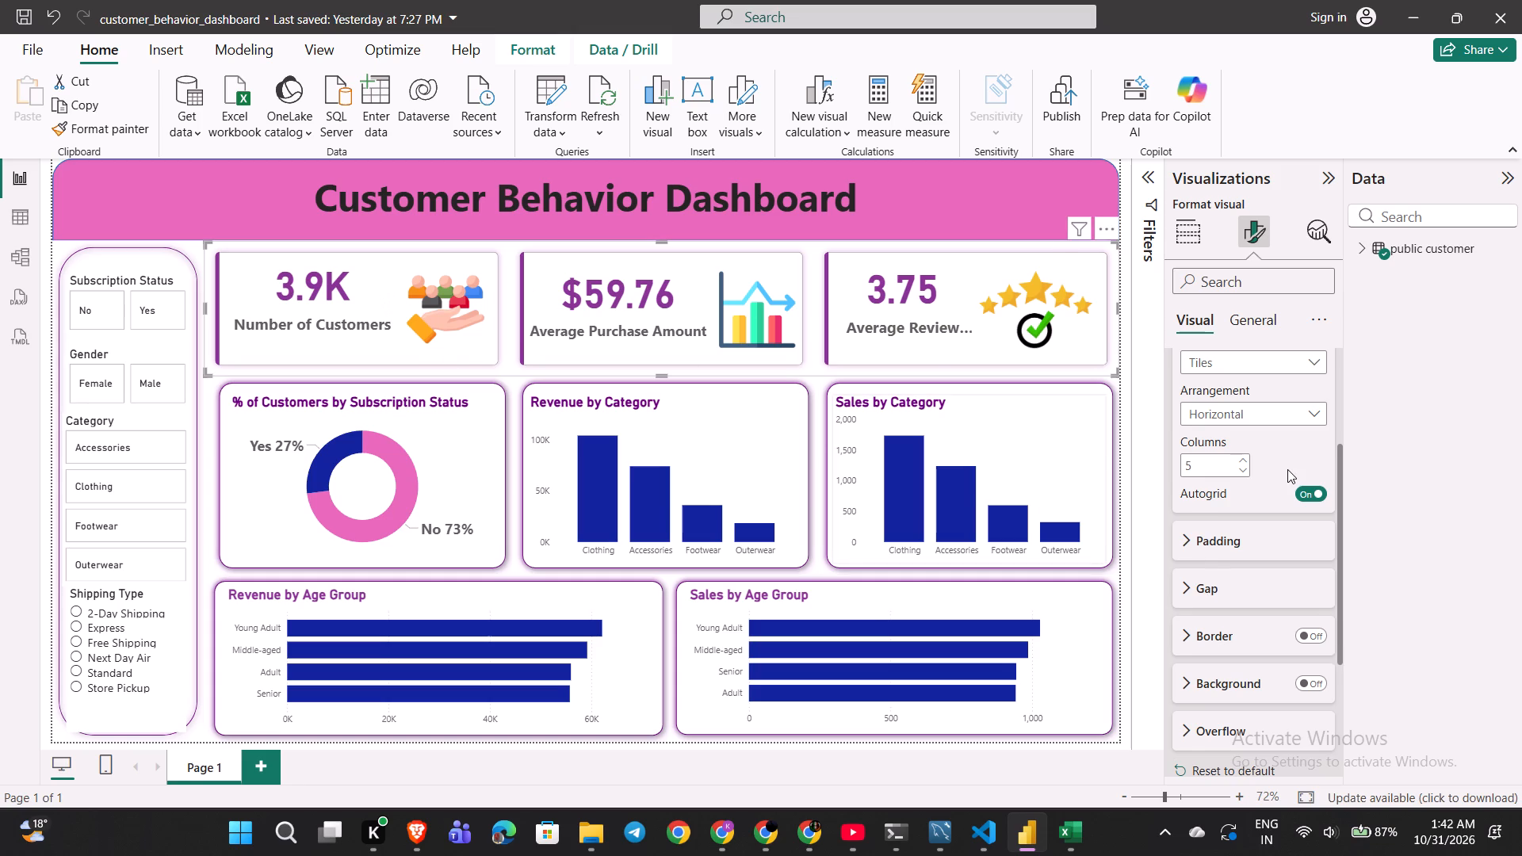
{"action": "scroll", "coordinate": [1287, 469], "scroll_direction": "up", "scroll_amount": 6}
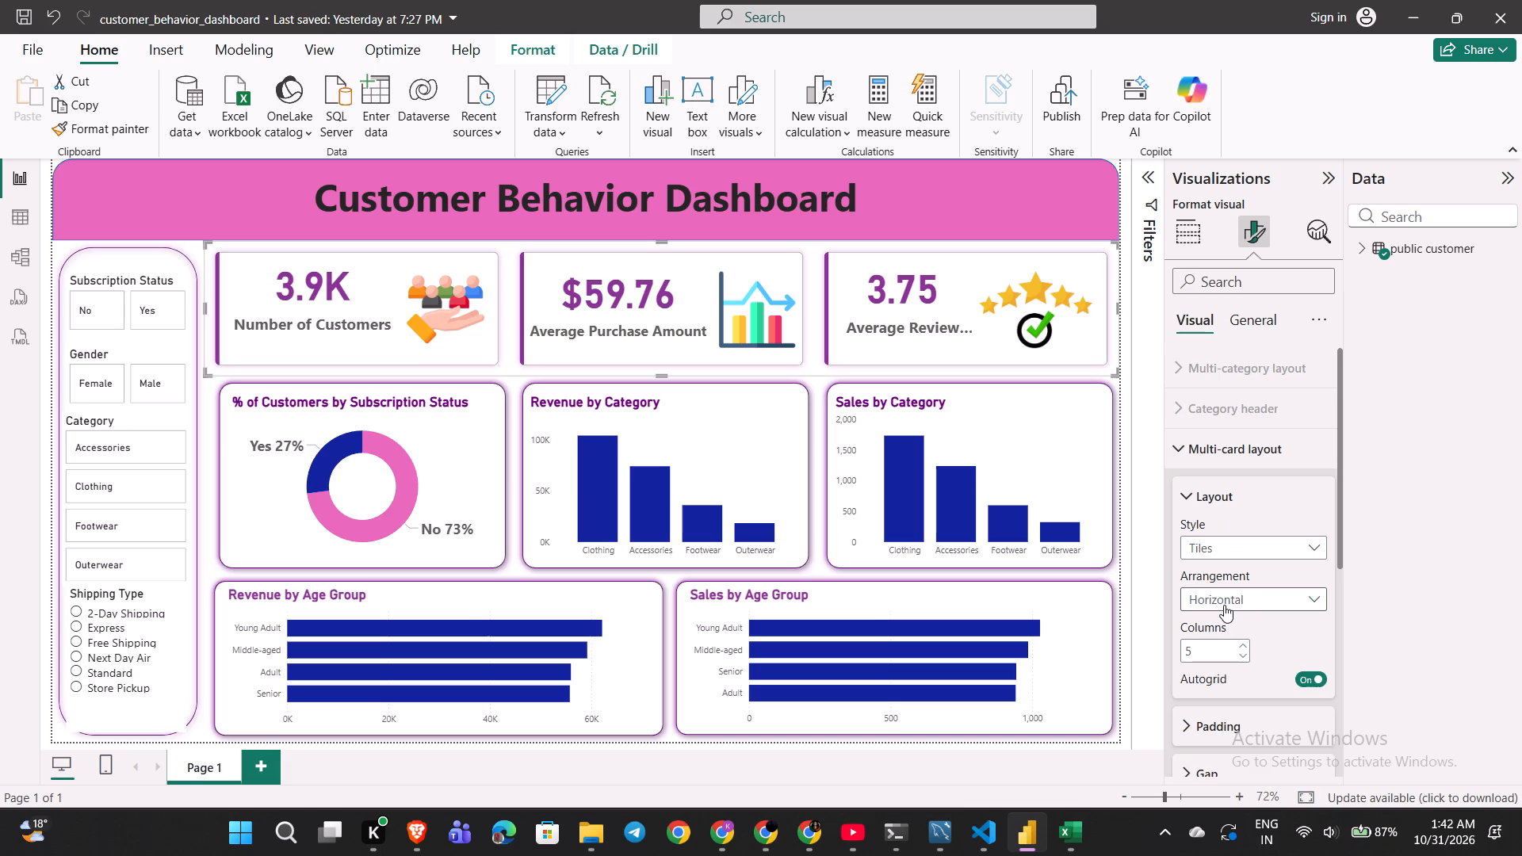
{"action": "scroll", "coordinate": [1224, 605], "scroll_direction": "down", "scroll_amount": 4}
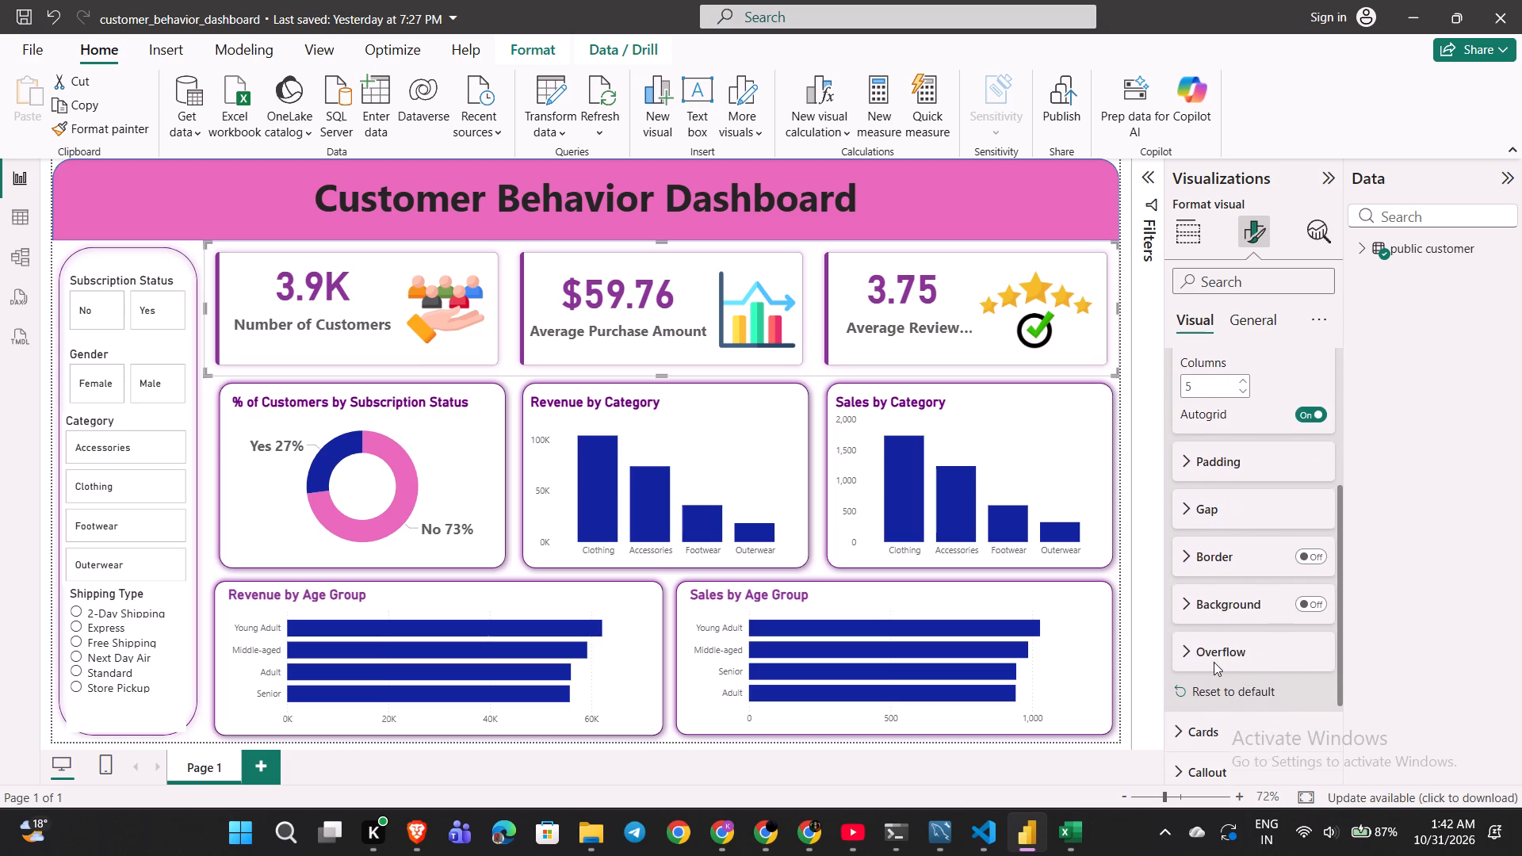
{"action": "scroll", "coordinate": [1214, 662], "scroll_direction": "down", "scroll_amount": 1}
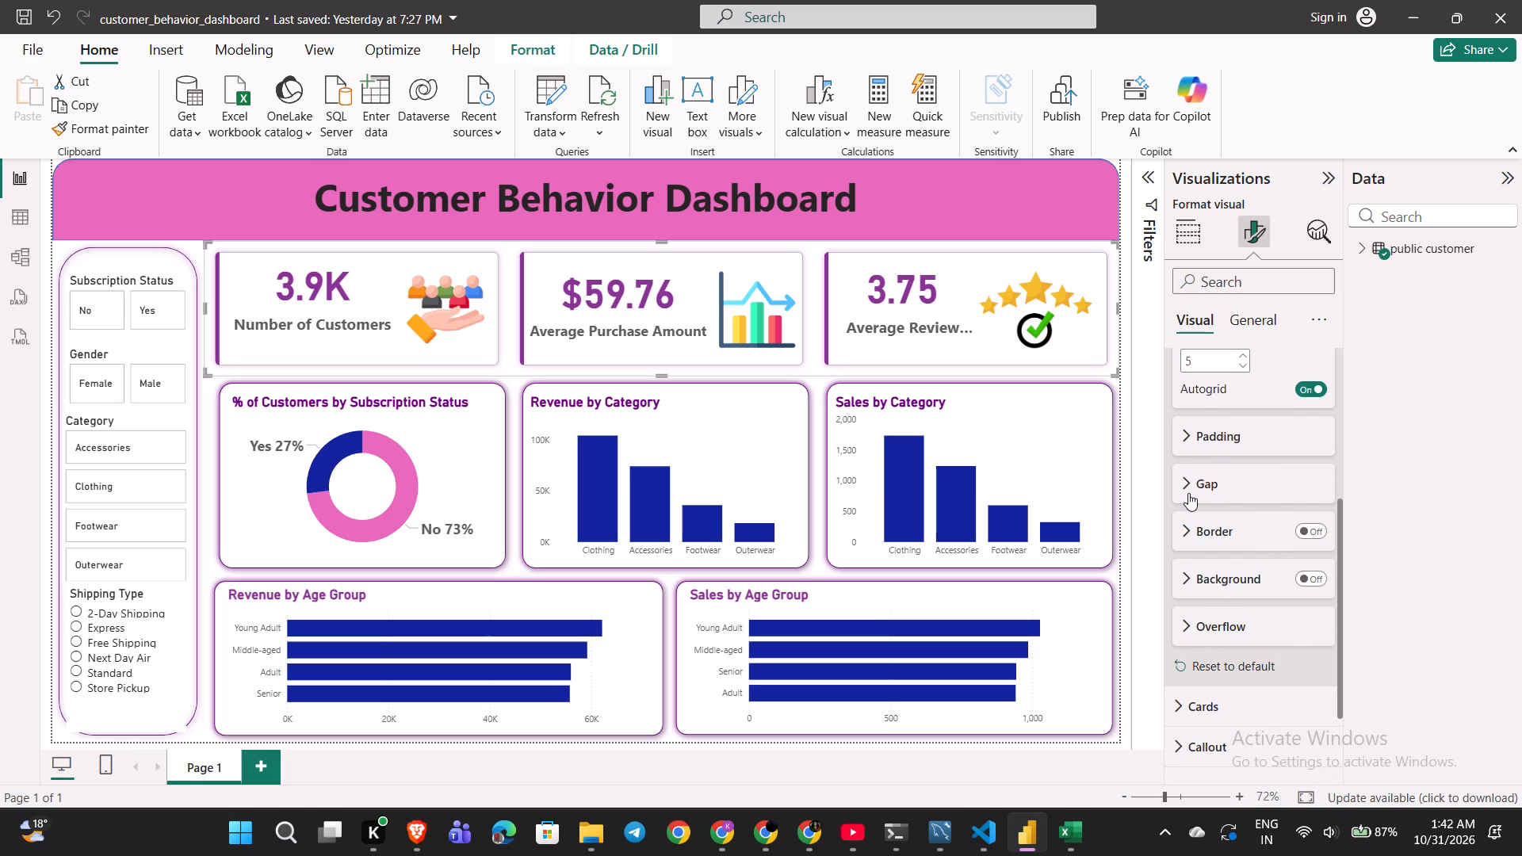
{"action": "left_click", "coordinate": [1188, 493]}
{"action": "left_click", "coordinate": [1188, 493]}
{"action": "scroll", "coordinate": [1229, 668], "scroll_direction": "down", "scroll_amount": 1}
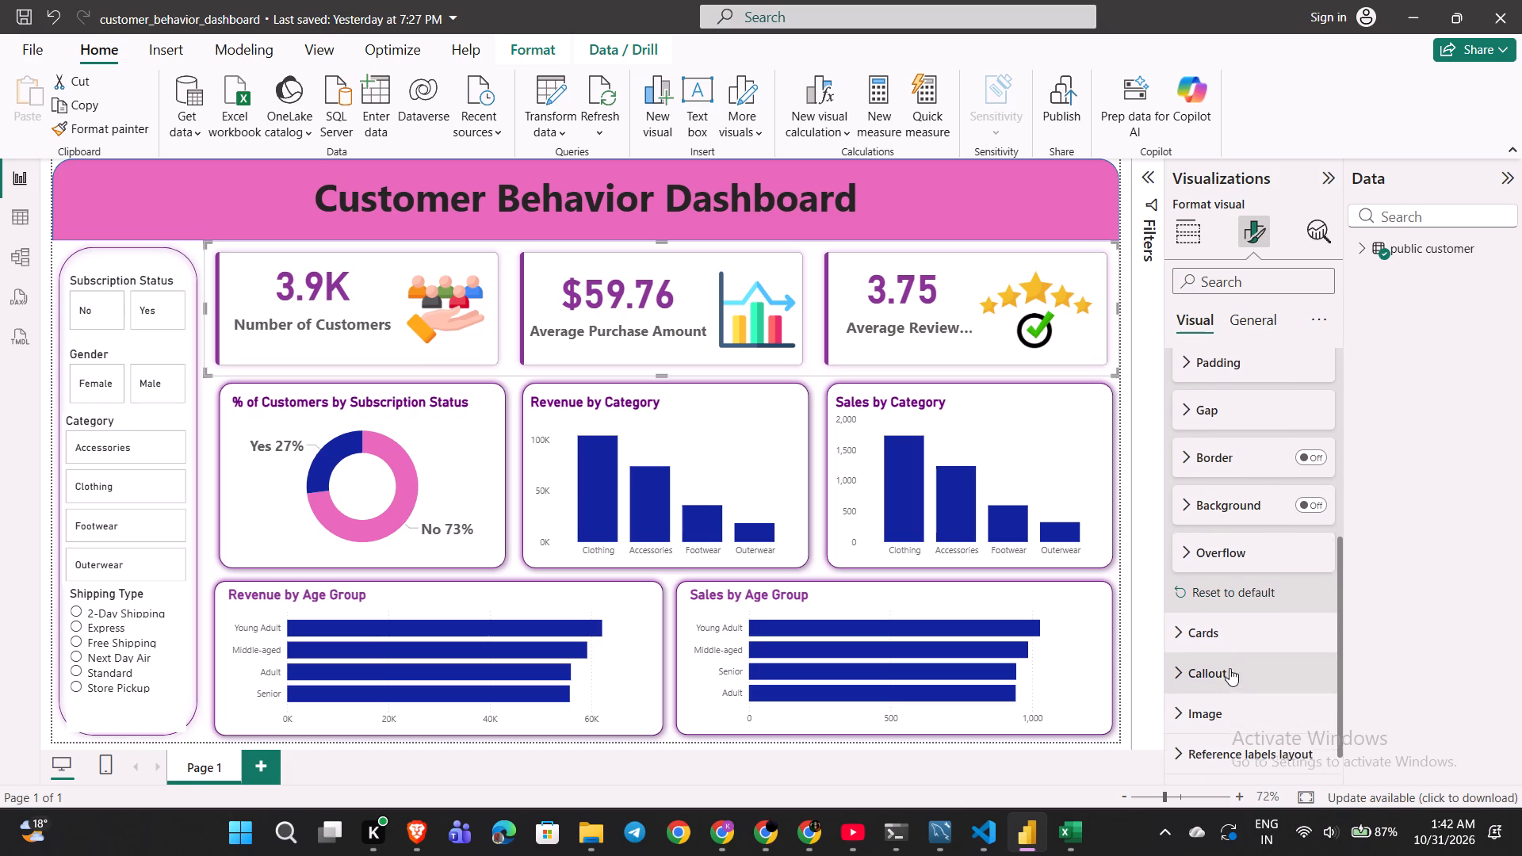
{"action": "scroll", "coordinate": [1229, 668], "scroll_direction": "down", "scroll_amount": 1}
Examine the Cards settings applied to all KPI cards, including layout, padding and border.
{"action": "left_click", "coordinate": [1201, 617]}
{"action": "scroll", "coordinate": [1201, 617], "scroll_direction": "down", "scroll_amount": 1}
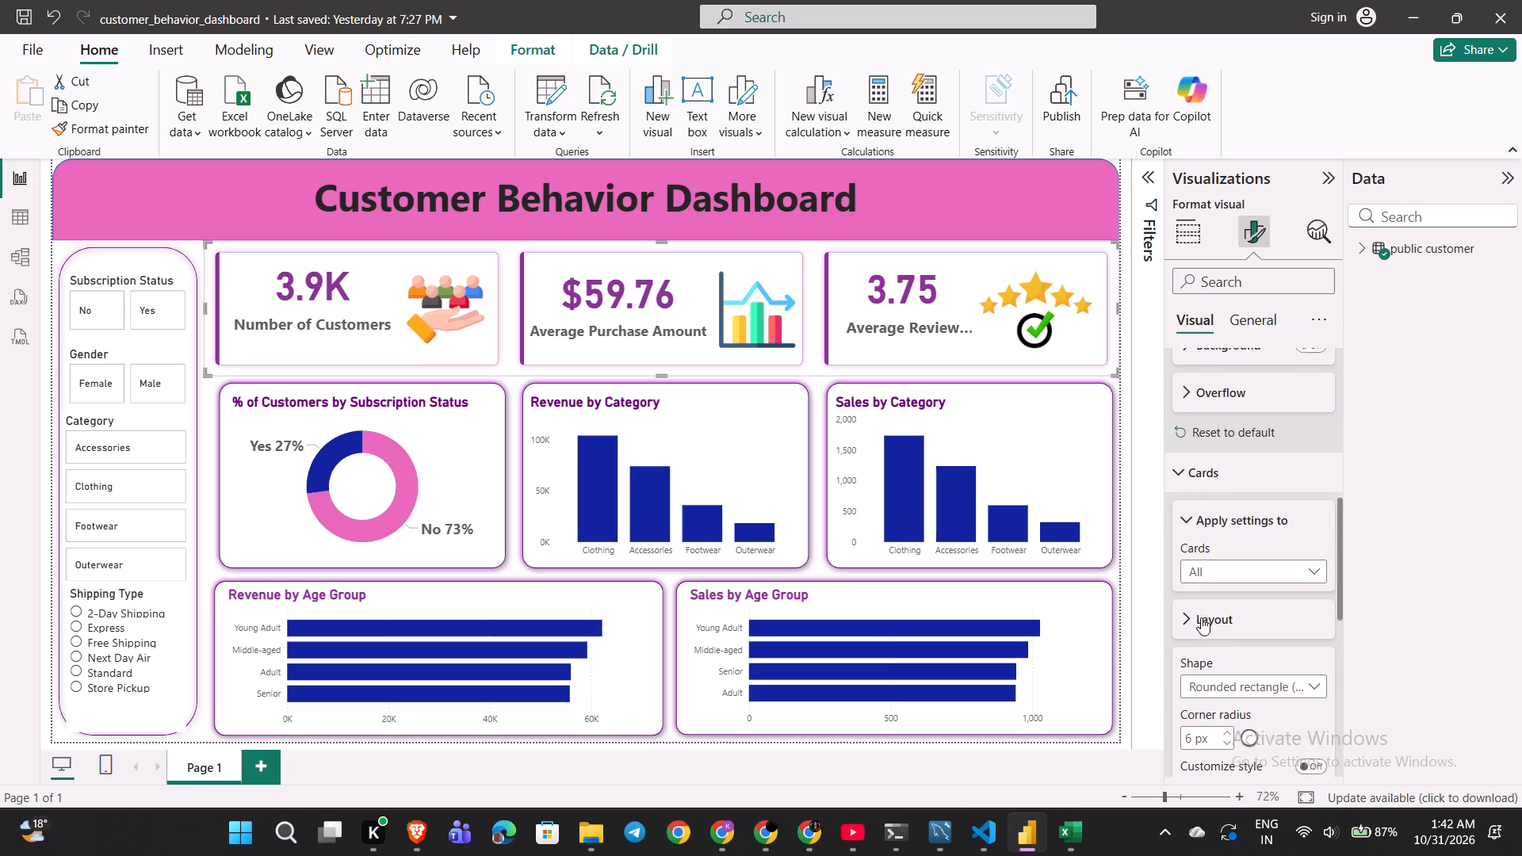
{"action": "scroll", "coordinate": [1201, 617], "scroll_direction": "down", "scroll_amount": 1}
{"action": "left_click", "coordinate": [1196, 565]}
{"action": "scroll", "coordinate": [1196, 565], "scroll_direction": "down", "scroll_amount": 1}
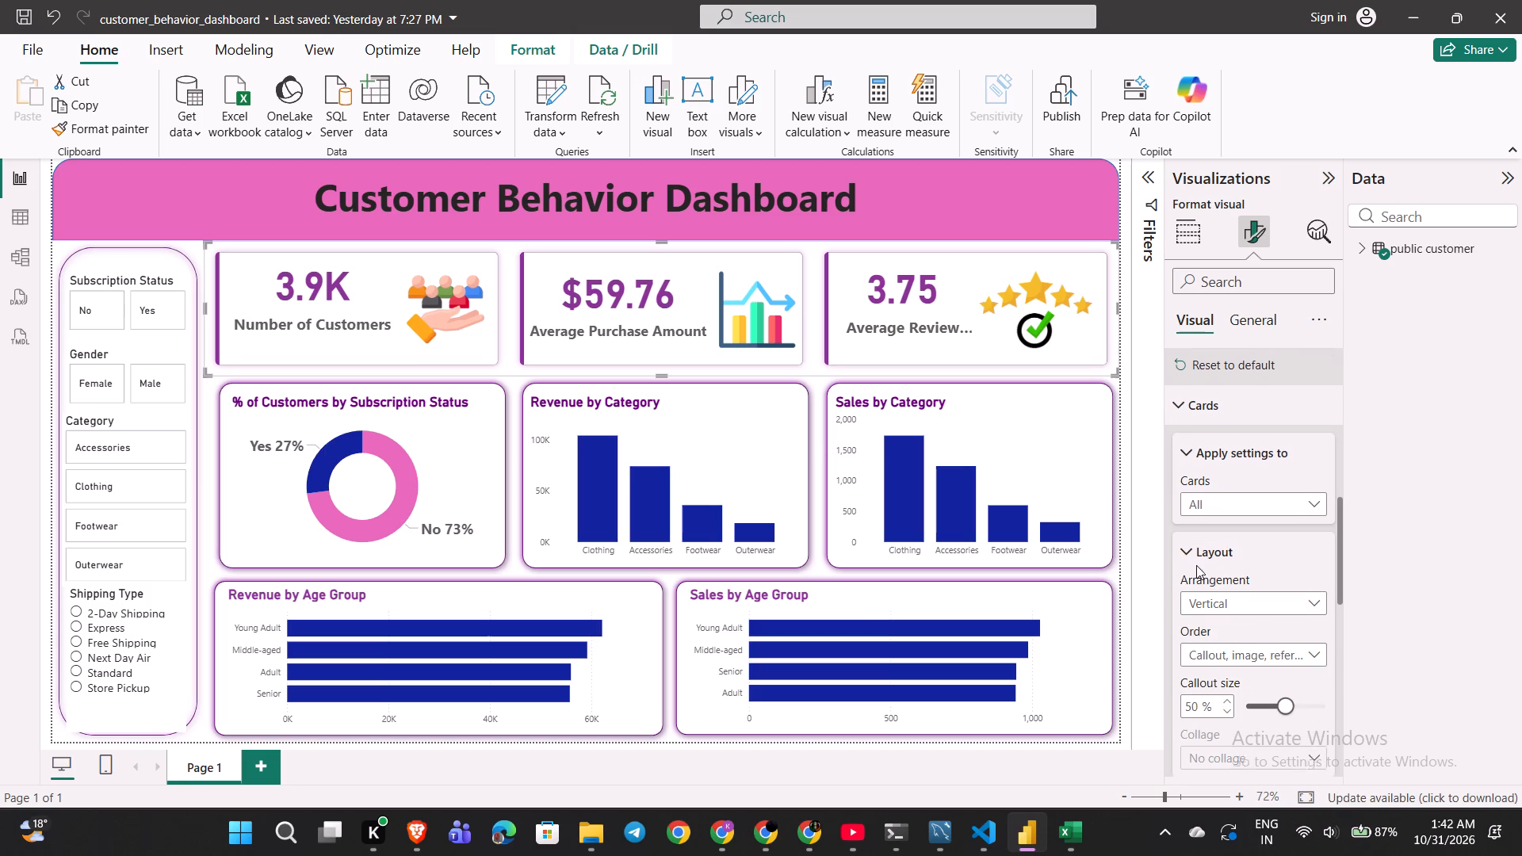
{"action": "scroll", "coordinate": [1196, 565], "scroll_direction": "down", "scroll_amount": 3}
{"action": "scroll", "coordinate": [1210, 630], "scroll_direction": "down", "scroll_amount": 4}
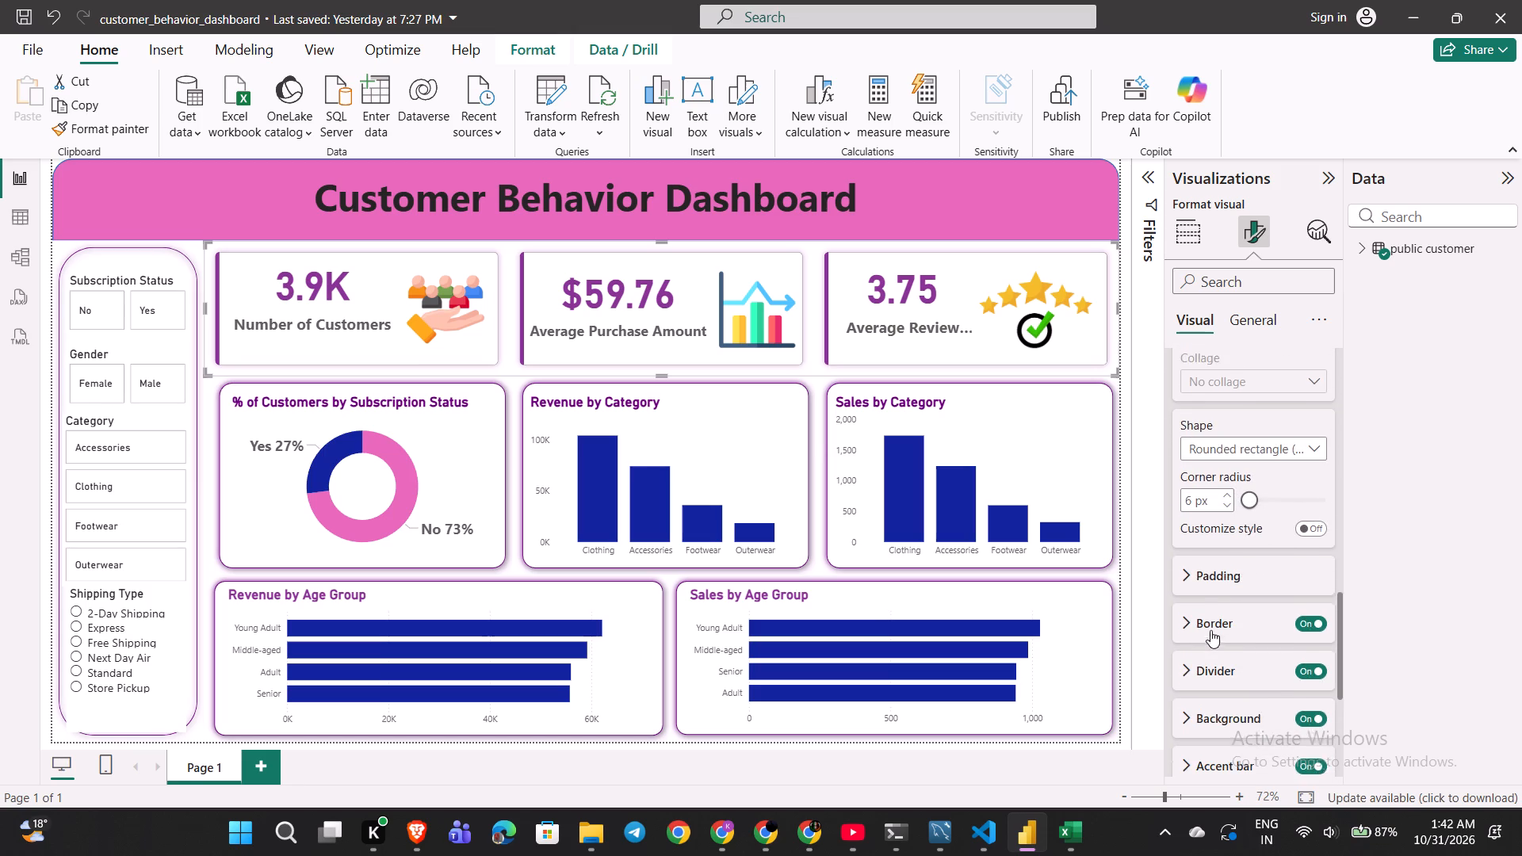
{"action": "left_click", "coordinate": [1203, 556]}
{"action": "scroll", "coordinate": [1203, 556], "scroll_direction": "down", "scroll_amount": 2}
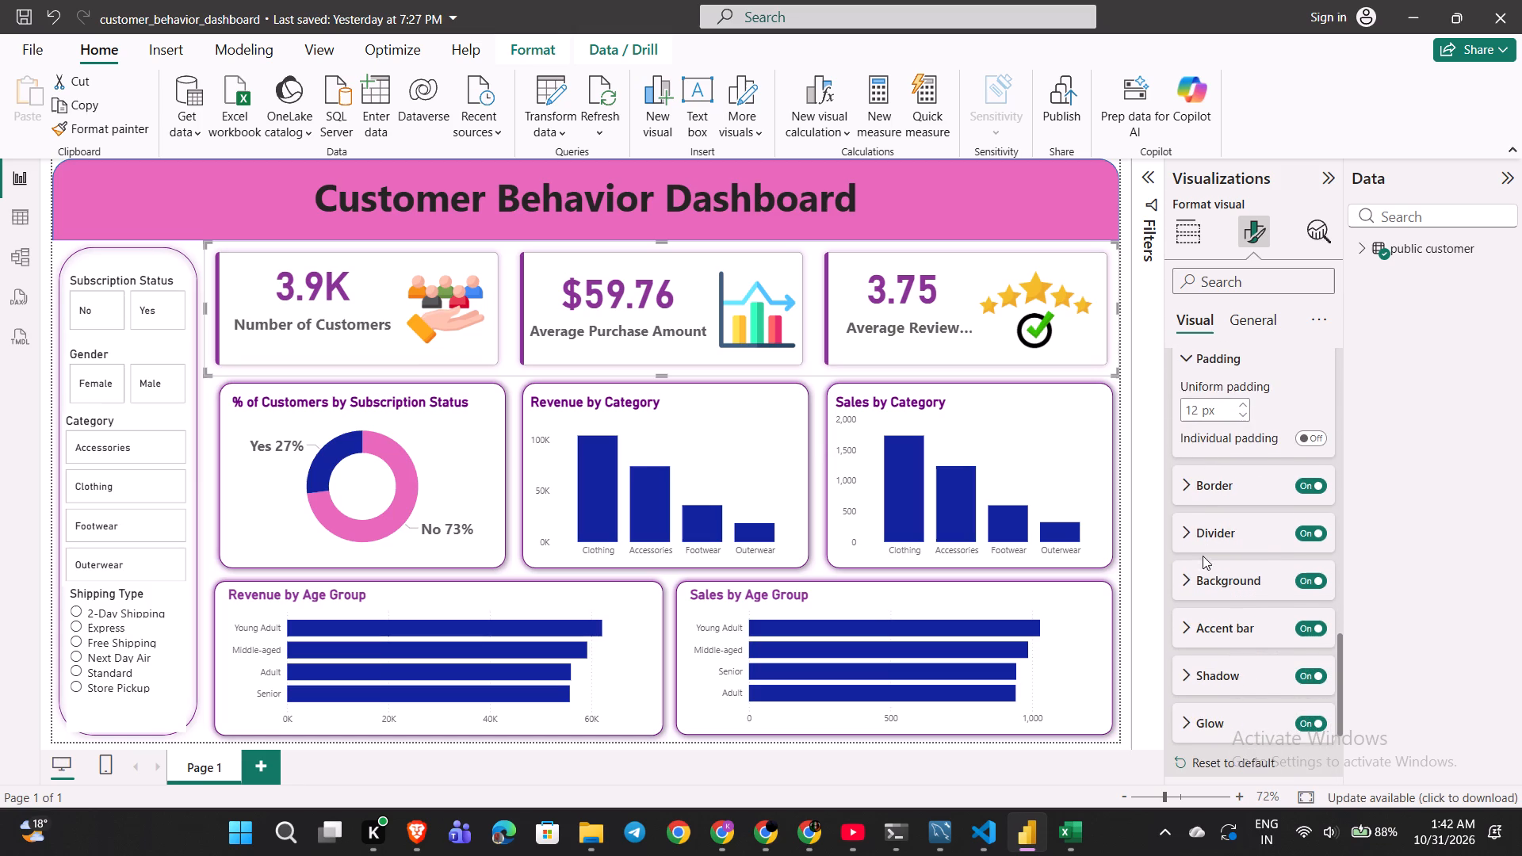
{"action": "left_click", "coordinate": [1191, 487]}
{"action": "scroll", "coordinate": [1191, 487], "scroll_direction": "down", "scroll_amount": 4}
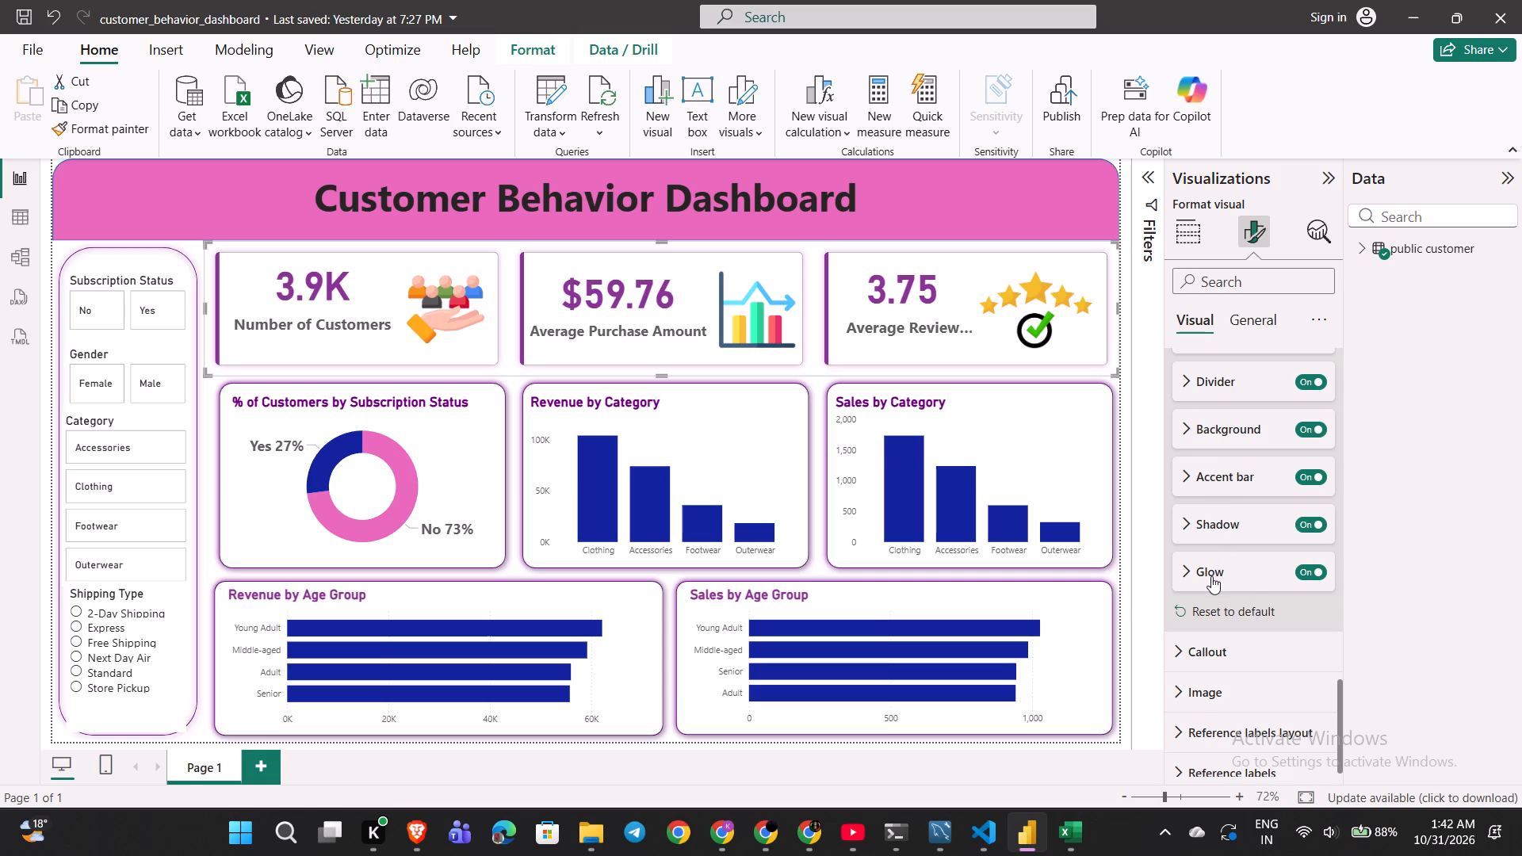
{"action": "scroll", "coordinate": [1211, 576], "scroll_direction": "down", "scroll_amount": 5}
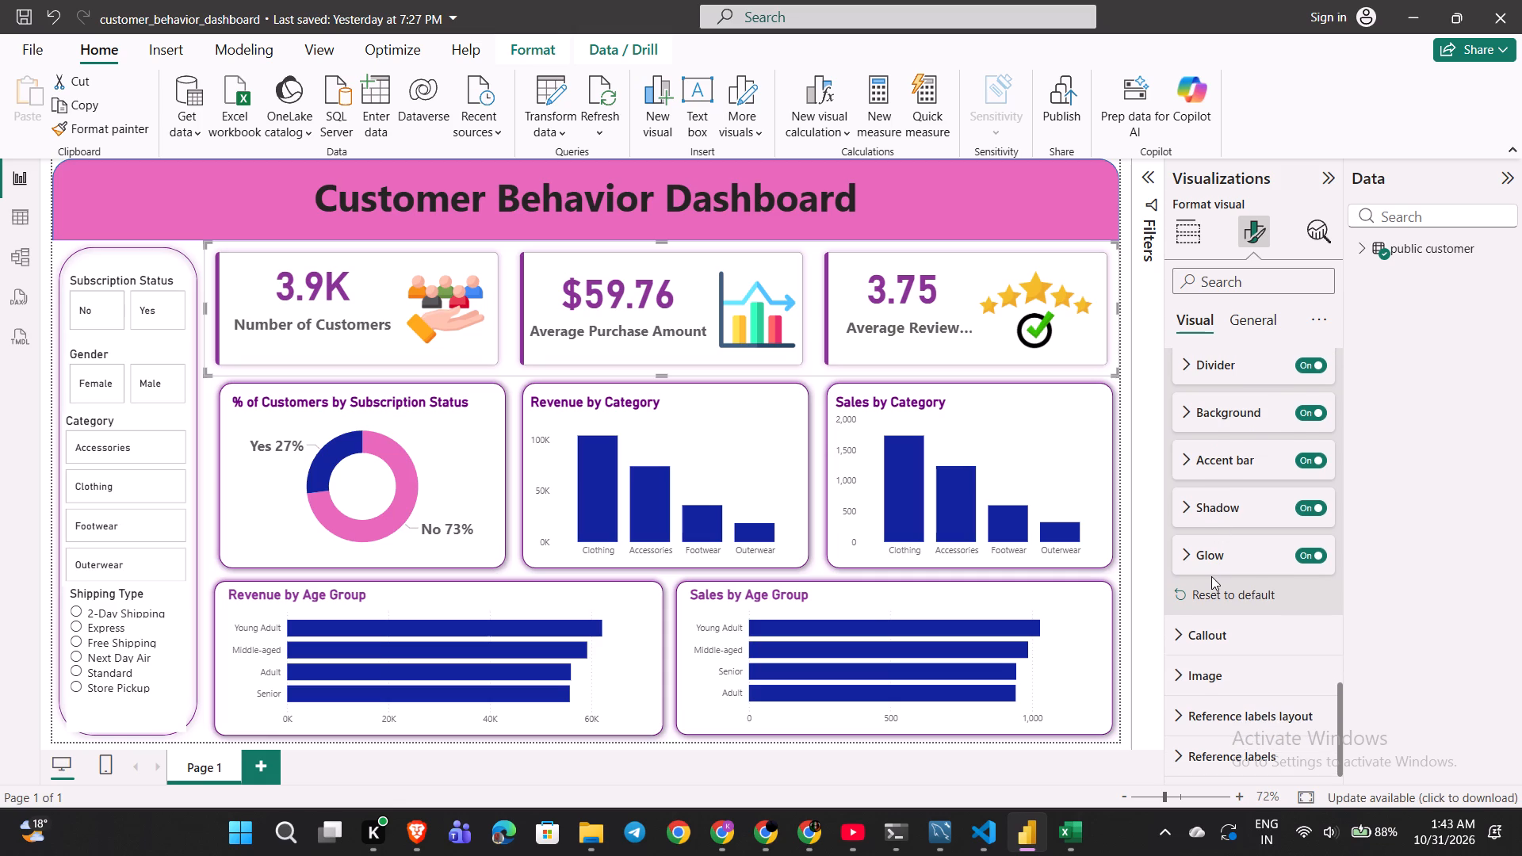
Recheck the Average Review Rating card's callout value and image settings, and look over the KPI visual's general formatting options.
{"action": "left_click", "coordinate": [1218, 640]}
{"action": "scroll", "coordinate": [1218, 640], "scroll_direction": "down", "scroll_amount": 2}
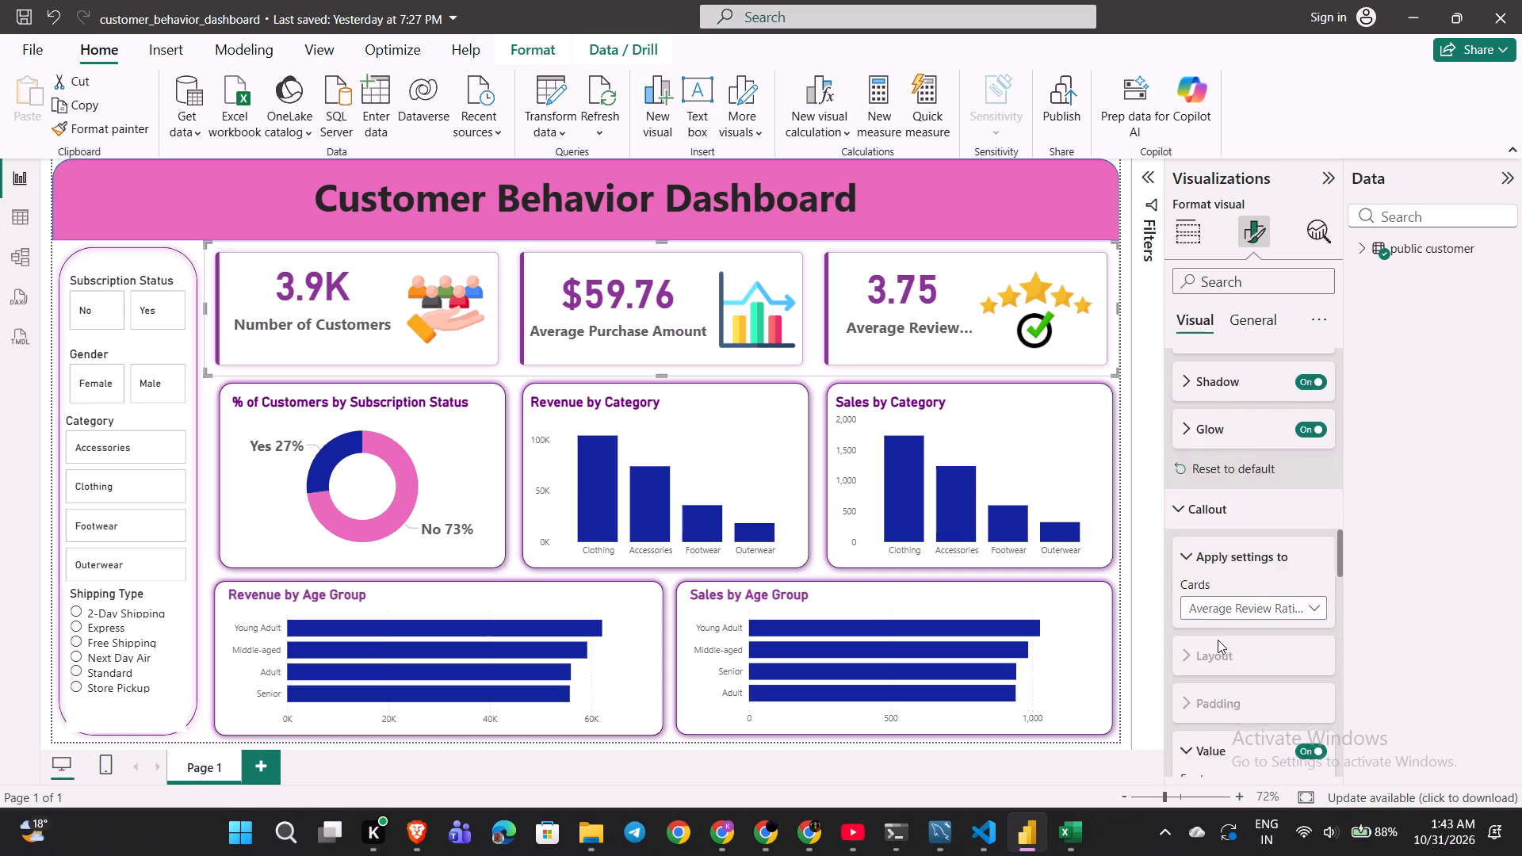
{"action": "scroll", "coordinate": [1218, 640], "scroll_direction": "down", "scroll_amount": 4}
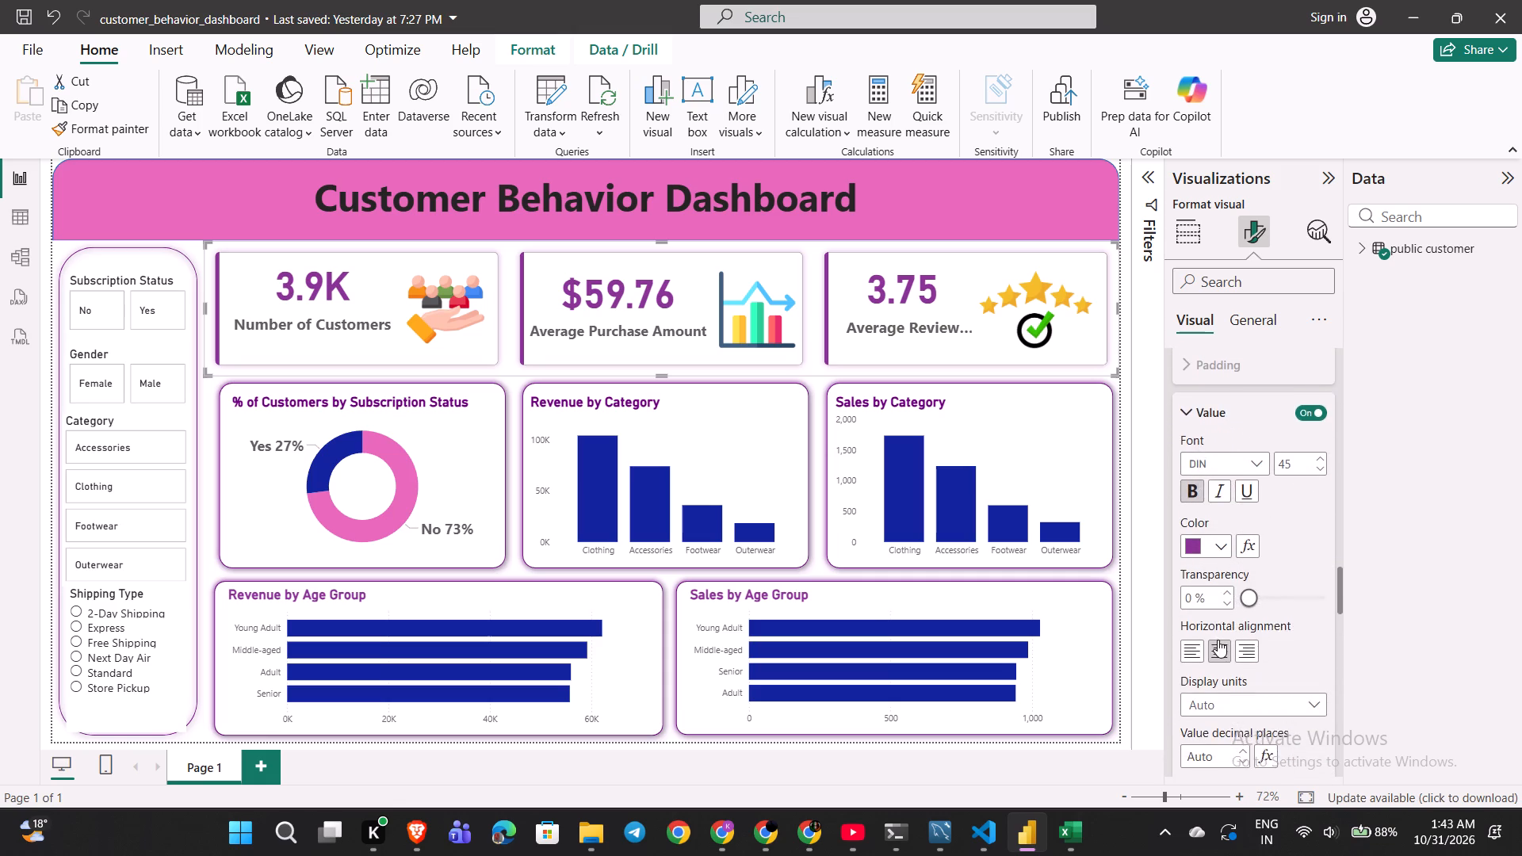
{"action": "scroll", "coordinate": [1218, 640], "scroll_direction": "down", "scroll_amount": 4}
{"action": "scroll", "coordinate": [1218, 640], "scroll_direction": "up", "scroll_amount": 2}
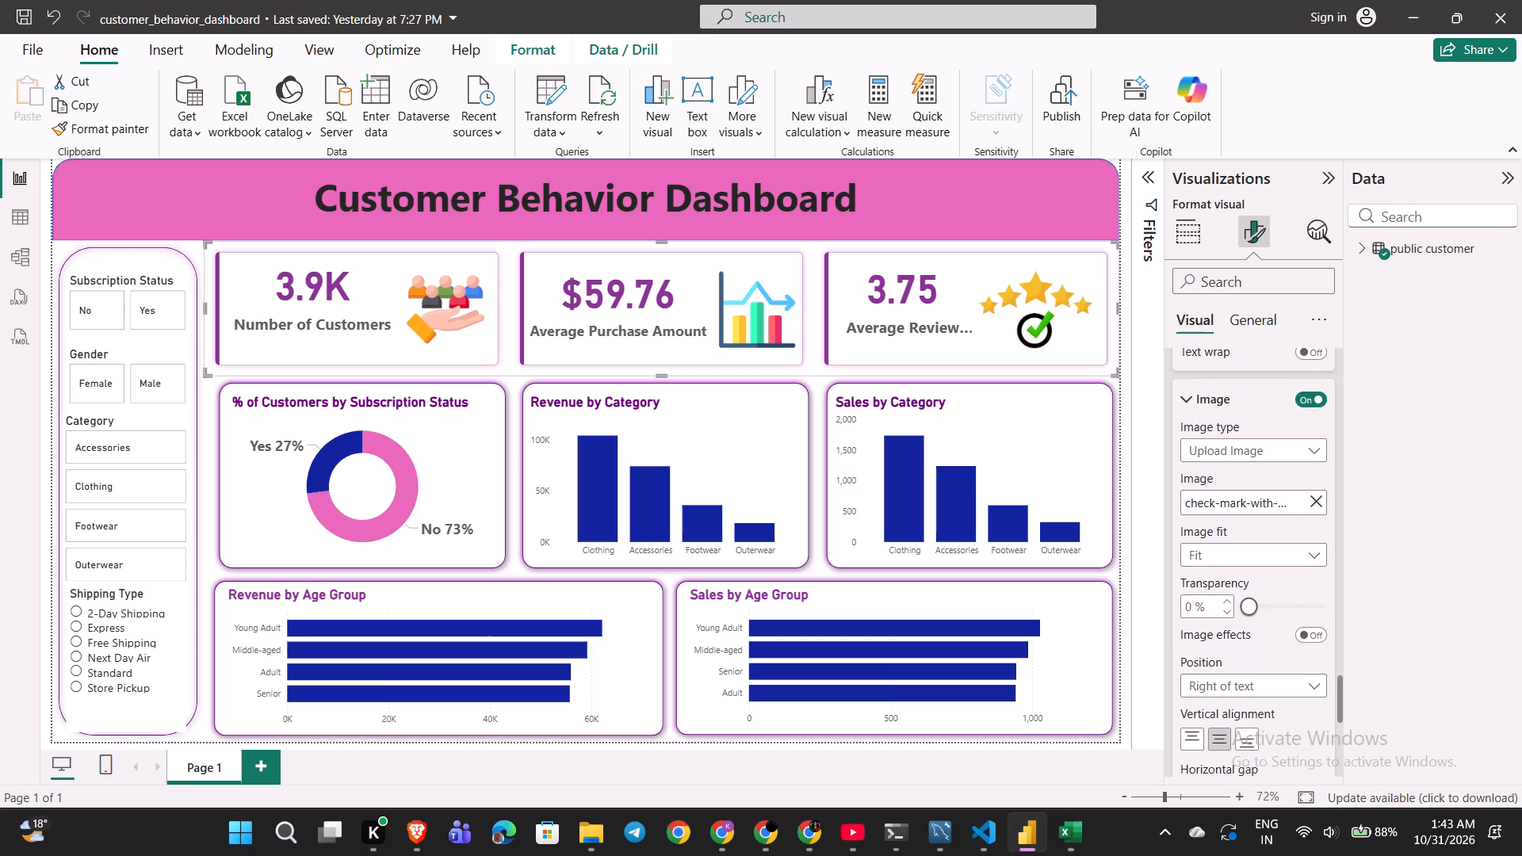
{"action": "scroll", "coordinate": [1218, 640], "scroll_direction": "up", "scroll_amount": 17}
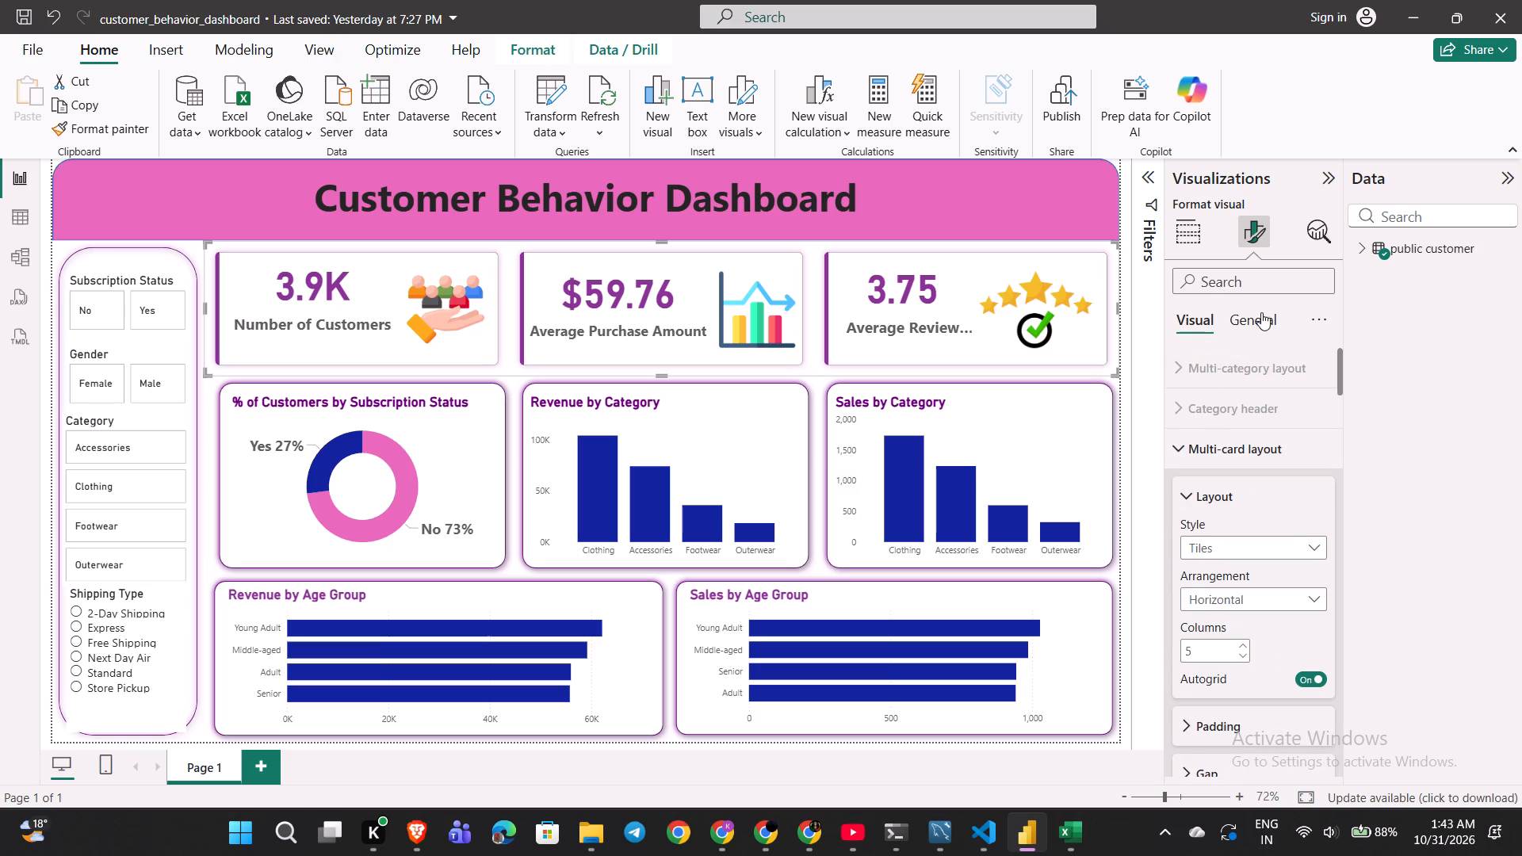
{"action": "left_click", "coordinate": [1262, 311]}
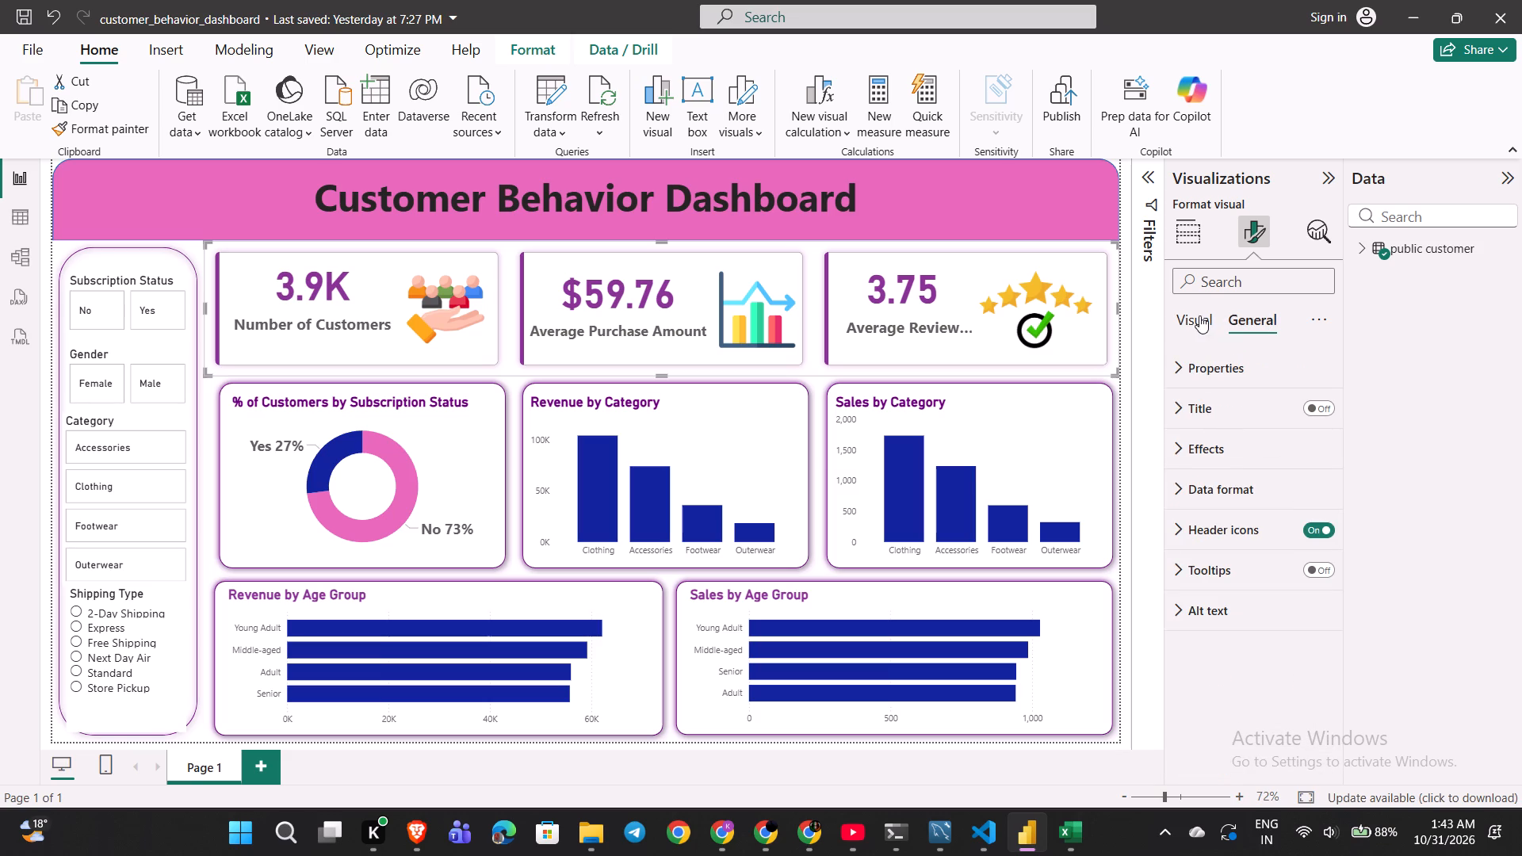
{"action": "left_click", "coordinate": [1199, 315]}
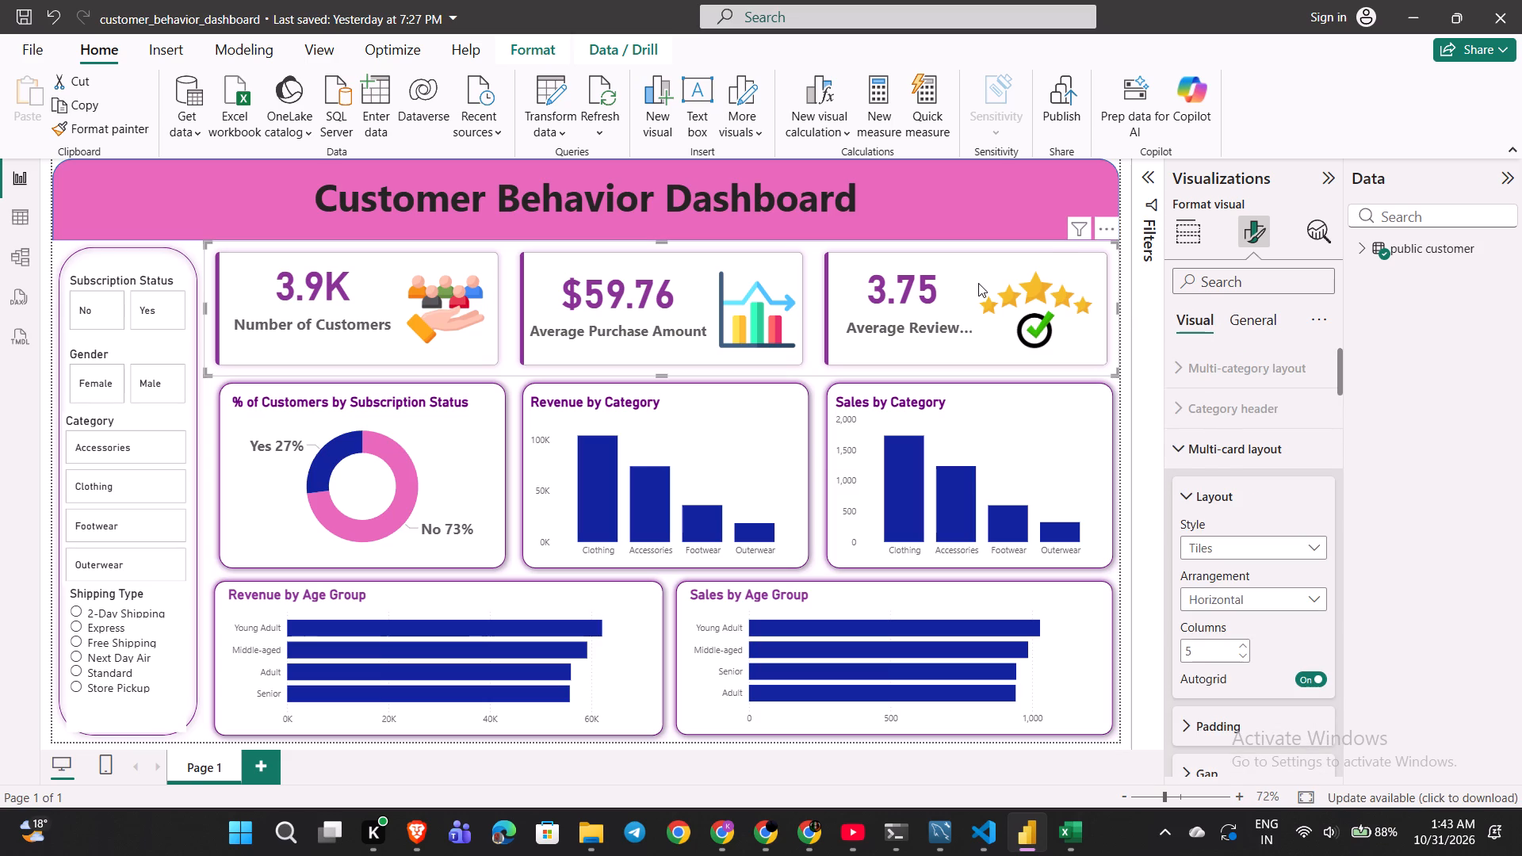
Look over the general formatting options of the KPI visual, the Revenue by Category chart and the shape behind that chart.
{"action": "double_click", "coordinate": [978, 283]}
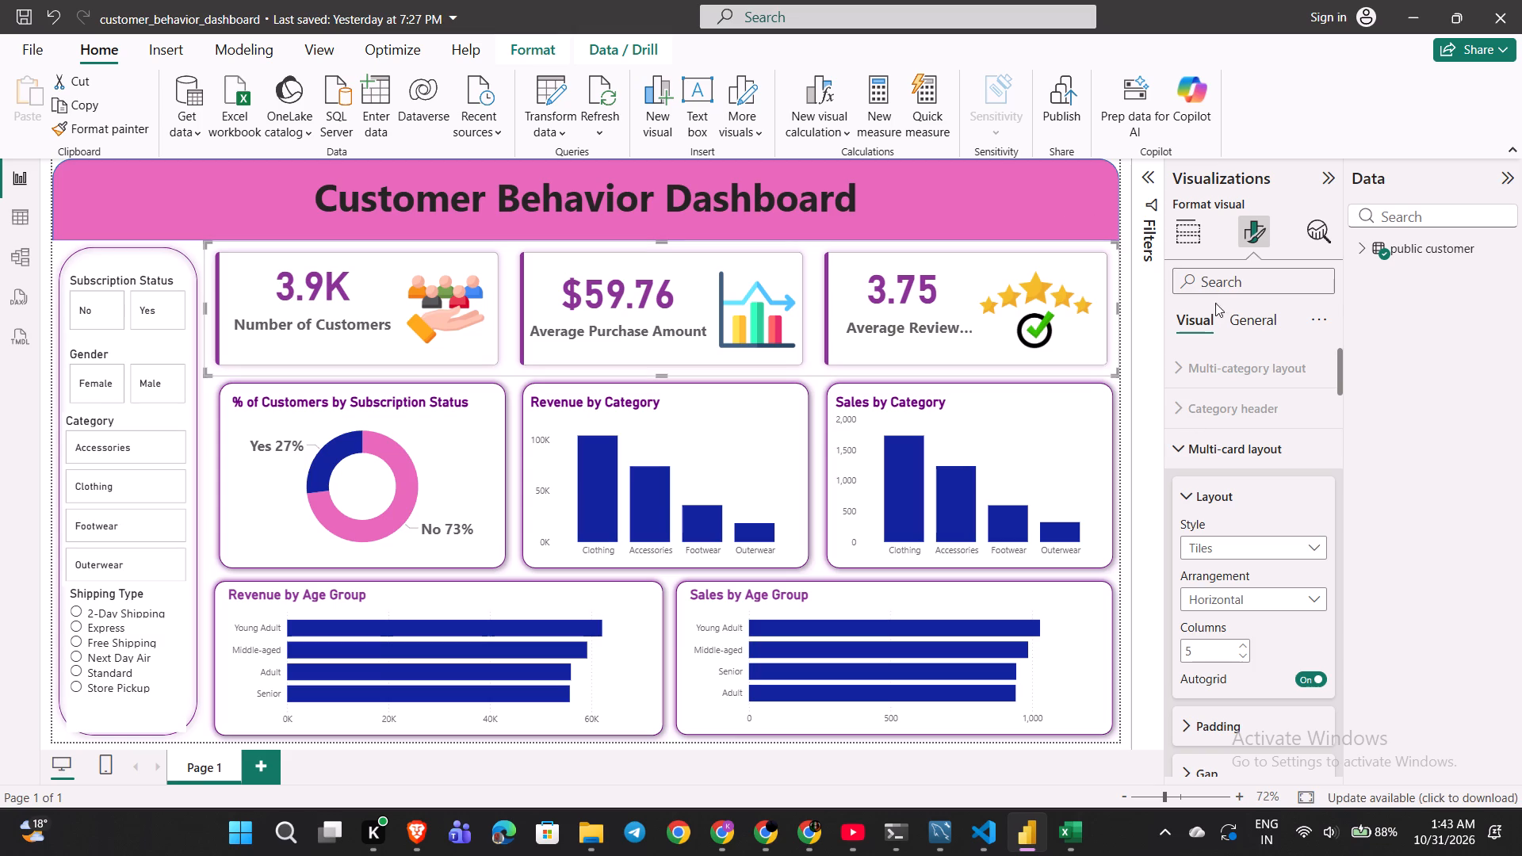
{"action": "left_click", "coordinate": [1248, 316]}
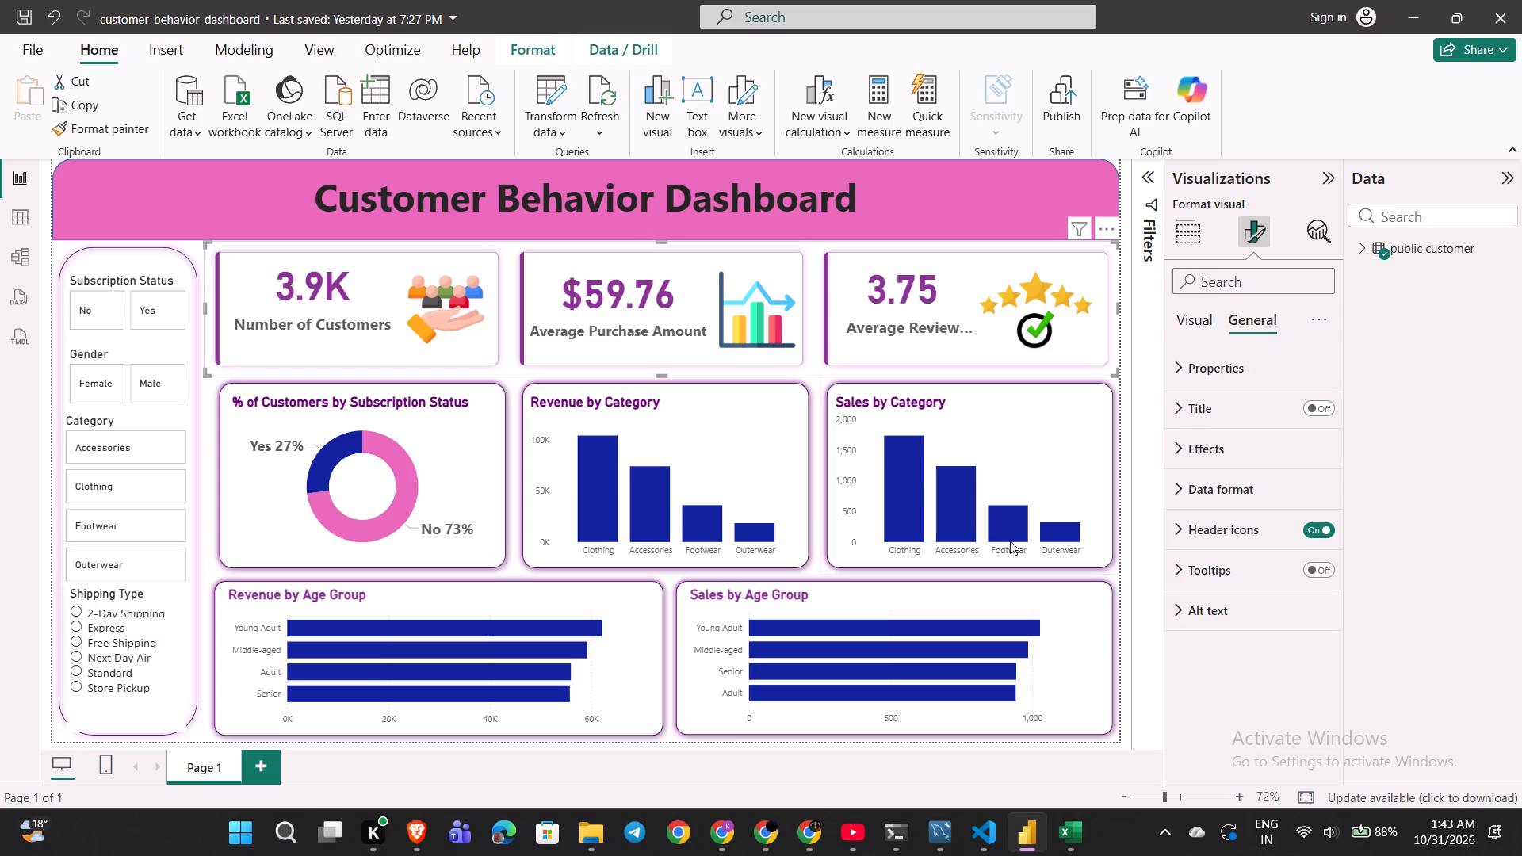
{"action": "left_click", "coordinate": [799, 476]}
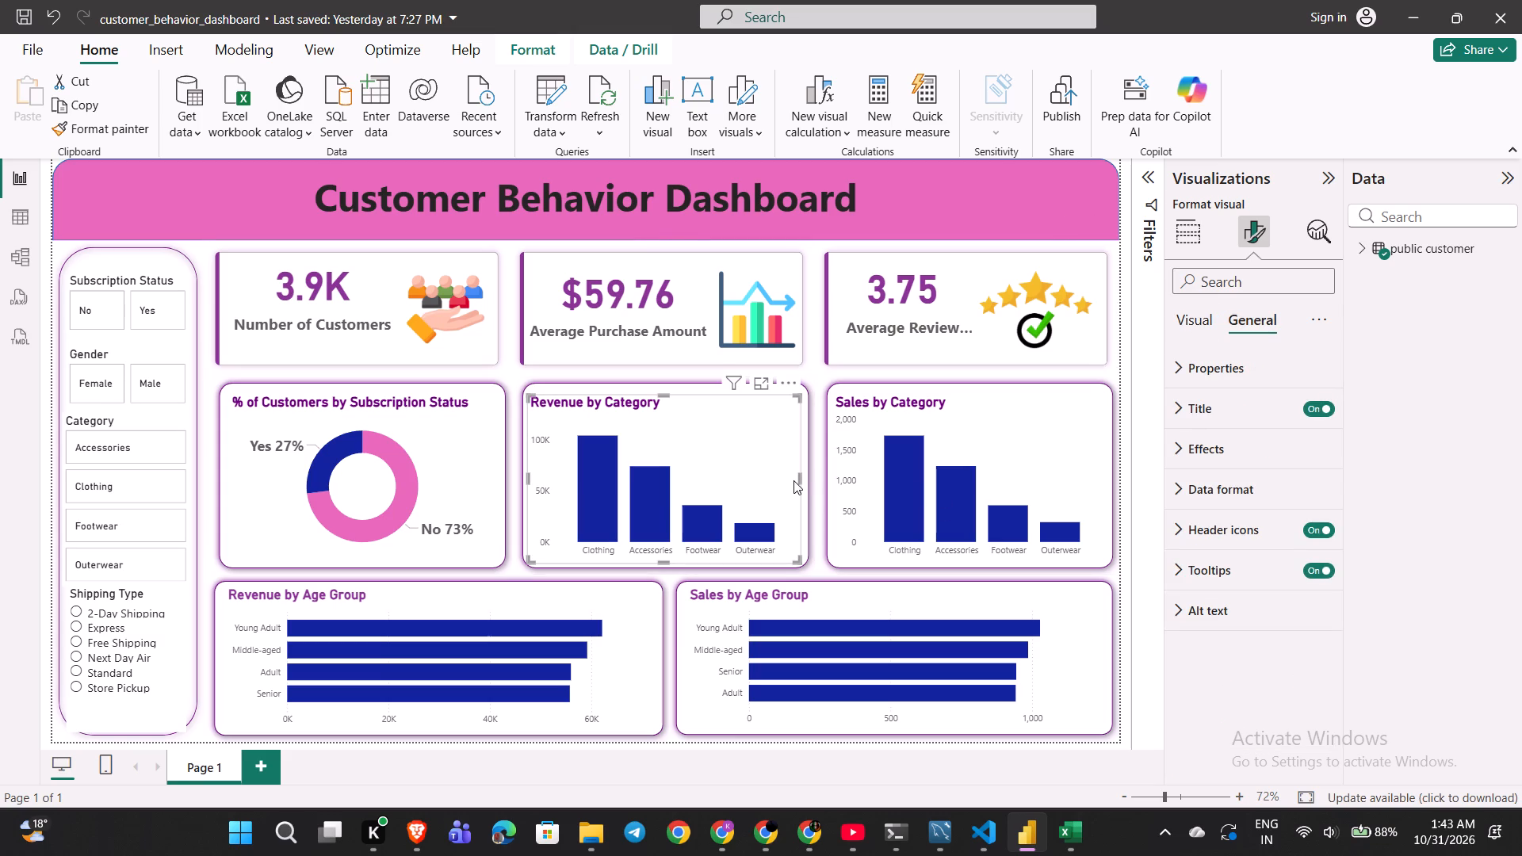
{"action": "left_click", "coordinate": [799, 477]}
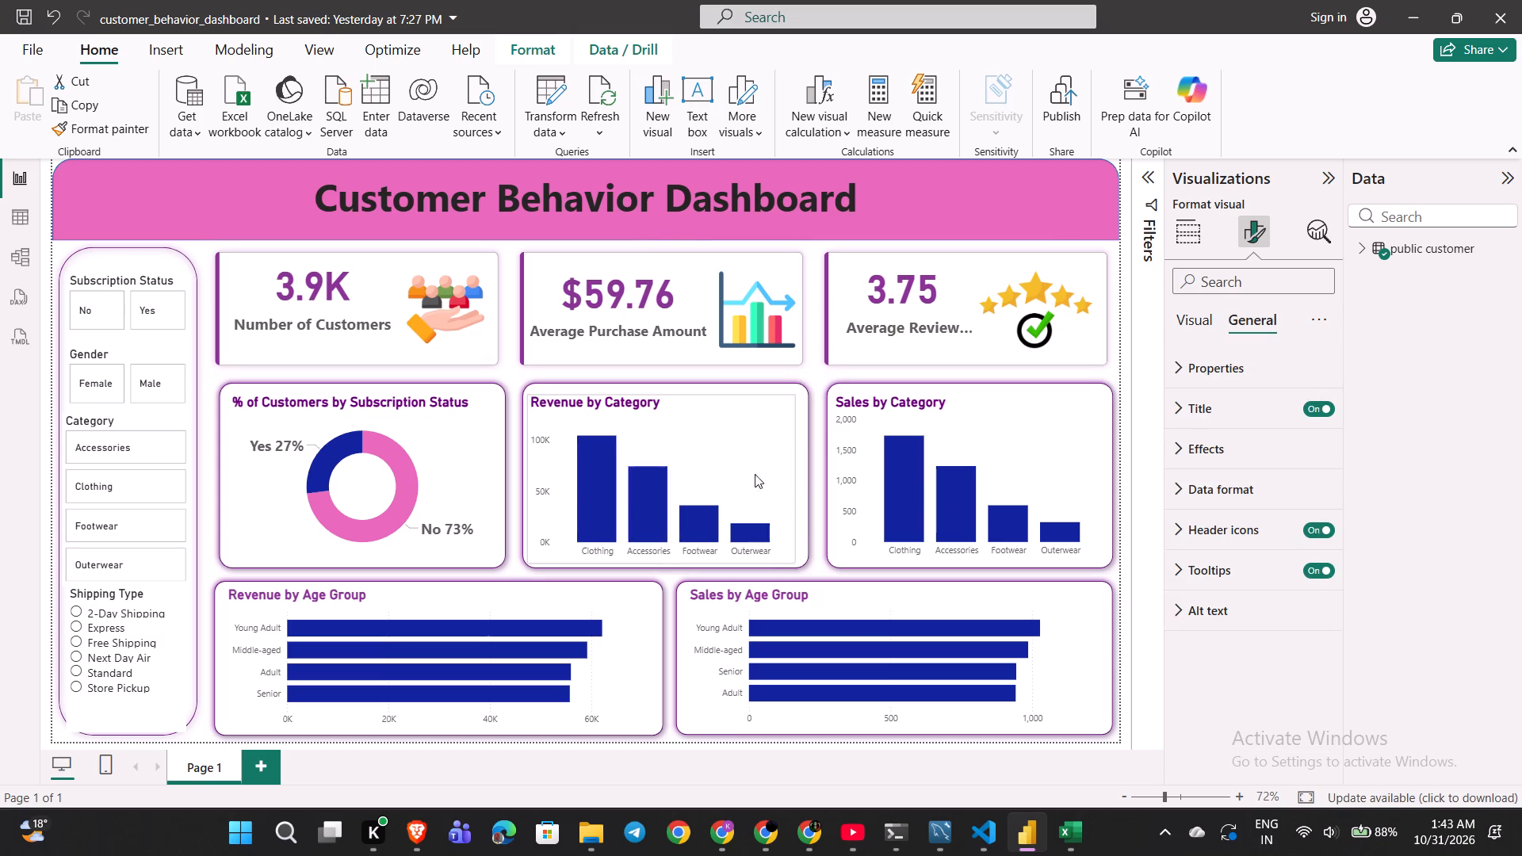
{"action": "left_click", "coordinate": [809, 476]}
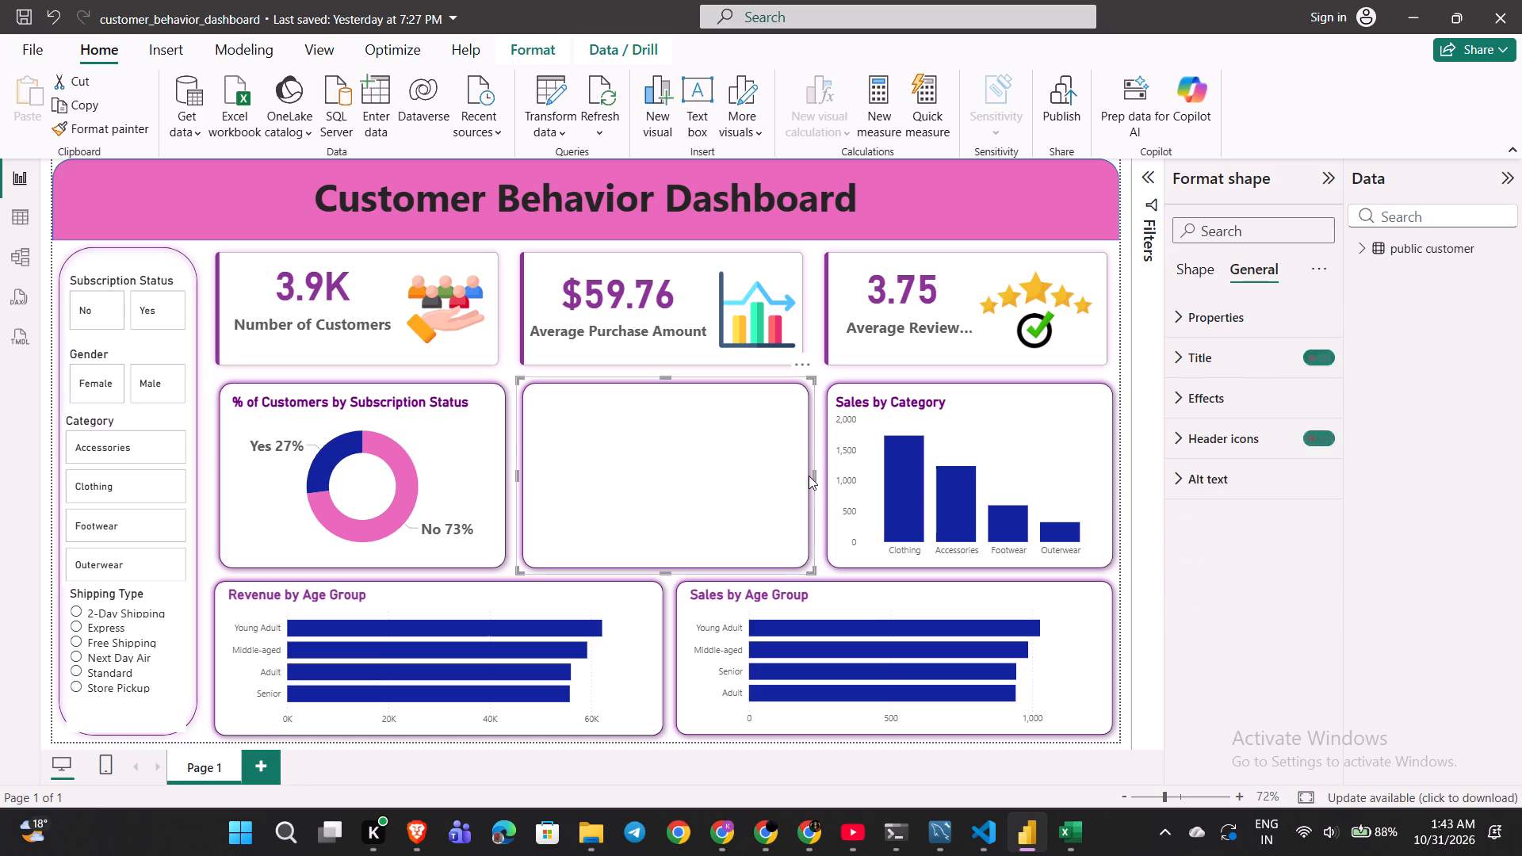
{"action": "left_click", "coordinate": [740, 464]}
{"action": "left_click", "coordinate": [1293, 552]}
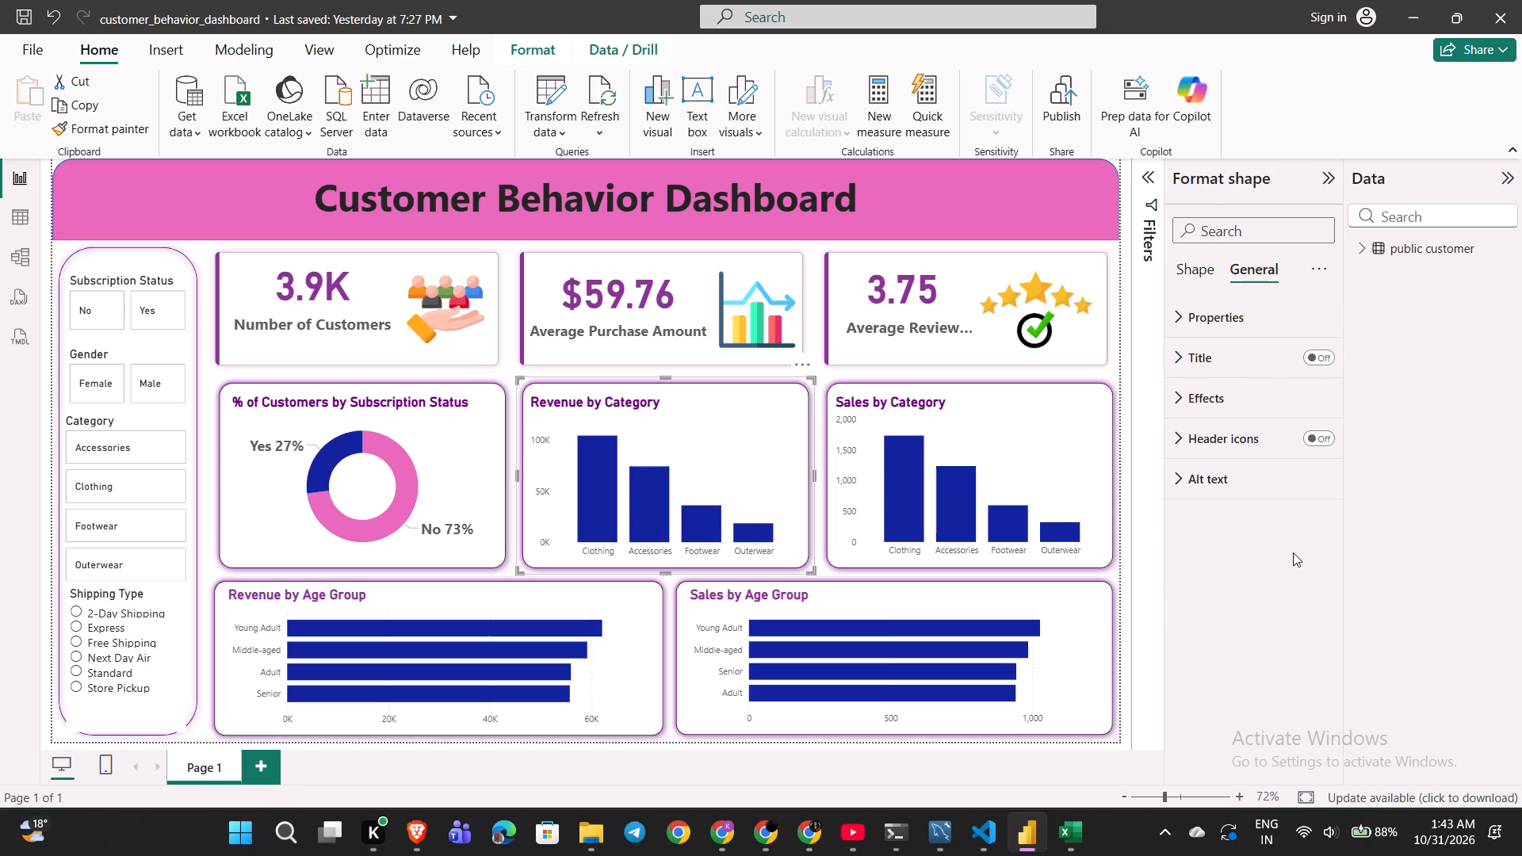
{"action": "left_click", "coordinate": [1191, 275]}
{"action": "left_click", "coordinate": [1249, 269]}
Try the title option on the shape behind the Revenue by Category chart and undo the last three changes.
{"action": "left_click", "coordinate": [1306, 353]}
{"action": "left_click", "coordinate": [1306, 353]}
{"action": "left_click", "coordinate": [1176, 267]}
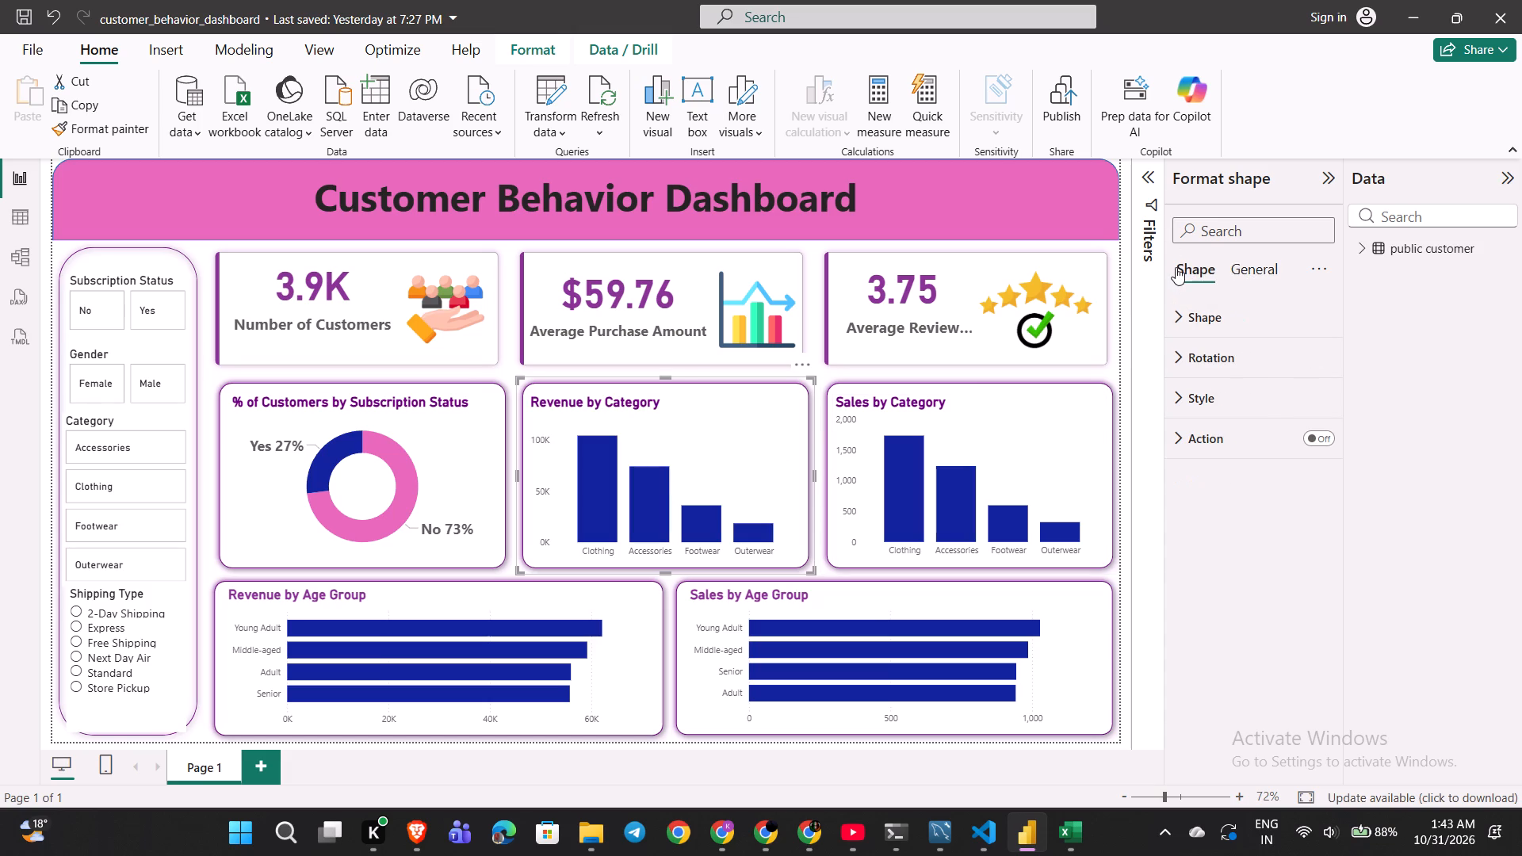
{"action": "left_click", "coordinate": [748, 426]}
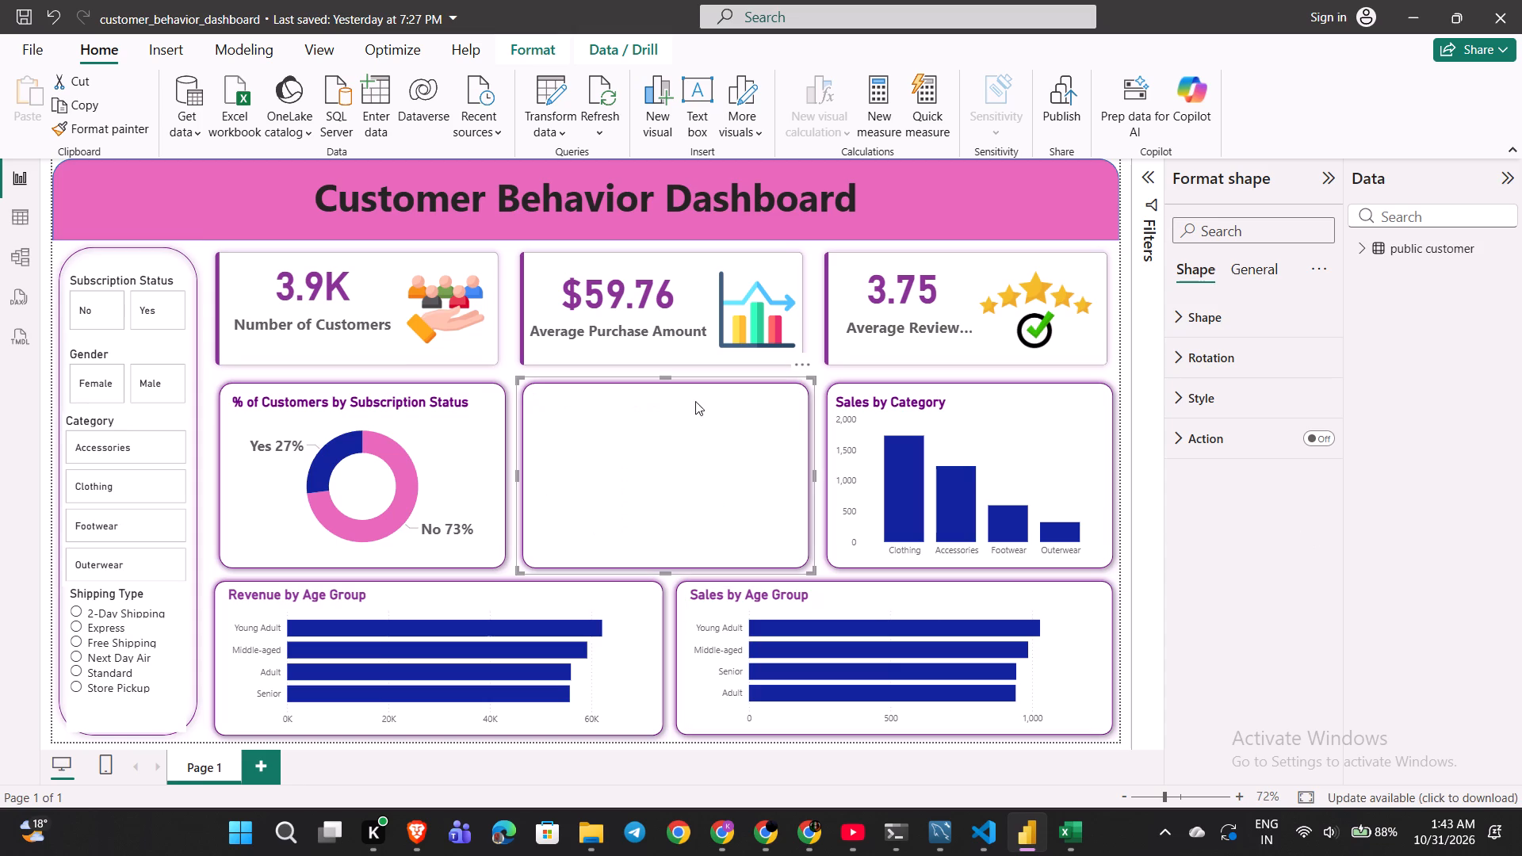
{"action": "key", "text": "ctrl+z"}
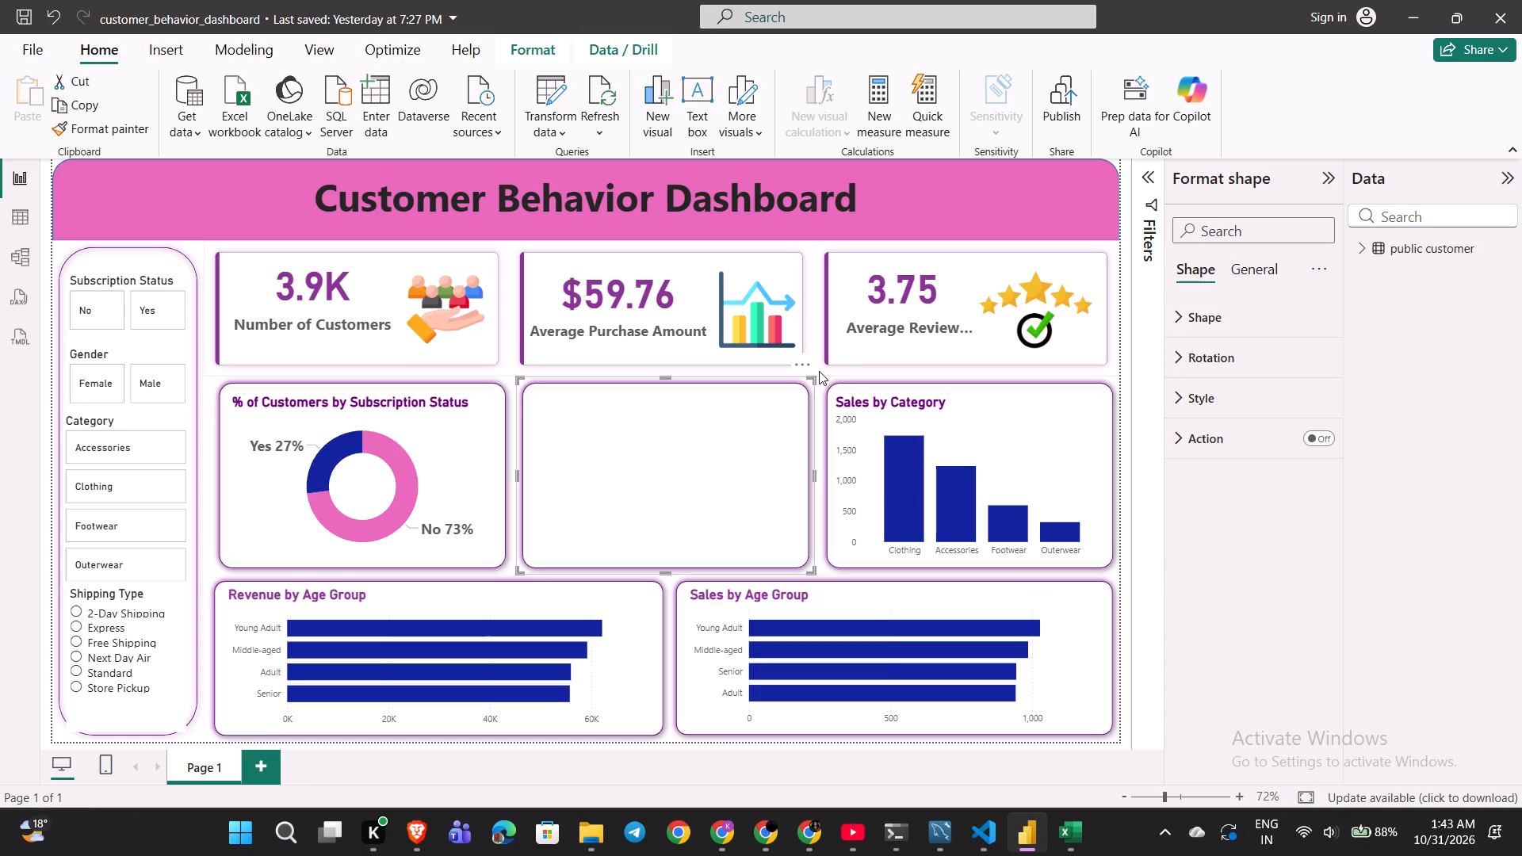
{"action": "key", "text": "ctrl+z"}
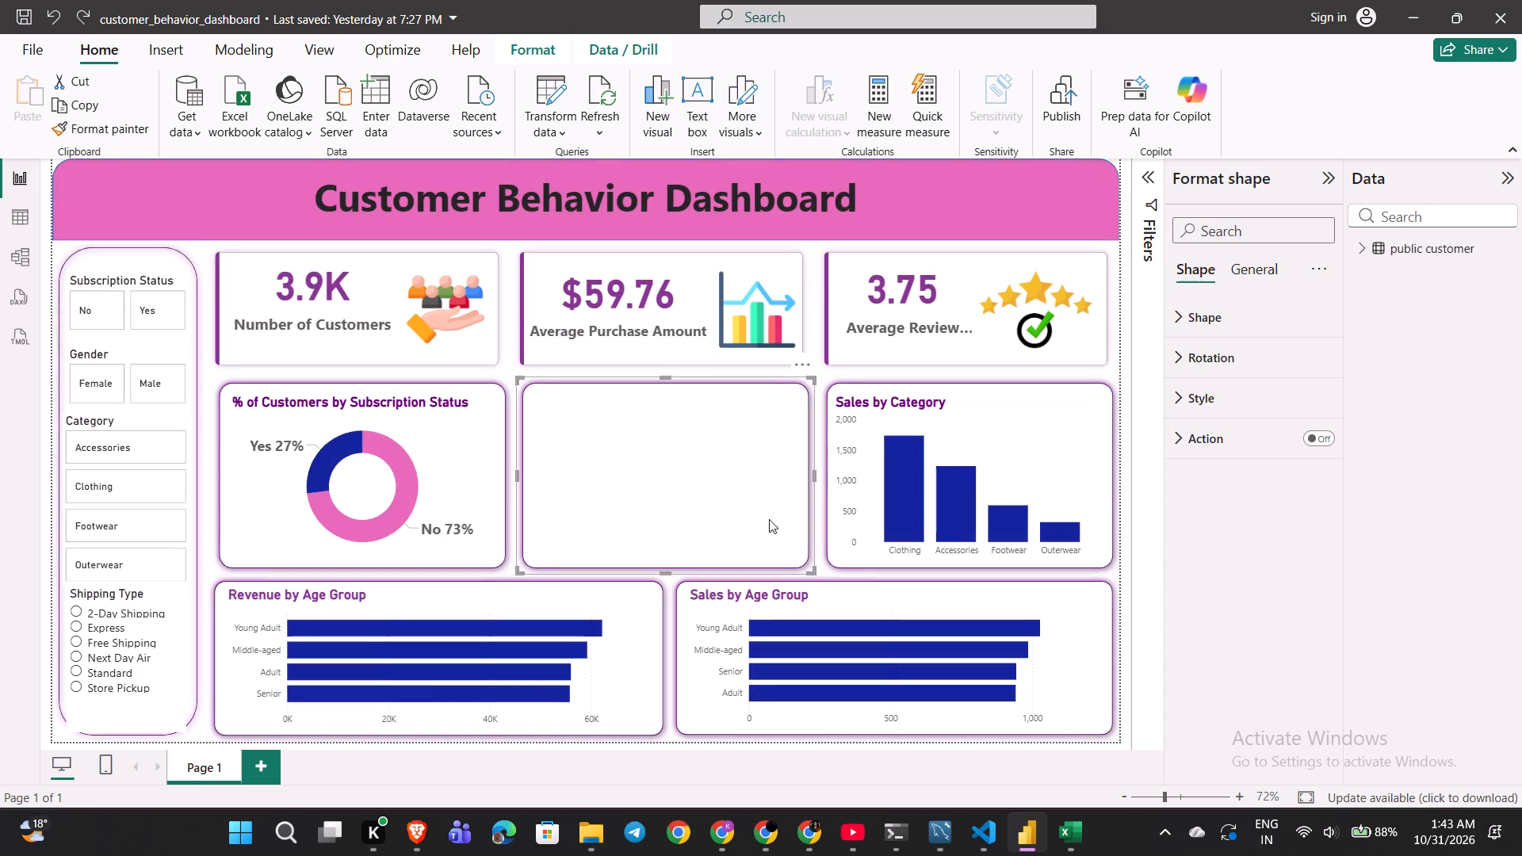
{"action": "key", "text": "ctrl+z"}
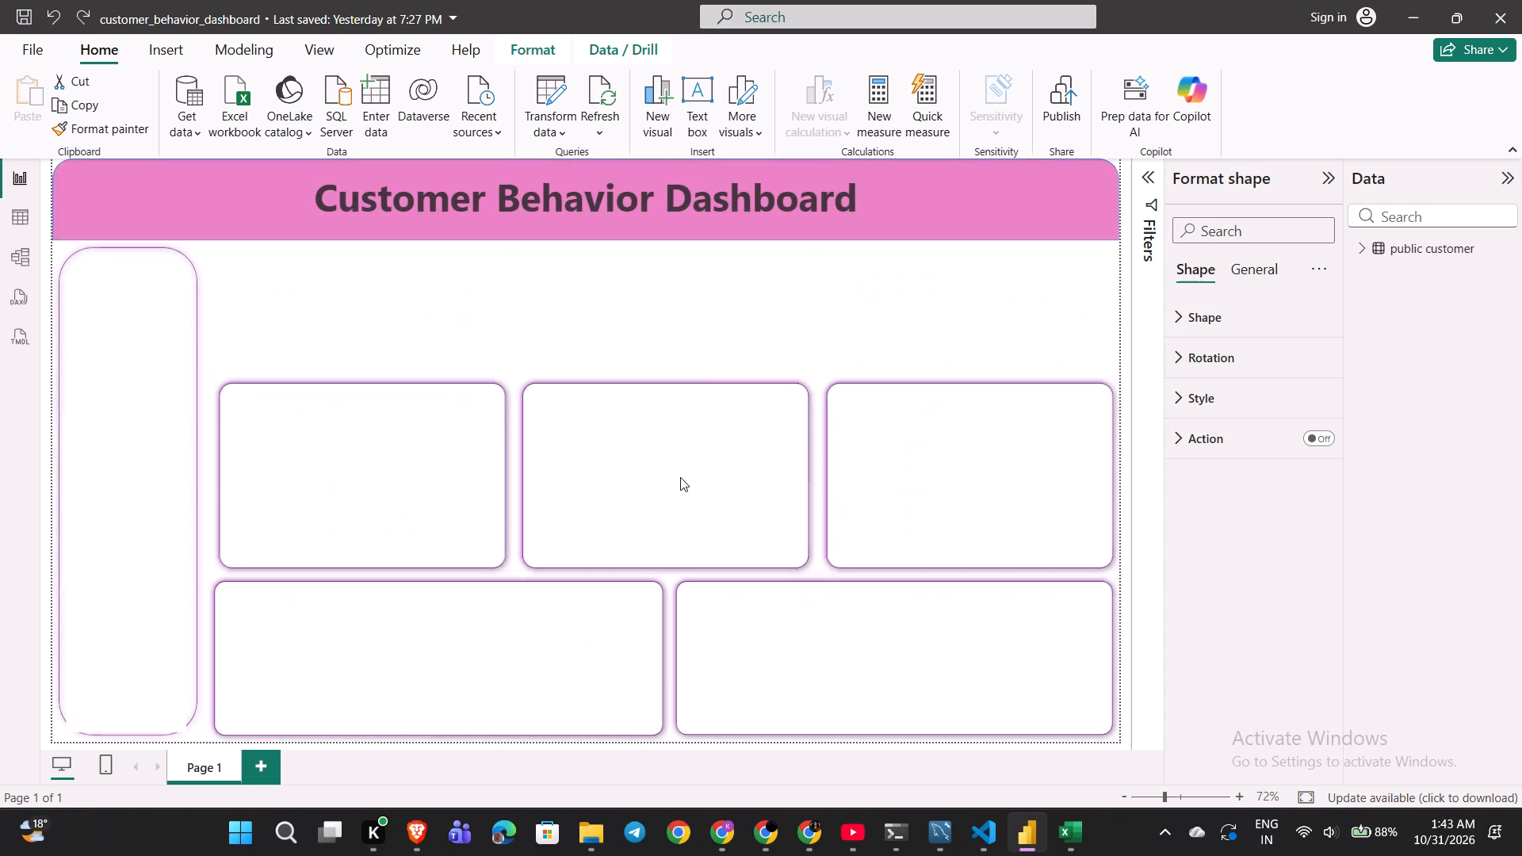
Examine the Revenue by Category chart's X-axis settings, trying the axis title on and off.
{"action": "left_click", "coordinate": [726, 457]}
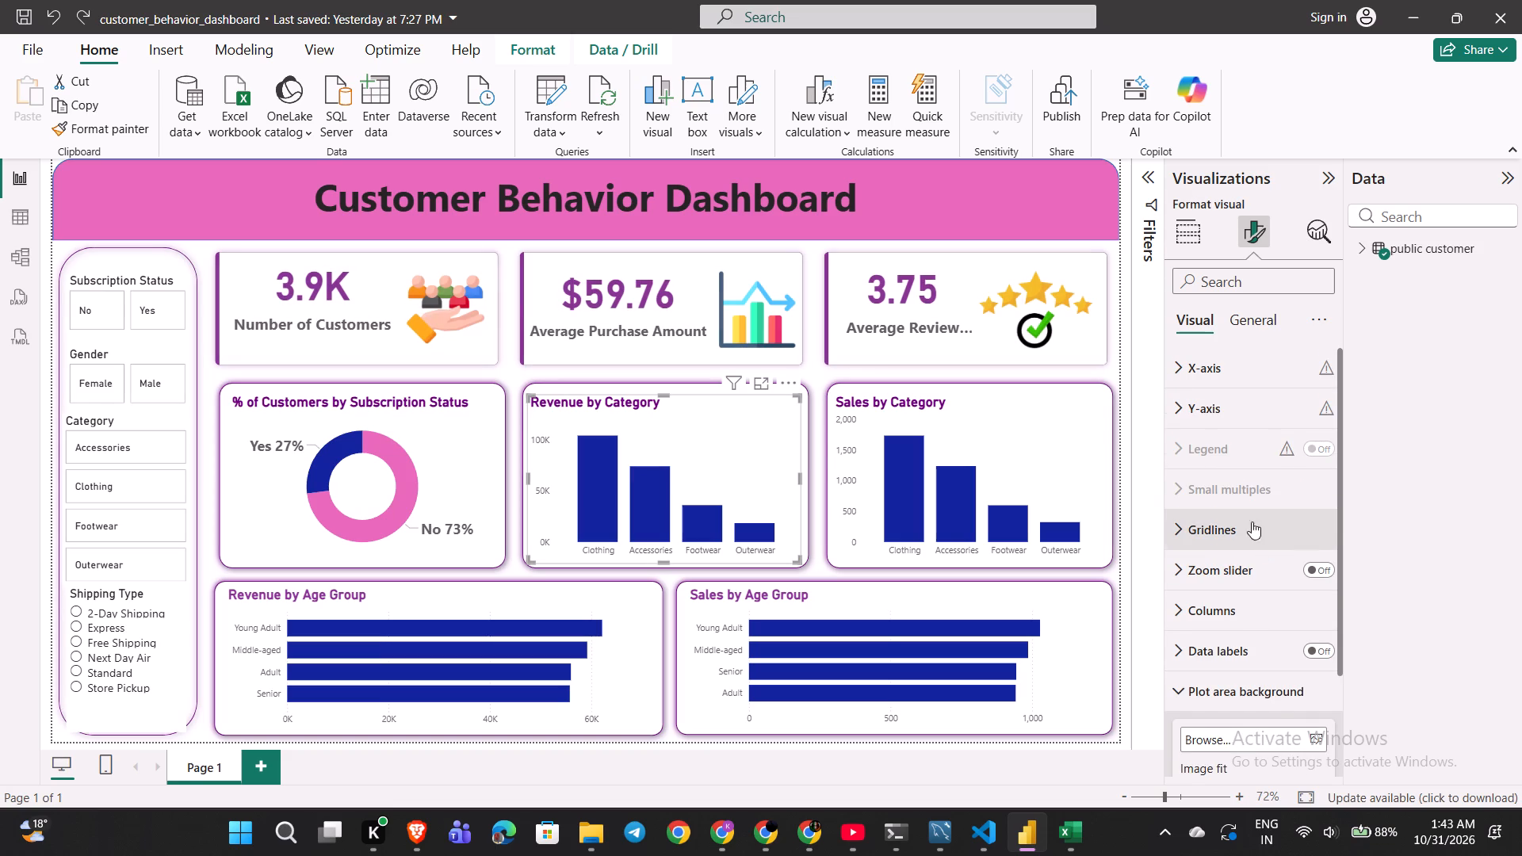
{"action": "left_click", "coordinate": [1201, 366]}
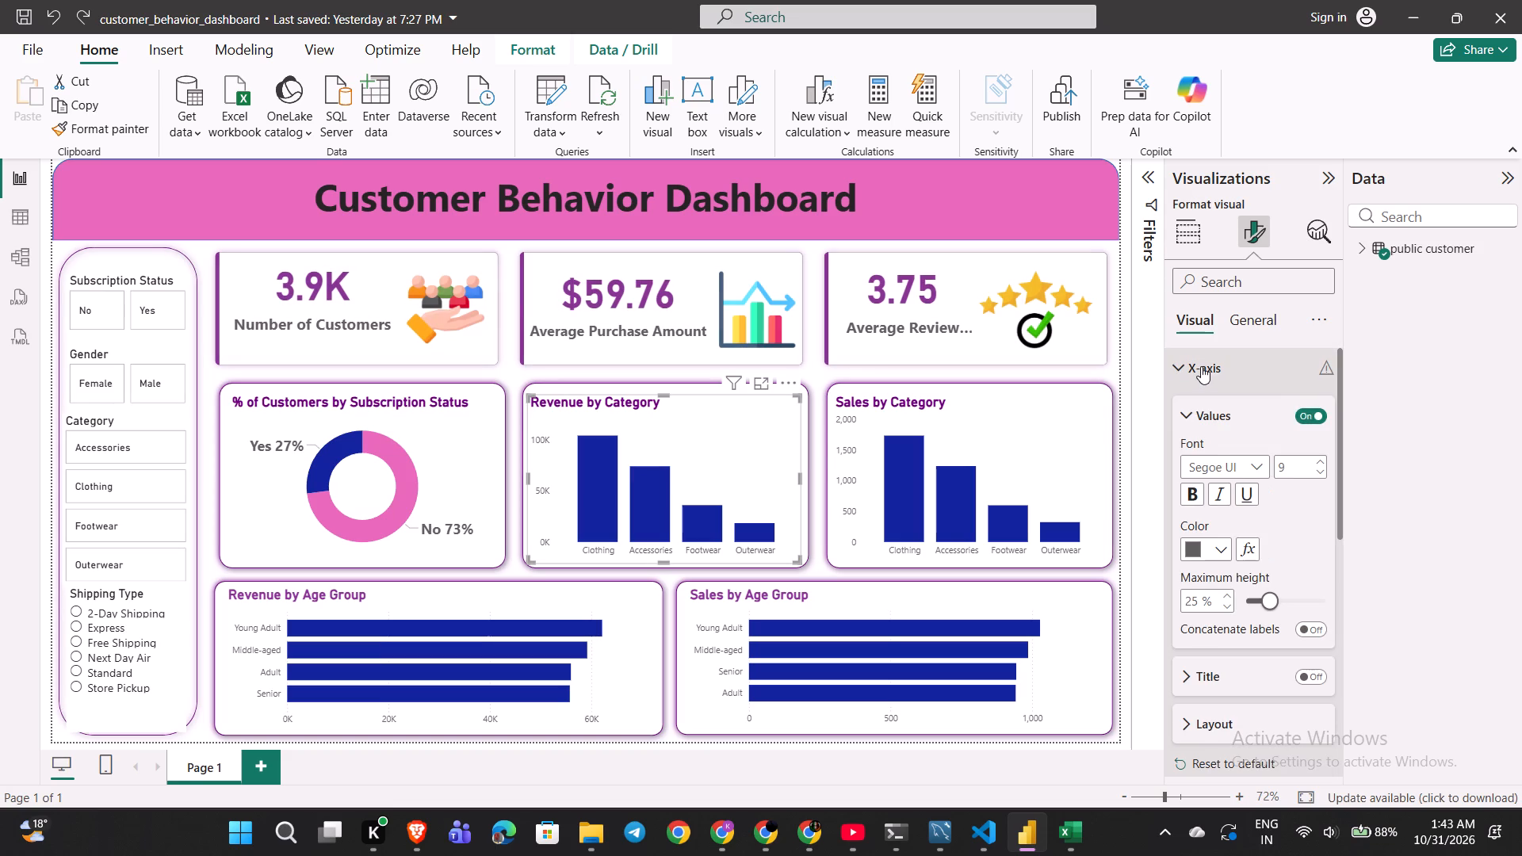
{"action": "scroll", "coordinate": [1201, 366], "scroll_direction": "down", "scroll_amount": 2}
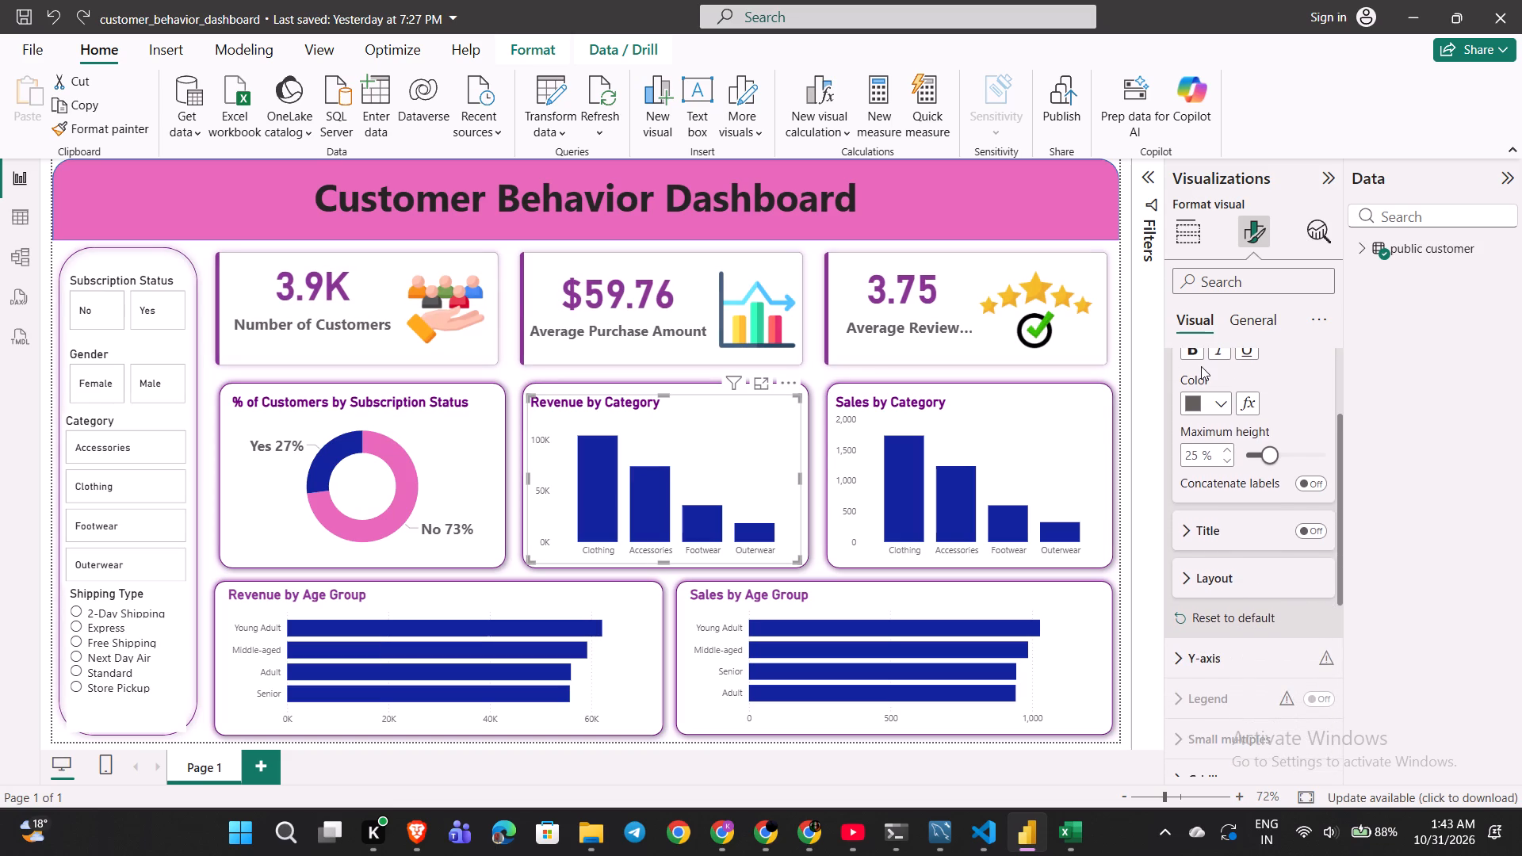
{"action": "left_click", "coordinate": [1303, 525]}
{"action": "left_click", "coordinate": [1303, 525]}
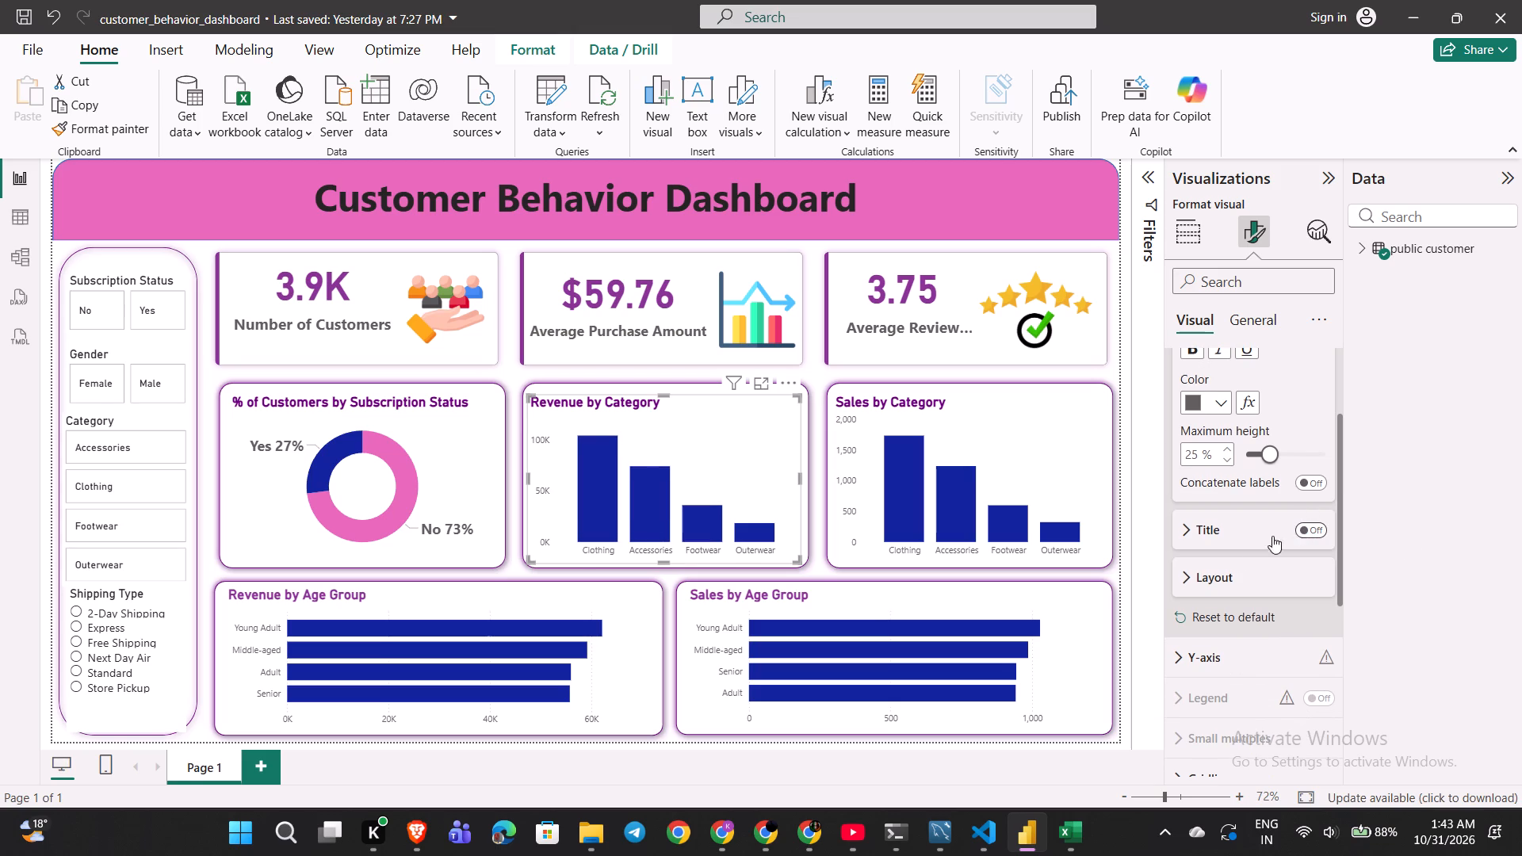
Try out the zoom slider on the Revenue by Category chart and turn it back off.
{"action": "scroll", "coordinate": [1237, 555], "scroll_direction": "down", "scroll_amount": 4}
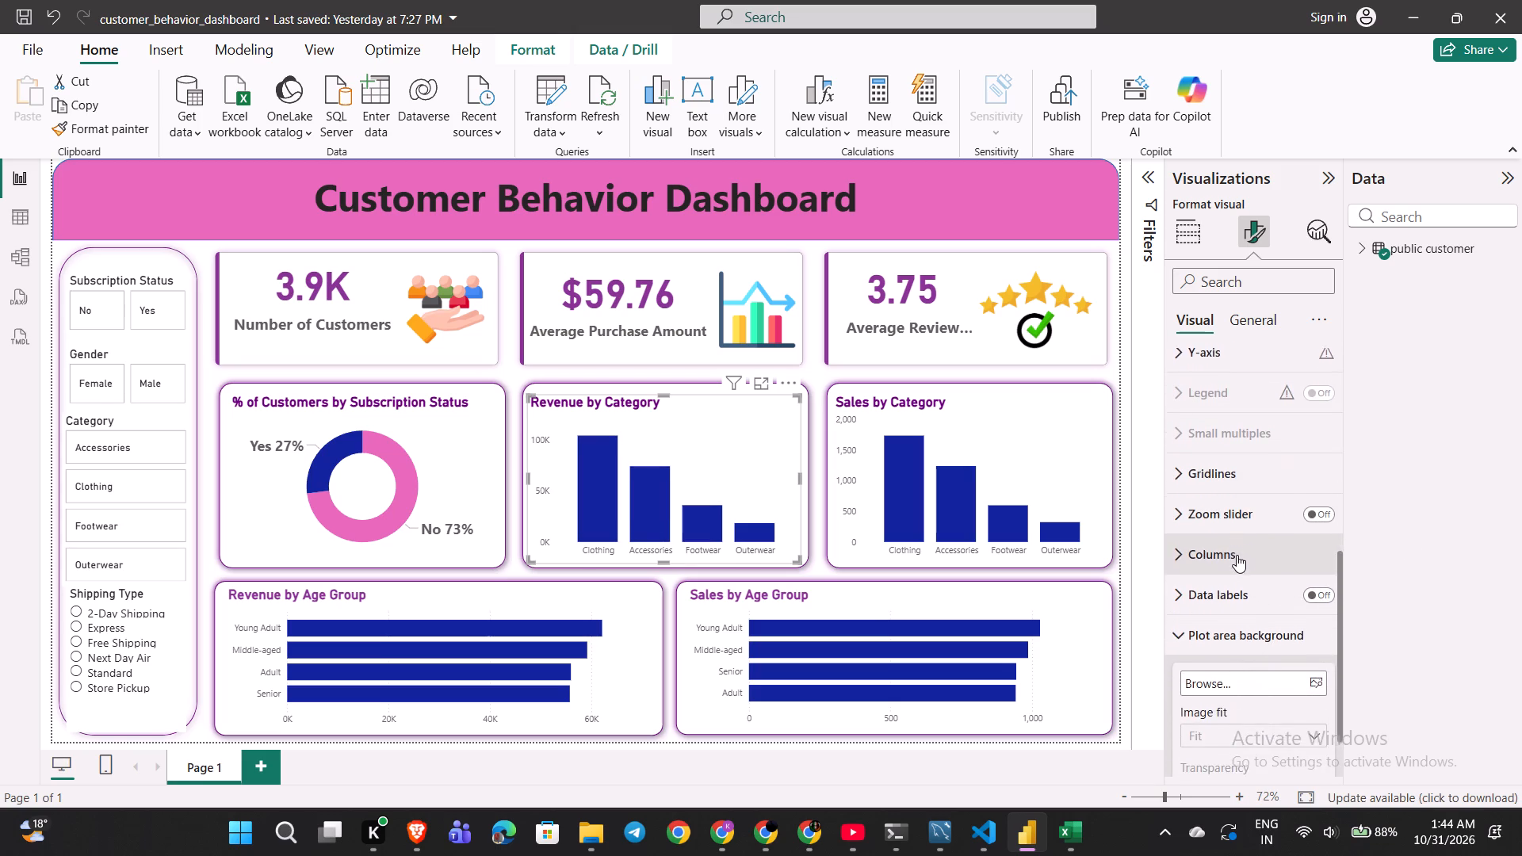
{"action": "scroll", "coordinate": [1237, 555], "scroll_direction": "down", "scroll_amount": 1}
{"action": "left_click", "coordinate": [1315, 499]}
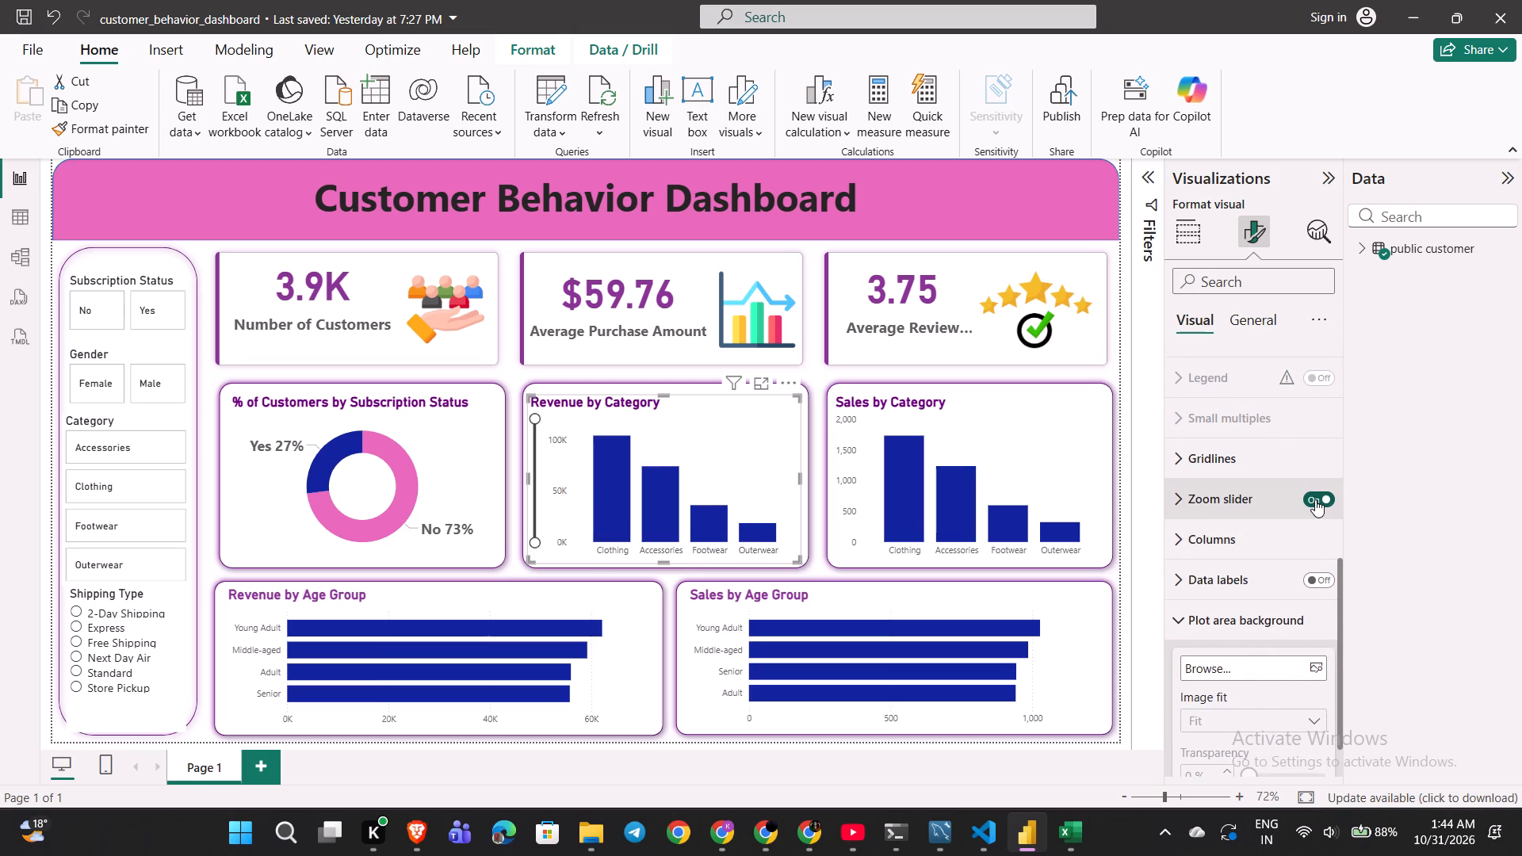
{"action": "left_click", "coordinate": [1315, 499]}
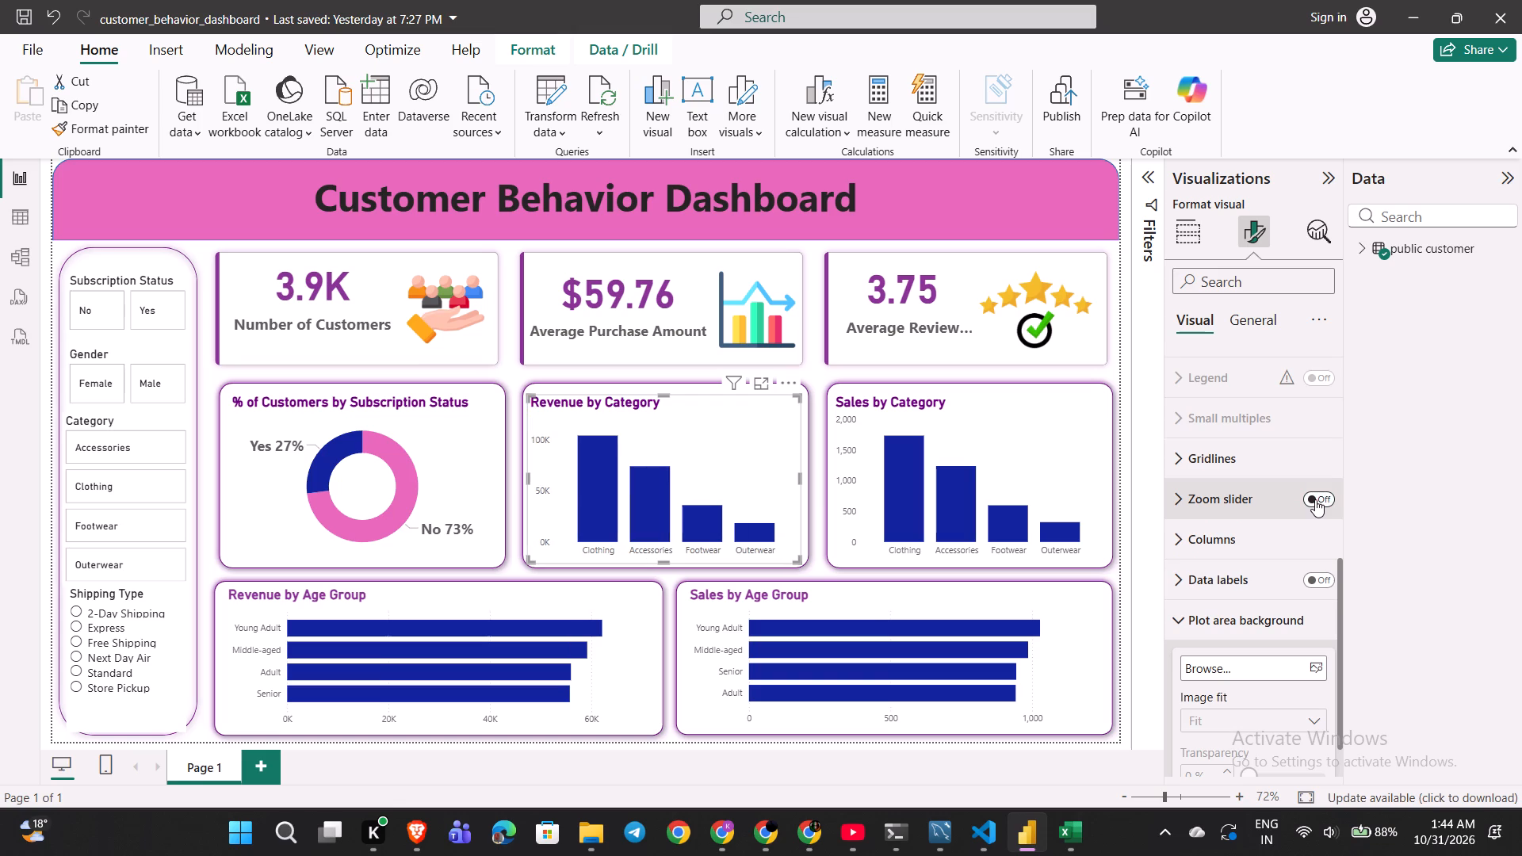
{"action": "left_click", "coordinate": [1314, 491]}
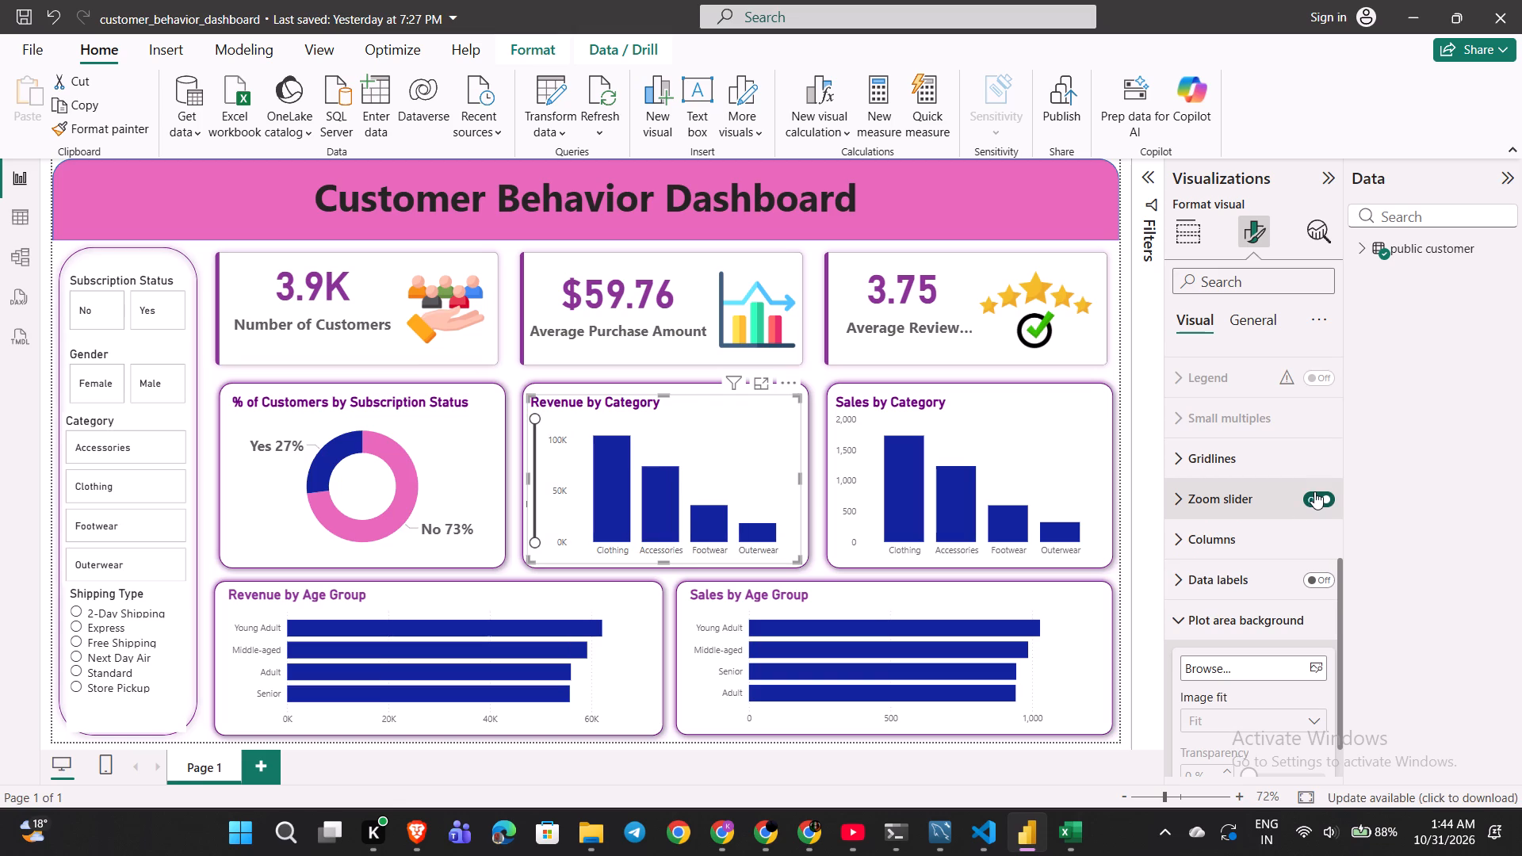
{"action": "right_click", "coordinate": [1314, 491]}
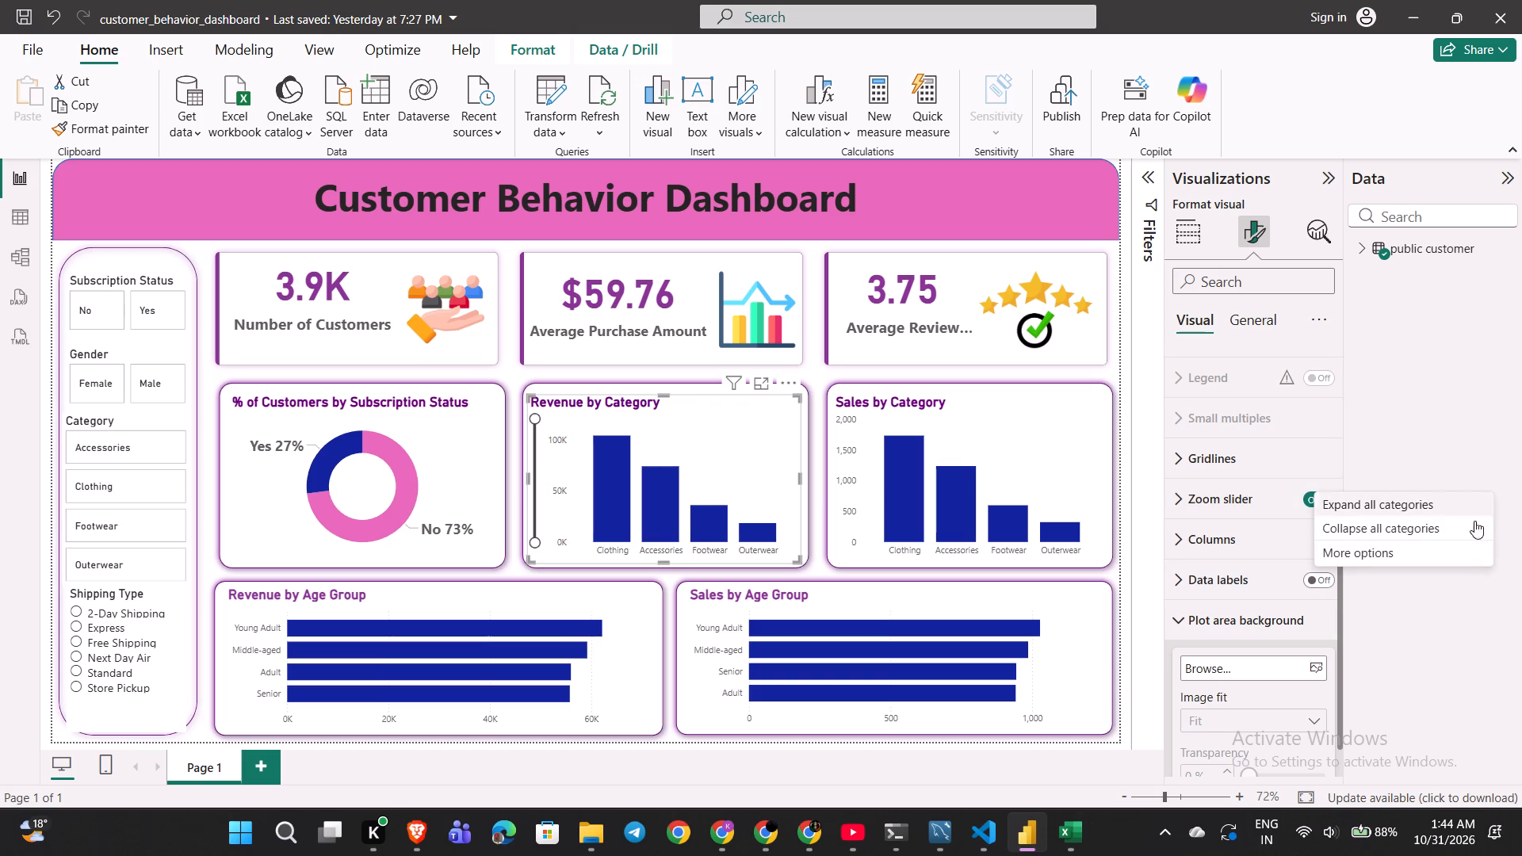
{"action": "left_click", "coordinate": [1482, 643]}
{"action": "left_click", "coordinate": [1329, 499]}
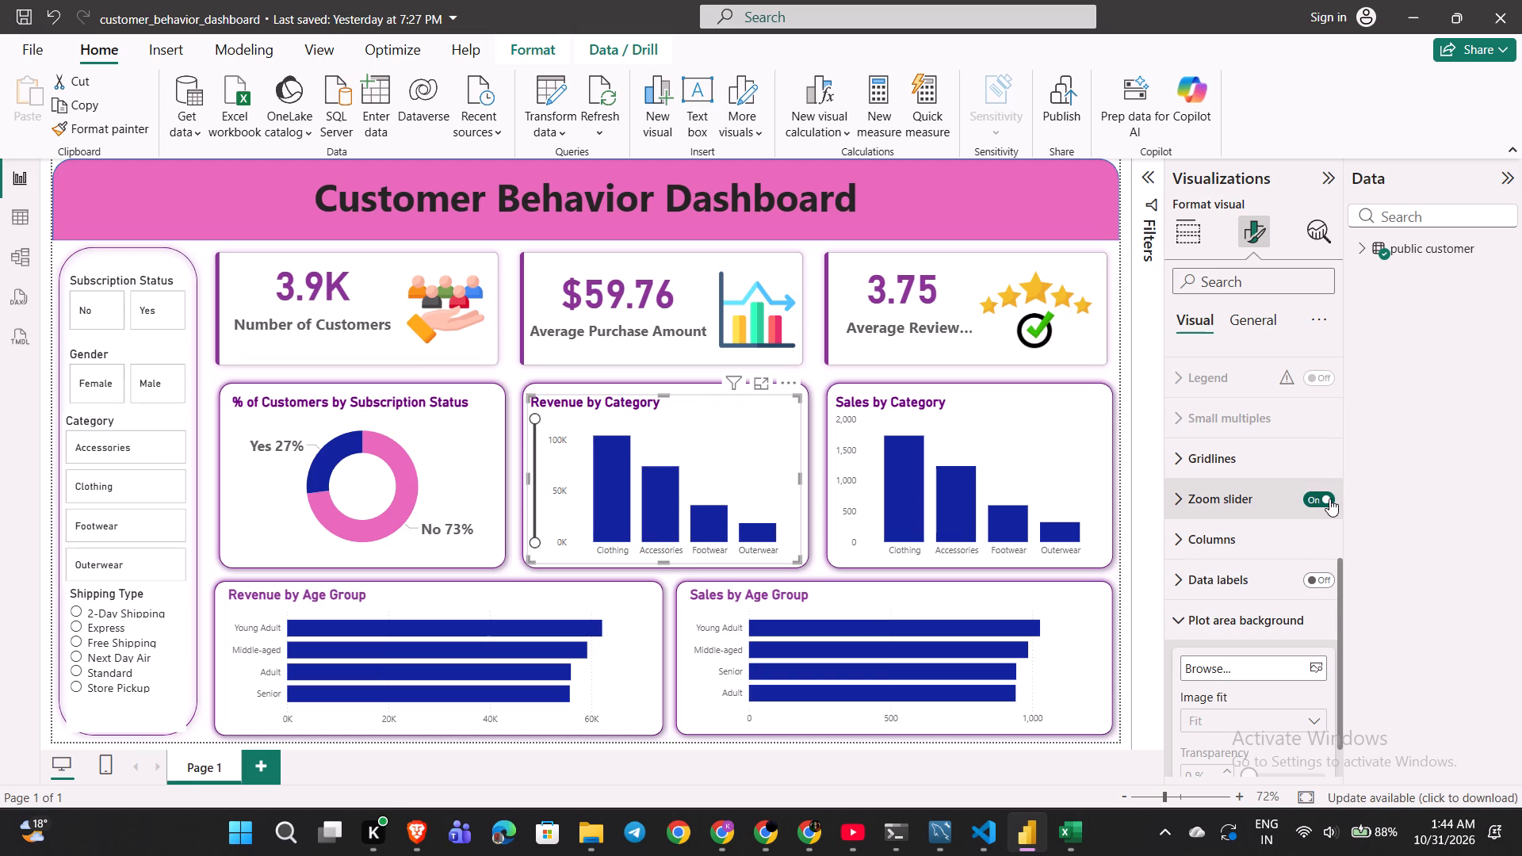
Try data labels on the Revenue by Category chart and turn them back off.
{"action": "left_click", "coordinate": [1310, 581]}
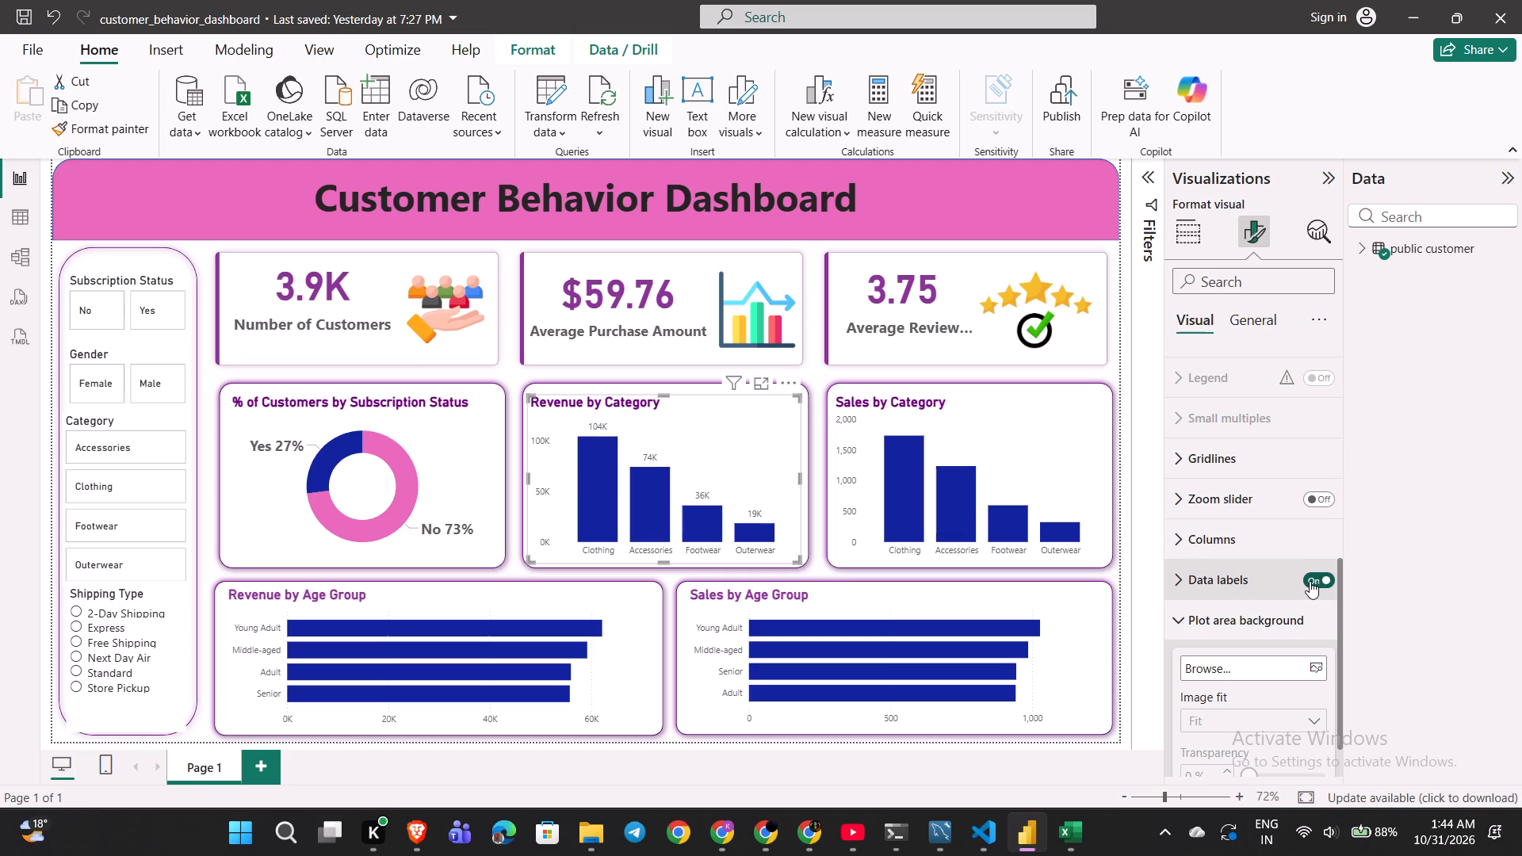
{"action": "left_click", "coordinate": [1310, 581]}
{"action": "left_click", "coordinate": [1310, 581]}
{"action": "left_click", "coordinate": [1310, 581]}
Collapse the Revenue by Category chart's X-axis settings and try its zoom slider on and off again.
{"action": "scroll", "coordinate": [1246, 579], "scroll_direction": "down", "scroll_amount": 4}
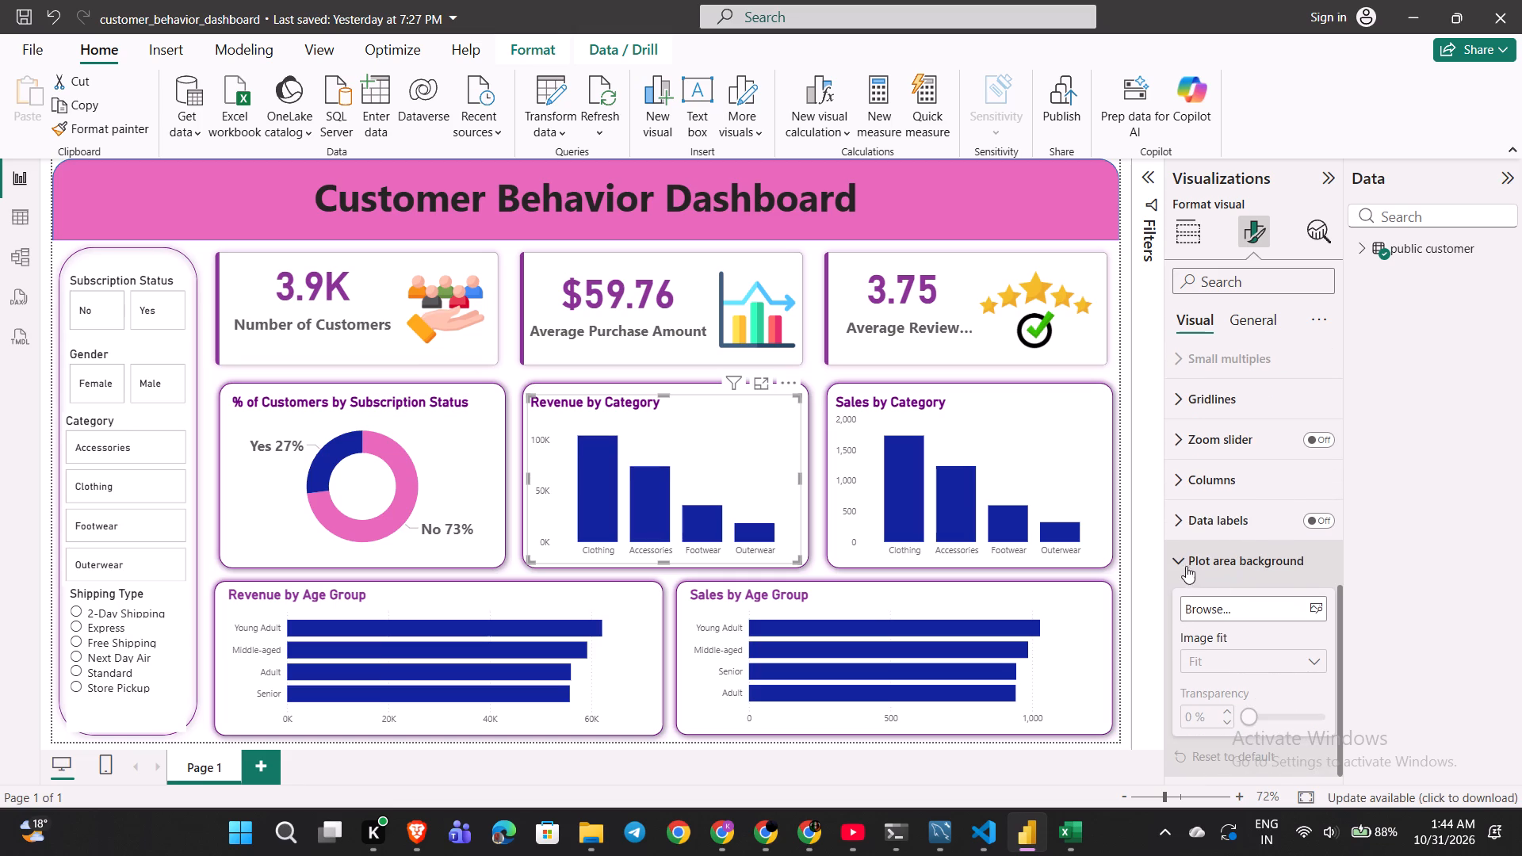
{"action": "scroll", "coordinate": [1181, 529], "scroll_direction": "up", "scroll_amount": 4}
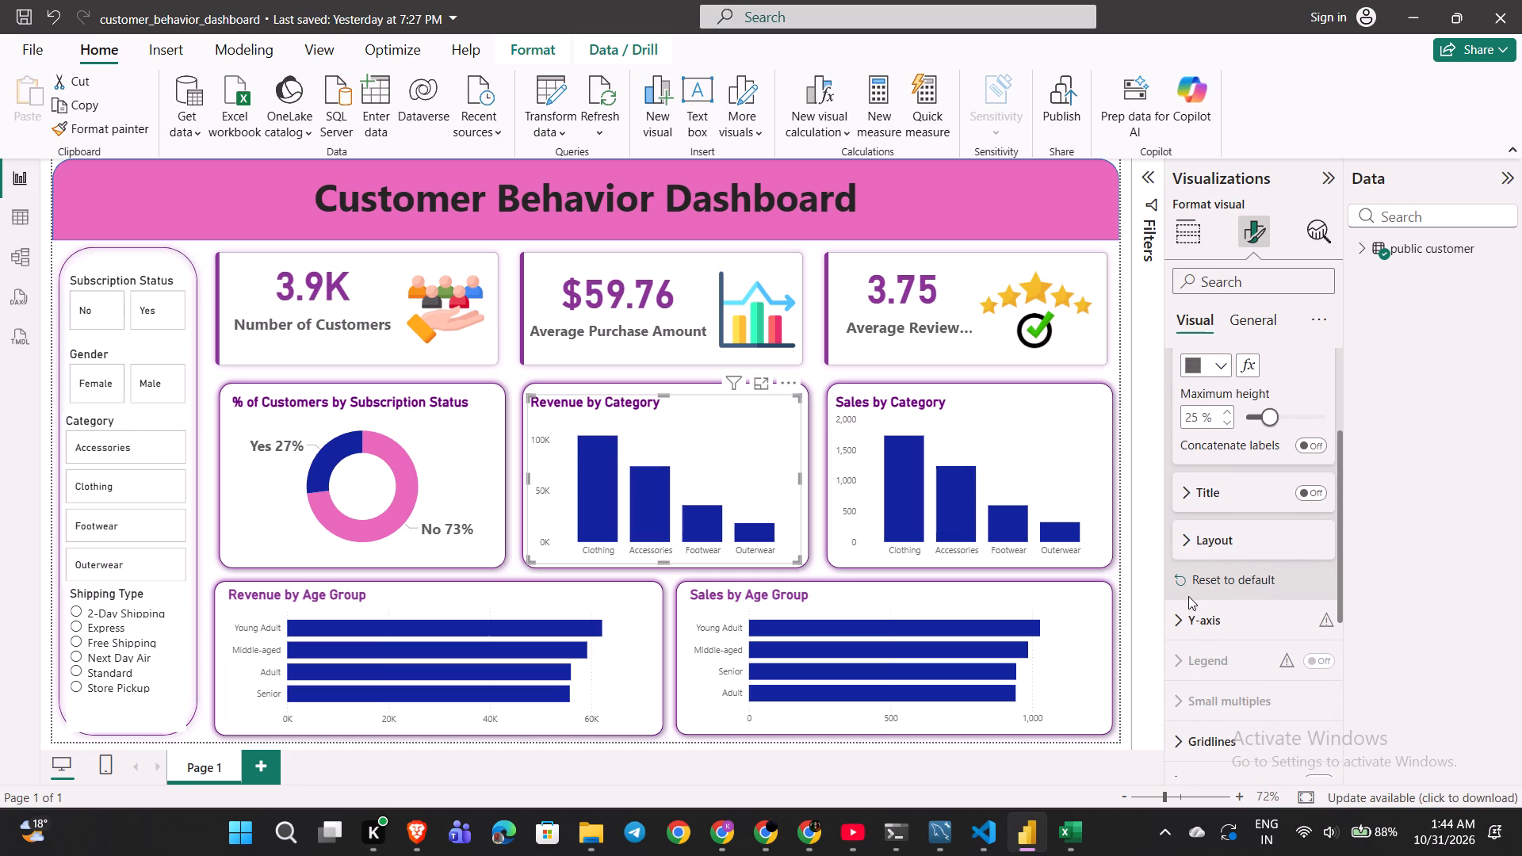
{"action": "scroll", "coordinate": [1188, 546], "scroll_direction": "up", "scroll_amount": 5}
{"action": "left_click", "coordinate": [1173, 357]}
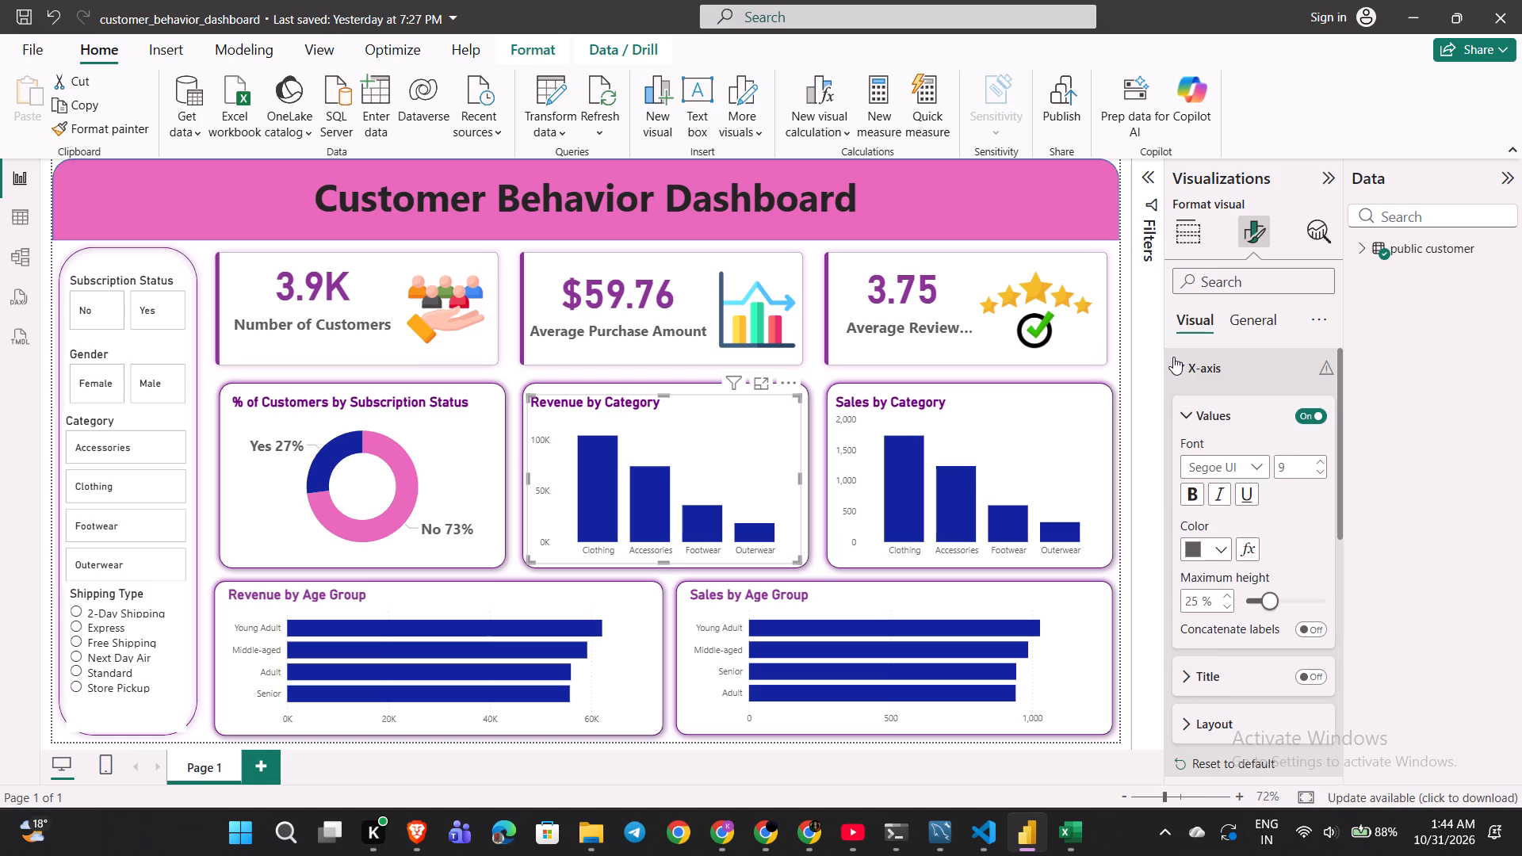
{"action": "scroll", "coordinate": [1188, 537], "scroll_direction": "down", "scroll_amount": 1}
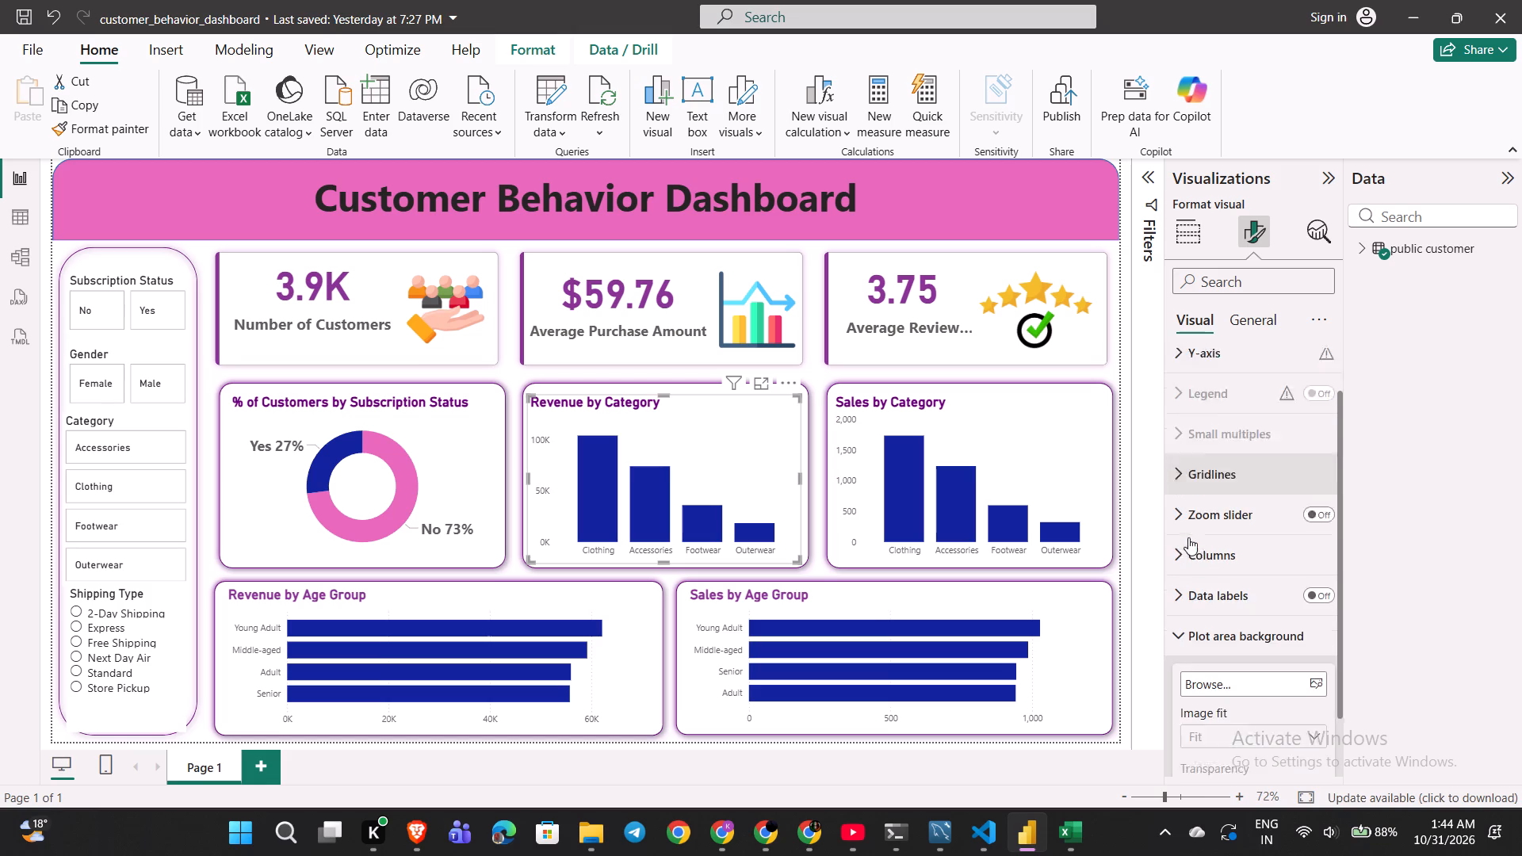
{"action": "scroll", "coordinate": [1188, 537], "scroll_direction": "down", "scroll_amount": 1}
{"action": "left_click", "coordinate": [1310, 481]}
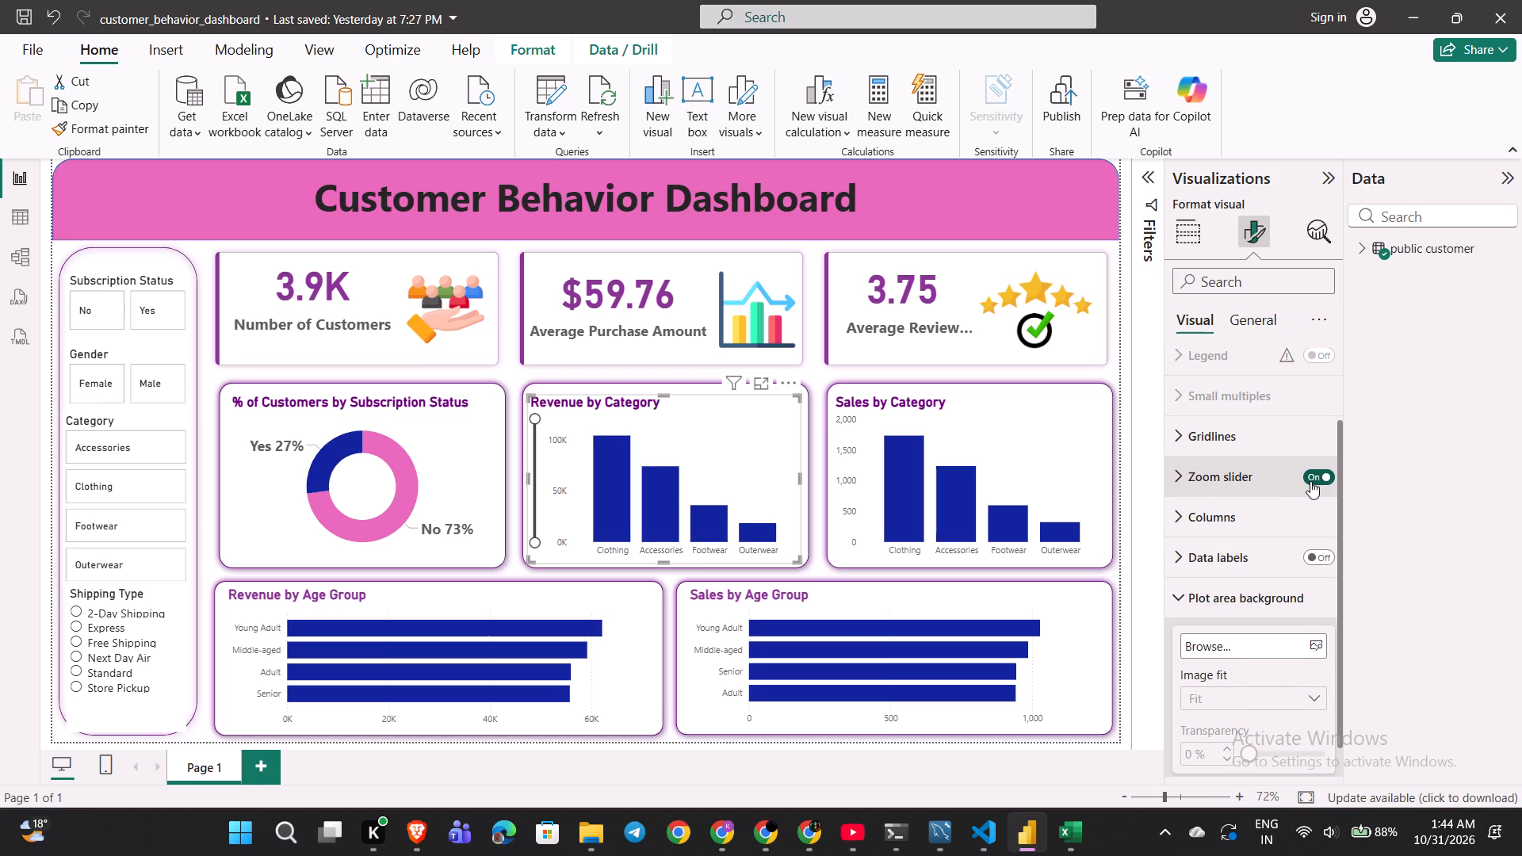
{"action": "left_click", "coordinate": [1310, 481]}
Check the Revenue by Category chart's Columns settings, including categories and color, and collapse the section.
{"action": "scroll", "coordinate": [1244, 495], "scroll_direction": "down", "scroll_amount": 2}
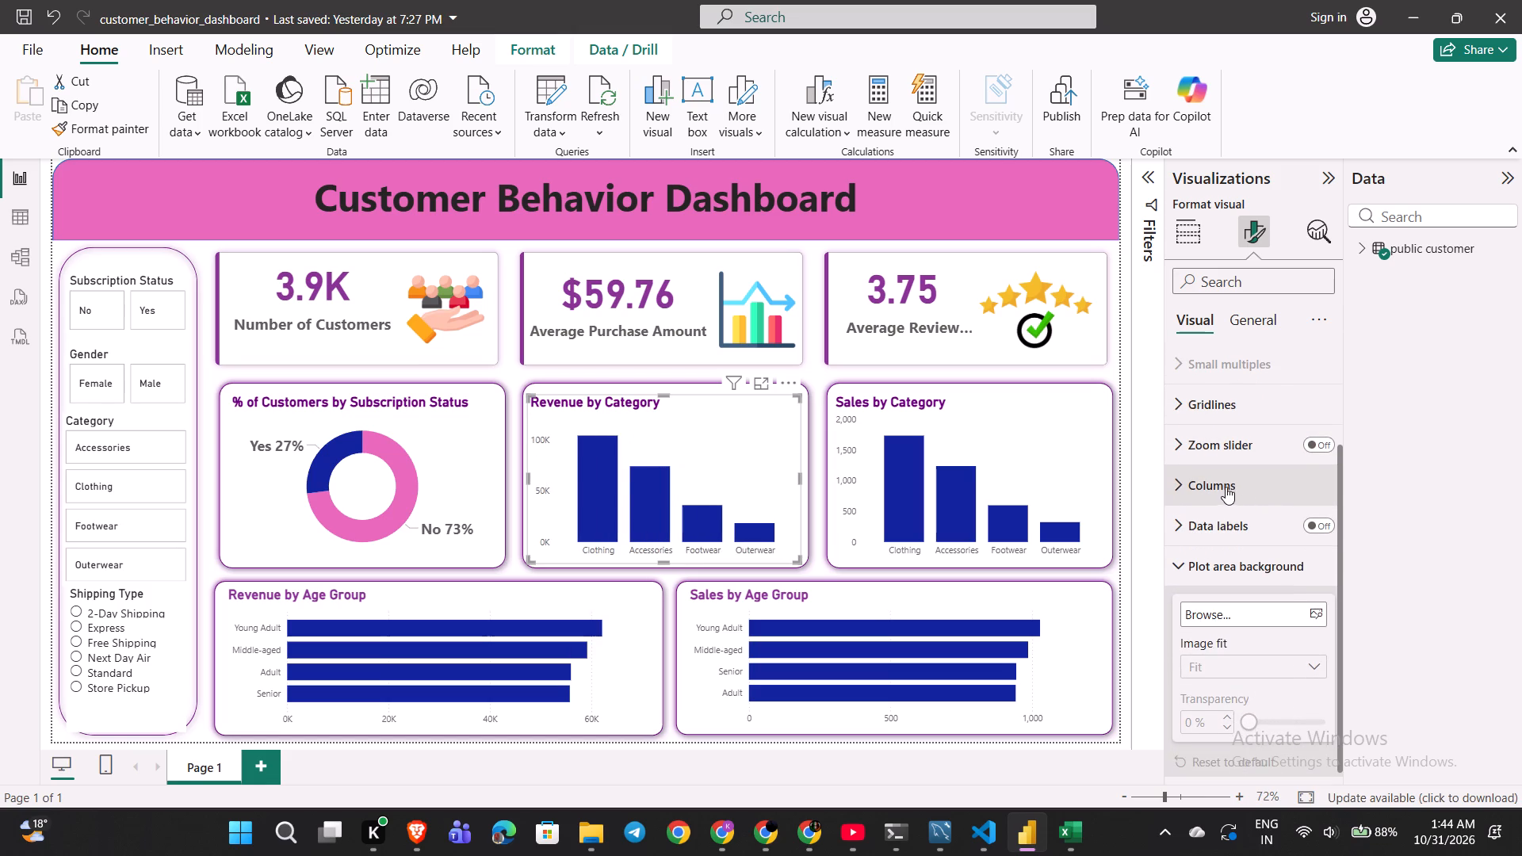
{"action": "left_click", "coordinate": [1226, 486]}
{"action": "scroll", "coordinate": [1226, 486], "scroll_direction": "down", "scroll_amount": 1}
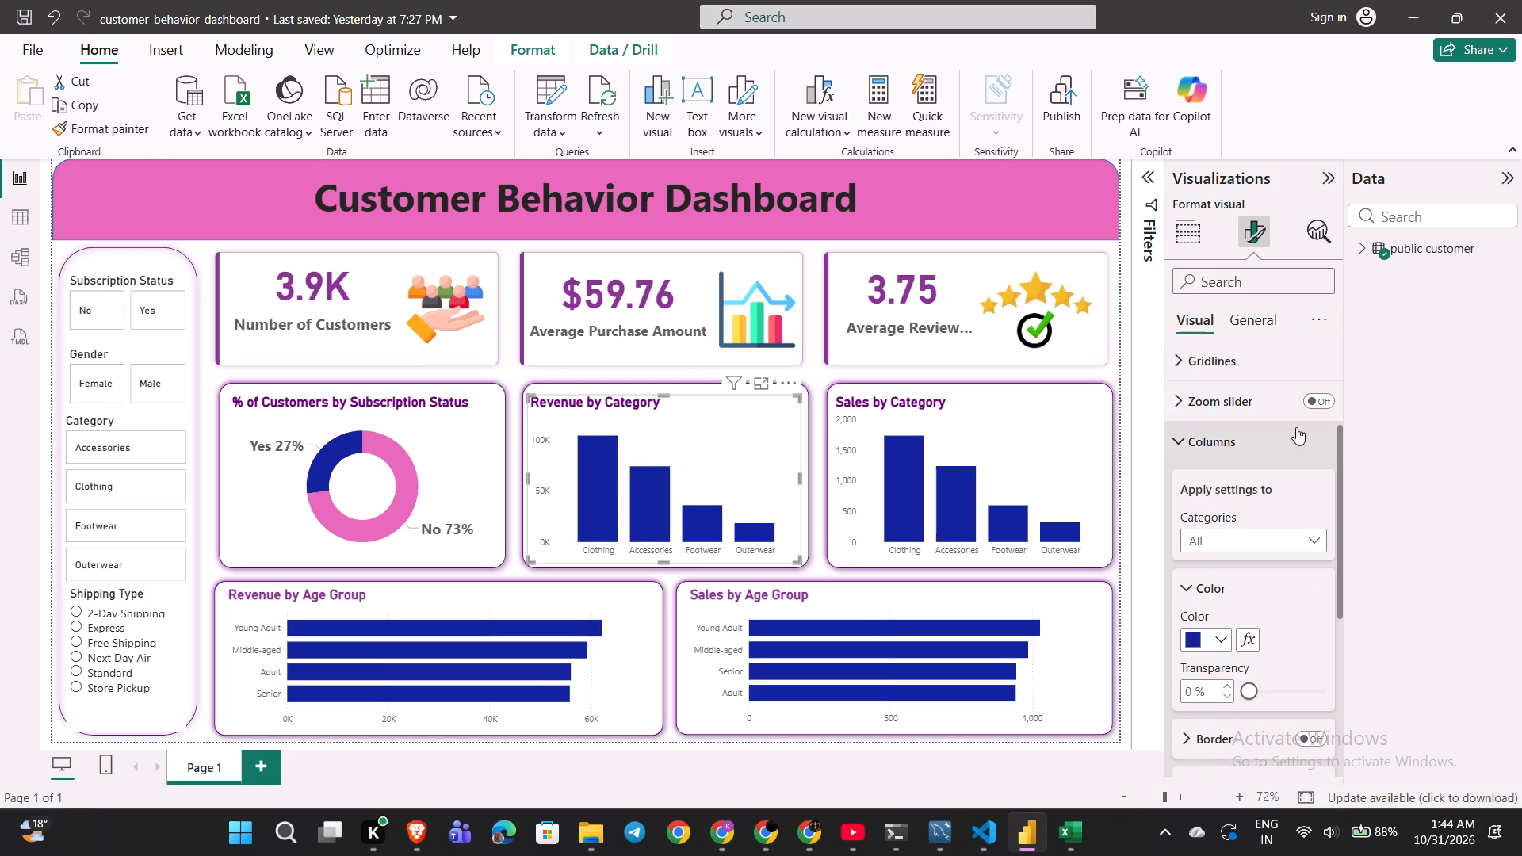
{"action": "left_click", "coordinate": [1211, 449]}
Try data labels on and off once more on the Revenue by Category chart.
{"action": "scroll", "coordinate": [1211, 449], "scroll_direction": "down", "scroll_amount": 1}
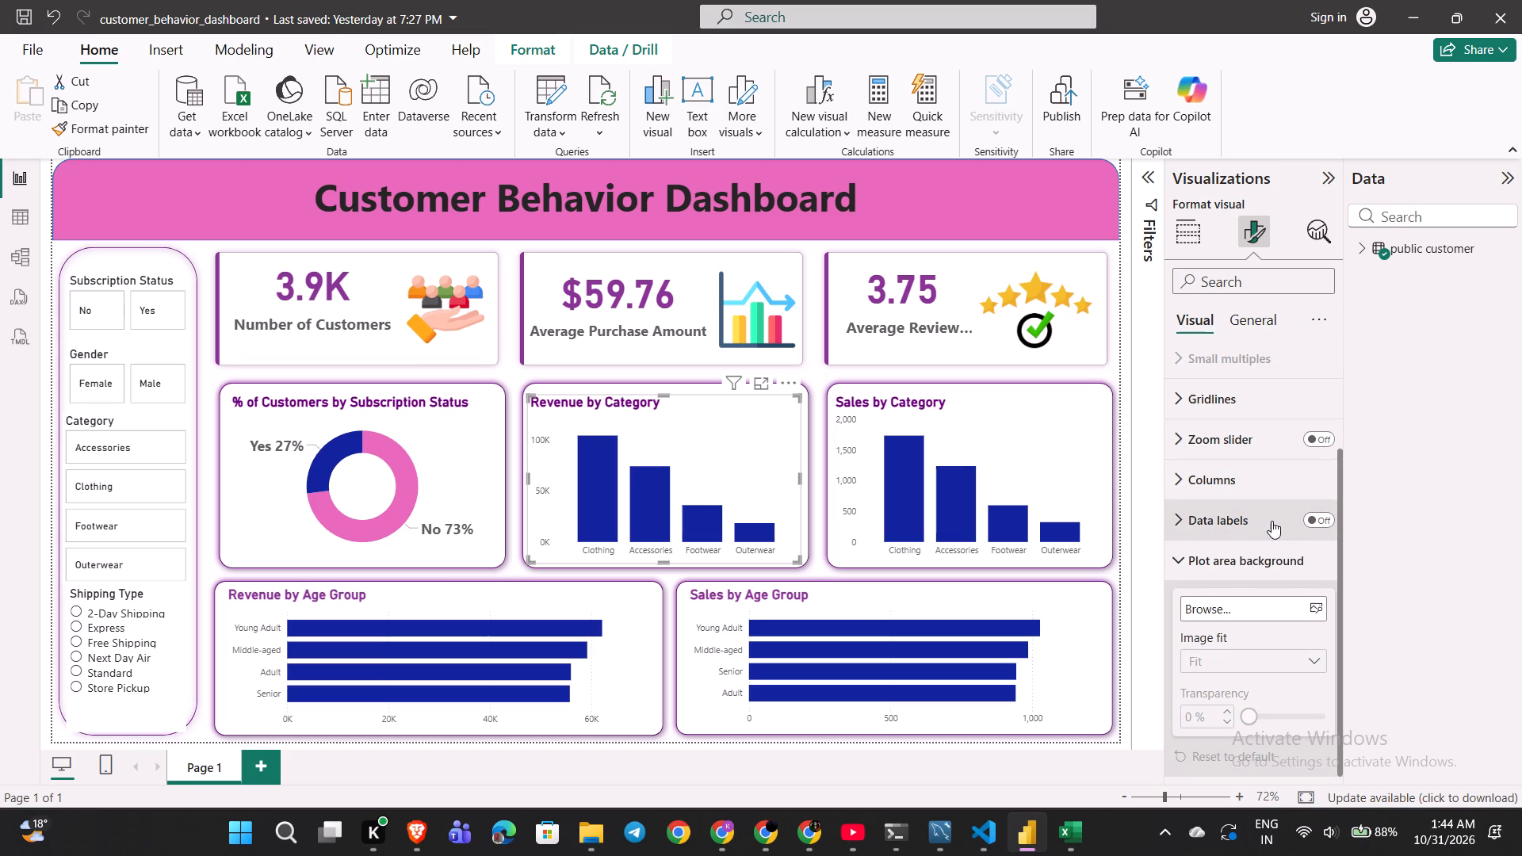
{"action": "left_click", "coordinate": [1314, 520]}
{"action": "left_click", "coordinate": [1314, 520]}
Check the Revenue by Category chart's data label settings and collapse the Data labels and Plot area background sections.
{"action": "left_click", "coordinate": [1197, 520]}
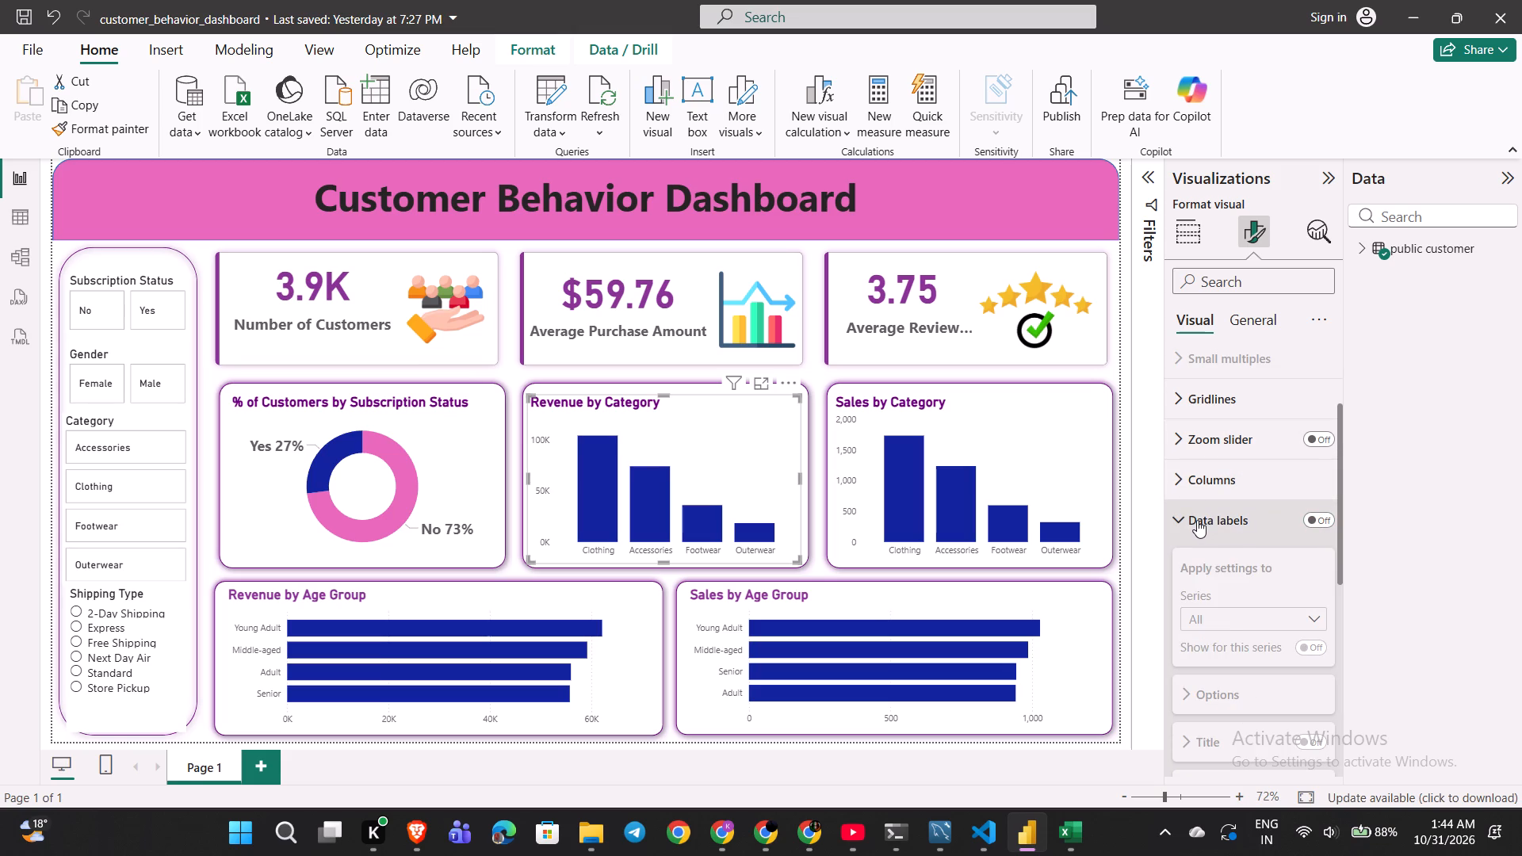
{"action": "left_click", "coordinate": [1197, 520]}
{"action": "scroll", "coordinate": [1197, 520], "scroll_direction": "down", "scroll_amount": 1}
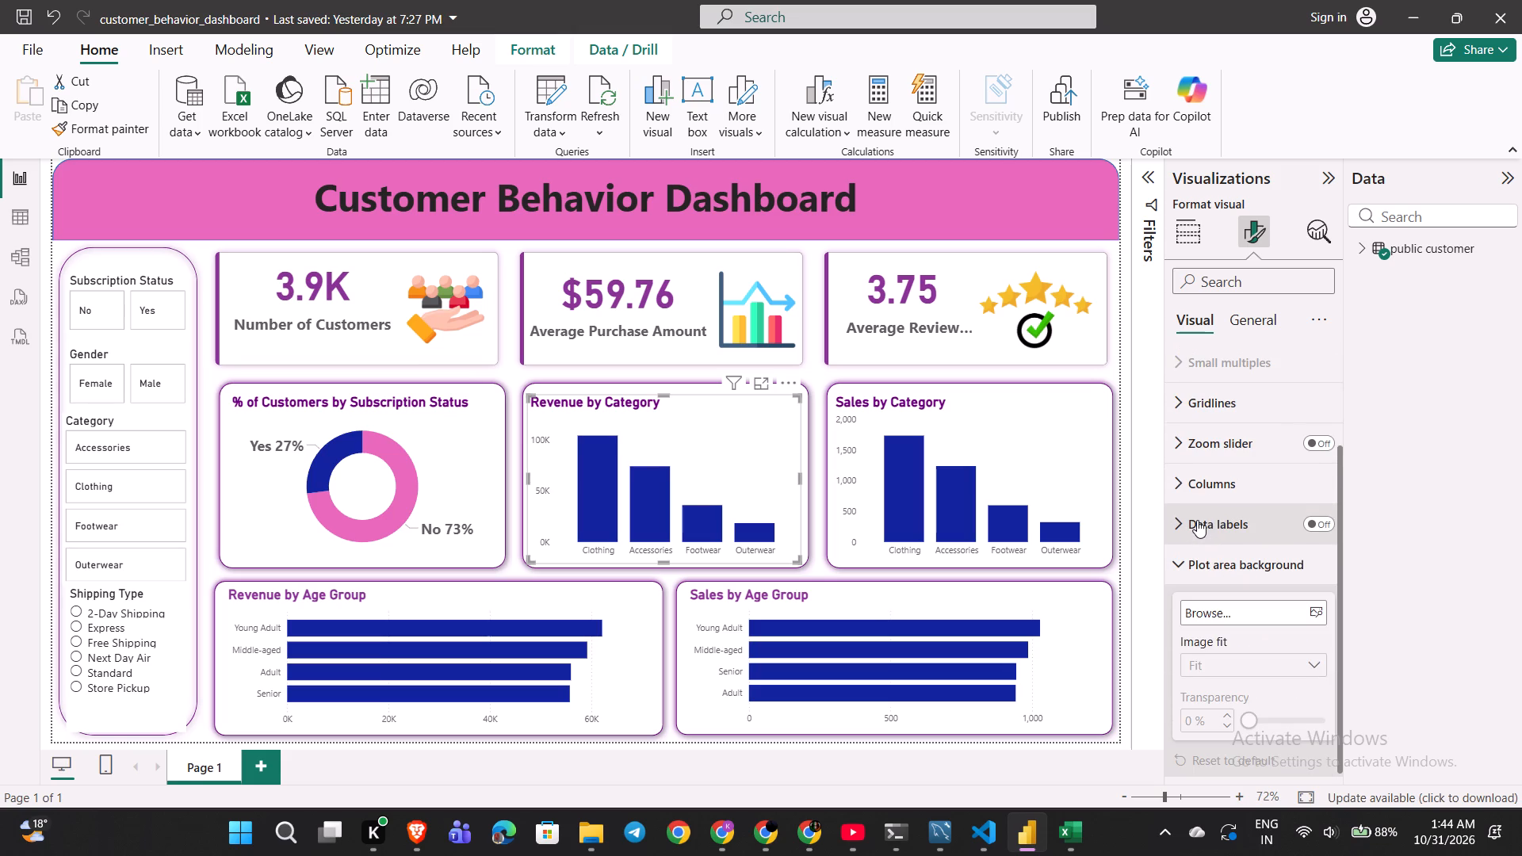
{"action": "left_click", "coordinate": [1185, 571]}
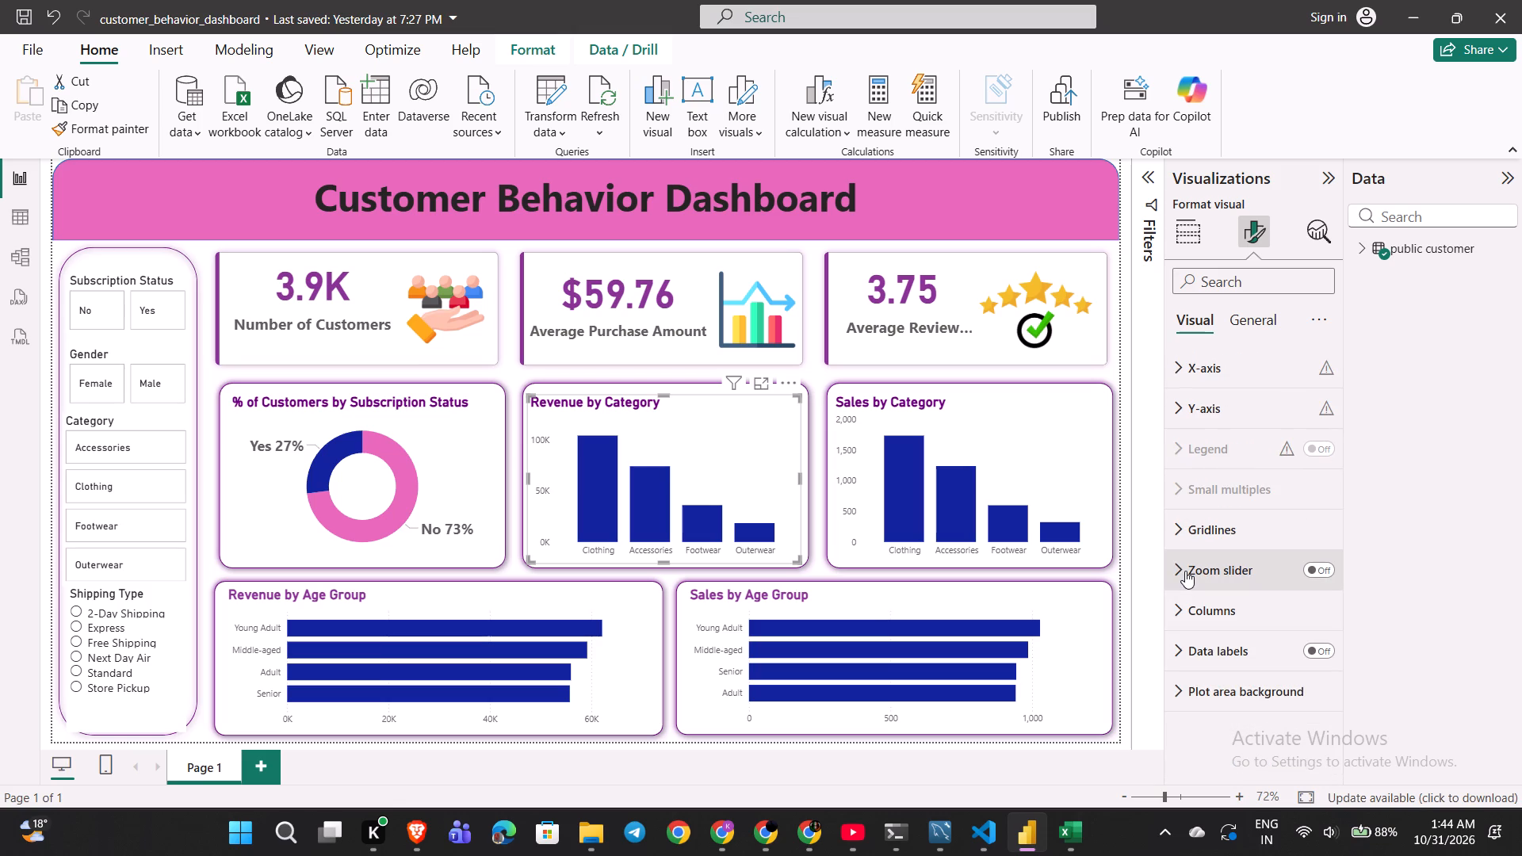
{"action": "left_click", "coordinate": [721, 434]}
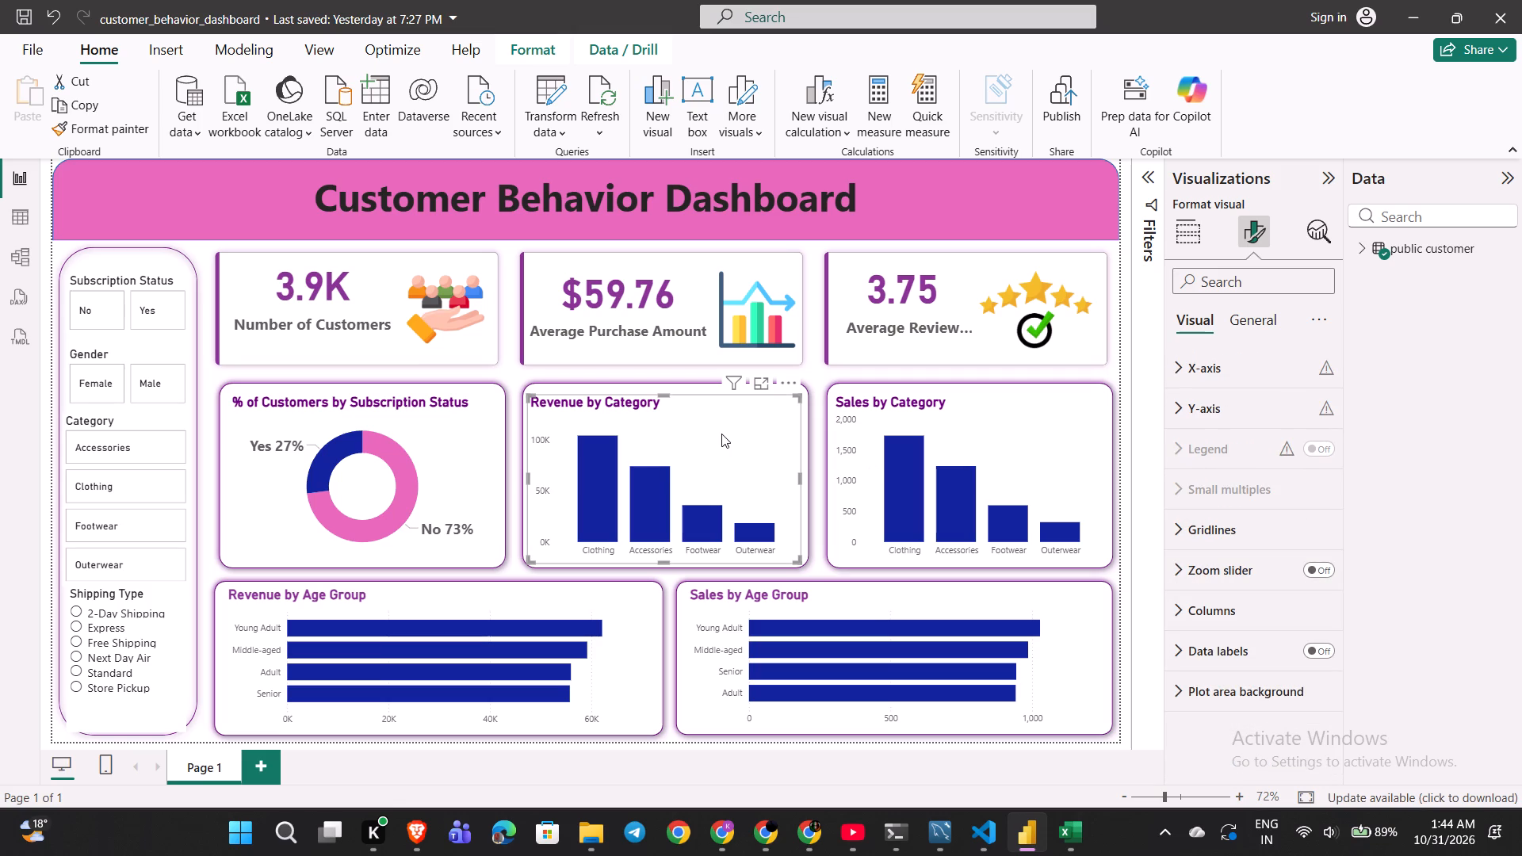
{"action": "left_click", "coordinate": [721, 434]}
Turn off the background in the Revenue by Category chart's general effects settings.
{"action": "left_click", "coordinate": [1255, 323]}
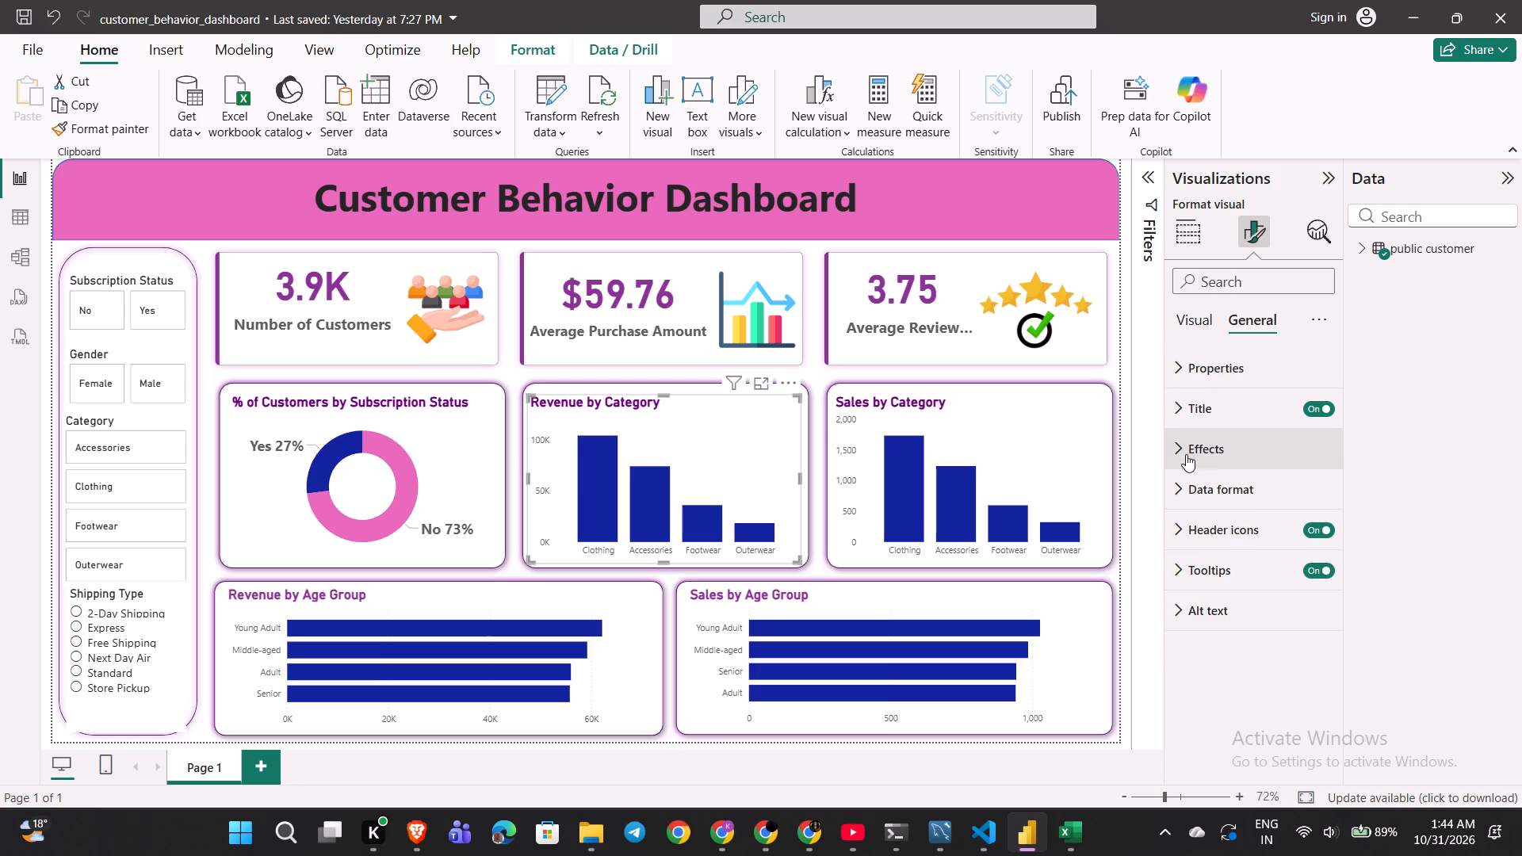
{"action": "left_click", "coordinate": [1186, 445]}
{"action": "left_click", "coordinate": [1309, 502]}
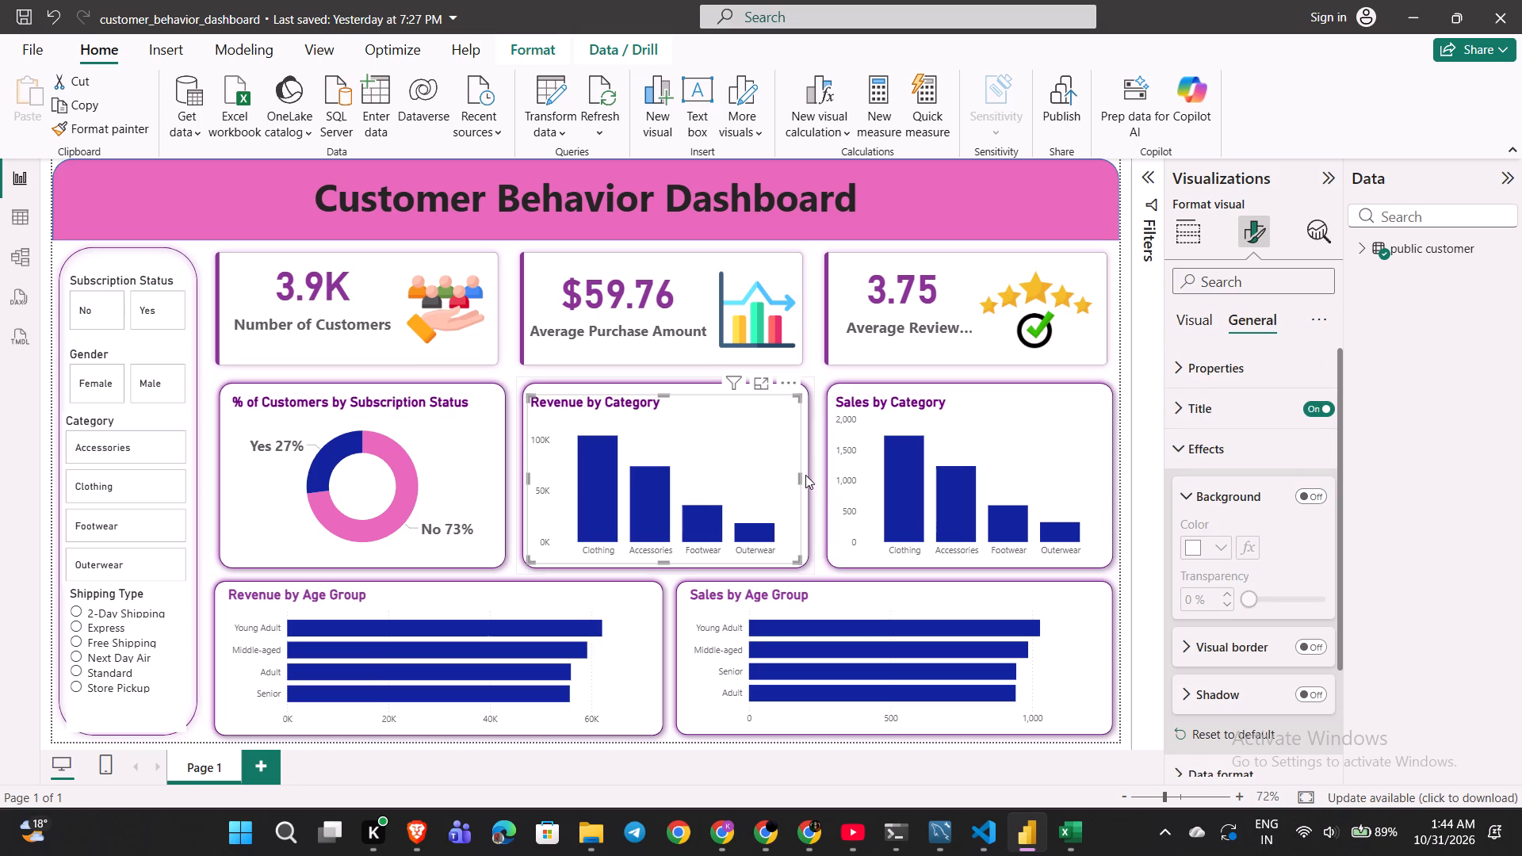
{"action": "left_click", "coordinate": [763, 462]}
{"action": "left_click", "coordinate": [751, 462]}
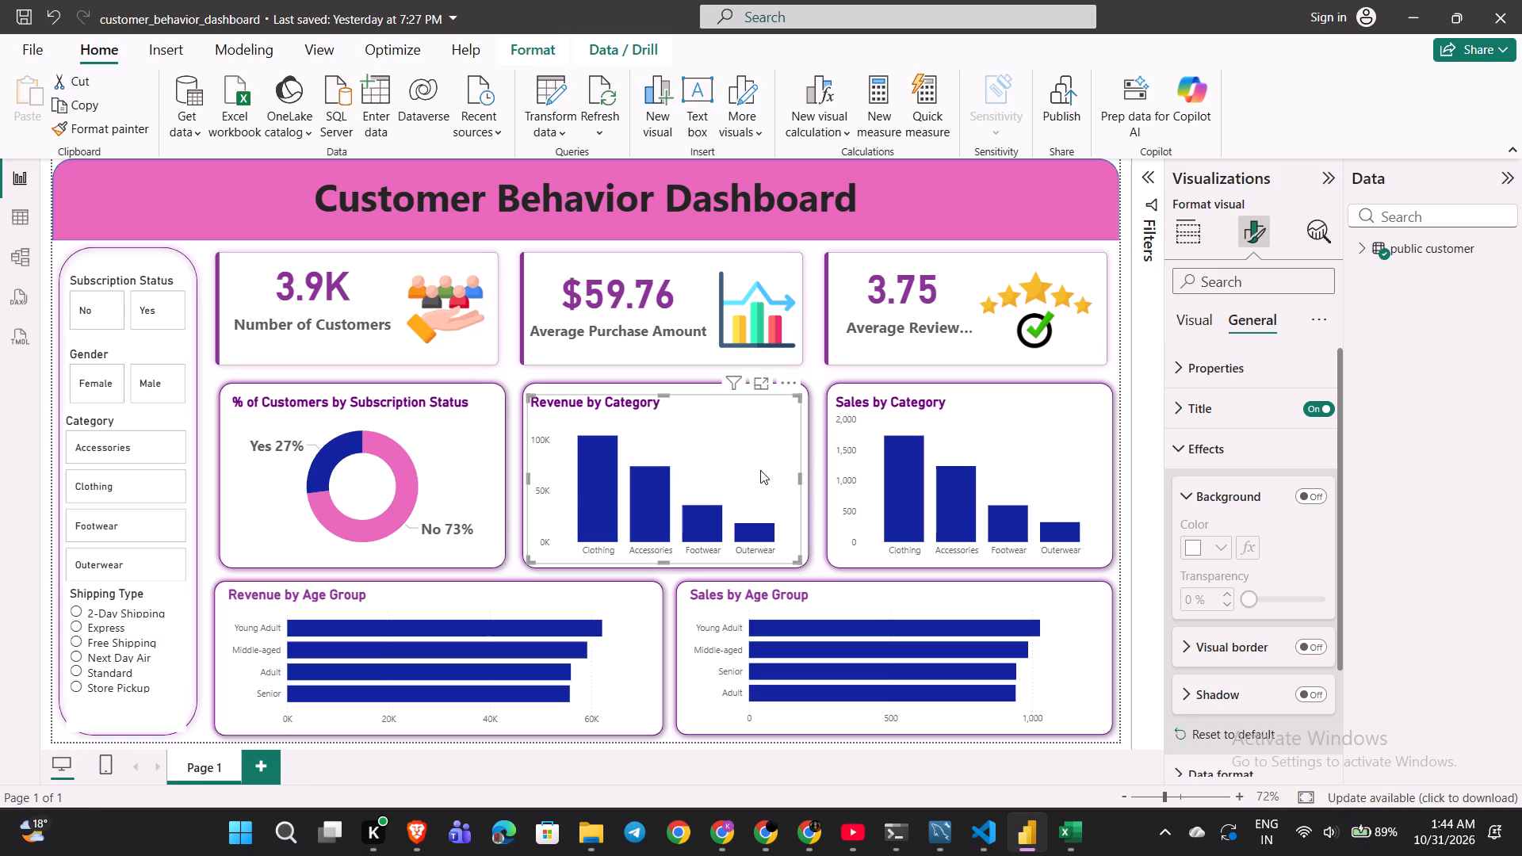
{"action": "left_click", "coordinate": [750, 463]}
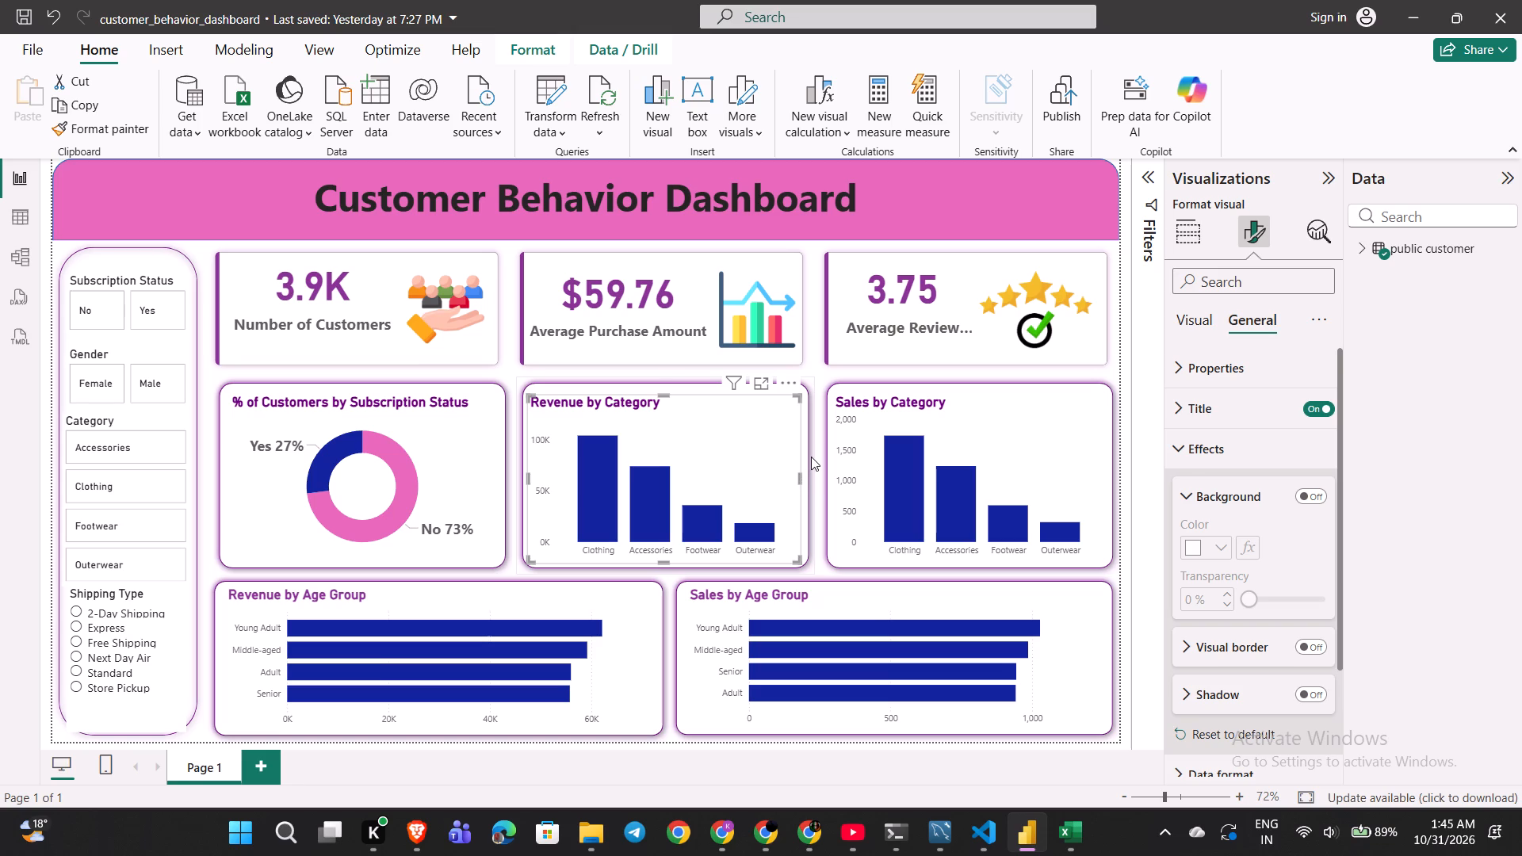
Narrow the rounded frame behind the Revenue by Category chart by pulling in its right edge.
{"action": "left_click", "coordinate": [811, 457]}
{"action": "left_click_drag", "start_coordinate": [814, 479], "coordinate": [764, 479]}
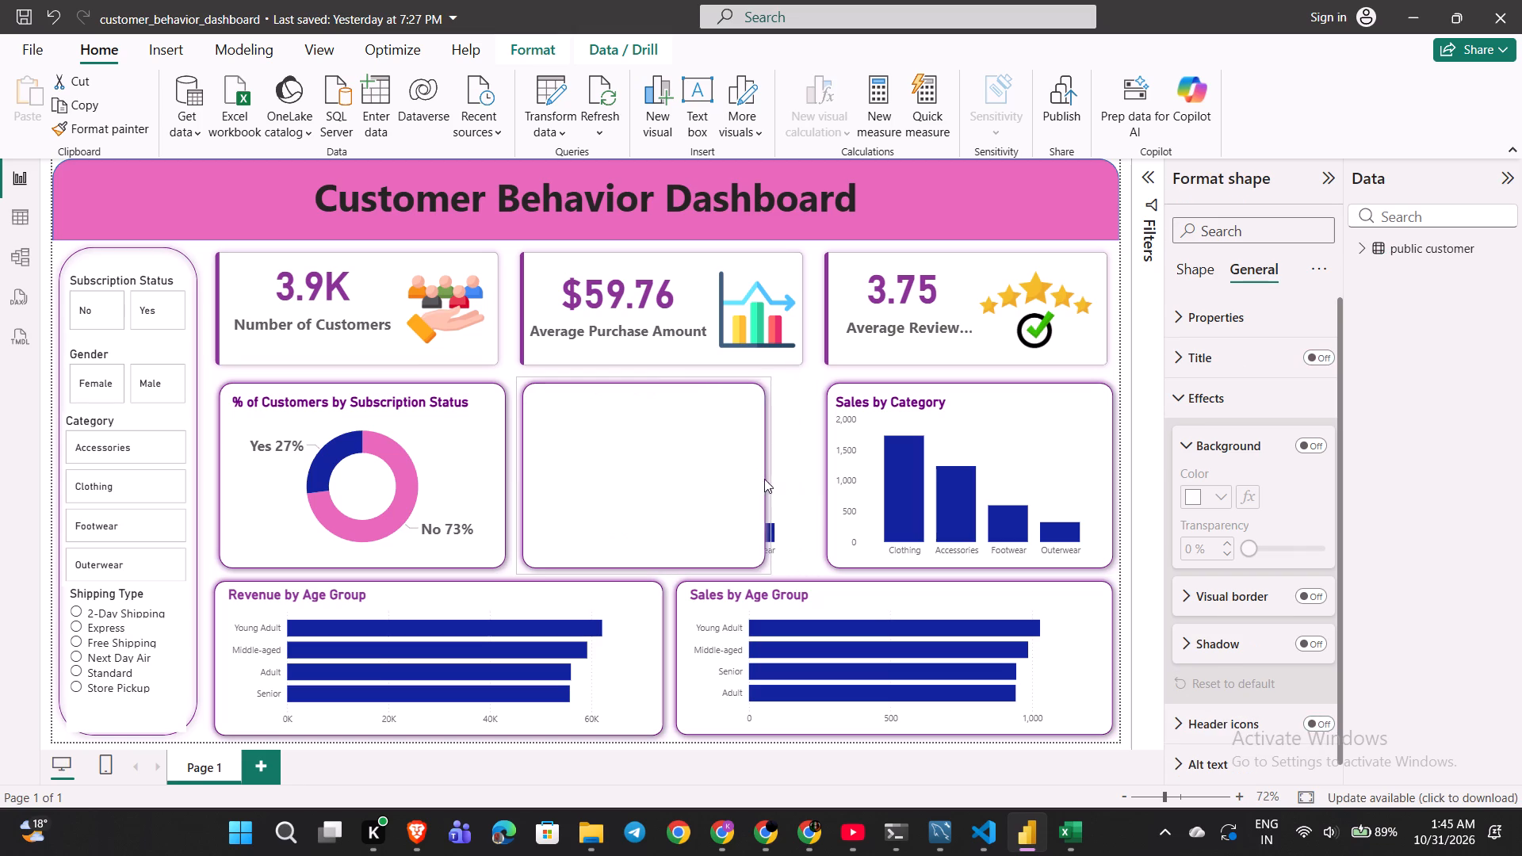
{"action": "left_click_drag", "start_coordinate": [764, 479], "coordinate": [751, 480]}
Narrow the Revenue by Category chart from its right side so it fits inside its narrowed frame.
{"action": "left_click", "coordinate": [772, 482]}
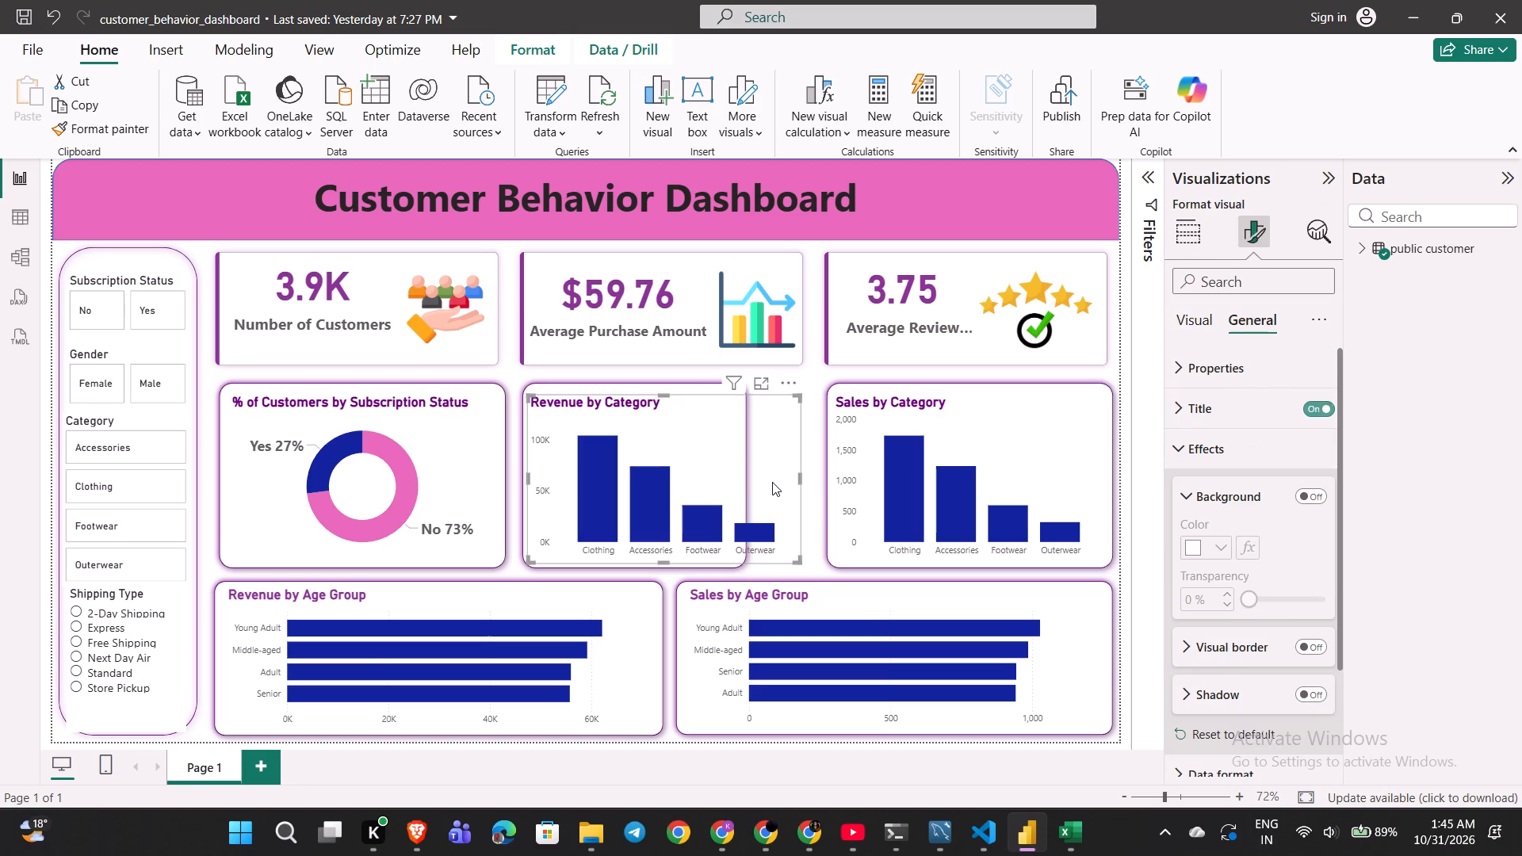
{"action": "left_click_drag", "start_coordinate": [798, 477], "coordinate": [728, 482]}
{"action": "left_click", "coordinate": [788, 486]}
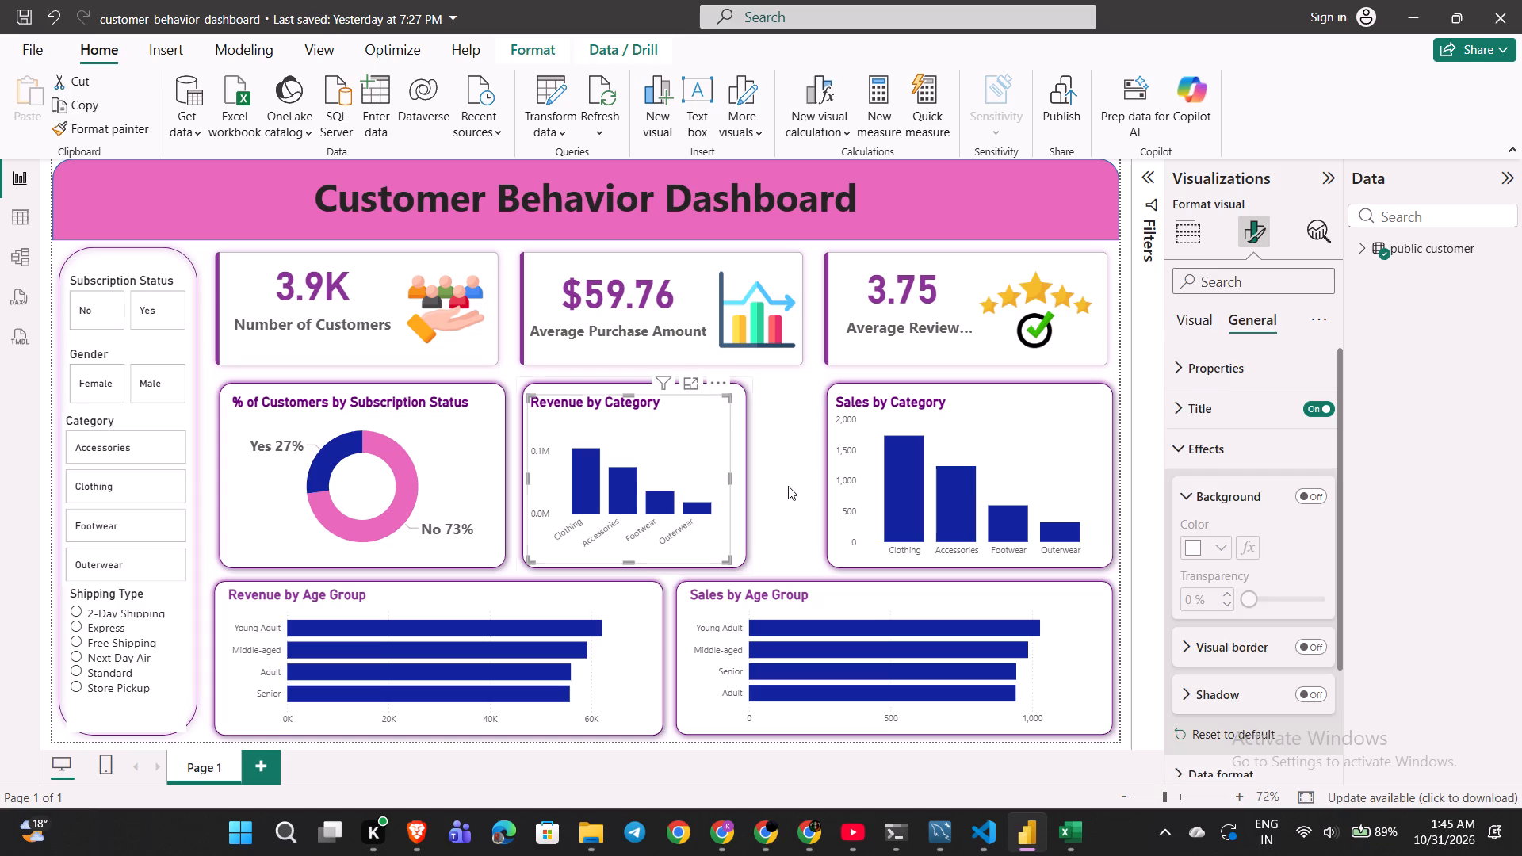
{"action": "left_click", "coordinate": [694, 476]}
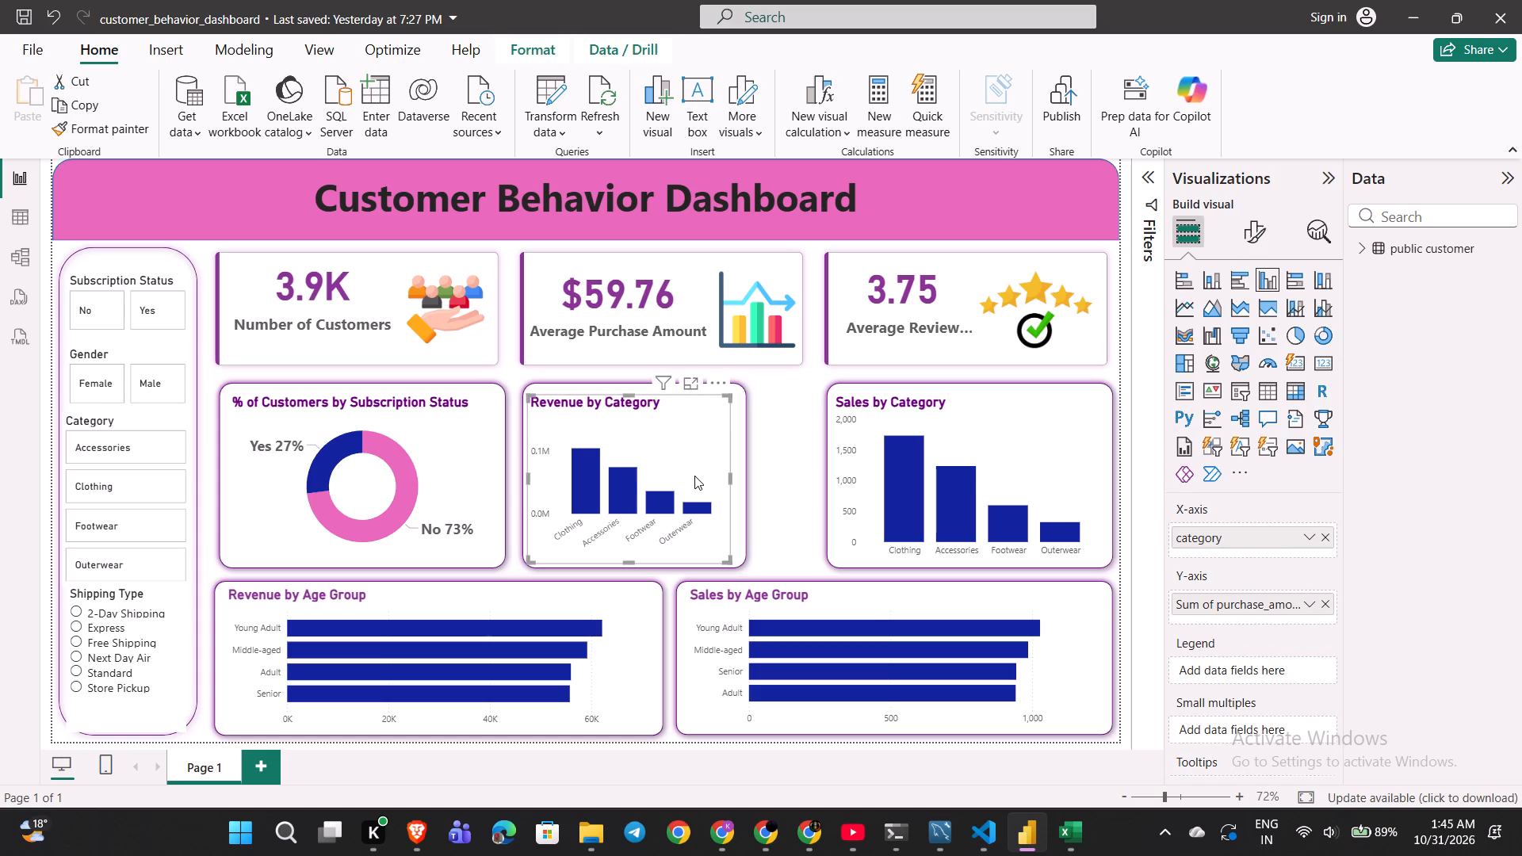
{"action": "left_click", "coordinate": [730, 479]}
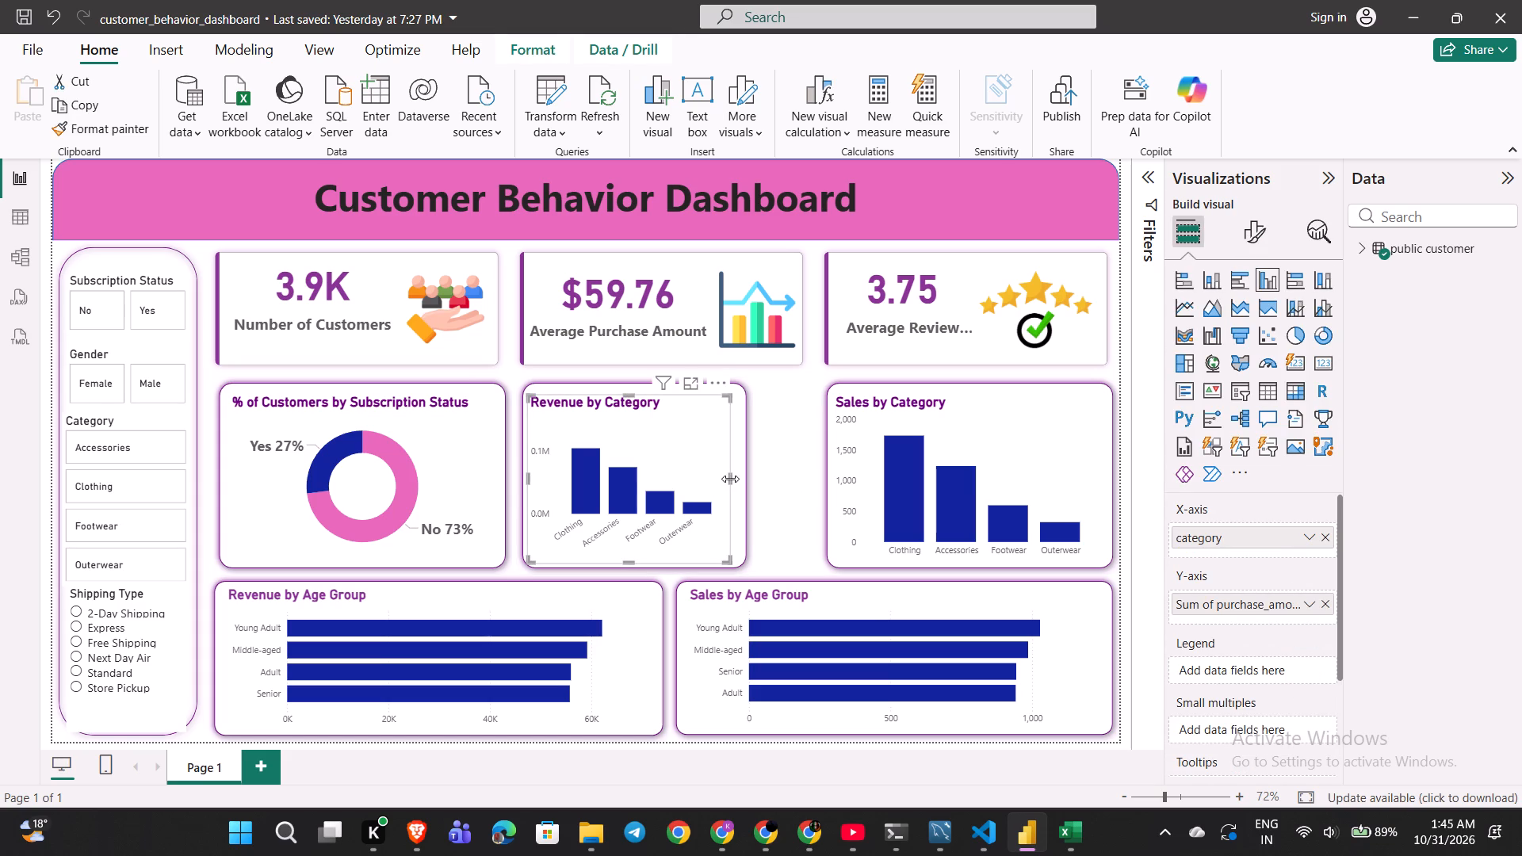
{"action": "left_click_drag", "start_coordinate": [731, 478], "coordinate": [738, 476]}
{"action": "left_click", "coordinate": [766, 475]}
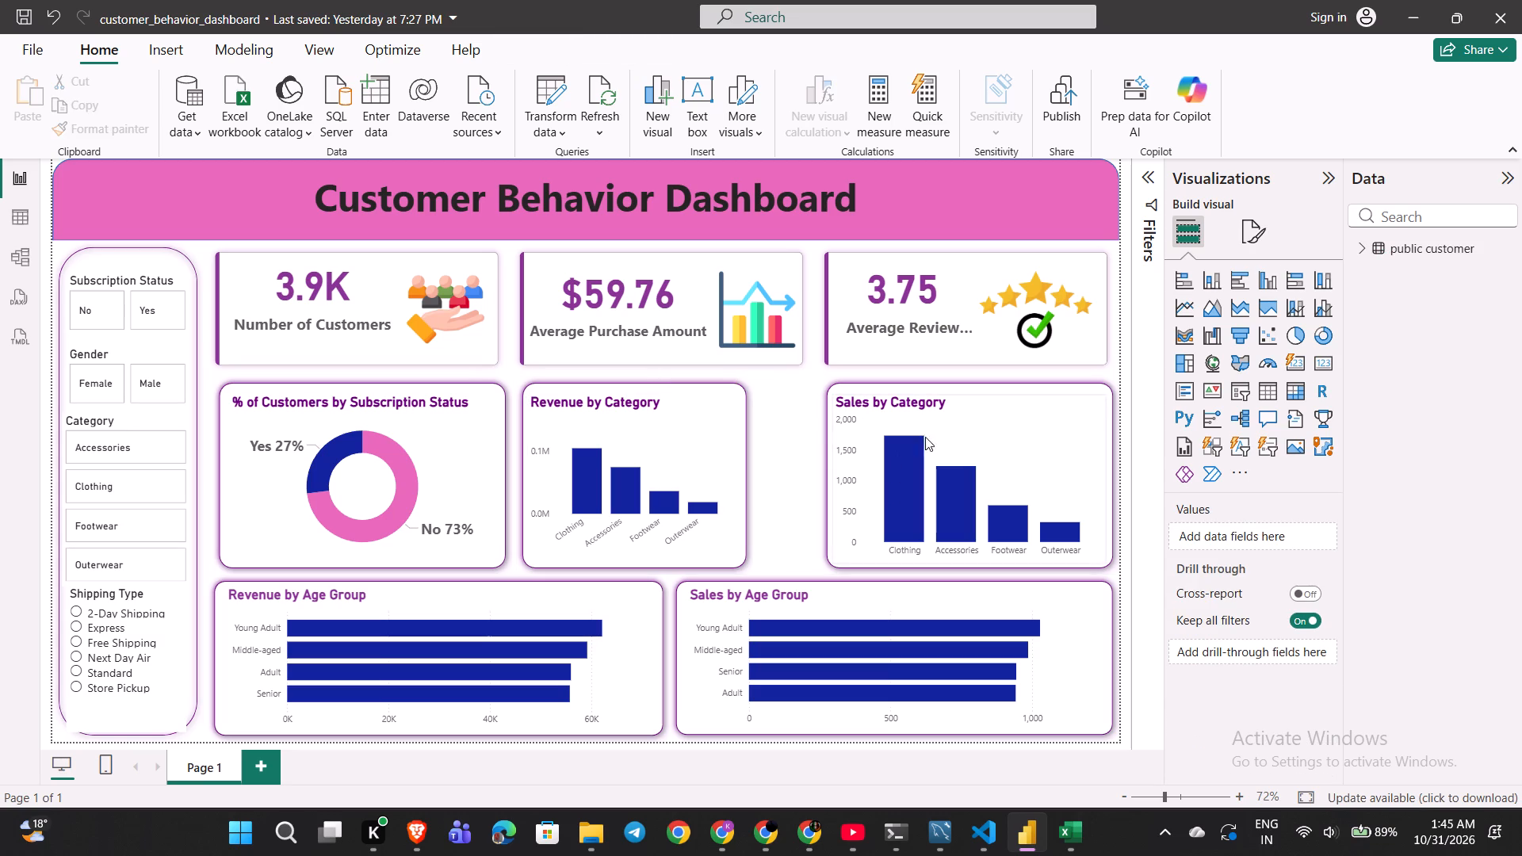
Narrow the Revenue by Age Group card to roughly the width of the subscription status card above it.
{"action": "left_click", "coordinate": [633, 651]}
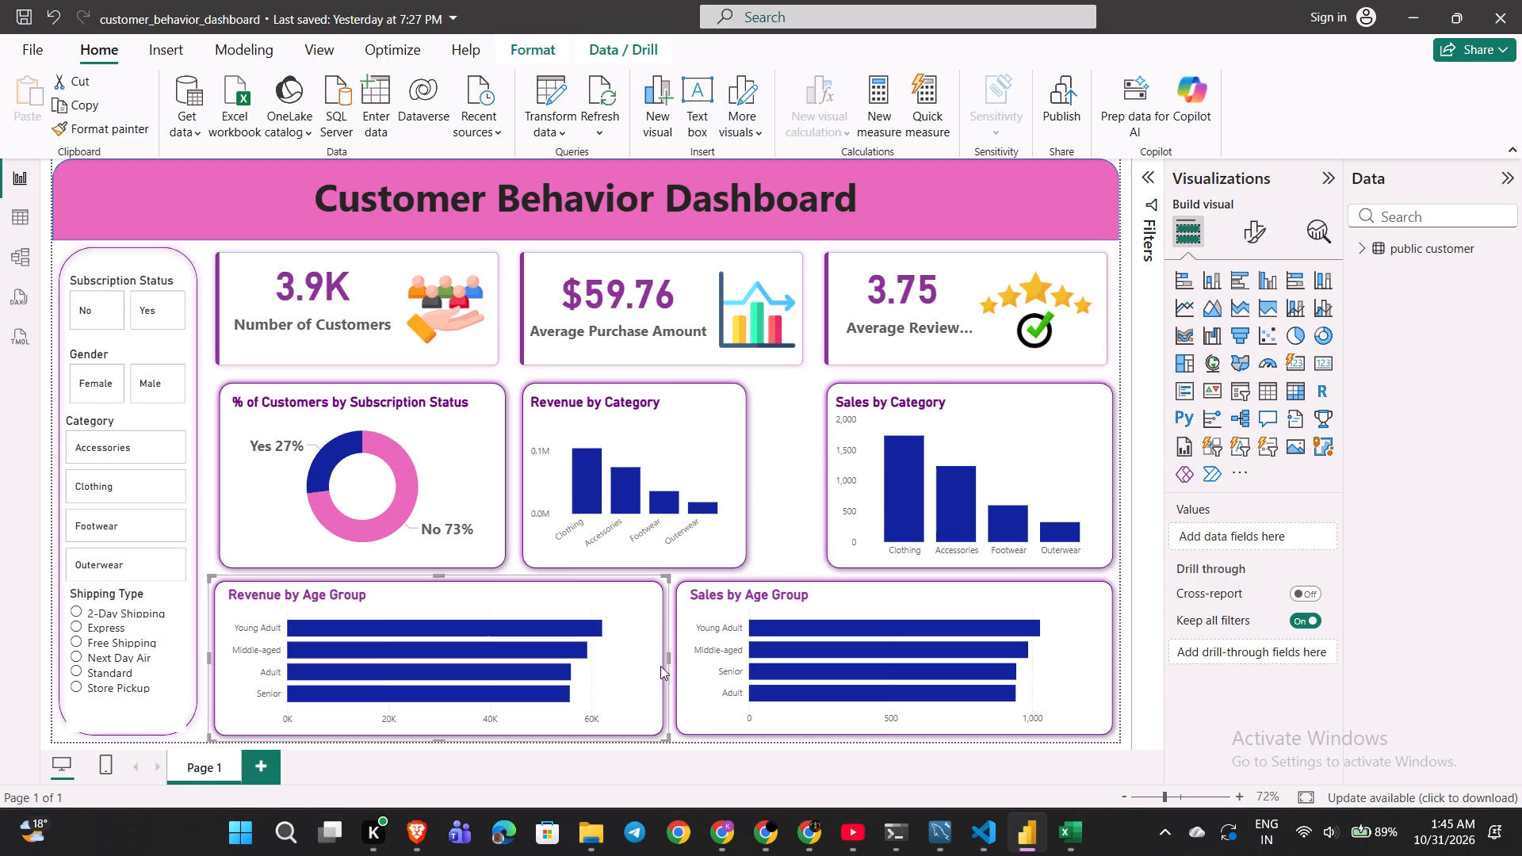
{"action": "left_click_drag", "start_coordinate": [667, 658], "coordinate": [565, 663]}
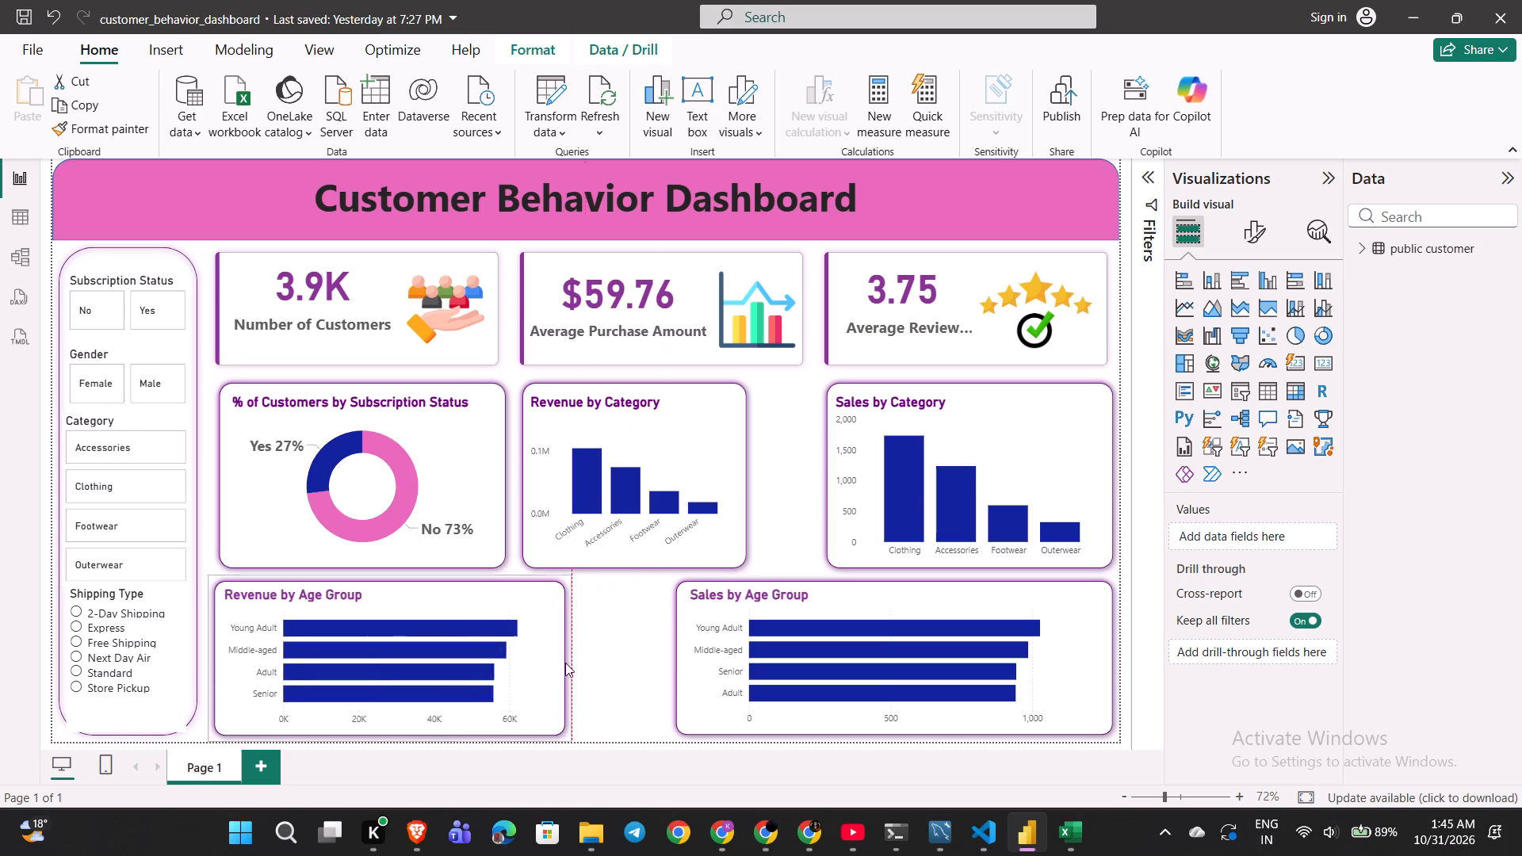
{"action": "left_click_drag", "start_coordinate": [565, 663], "coordinate": [516, 666]}
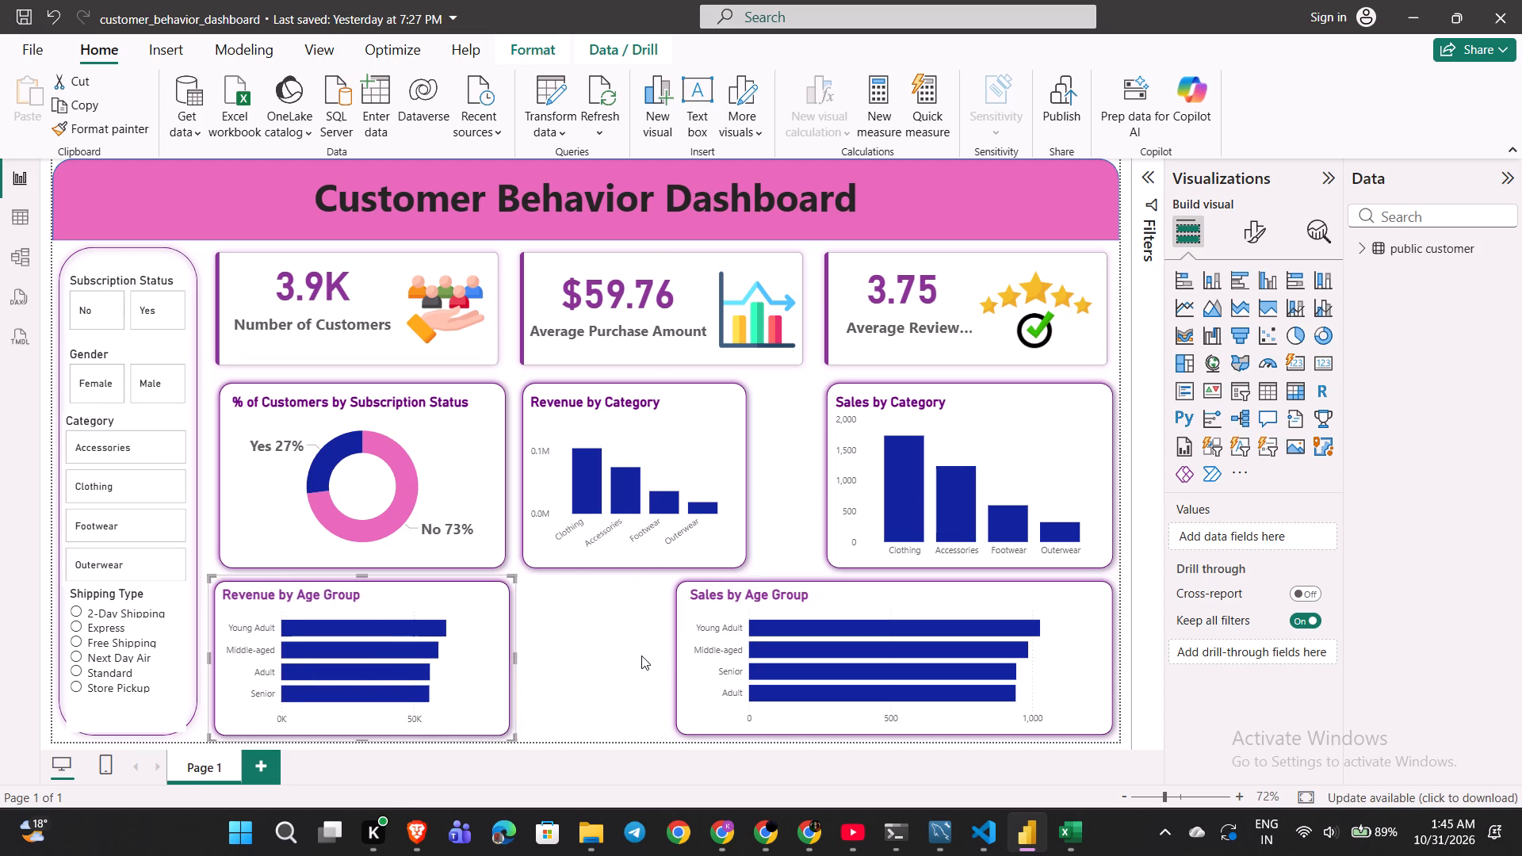
{"action": "left_click", "coordinate": [648, 659]}
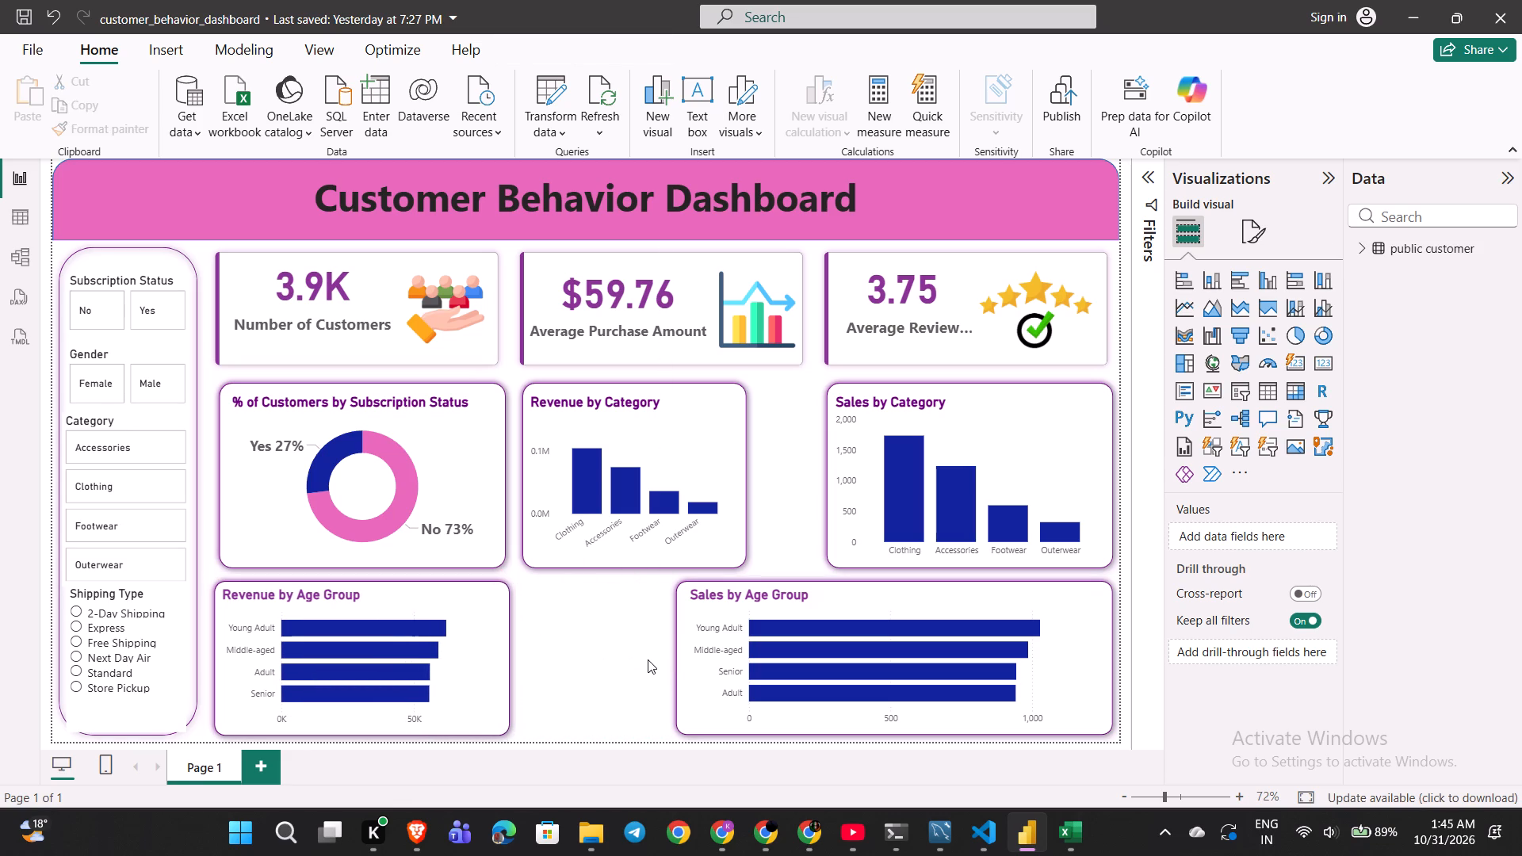
{"action": "left_click", "coordinate": [591, 640]}
{"action": "left_click", "coordinate": [651, 656]}
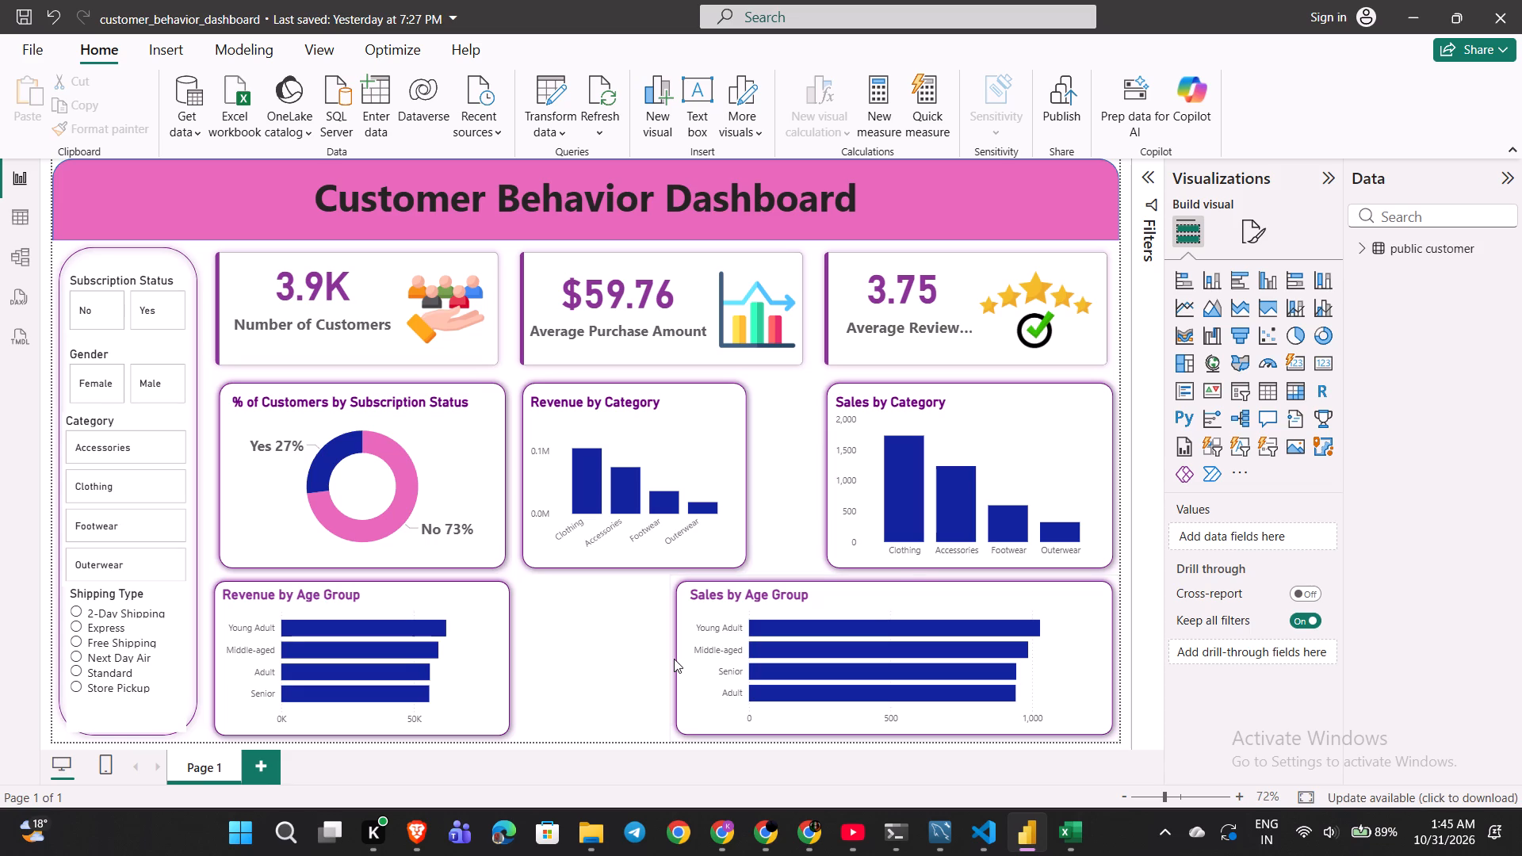
Narrow the rounded frame behind the Sales by Age Group chart by moving its left edge inward.
{"action": "left_click", "coordinate": [674, 659]}
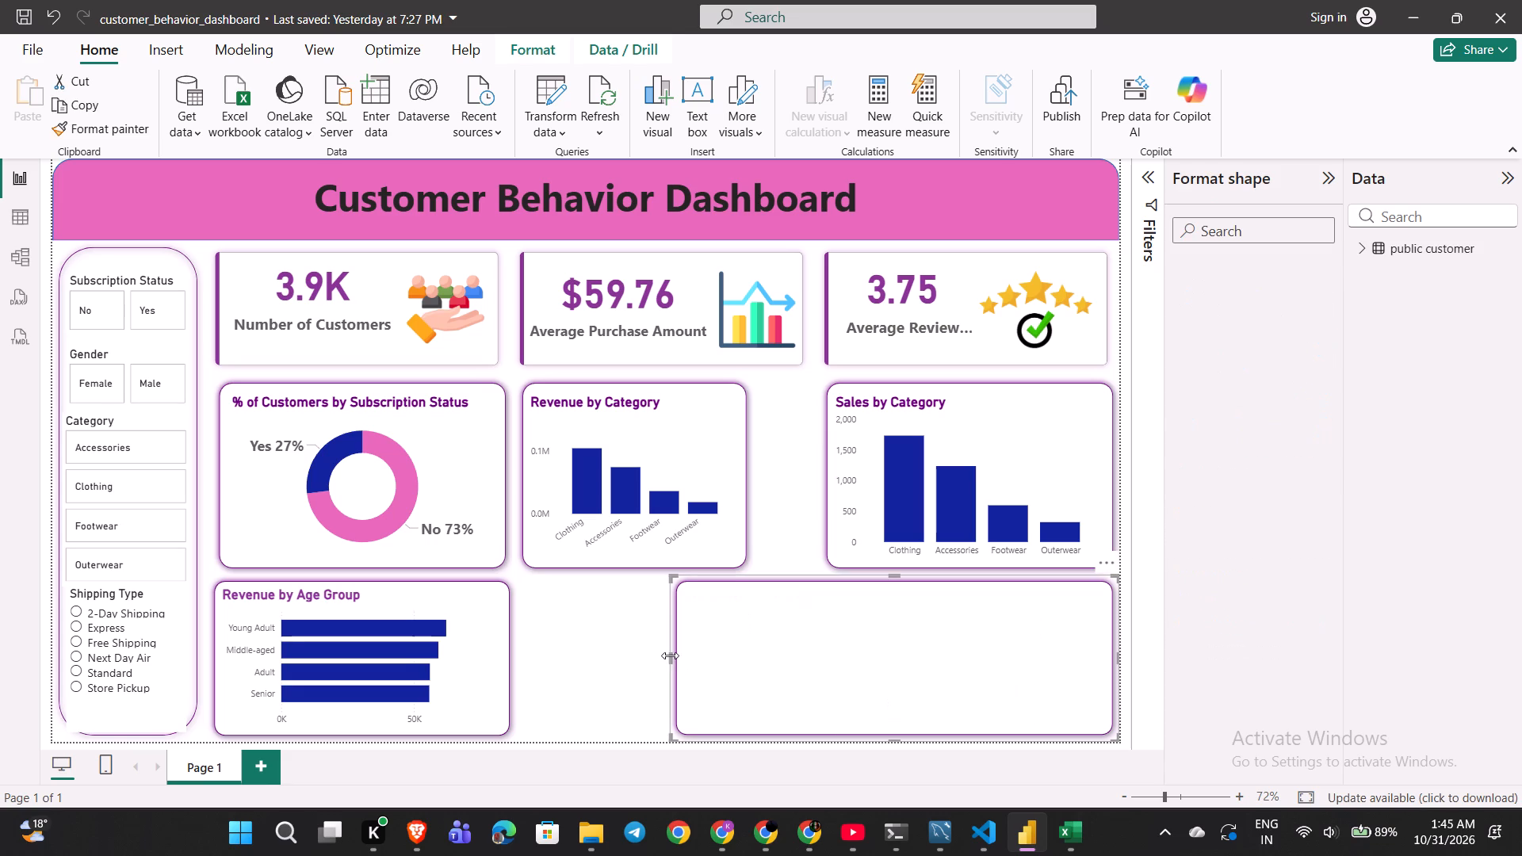
{"action": "left_click_drag", "start_coordinate": [671, 655], "coordinate": [843, 663]}
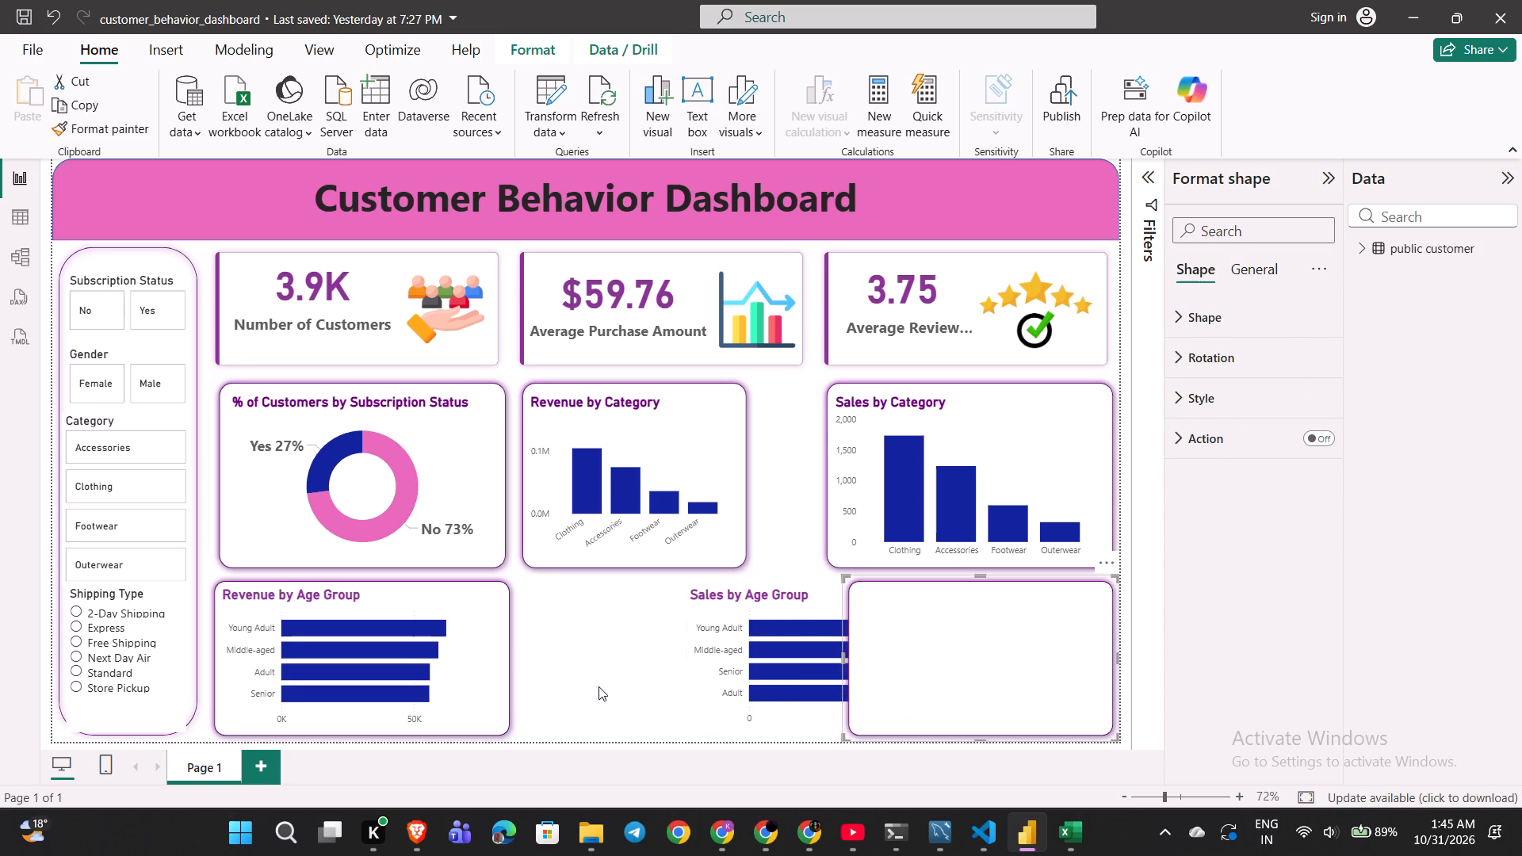
{"action": "left_click", "coordinate": [588, 685]}
{"action": "left_click", "coordinate": [671, 675]}
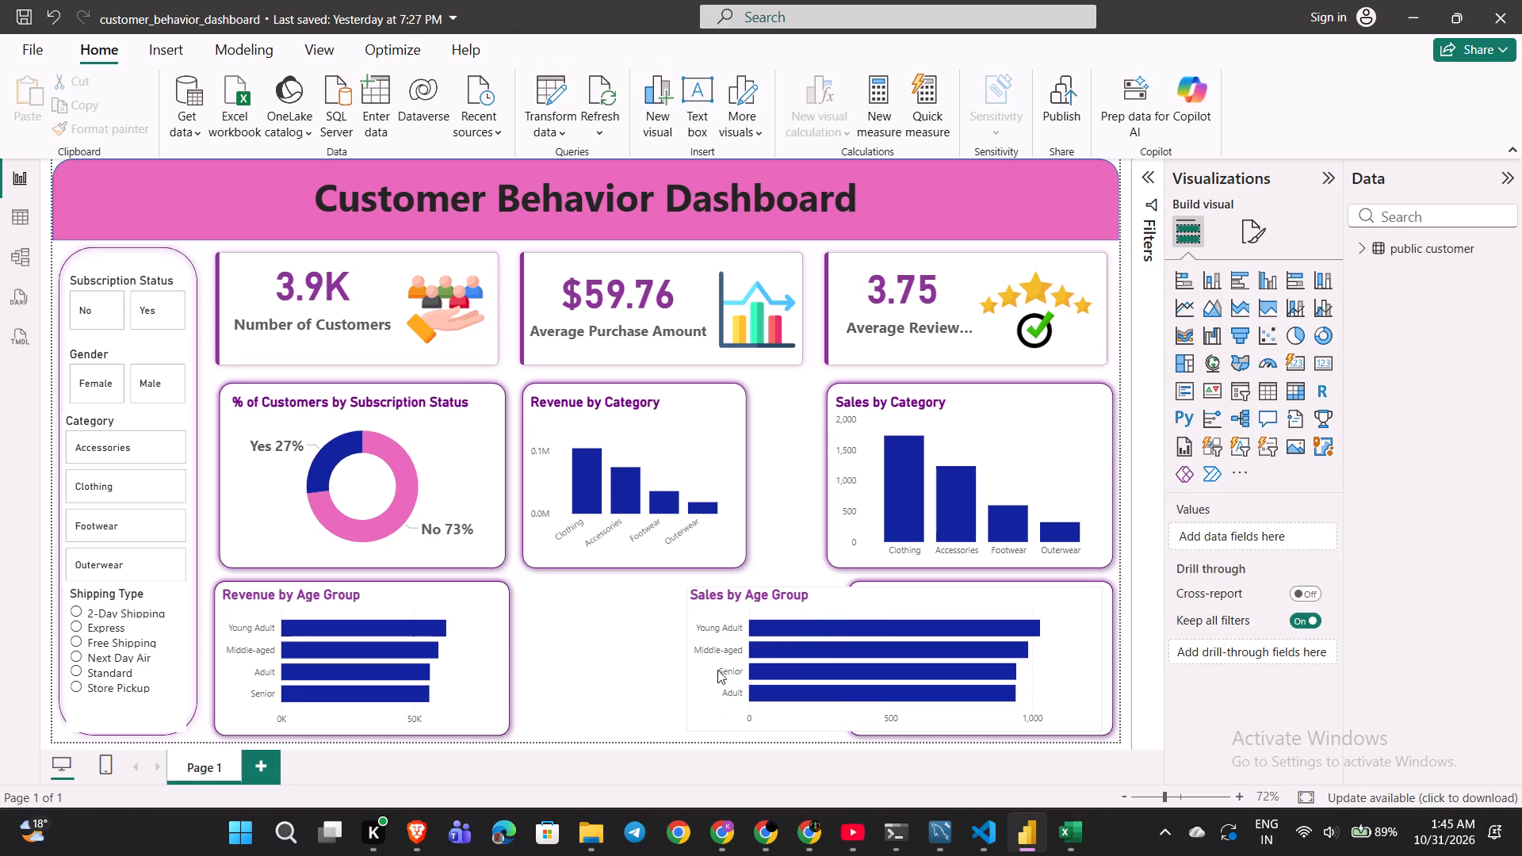
Narrow the Sales by Age Group chart from its left side so it fits inside its narrowed frame.
{"action": "left_click", "coordinate": [722, 667]}
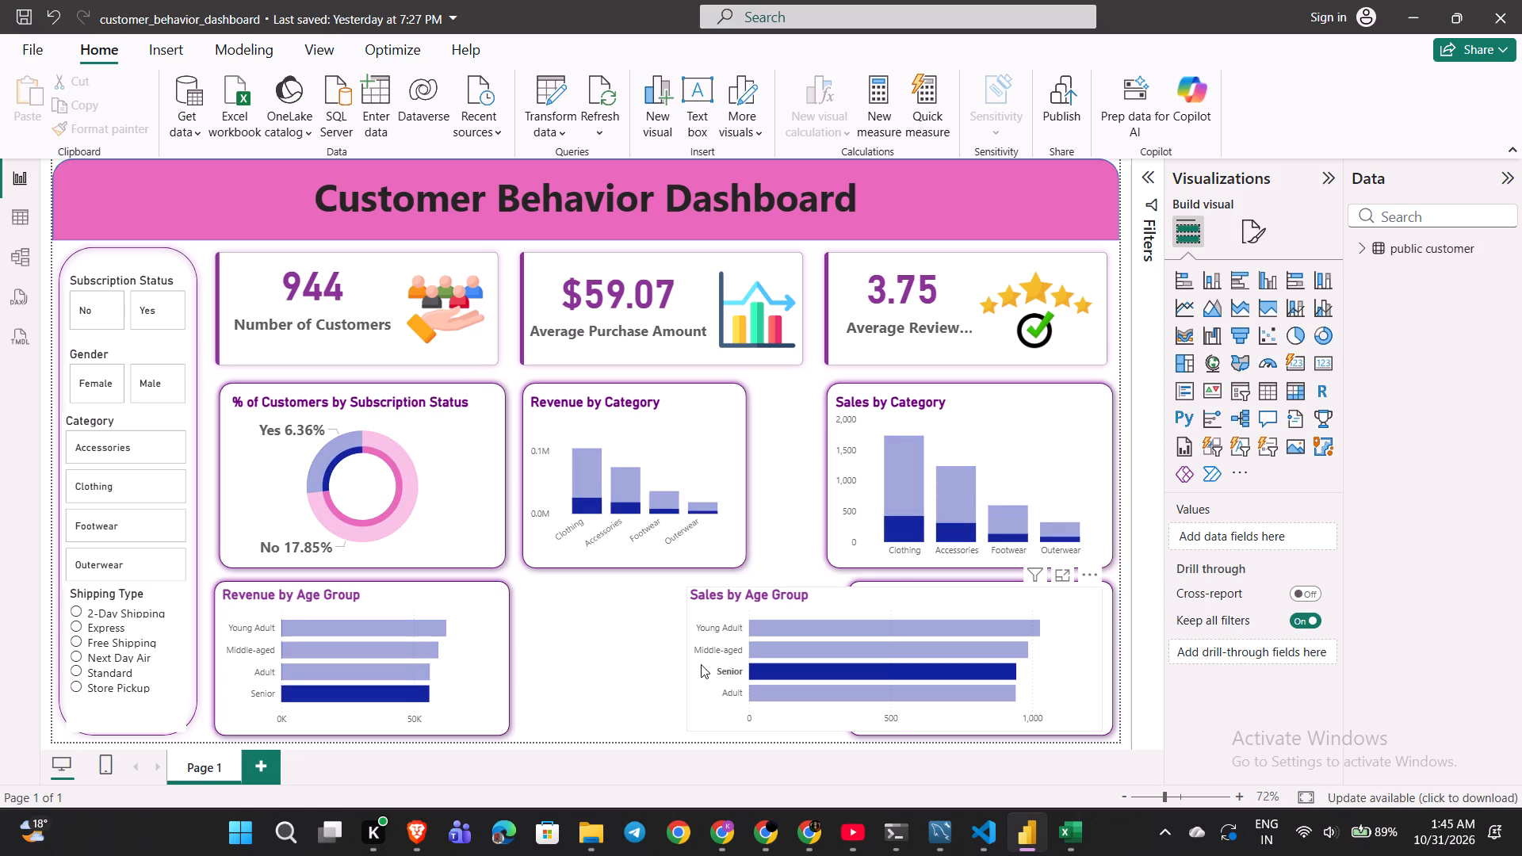
{"action": "left_click", "coordinate": [701, 664]}
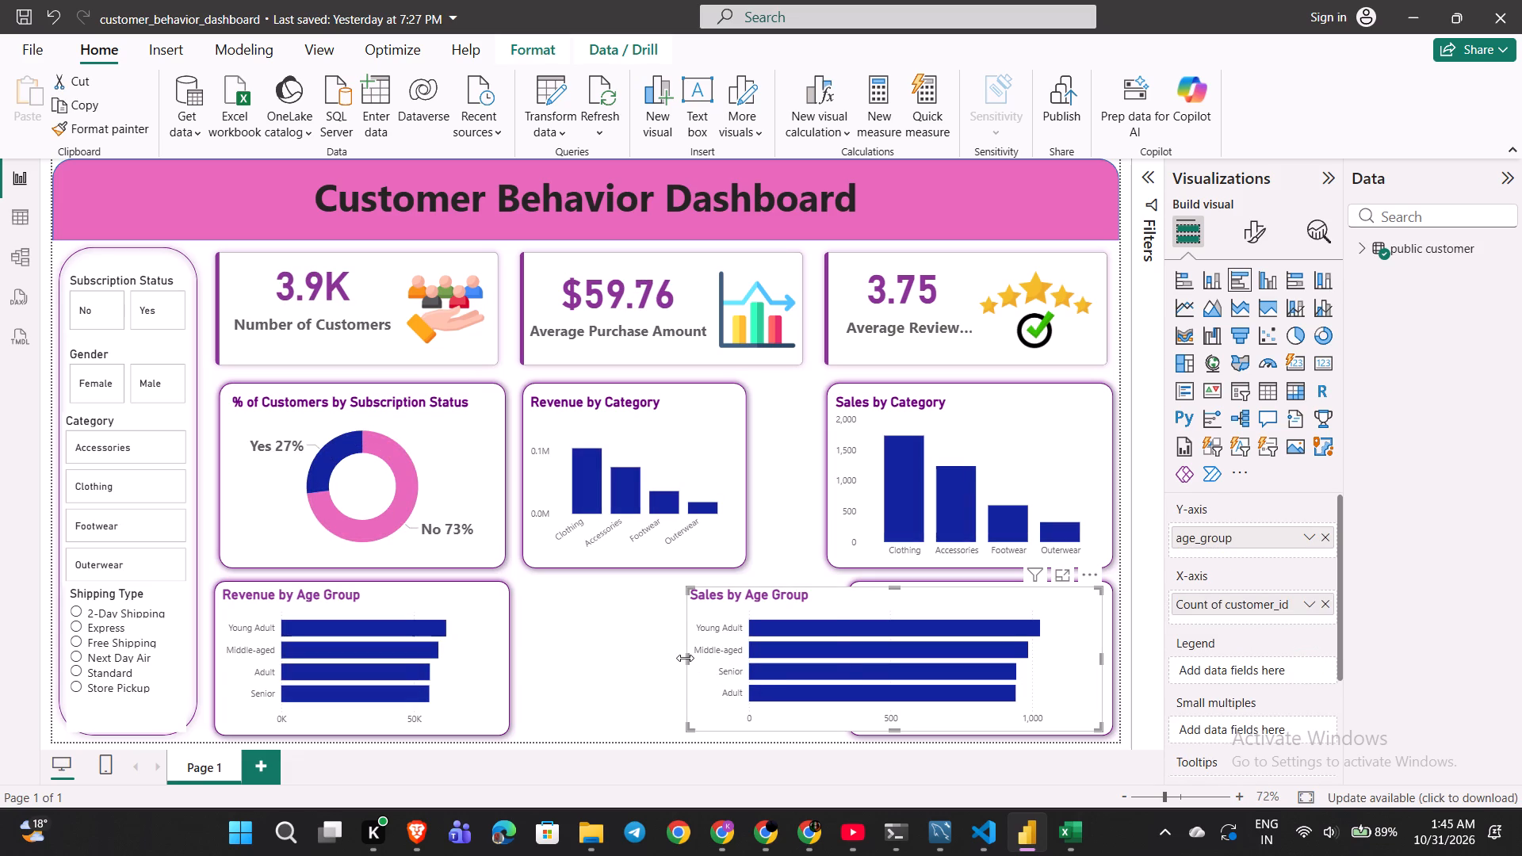
{"action": "left_click_drag", "start_coordinate": [685, 658], "coordinate": [856, 669]}
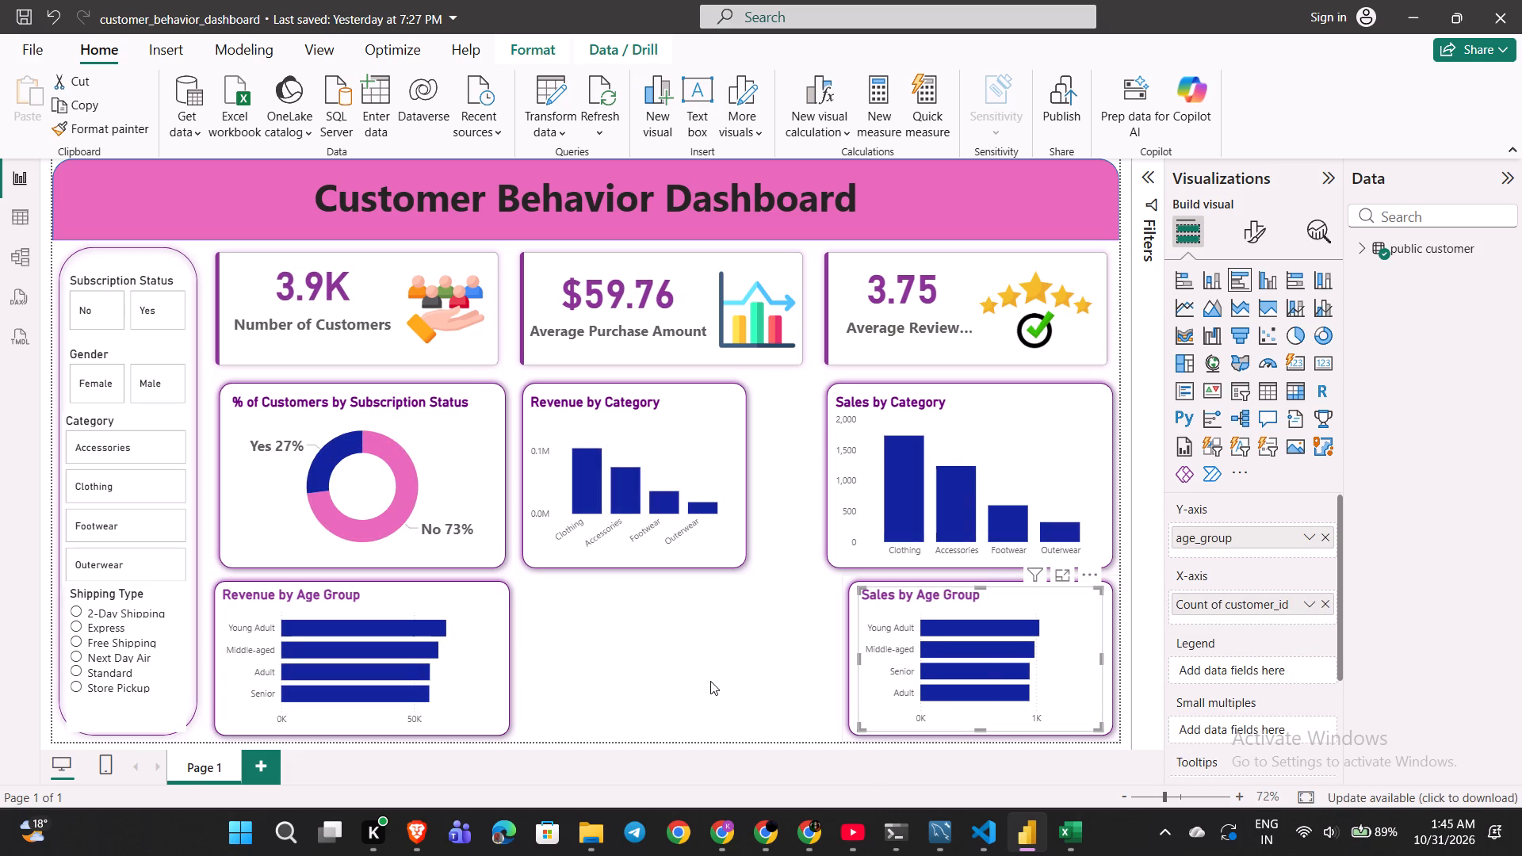
{"action": "left_click", "coordinate": [703, 678]}
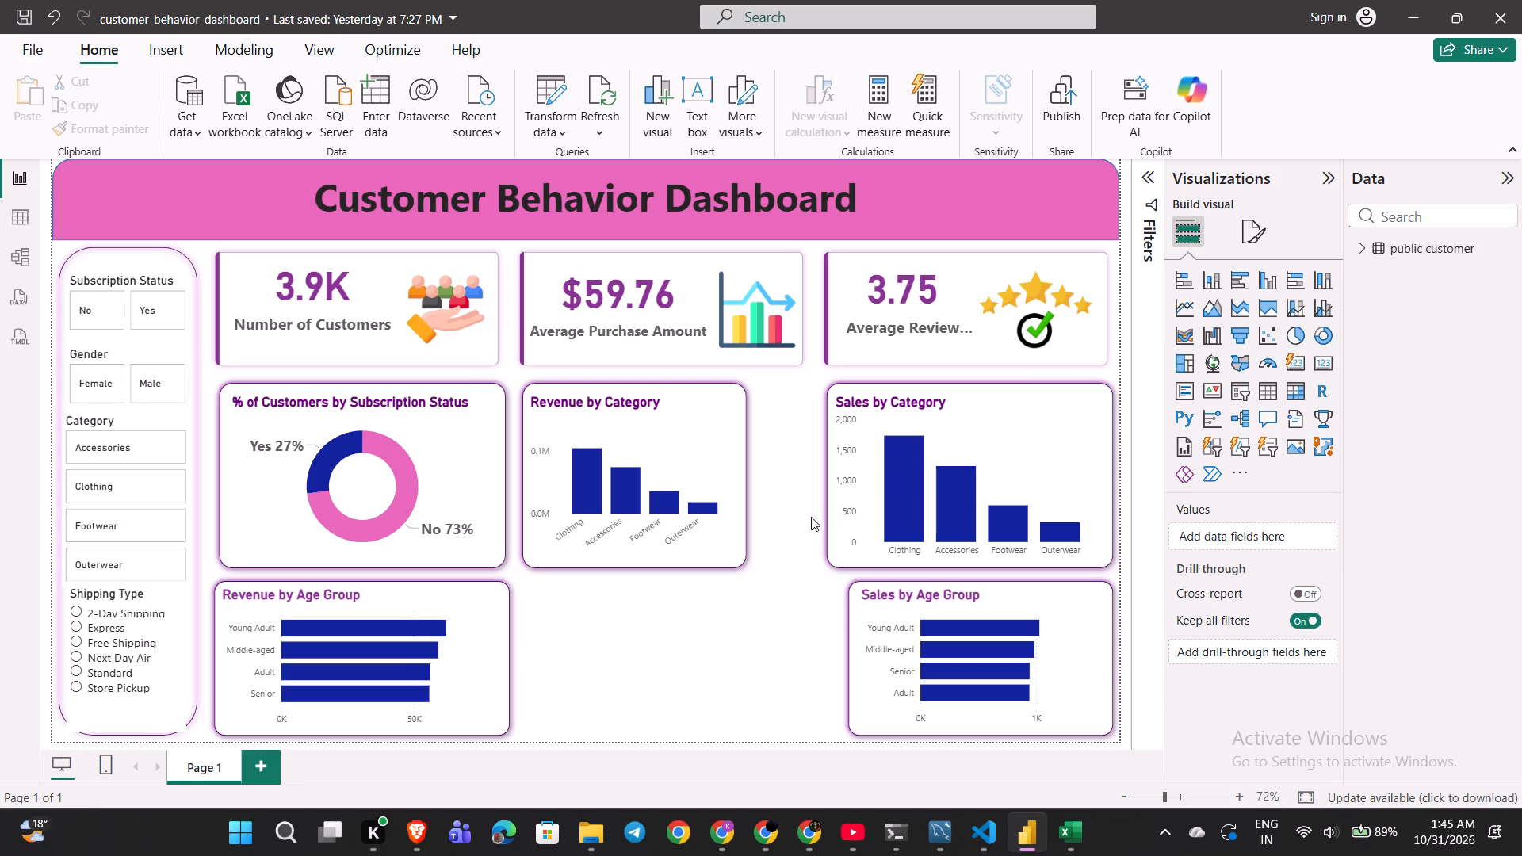
Move the Sales by Category chart into the bottom-row gap between the Revenue by Age Group and Sales by Age Group cards.
{"action": "left_click_drag", "start_coordinate": [995, 441], "coordinate": [783, 629]}
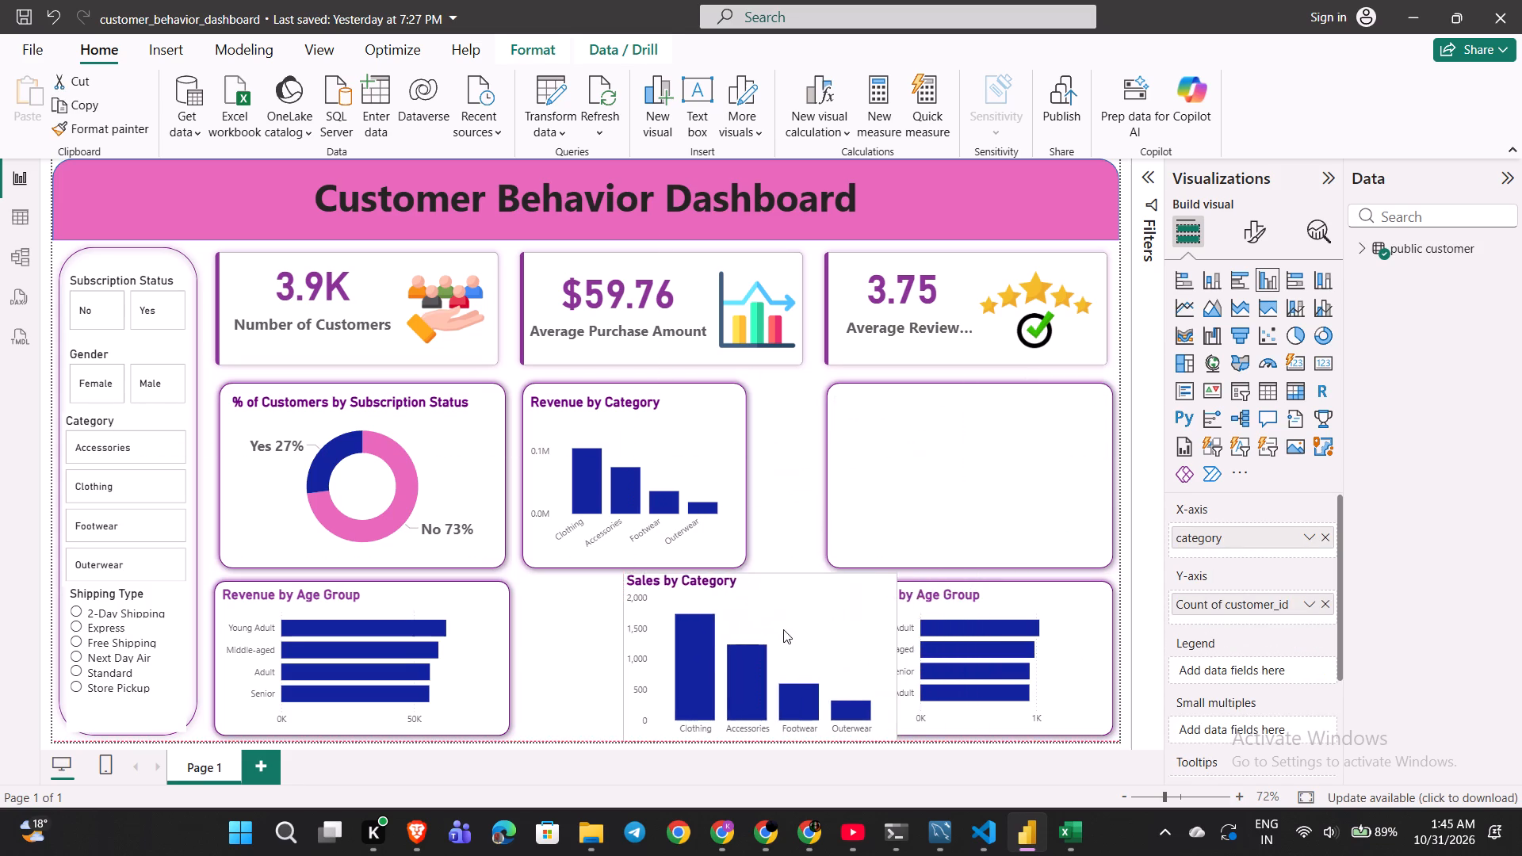
{"action": "left_click_drag", "start_coordinate": [783, 629], "coordinate": [813, 598]}
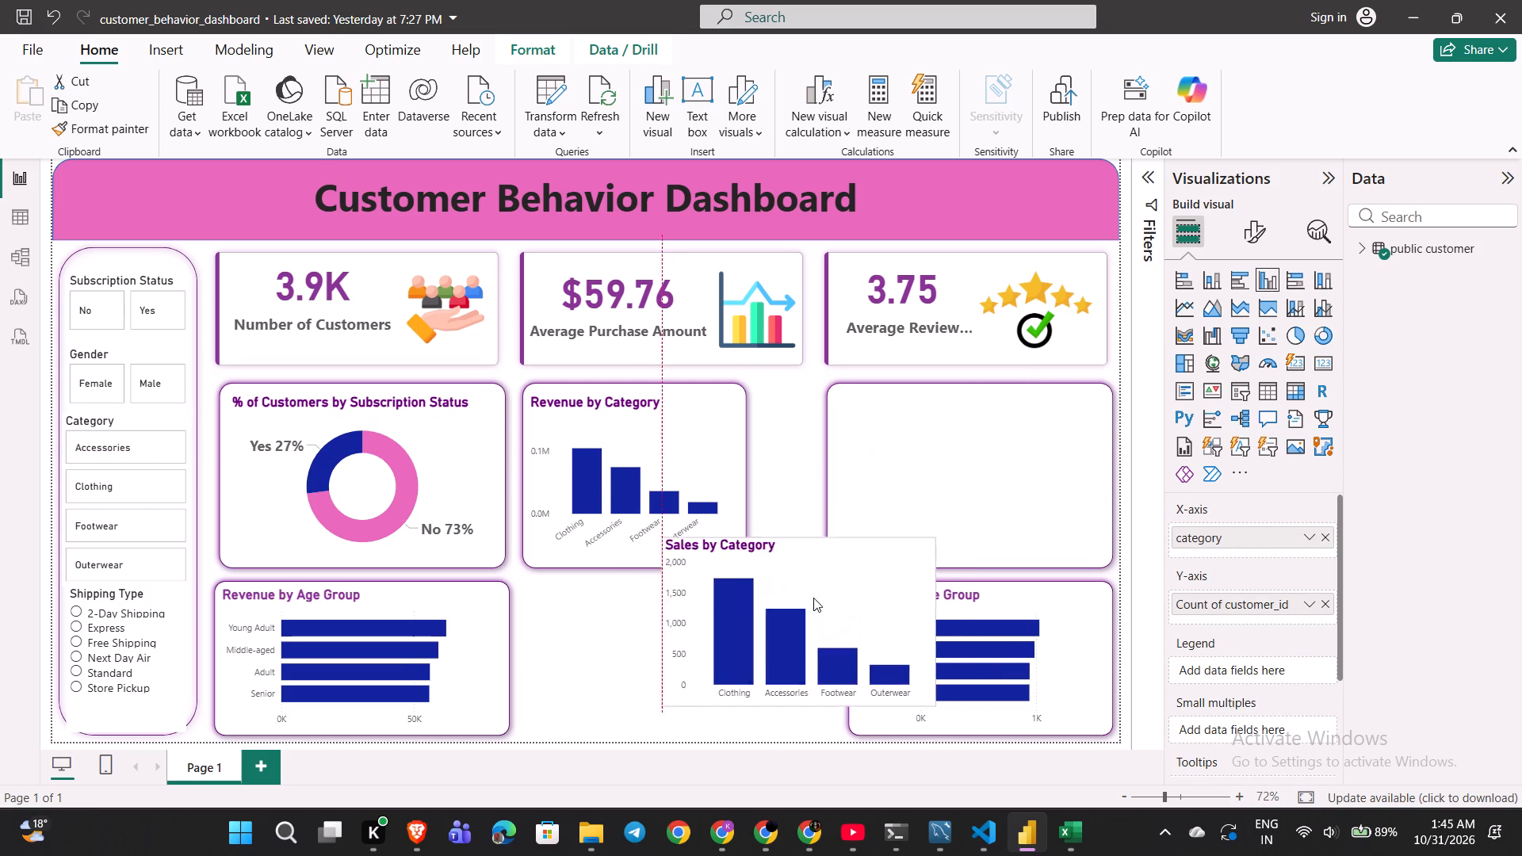
{"action": "left_click_drag", "start_coordinate": [813, 598], "coordinate": [721, 641]}
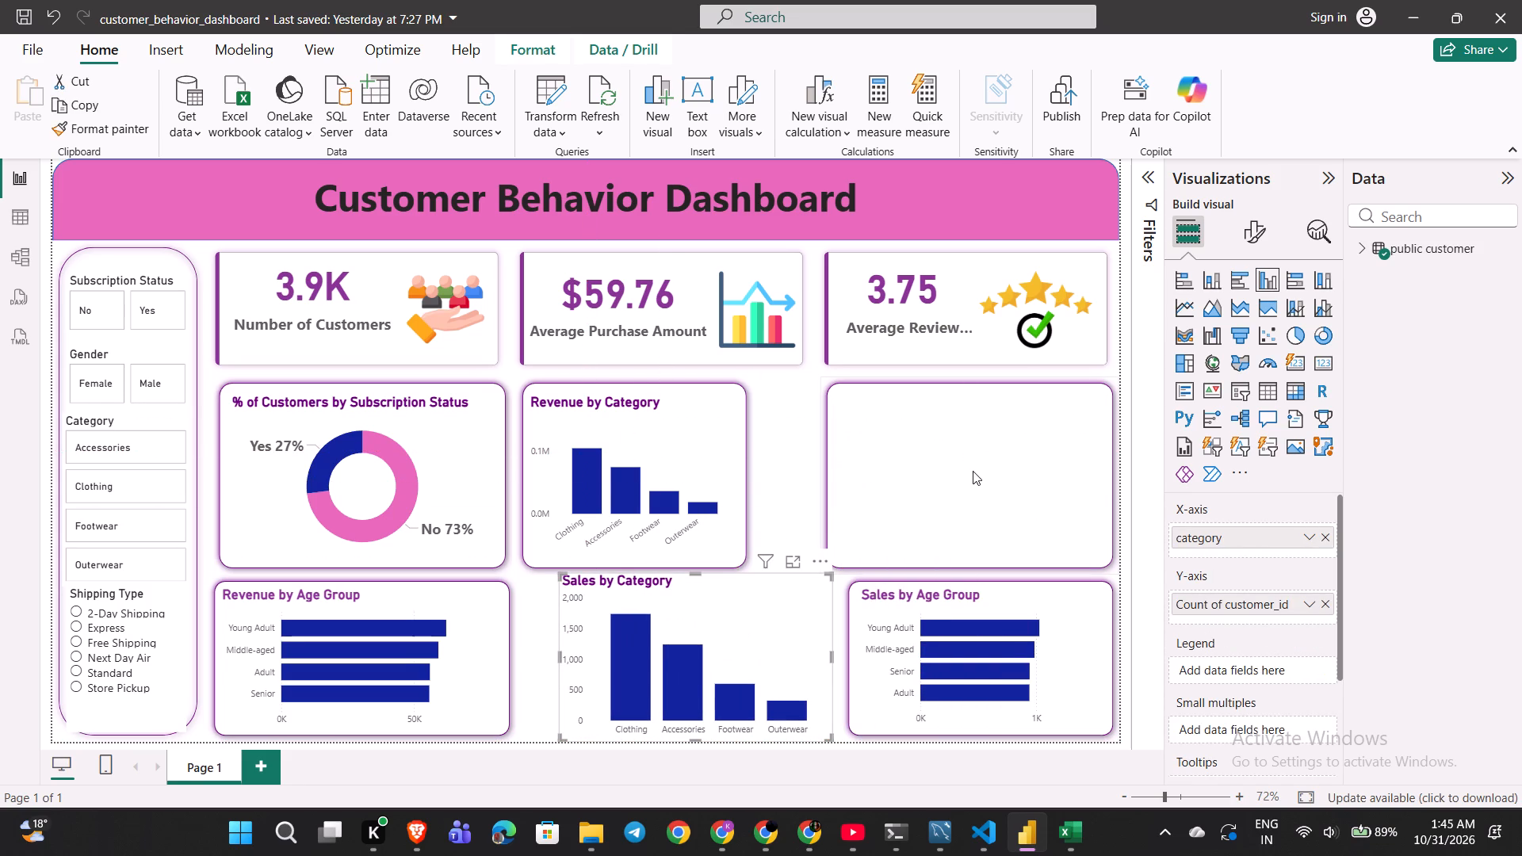
Move the empty Sales by Category frame into the bottom-row gap and shorten it to match the neighbouring cards' height.
{"action": "left_click_drag", "start_coordinate": [973, 471], "coordinate": [687, 678]}
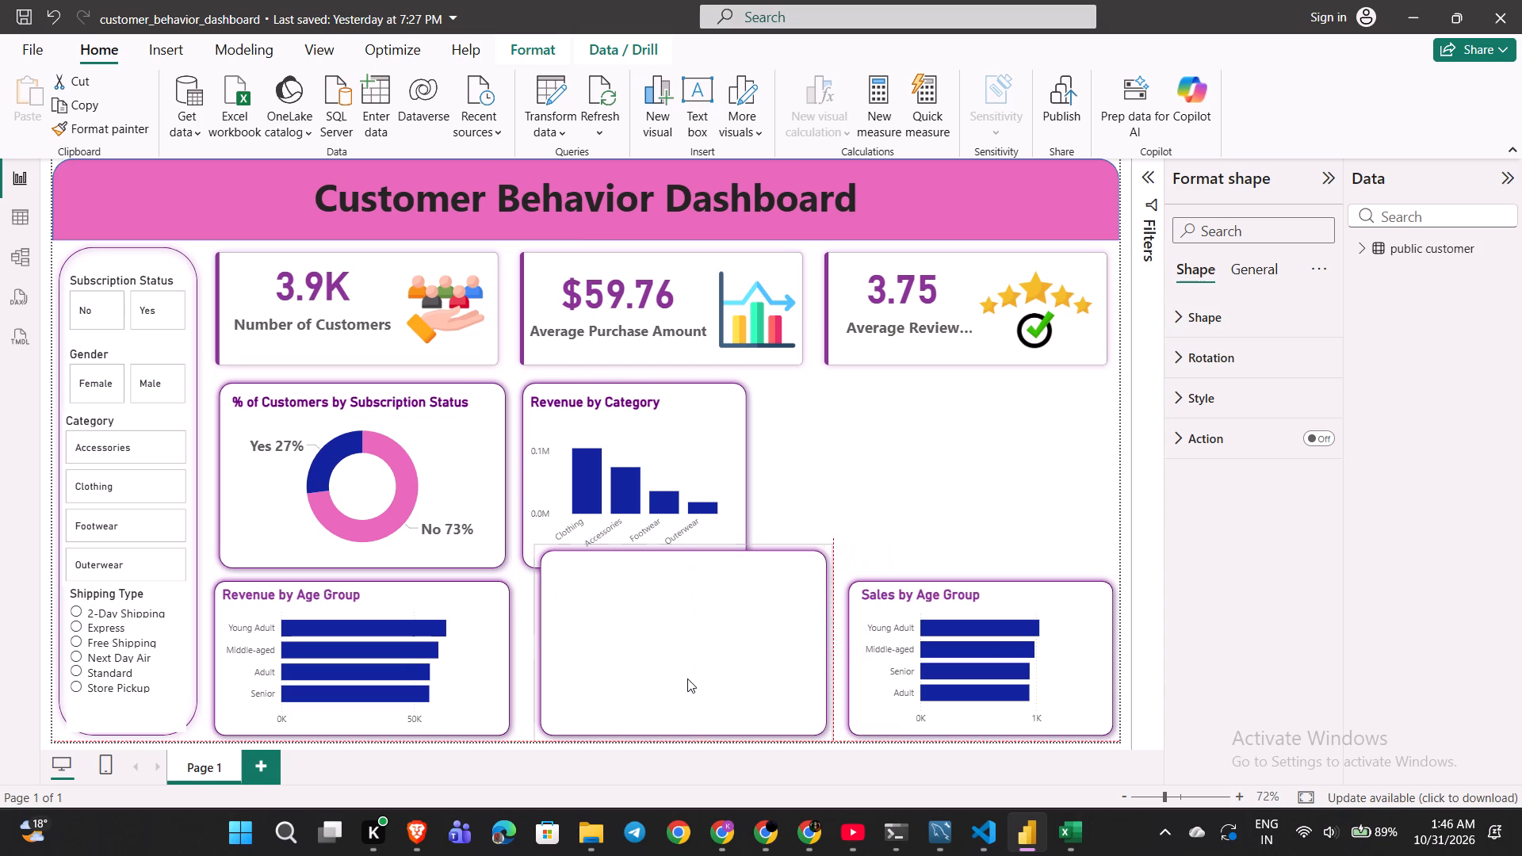
{"action": "left_click_drag", "start_coordinate": [679, 548], "coordinate": [676, 587]}
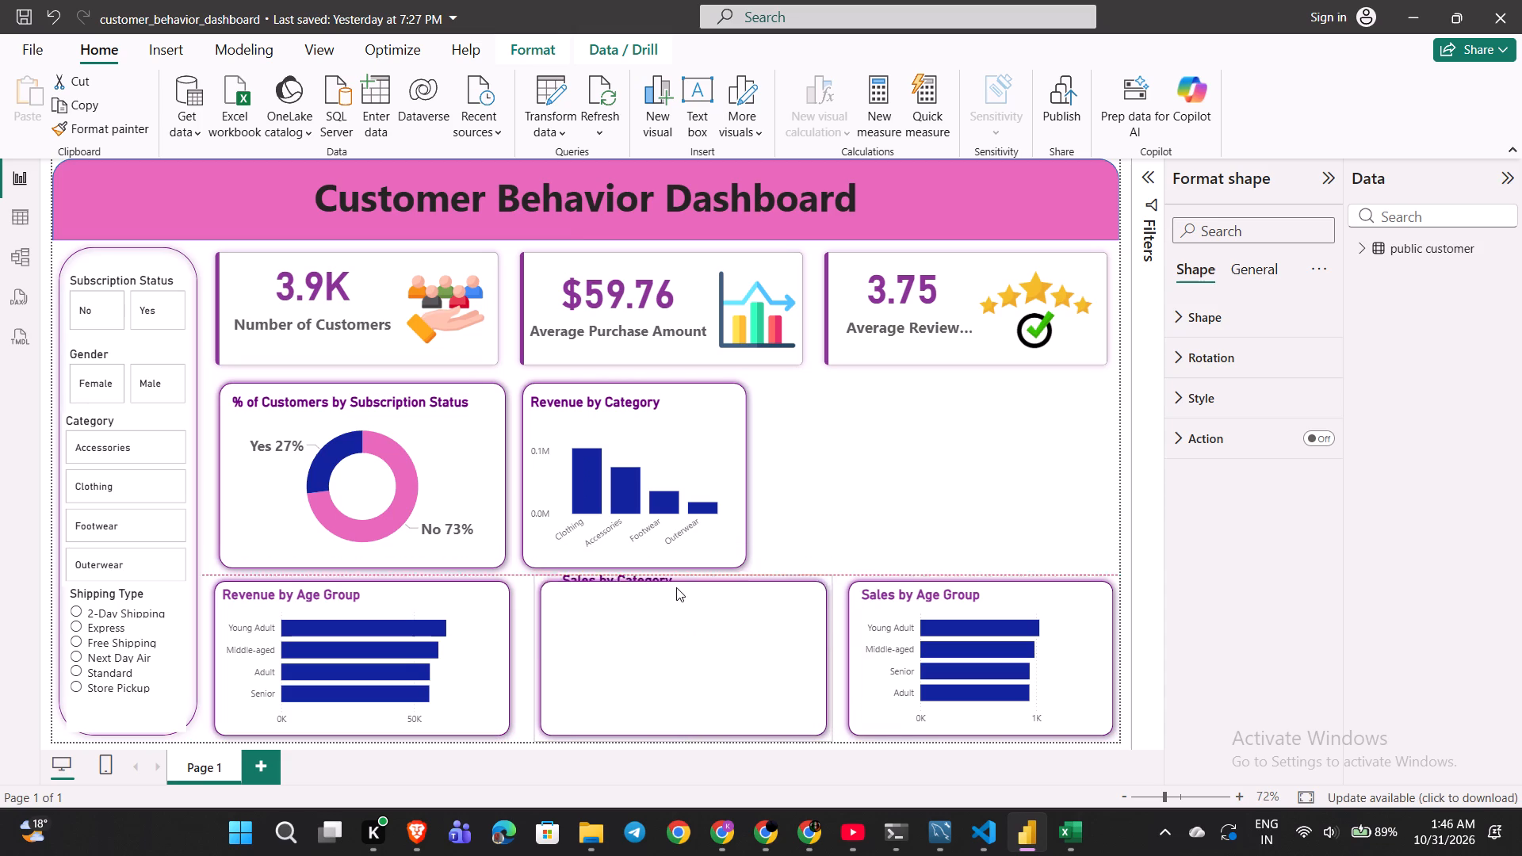
{"action": "left_click_drag", "start_coordinate": [676, 587], "coordinate": [675, 583]}
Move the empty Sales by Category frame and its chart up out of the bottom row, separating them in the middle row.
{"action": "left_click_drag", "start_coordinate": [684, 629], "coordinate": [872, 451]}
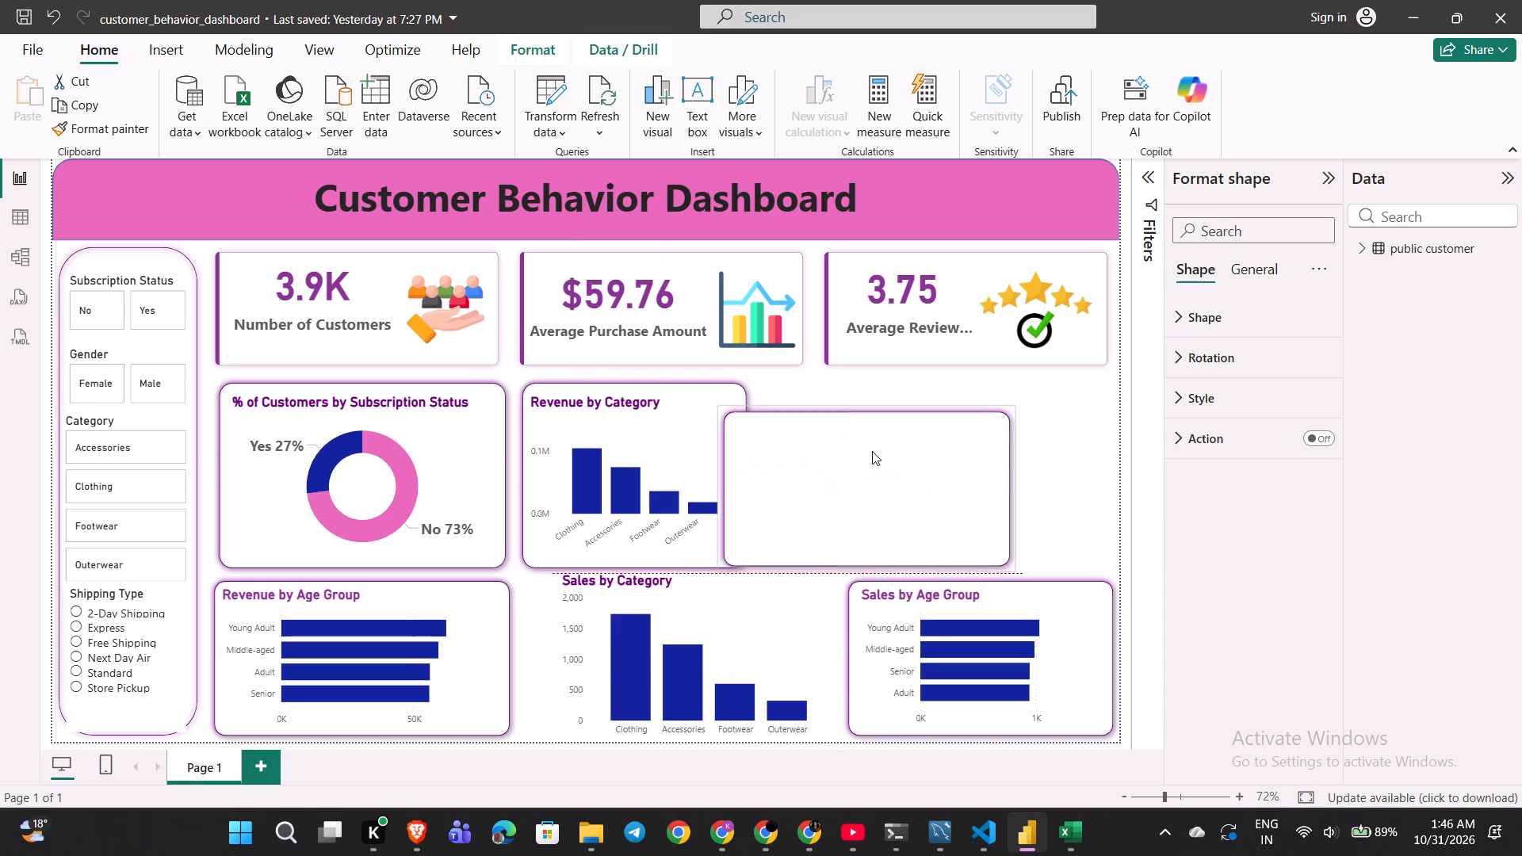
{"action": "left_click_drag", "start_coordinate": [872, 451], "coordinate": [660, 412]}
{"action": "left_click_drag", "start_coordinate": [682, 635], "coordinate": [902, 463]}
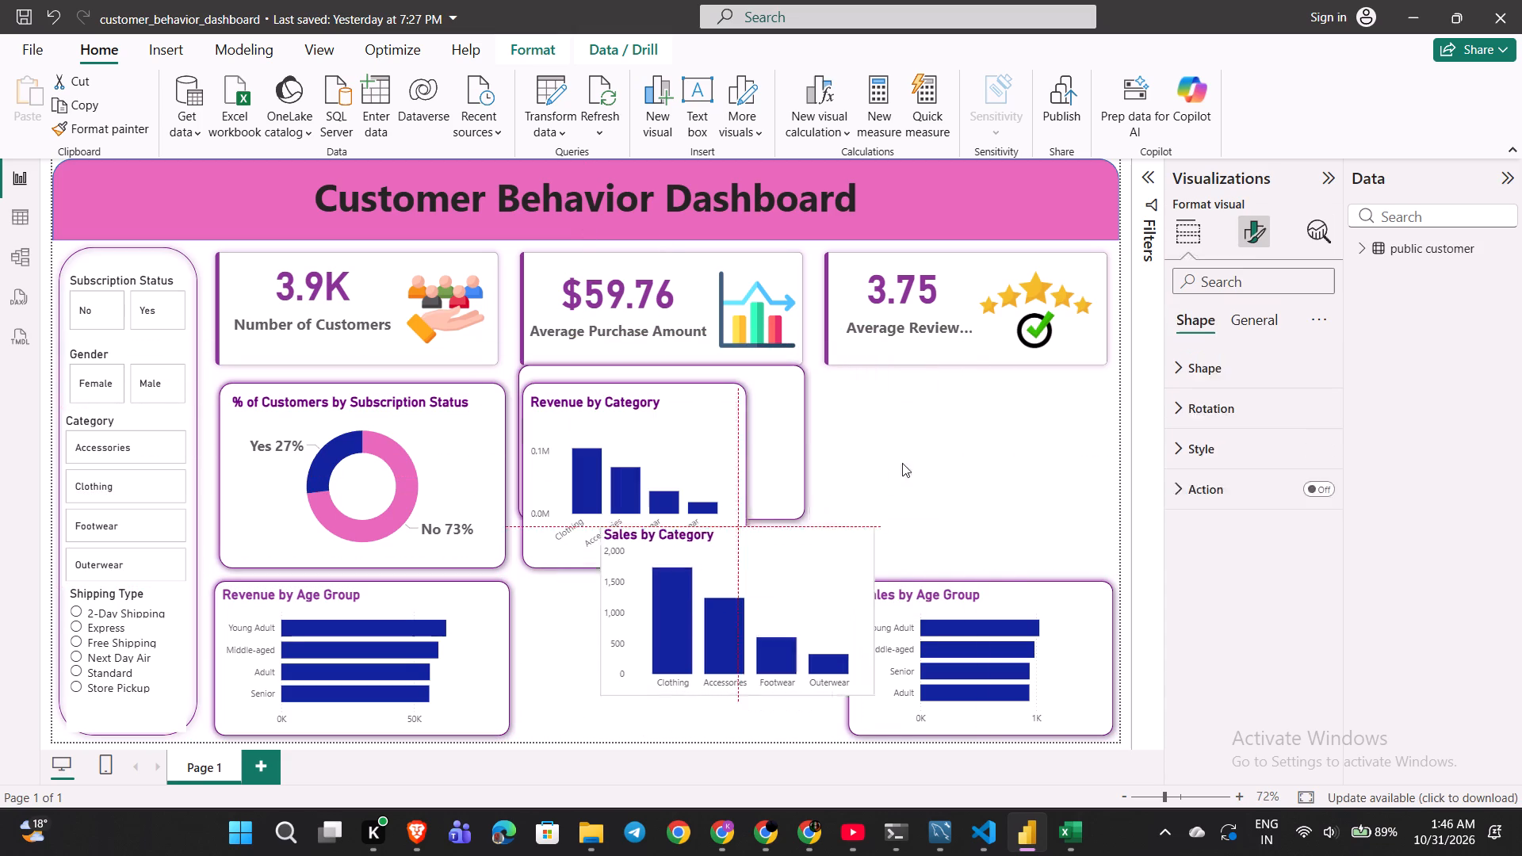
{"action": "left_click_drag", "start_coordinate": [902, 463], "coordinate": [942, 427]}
Place the empty frame back in the bottom row right beside the Revenue by Age Group card and move the Sales by Category chart onto it.
{"action": "left_click", "coordinate": [689, 430]}
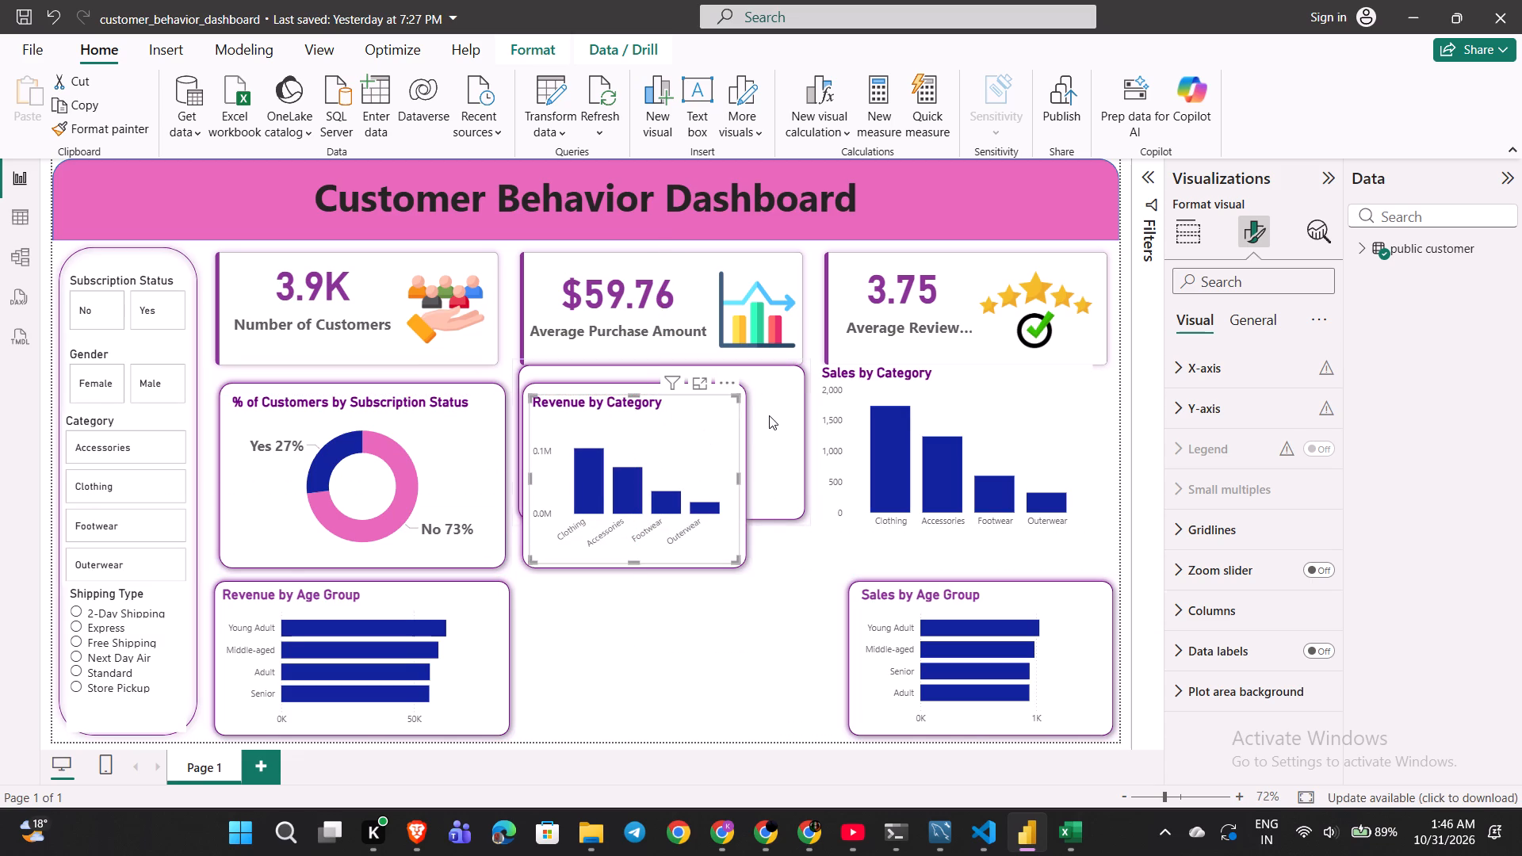
{"action": "left_click_drag", "start_coordinate": [769, 415], "coordinate": [755, 670]}
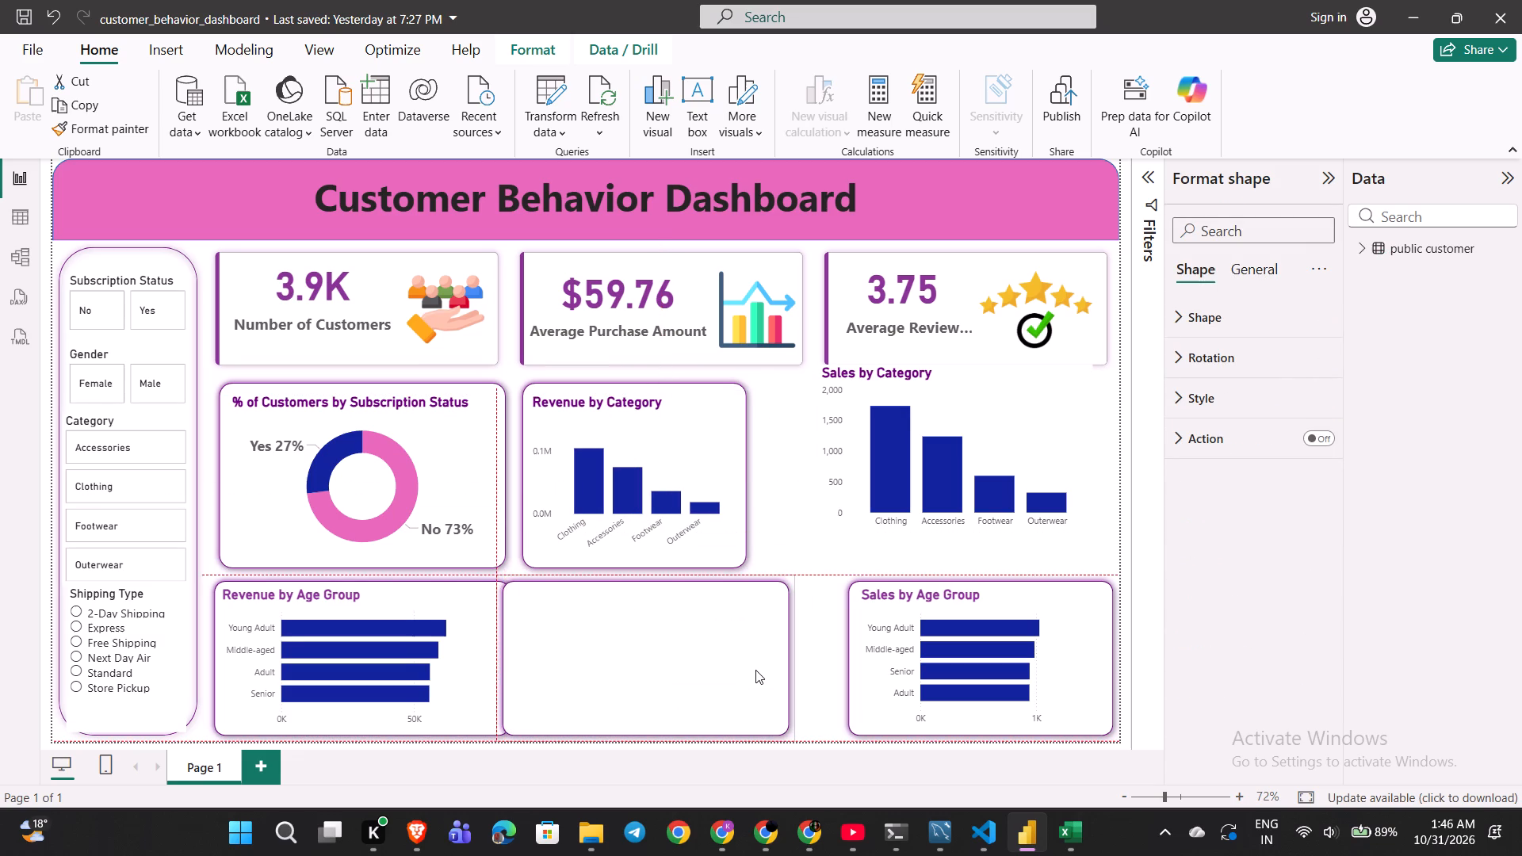
{"action": "left_click_drag", "start_coordinate": [755, 670], "coordinate": [767, 670]}
{"action": "left_click_drag", "start_coordinate": [1007, 422], "coordinate": [821, 575]}
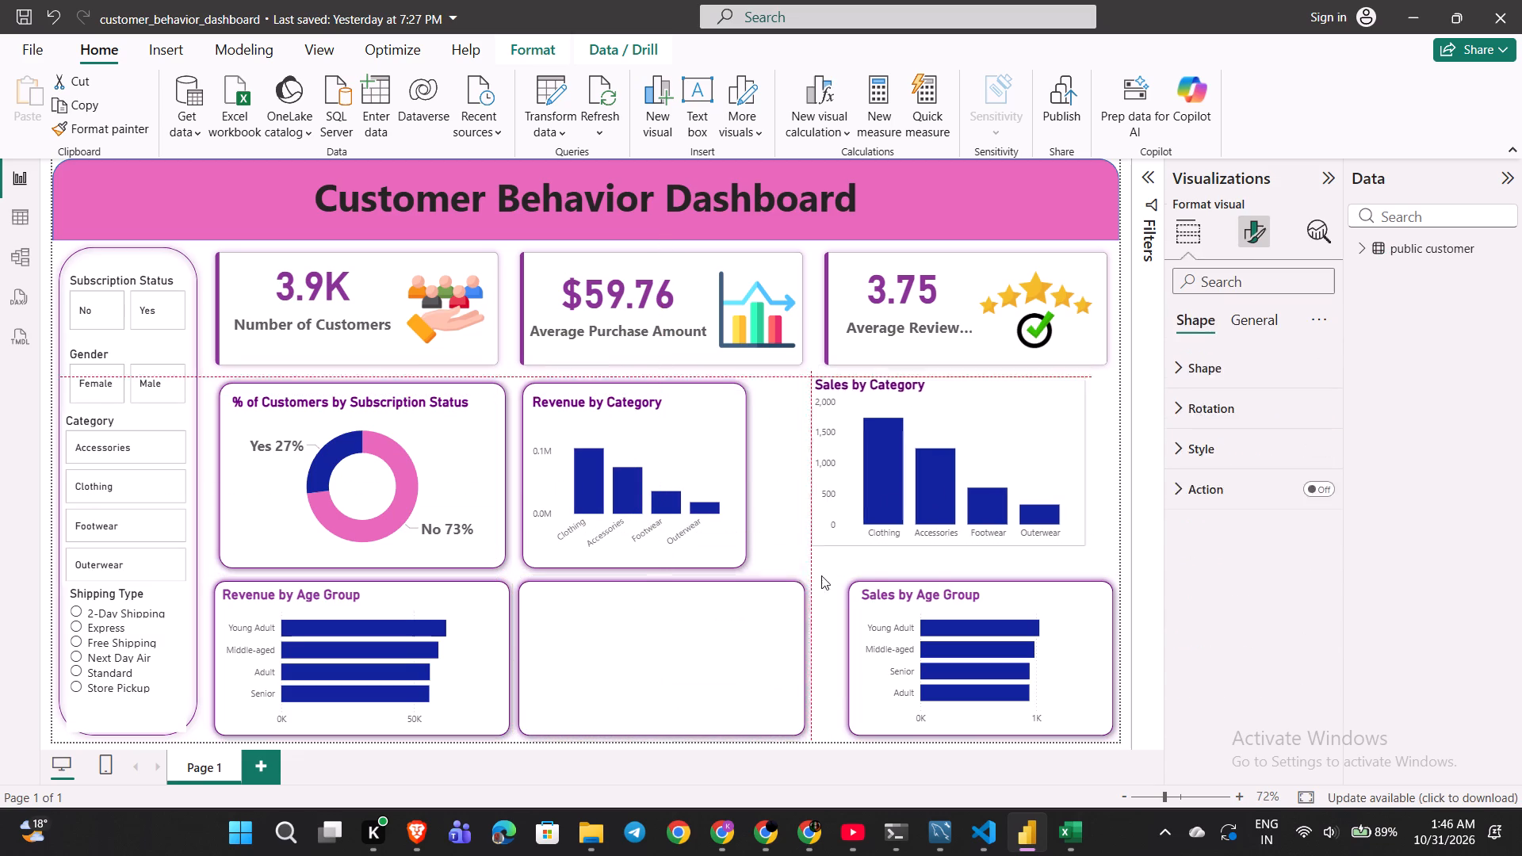
{"action": "left_click_drag", "start_coordinate": [821, 575], "coordinate": [720, 650]}
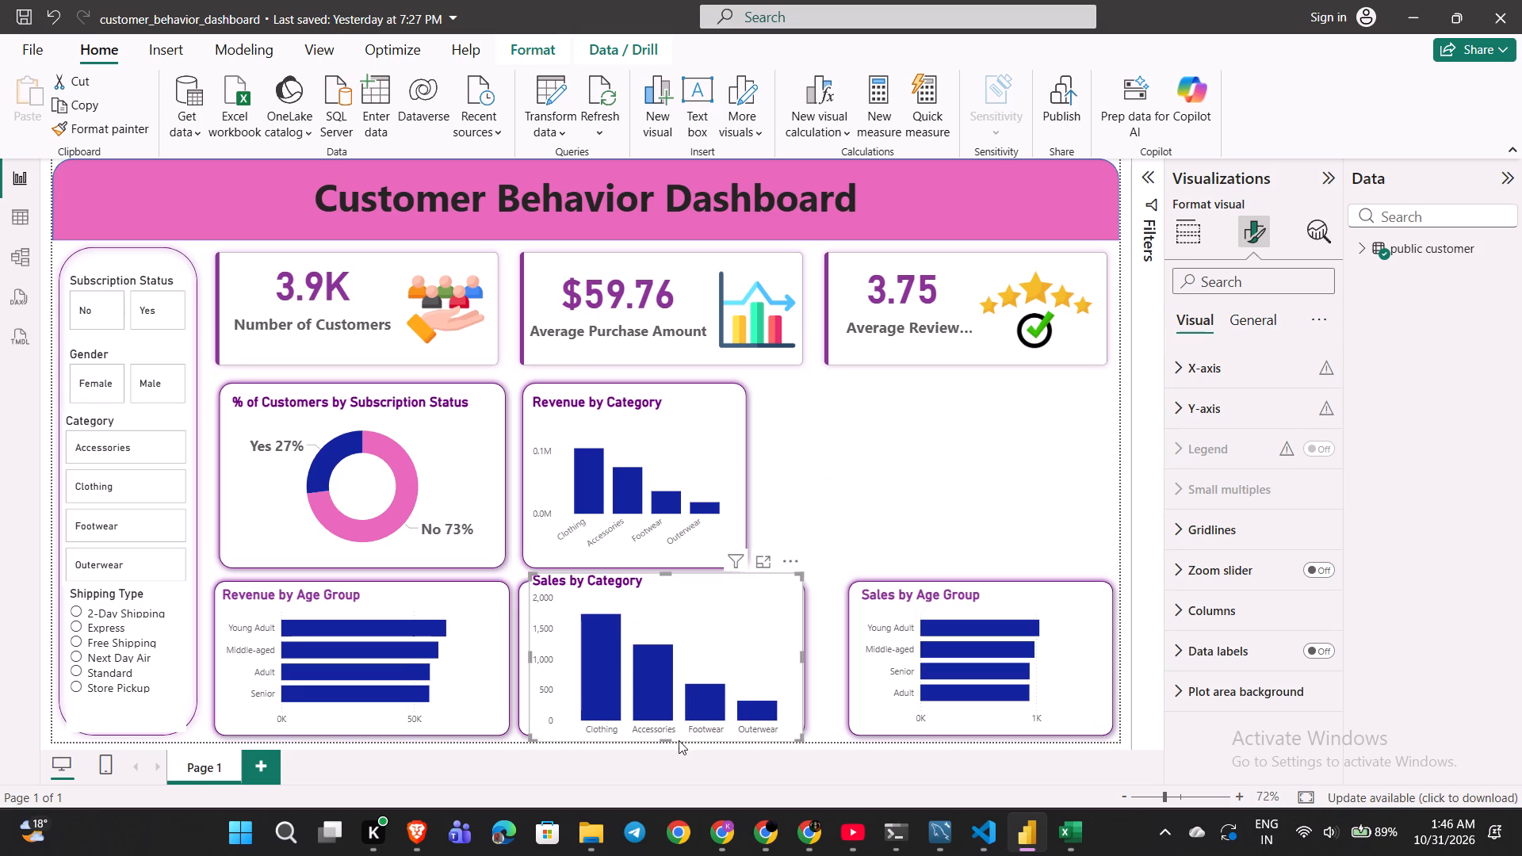
Shorten the Sales by Category chart from its bottom and top edges so it fits inside its frame.
{"action": "left_click_drag", "start_coordinate": [666, 741], "coordinate": [667, 727]}
{"action": "left_click_drag", "start_coordinate": [667, 576], "coordinate": [666, 590]}
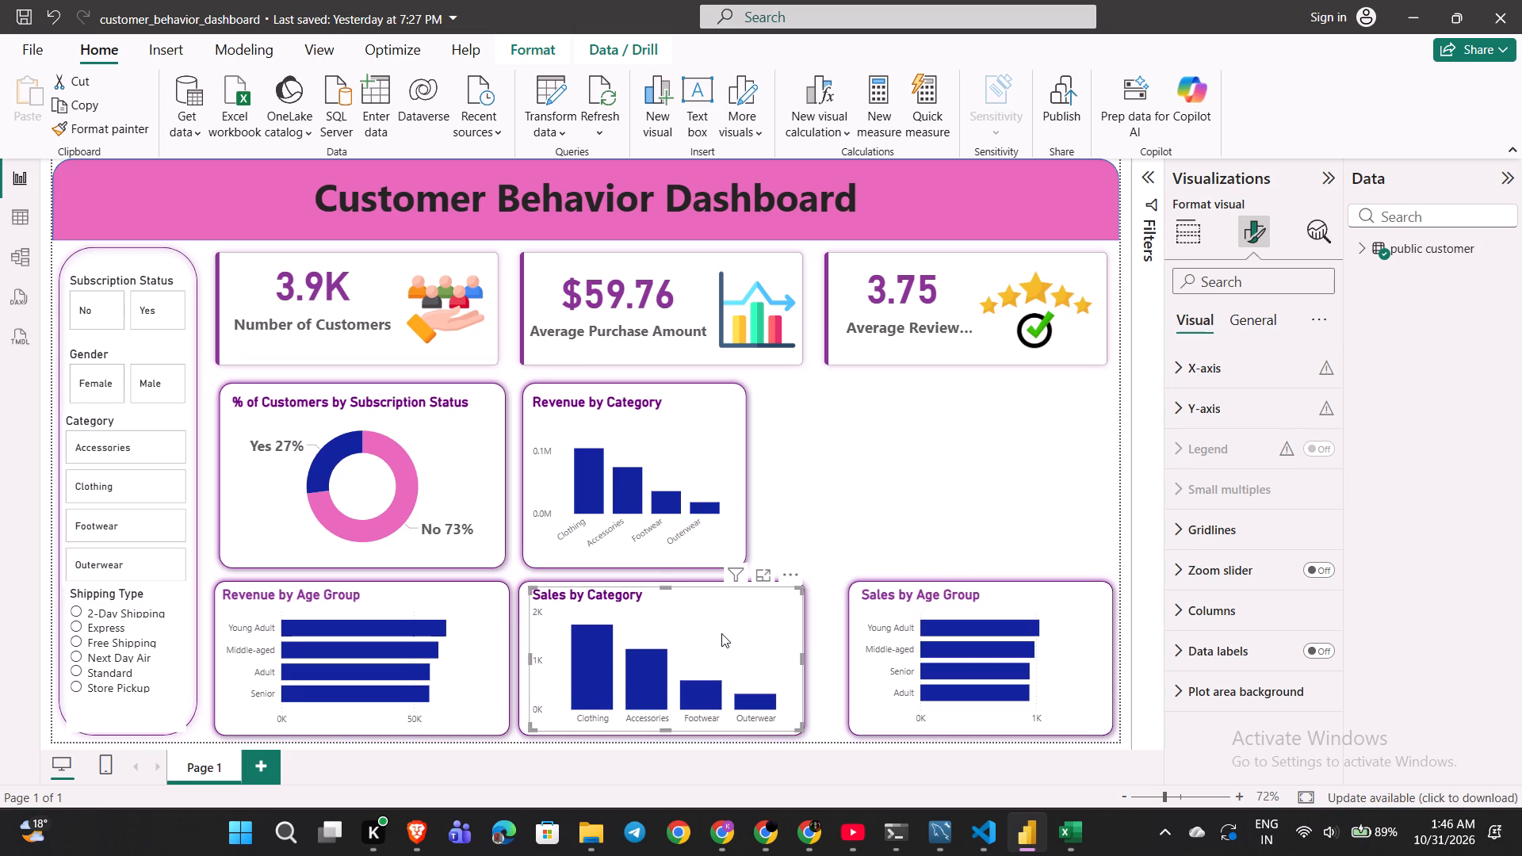
{"action": "left_click", "coordinate": [723, 633]}
{"action": "left_click", "coordinate": [901, 512]}
{"action": "left_click", "coordinate": [831, 664]}
{"action": "left_click", "coordinate": [829, 661]}
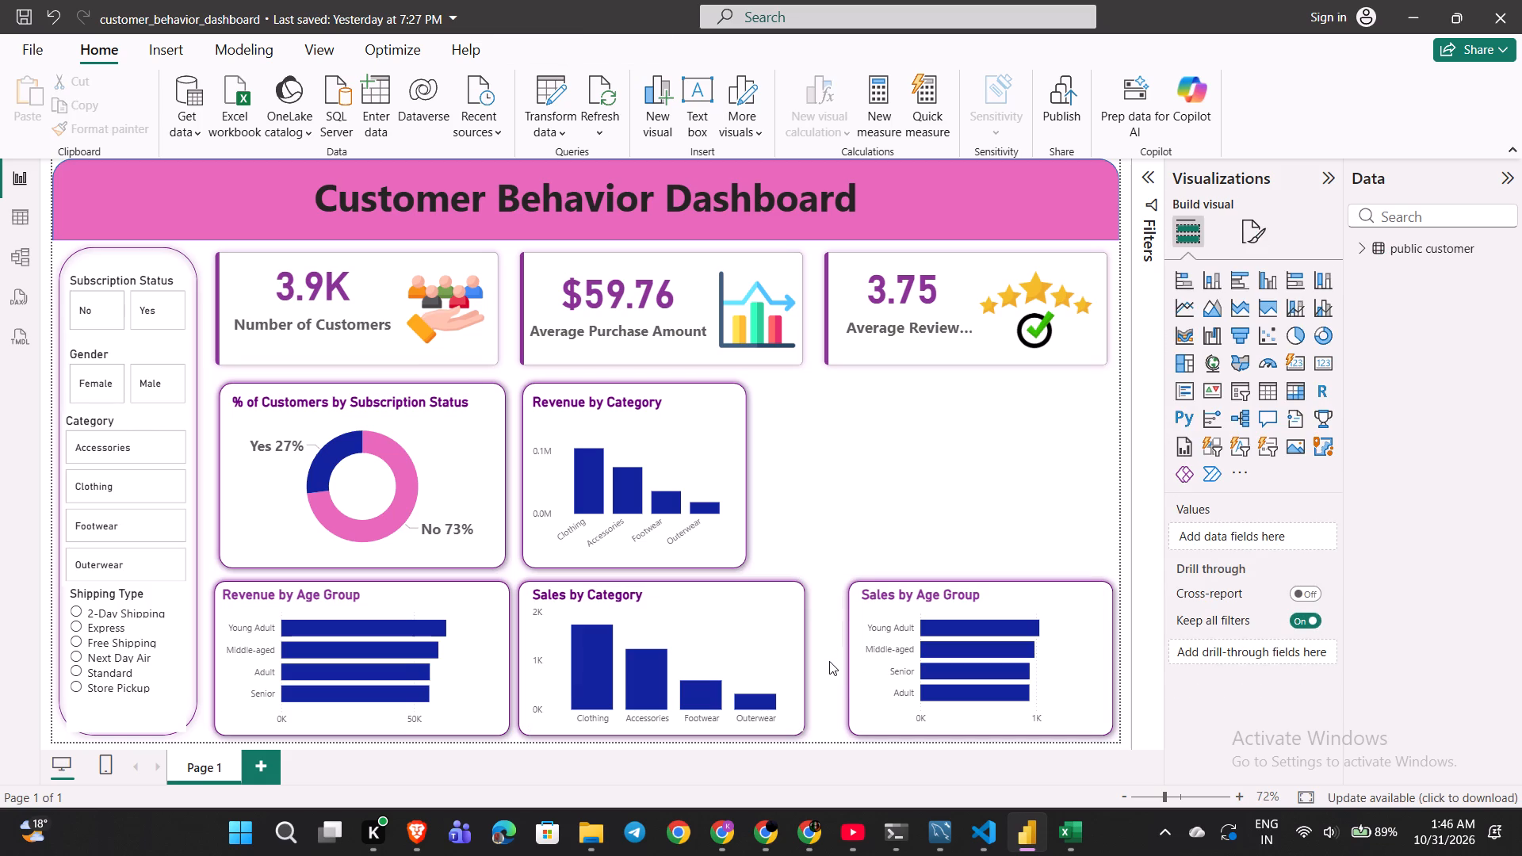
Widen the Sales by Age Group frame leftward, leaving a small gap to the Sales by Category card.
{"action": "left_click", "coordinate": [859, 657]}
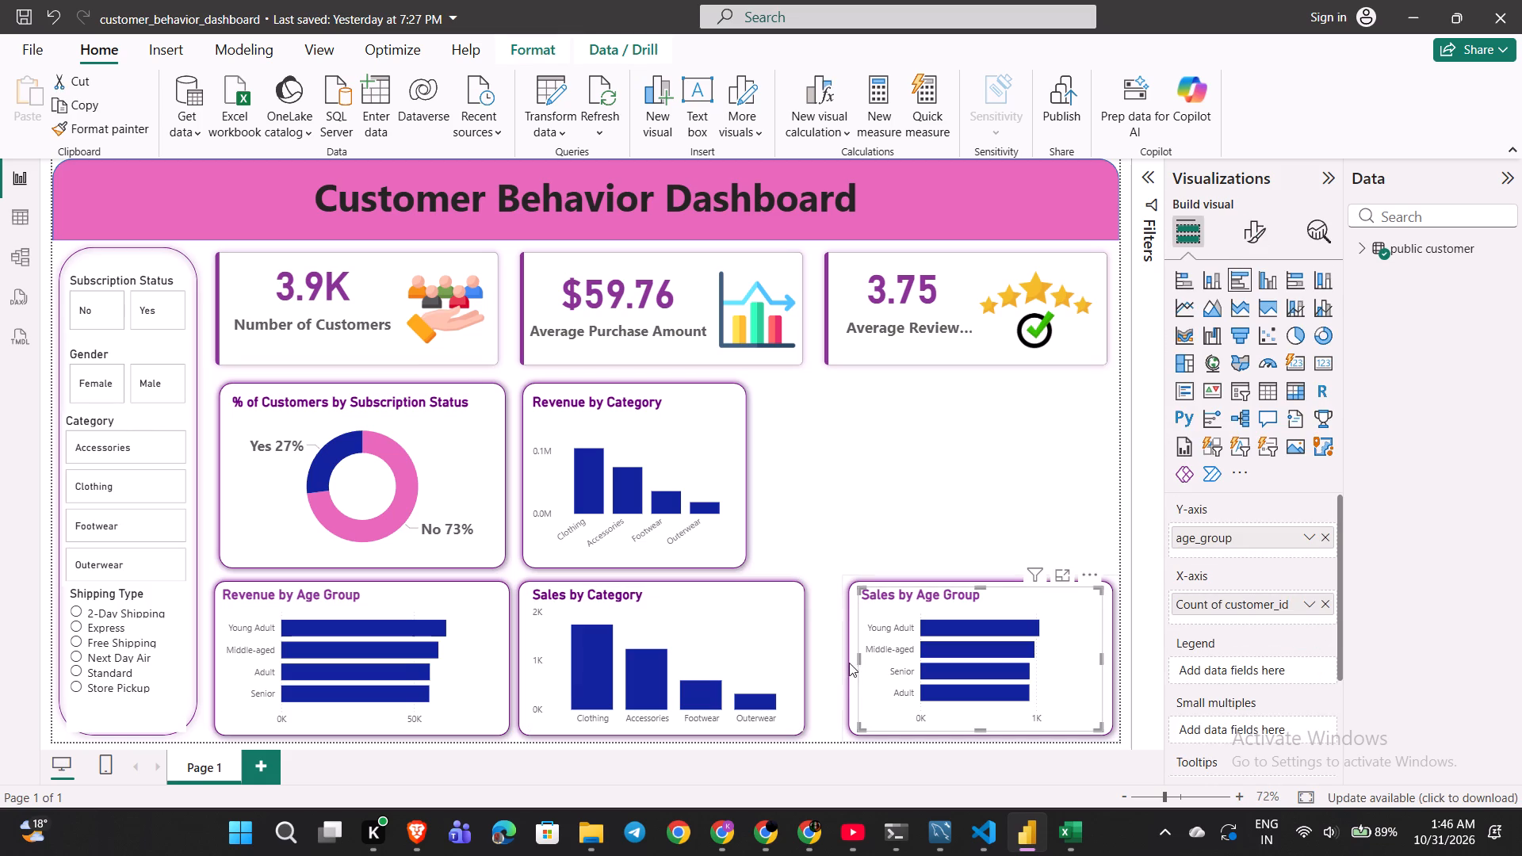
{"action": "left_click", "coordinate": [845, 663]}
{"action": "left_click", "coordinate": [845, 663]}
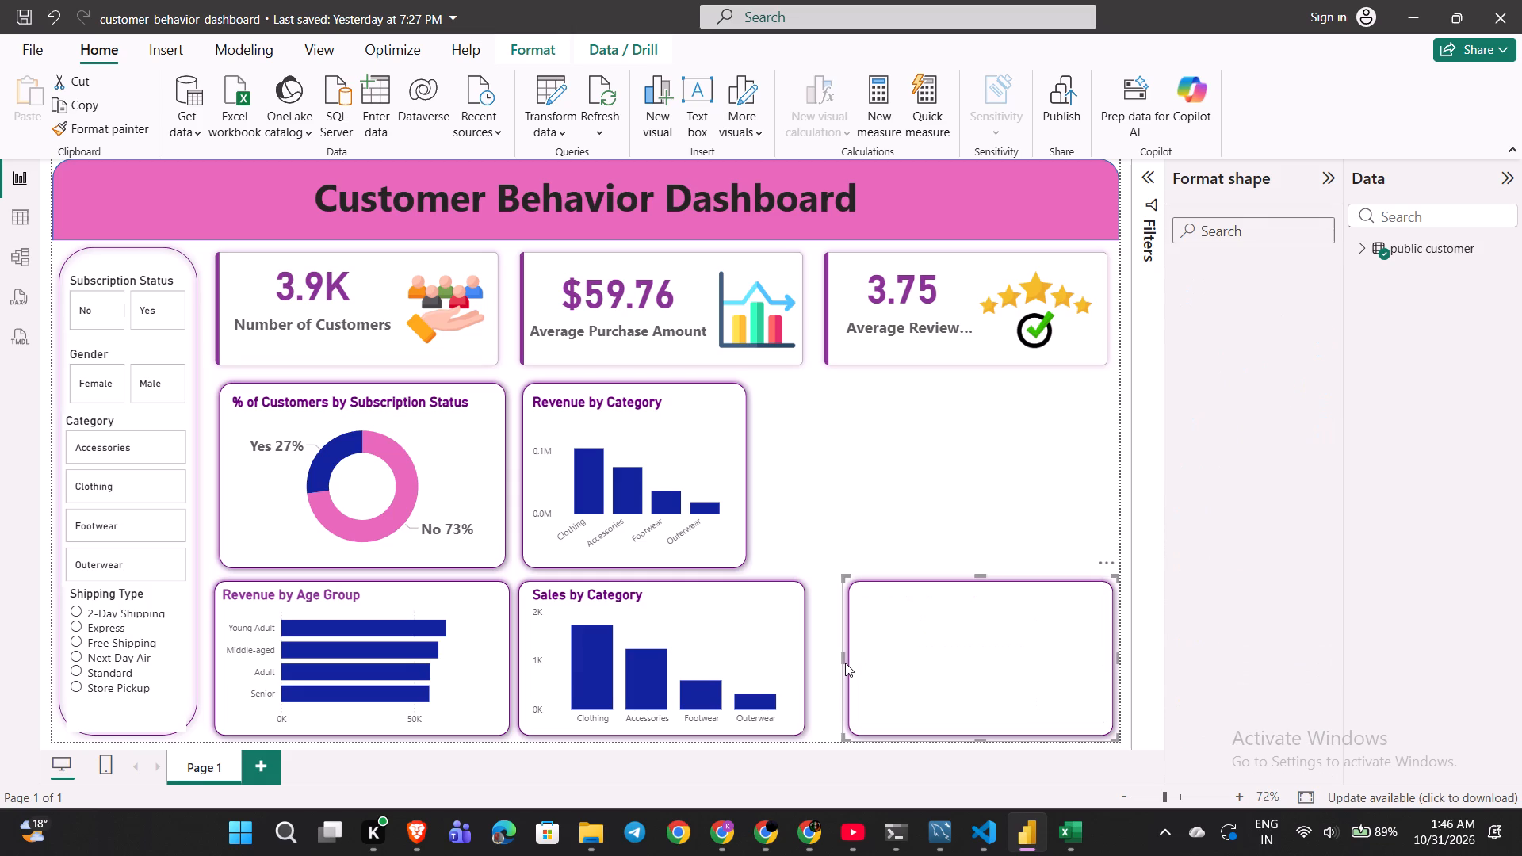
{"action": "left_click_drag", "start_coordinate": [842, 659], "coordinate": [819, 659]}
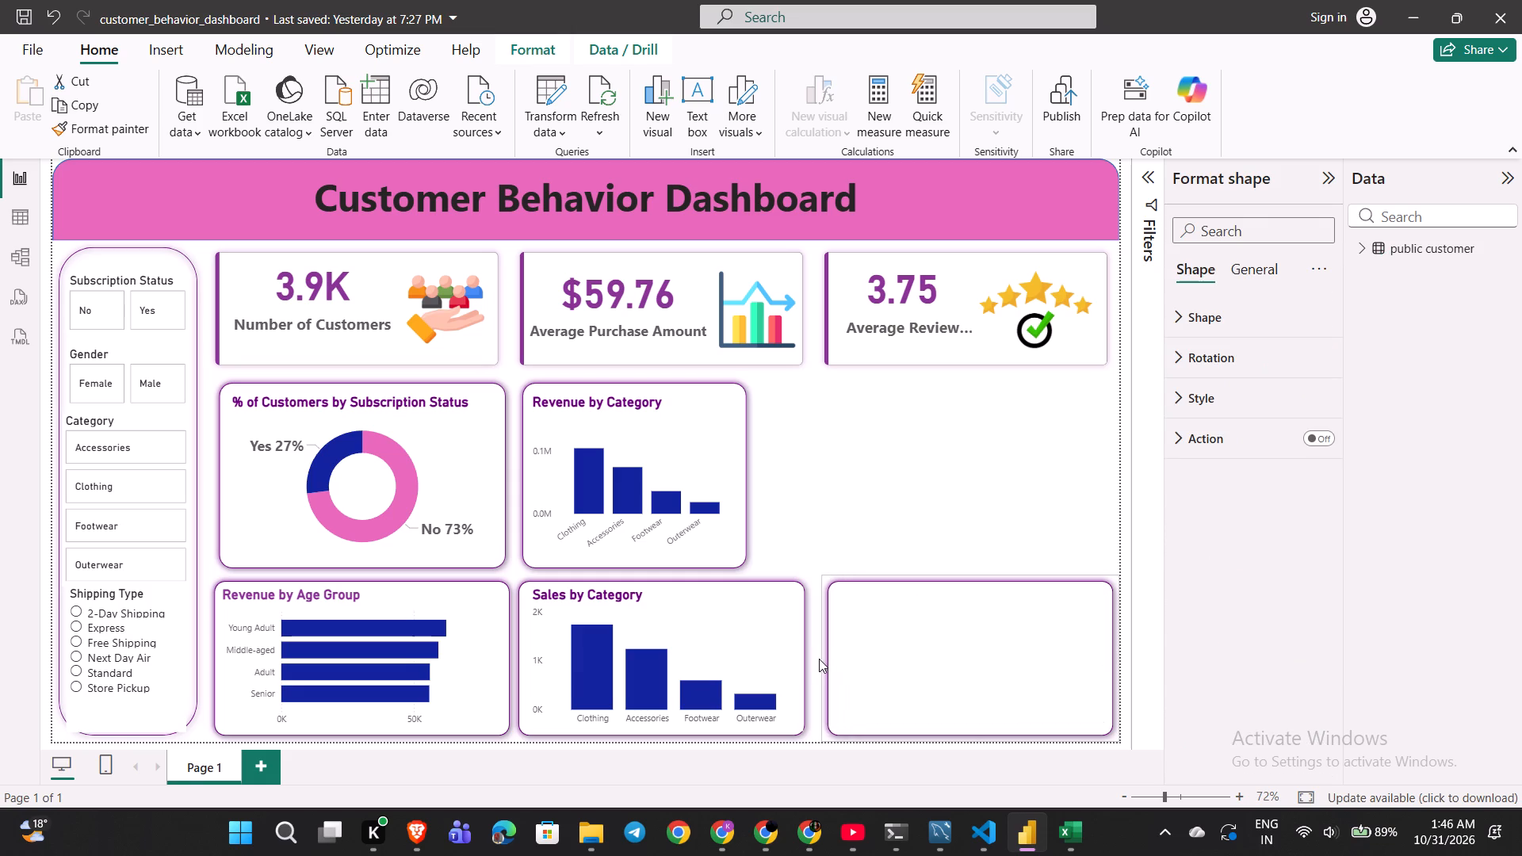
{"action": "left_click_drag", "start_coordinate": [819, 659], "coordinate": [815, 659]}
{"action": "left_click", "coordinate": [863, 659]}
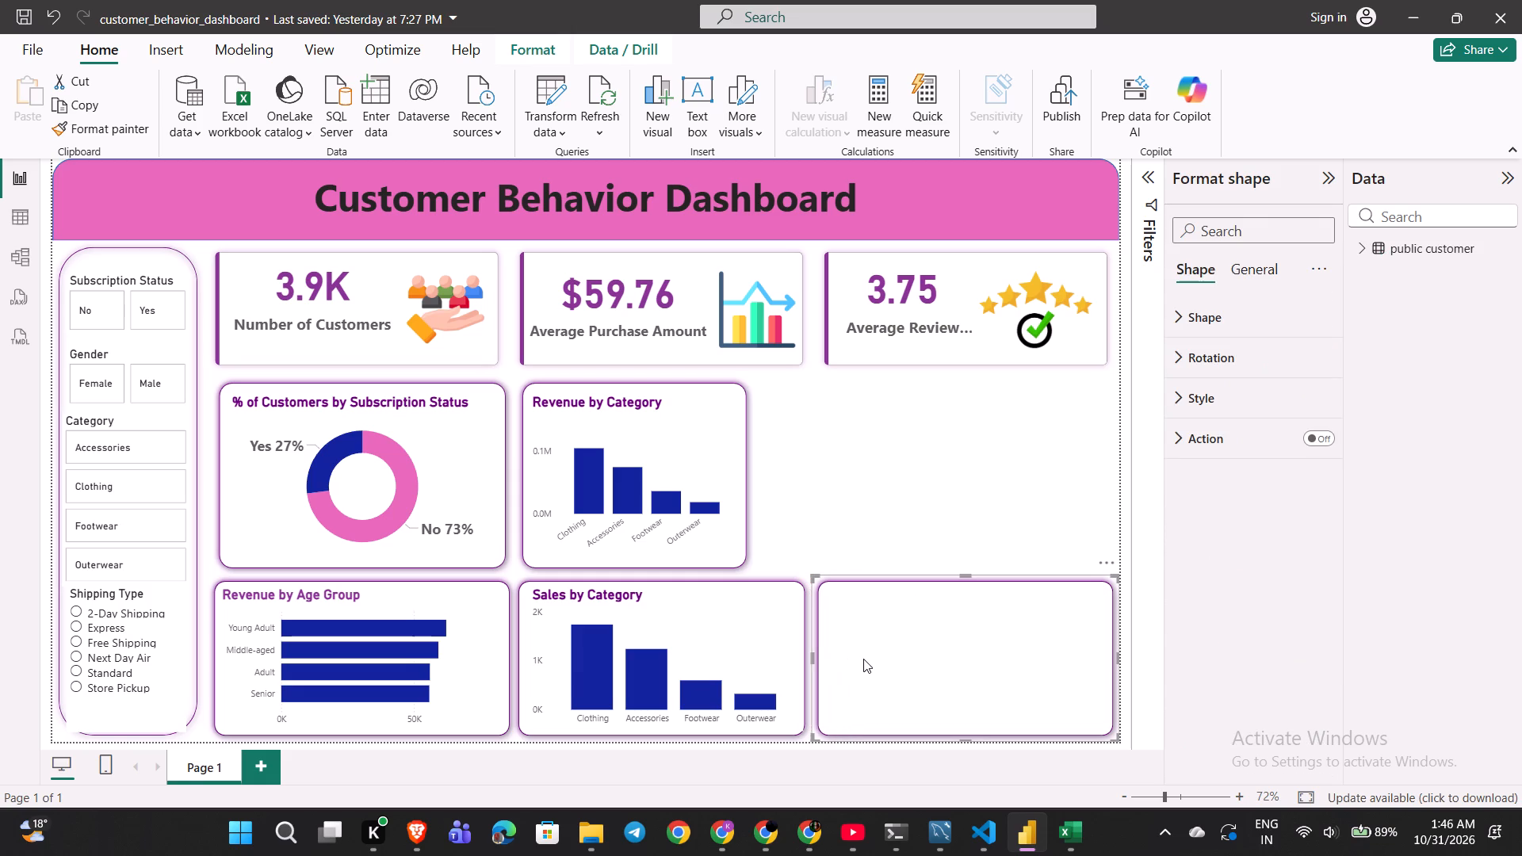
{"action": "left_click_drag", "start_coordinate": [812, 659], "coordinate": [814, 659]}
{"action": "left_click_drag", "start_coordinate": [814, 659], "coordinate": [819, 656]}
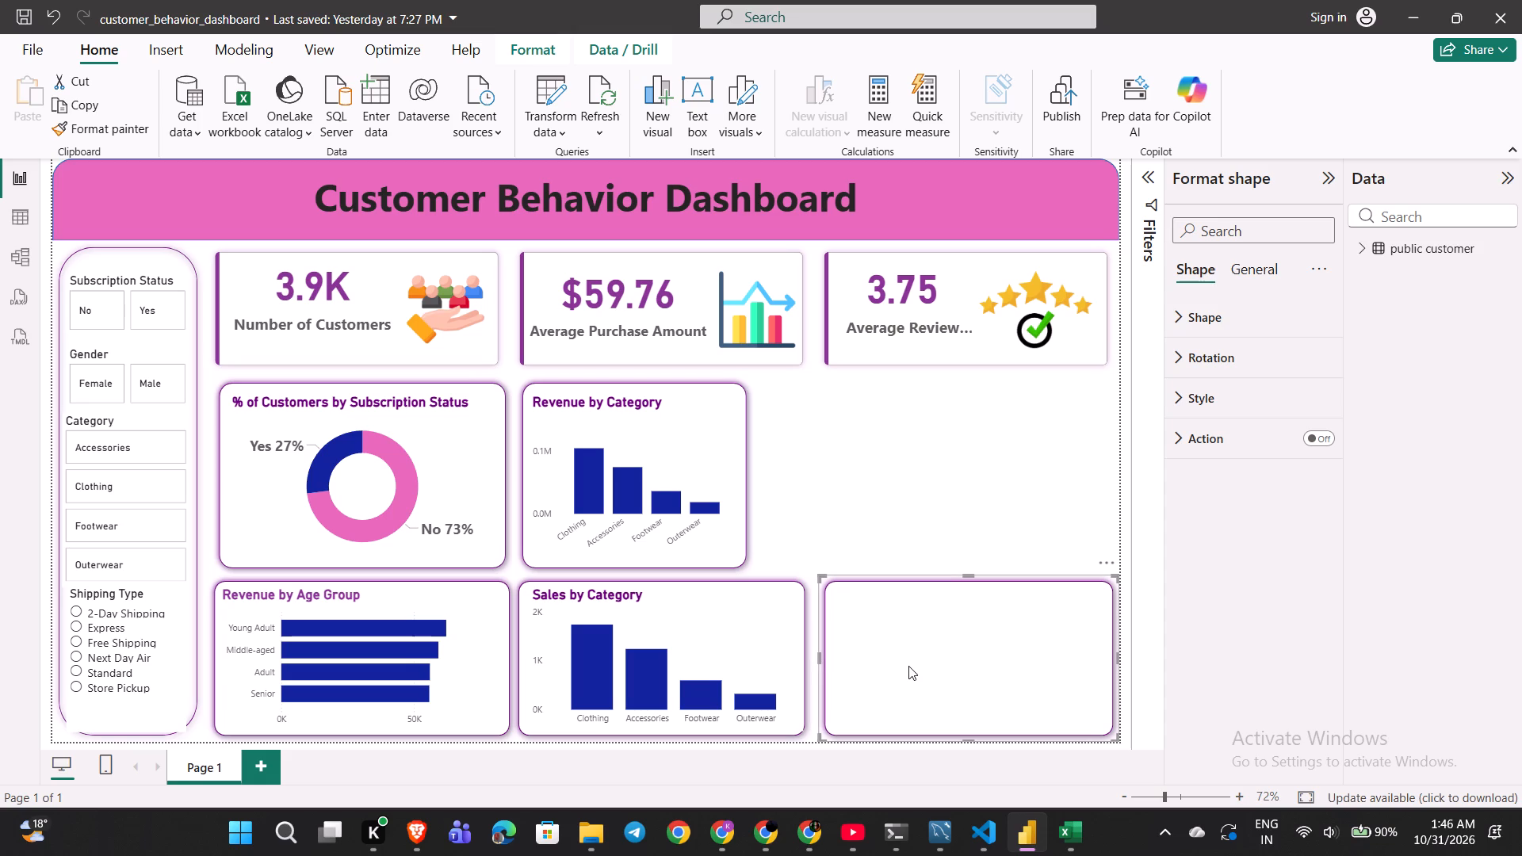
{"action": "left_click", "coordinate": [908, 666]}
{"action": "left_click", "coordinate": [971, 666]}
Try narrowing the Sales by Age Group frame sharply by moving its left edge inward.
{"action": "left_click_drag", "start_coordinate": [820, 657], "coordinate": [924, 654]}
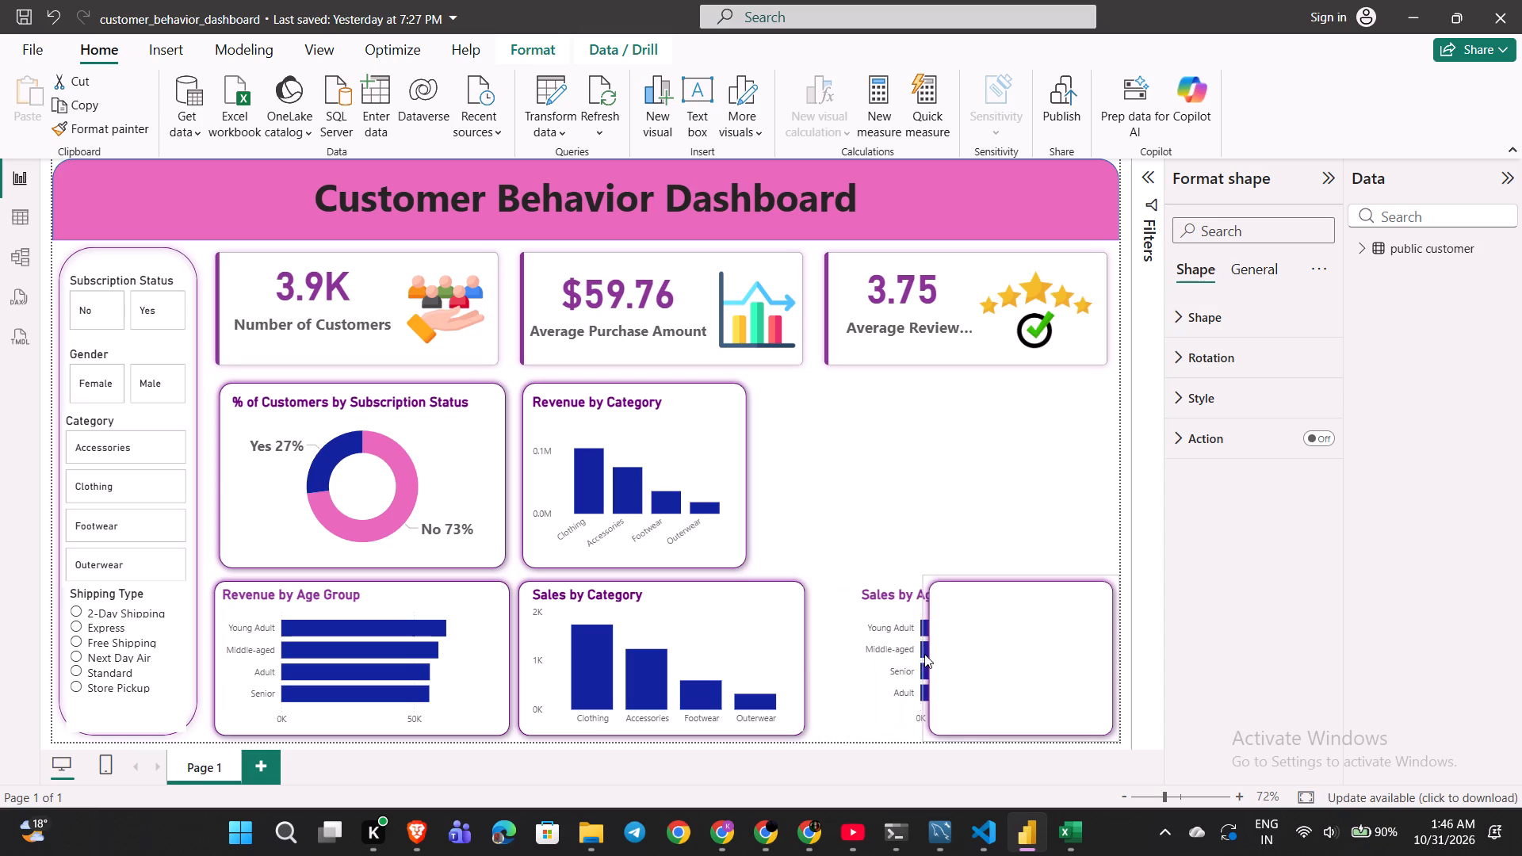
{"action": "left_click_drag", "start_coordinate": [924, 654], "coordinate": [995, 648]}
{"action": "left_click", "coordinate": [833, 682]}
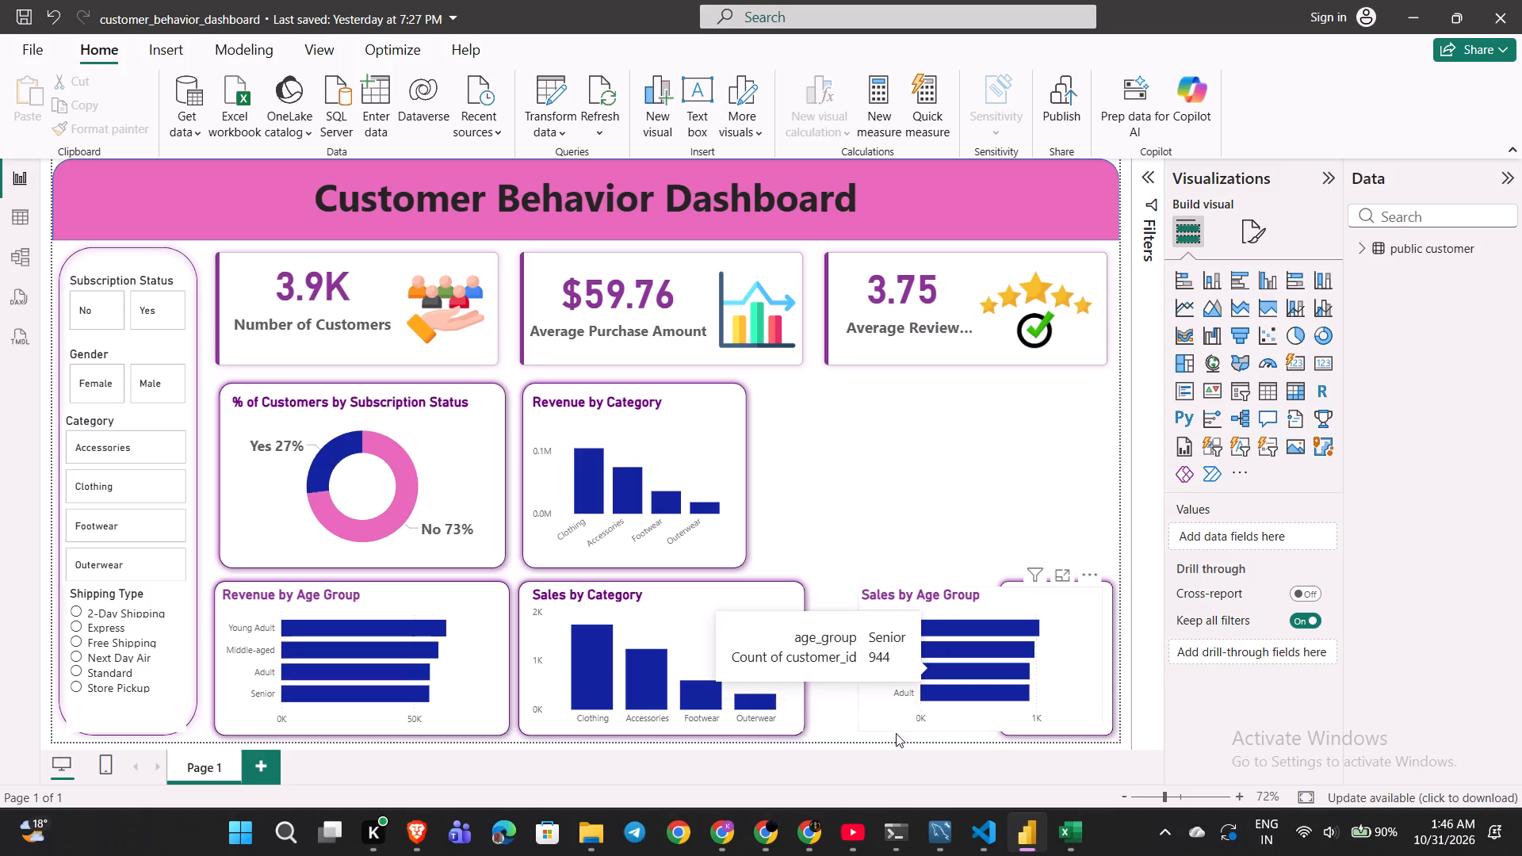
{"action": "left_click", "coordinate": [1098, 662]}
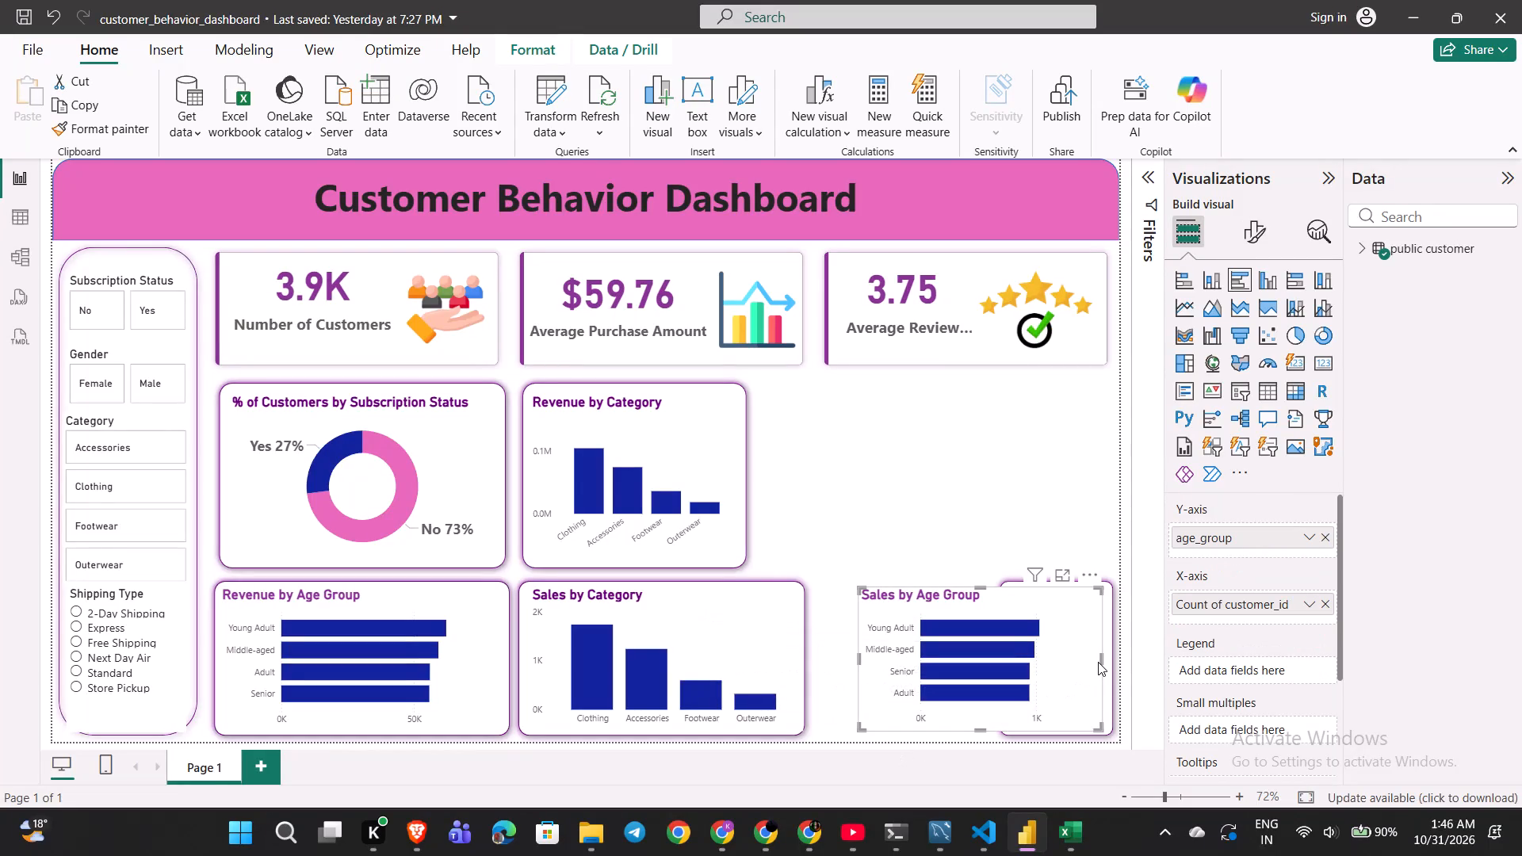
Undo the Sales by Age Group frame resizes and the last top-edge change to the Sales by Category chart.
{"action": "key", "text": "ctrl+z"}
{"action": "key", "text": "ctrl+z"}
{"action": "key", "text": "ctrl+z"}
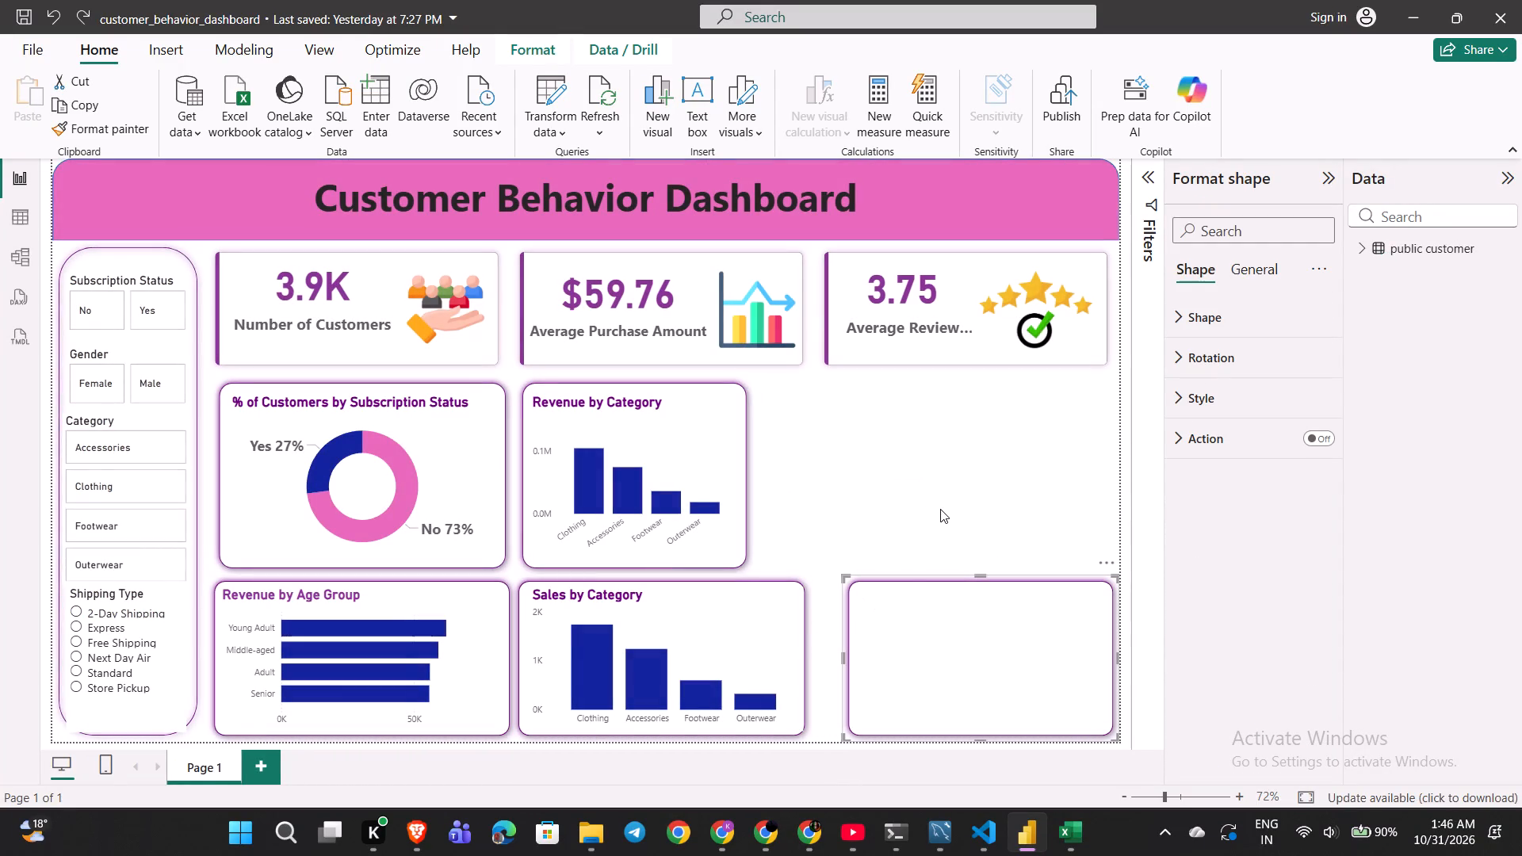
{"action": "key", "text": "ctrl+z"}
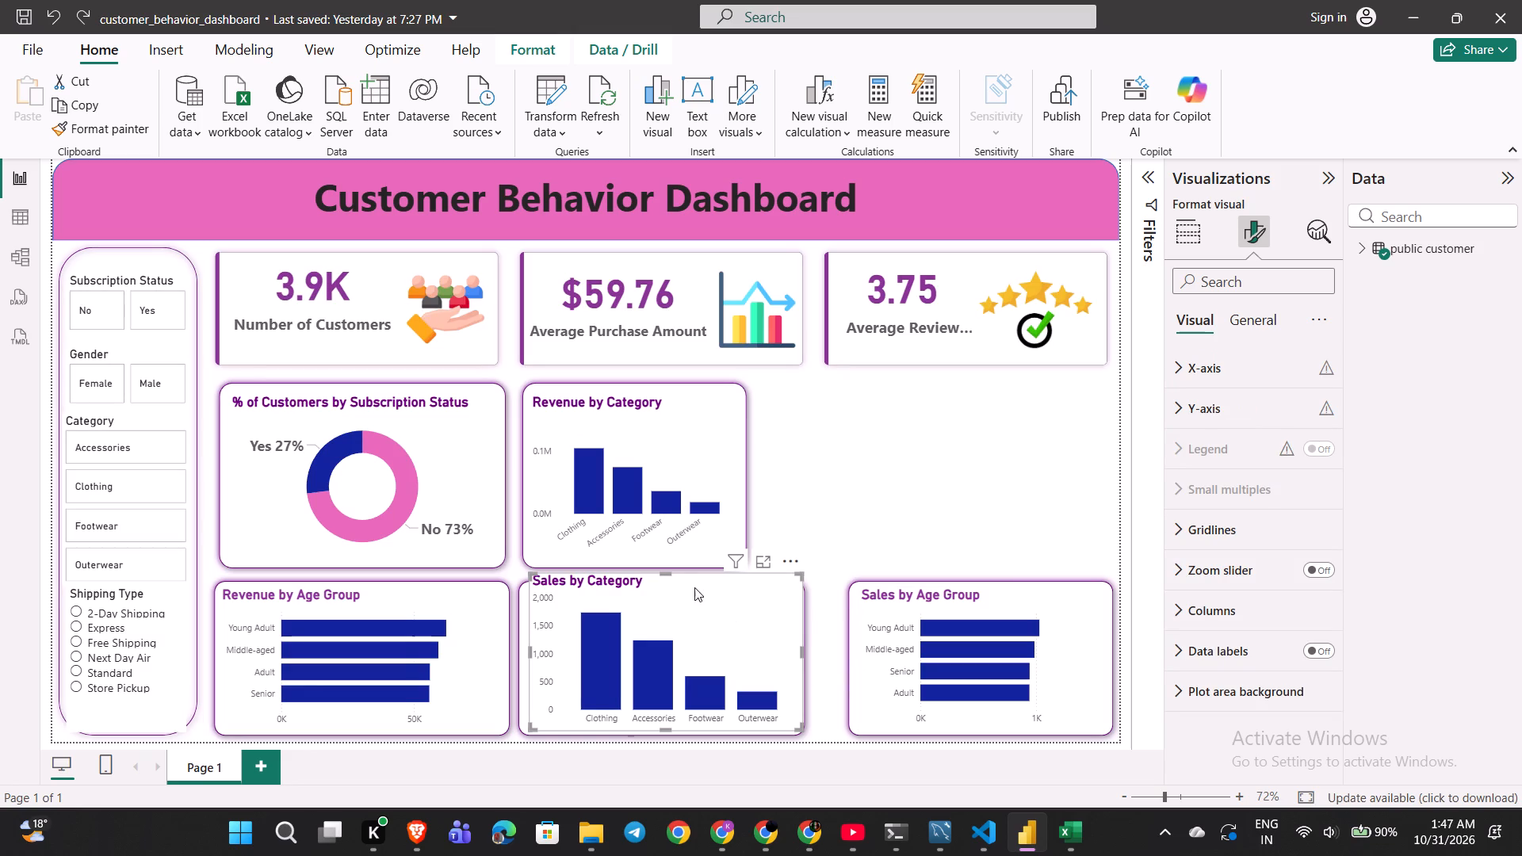
Lower the top edge of the Sales by Category chart so its title sits inside the frame.
{"action": "left_click", "coordinate": [679, 601]}
{"action": "left_click_drag", "start_coordinate": [668, 575], "coordinate": [665, 591]}
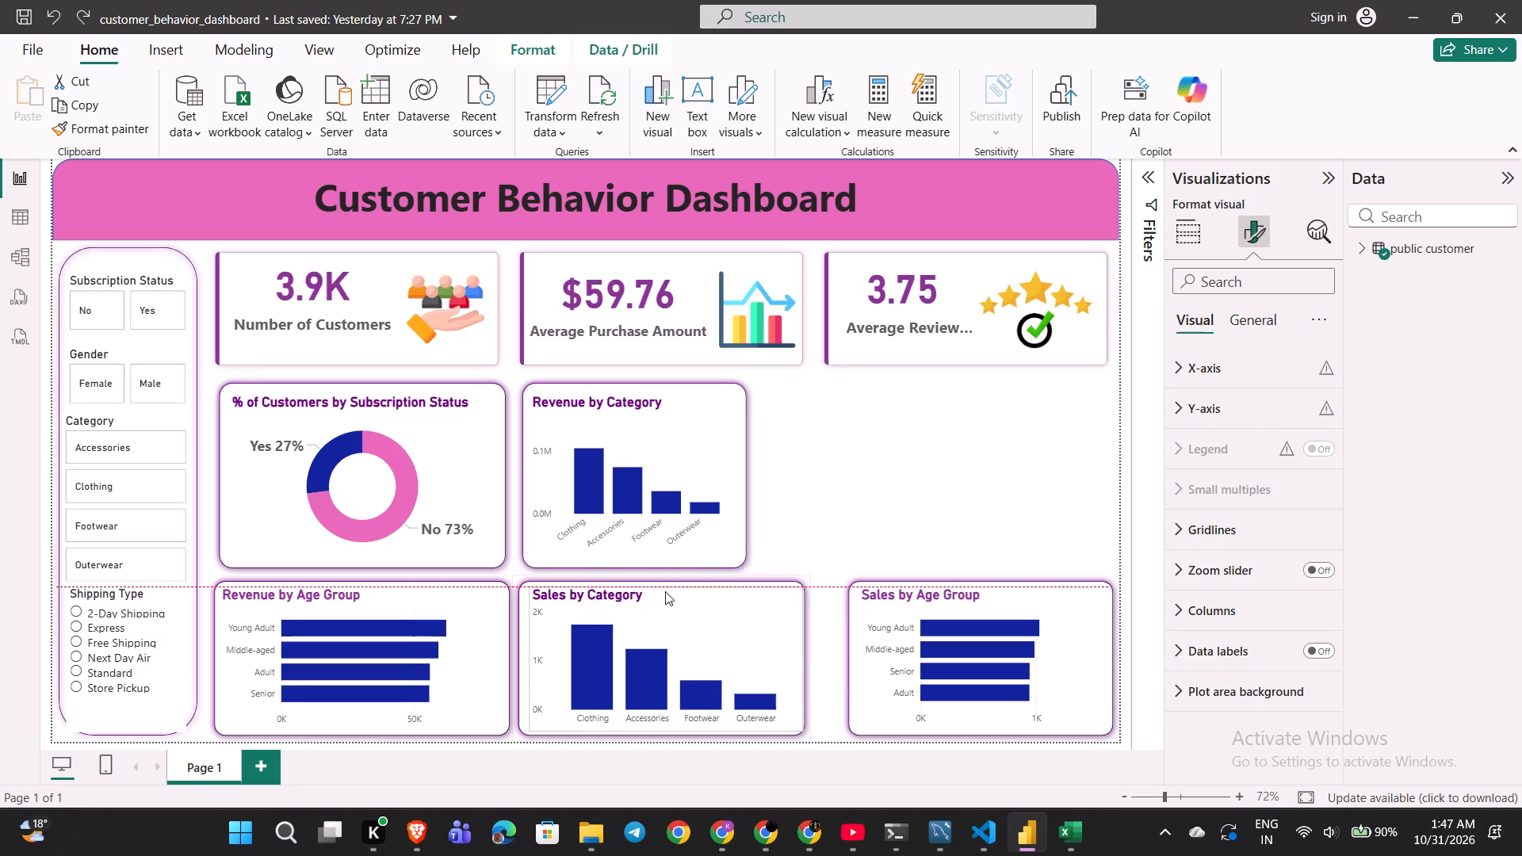
{"action": "left_click_drag", "start_coordinate": [665, 591], "coordinate": [663, 590]}
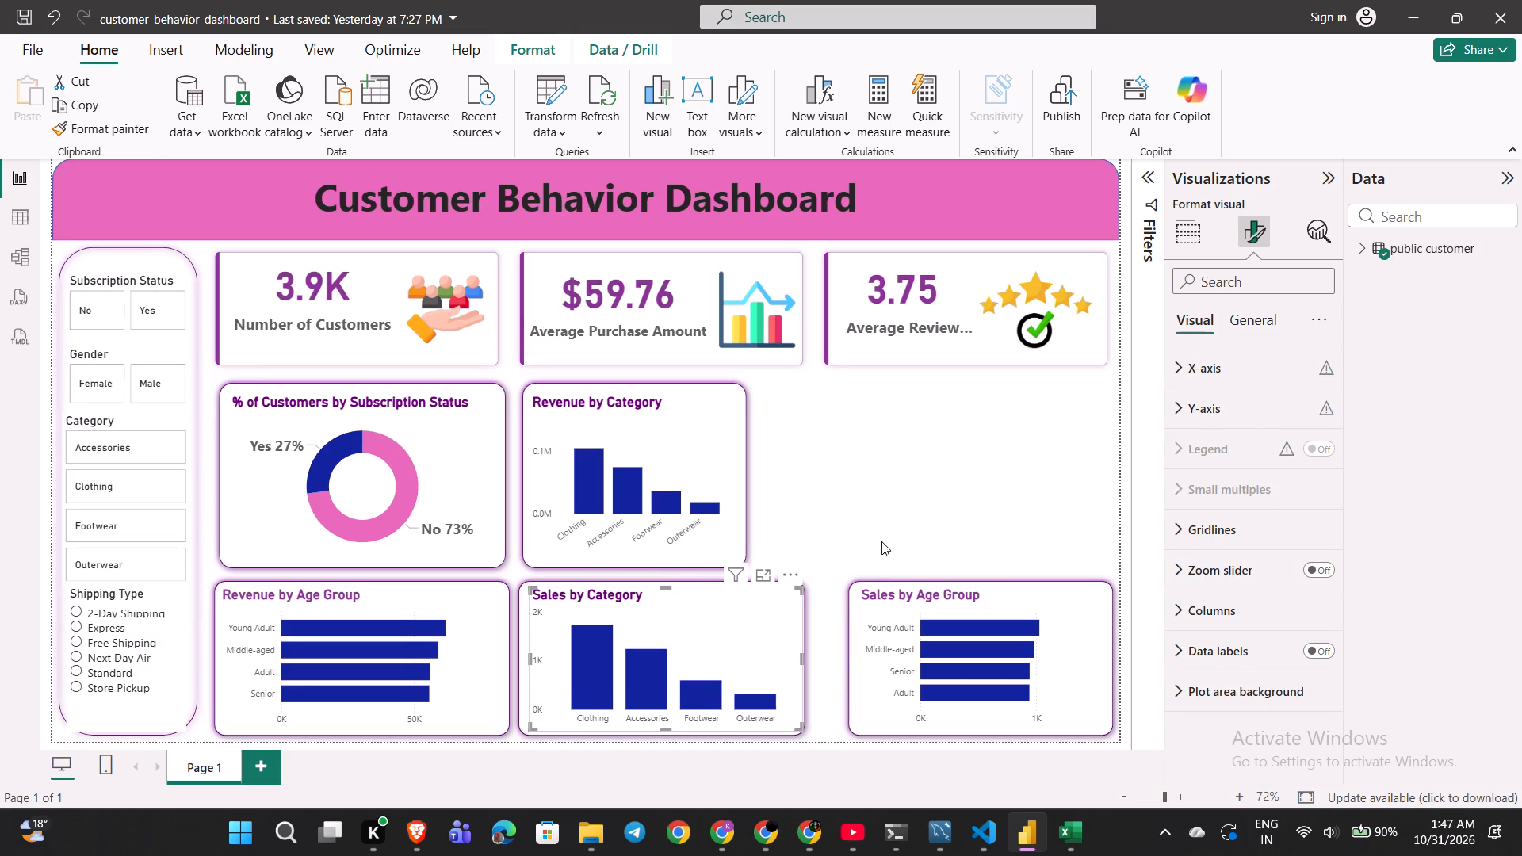
{"action": "left_click", "coordinate": [885, 531]}
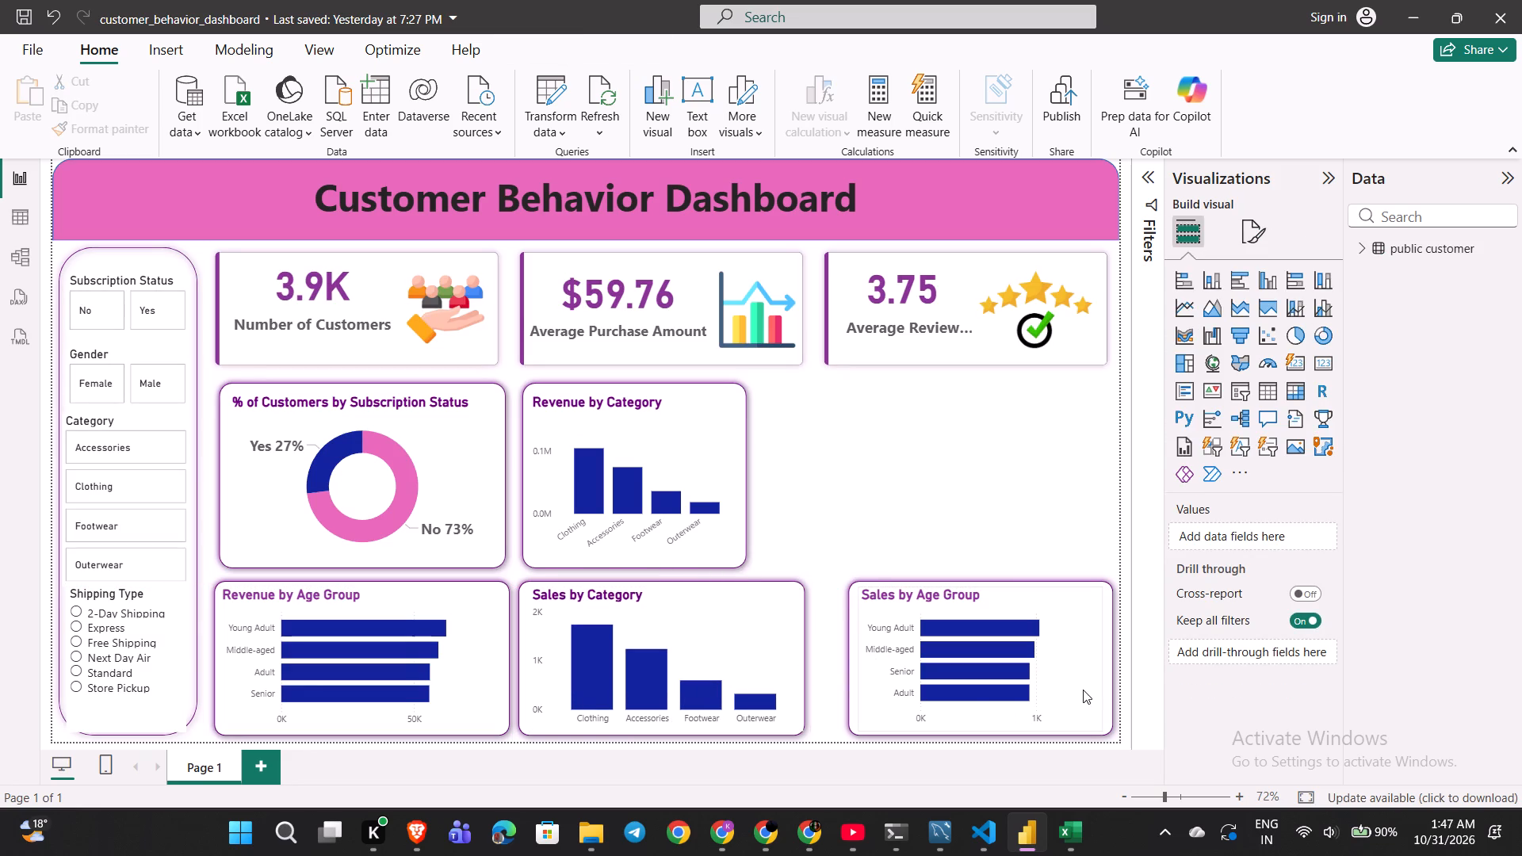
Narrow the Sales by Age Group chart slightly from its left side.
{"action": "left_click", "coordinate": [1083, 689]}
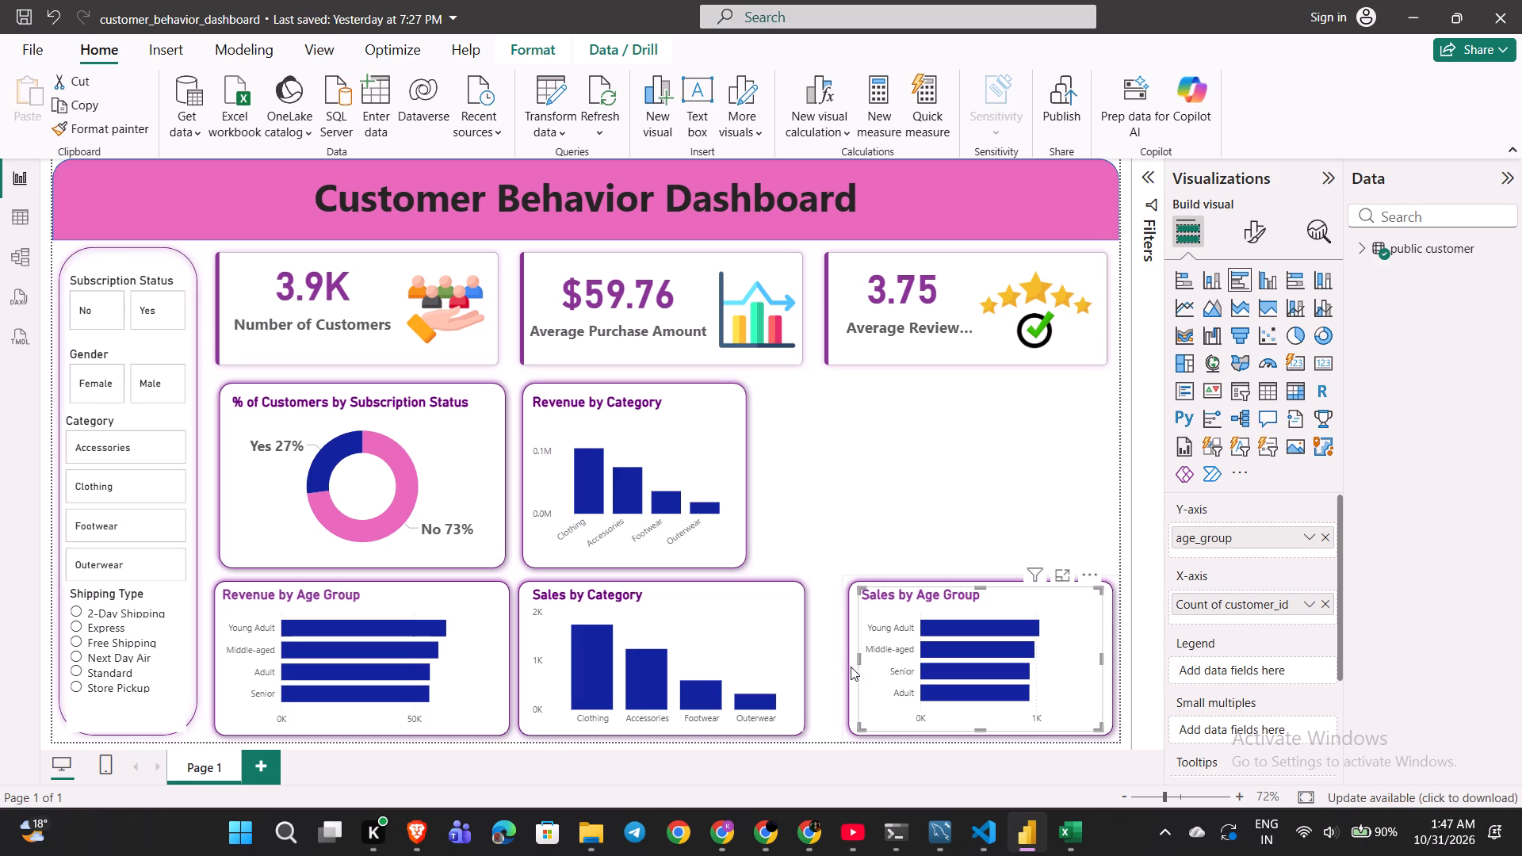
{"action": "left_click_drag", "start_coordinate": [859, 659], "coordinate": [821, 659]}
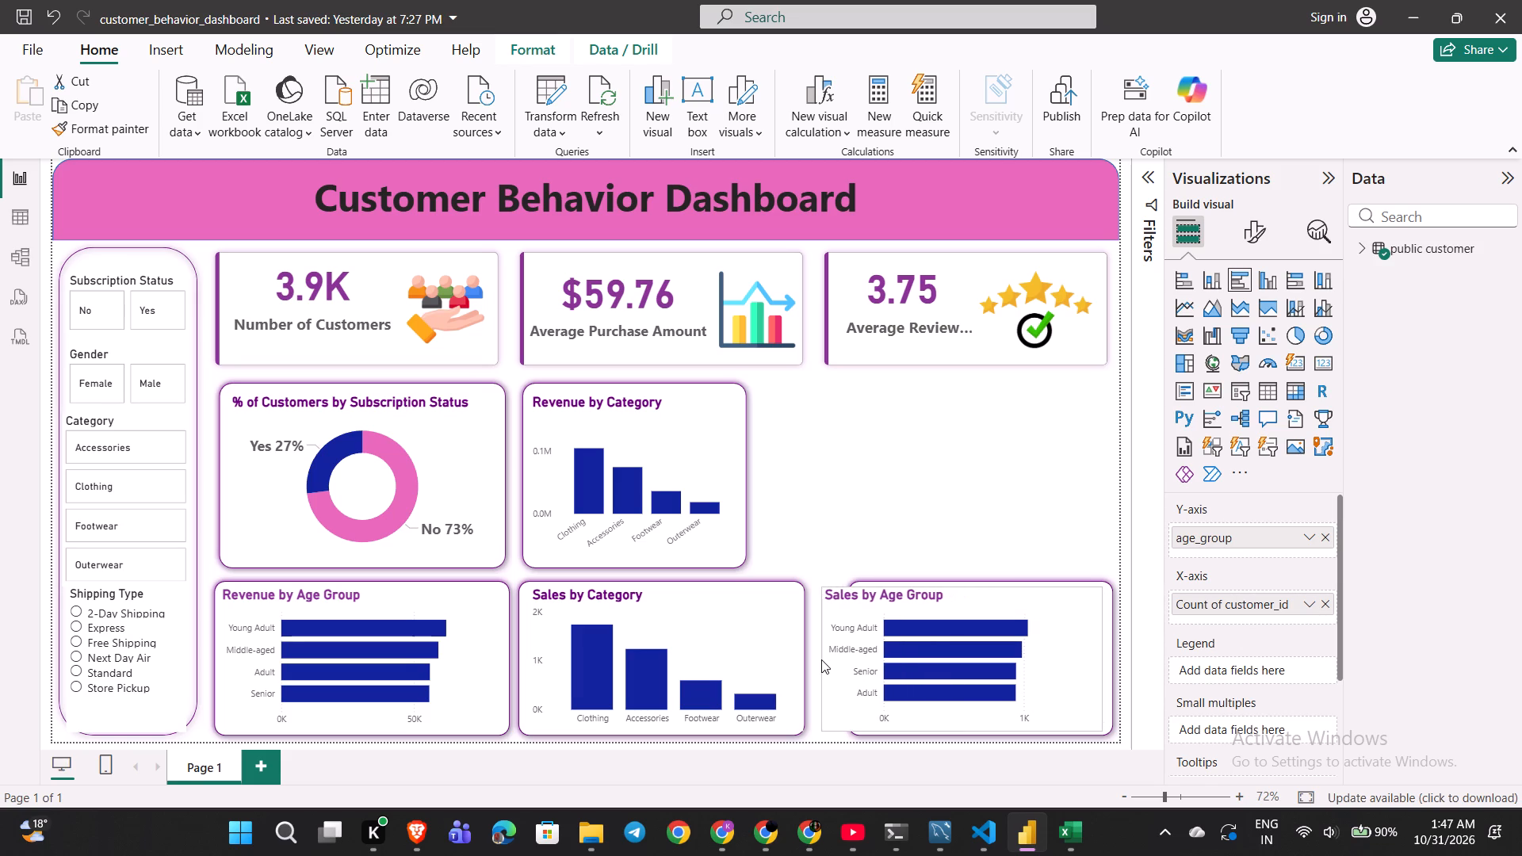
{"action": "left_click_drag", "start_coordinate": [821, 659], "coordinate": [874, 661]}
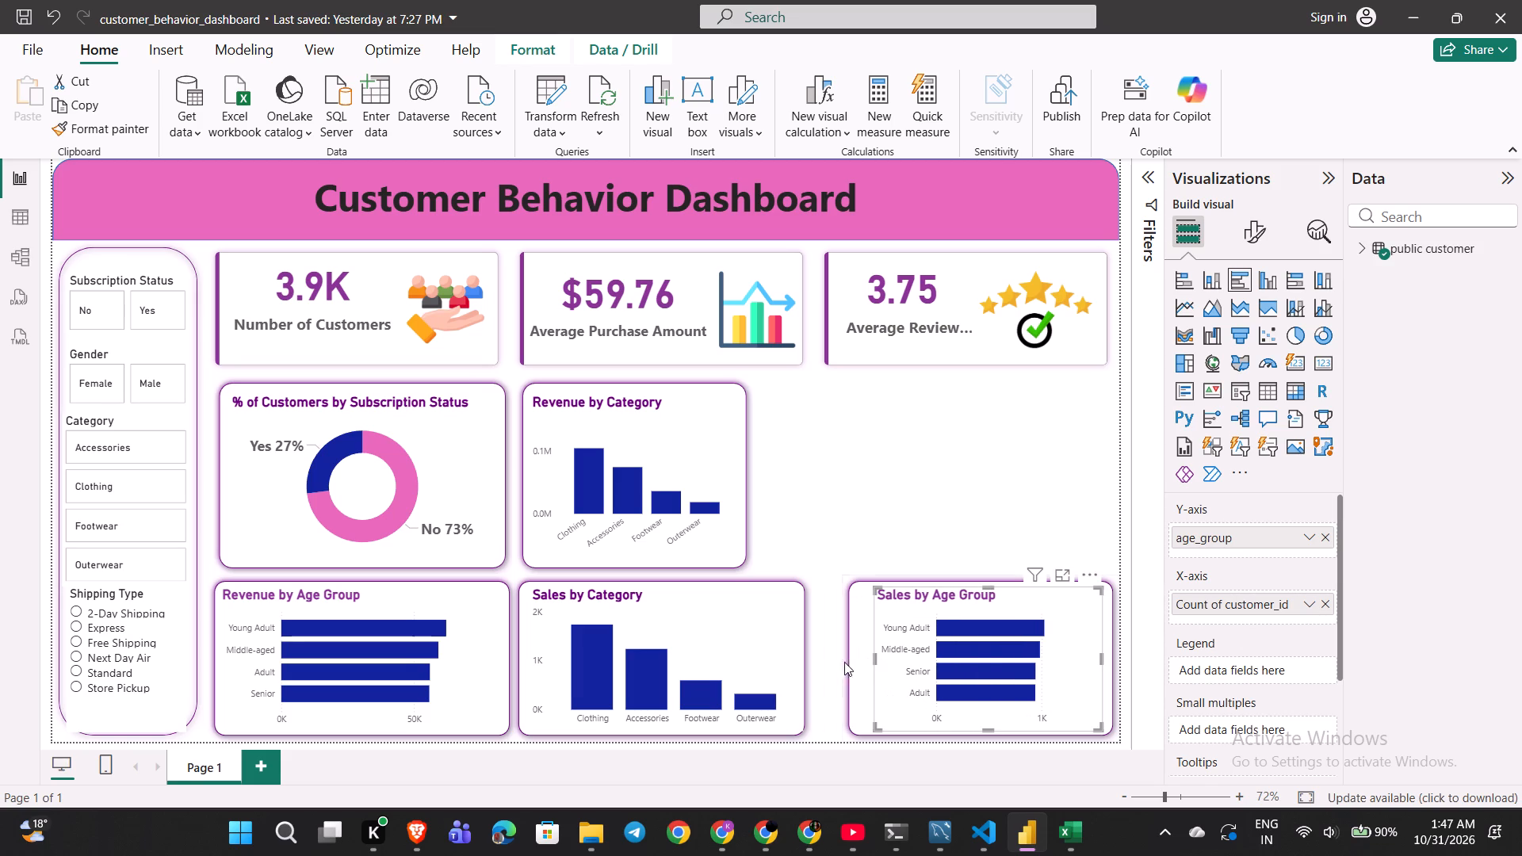
Widen the Sales by Age Group frame from its left side, leaving a small gap to the Sales by Category card.
{"action": "left_click", "coordinate": [814, 659]}
{"action": "left_click", "coordinate": [847, 659]}
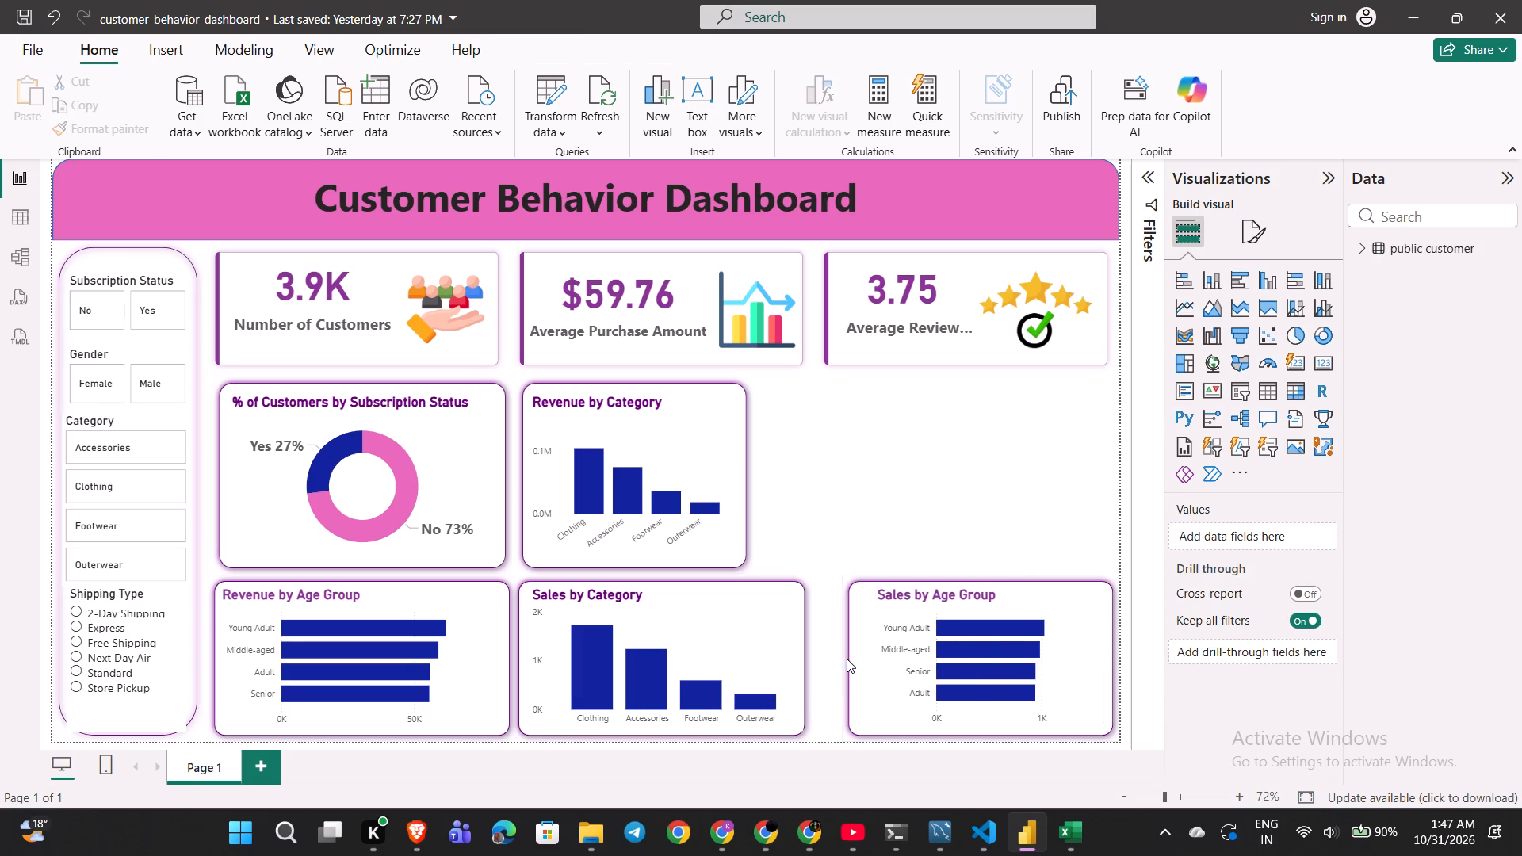
{"action": "left_click_drag", "start_coordinate": [843, 657], "coordinate": [824, 657]}
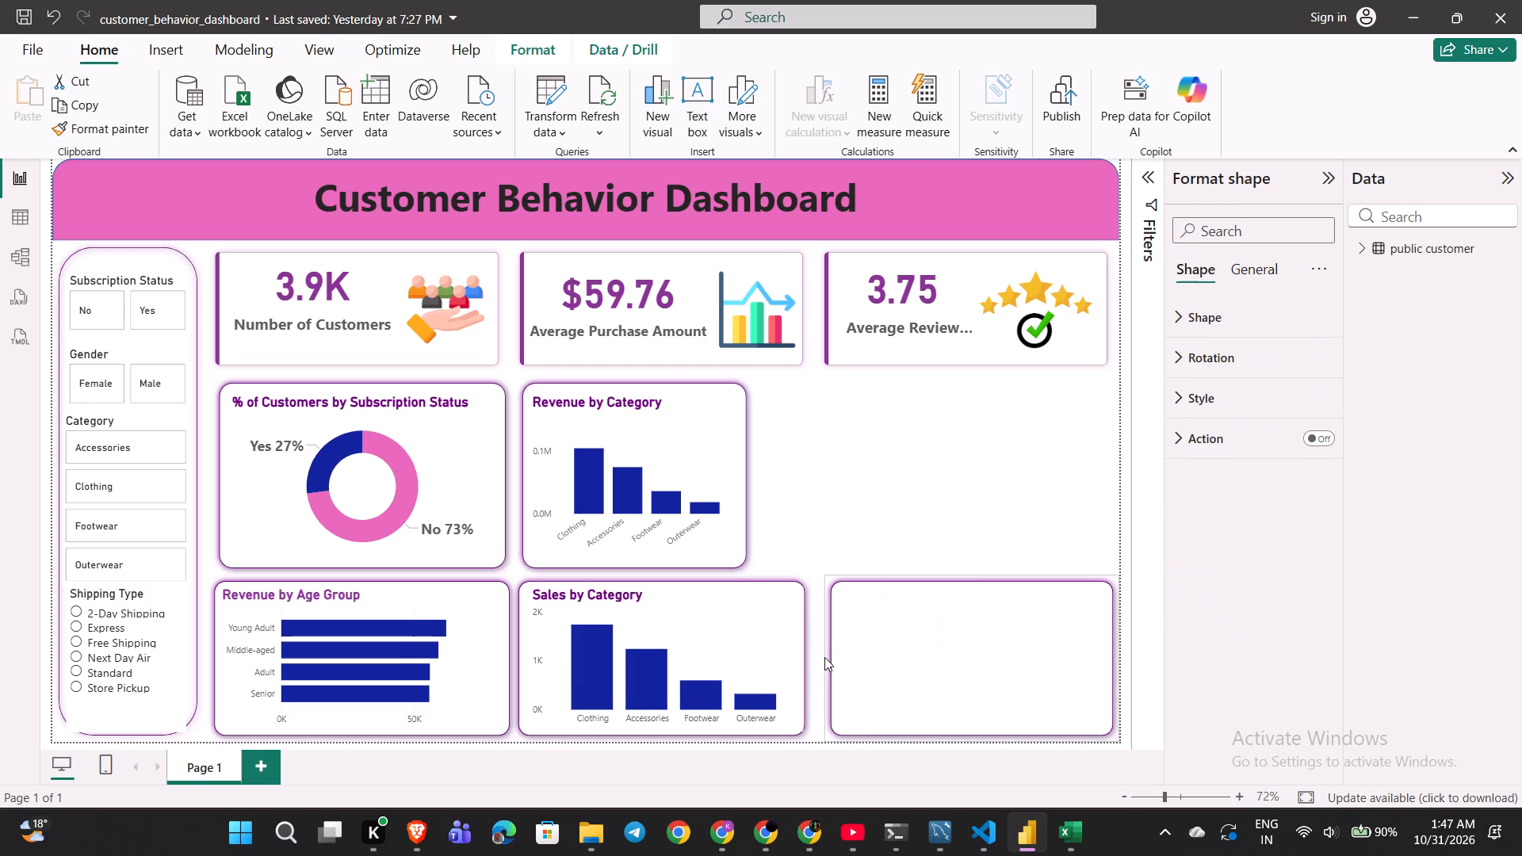
{"action": "left_click_drag", "start_coordinate": [824, 657], "coordinate": [820, 657]}
{"action": "left_click", "coordinate": [893, 659]}
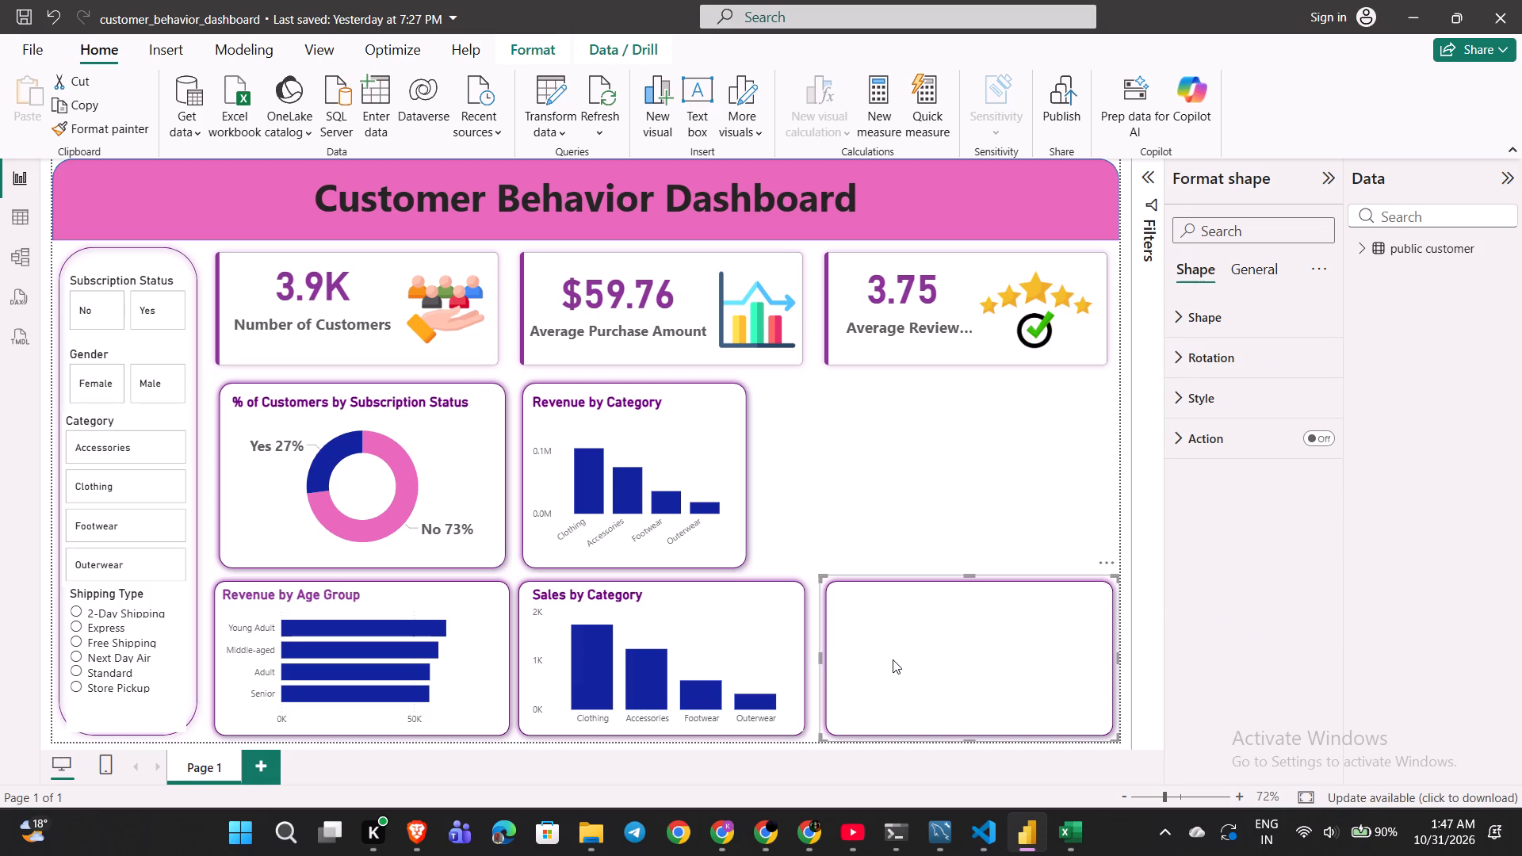
{"action": "left_click", "coordinate": [973, 656]}
Move the empty Sales by Age Group frame up into the free middle-row space beside the Revenue by Category card.
{"action": "left_click_drag", "start_coordinate": [973, 656], "coordinate": [935, 612]}
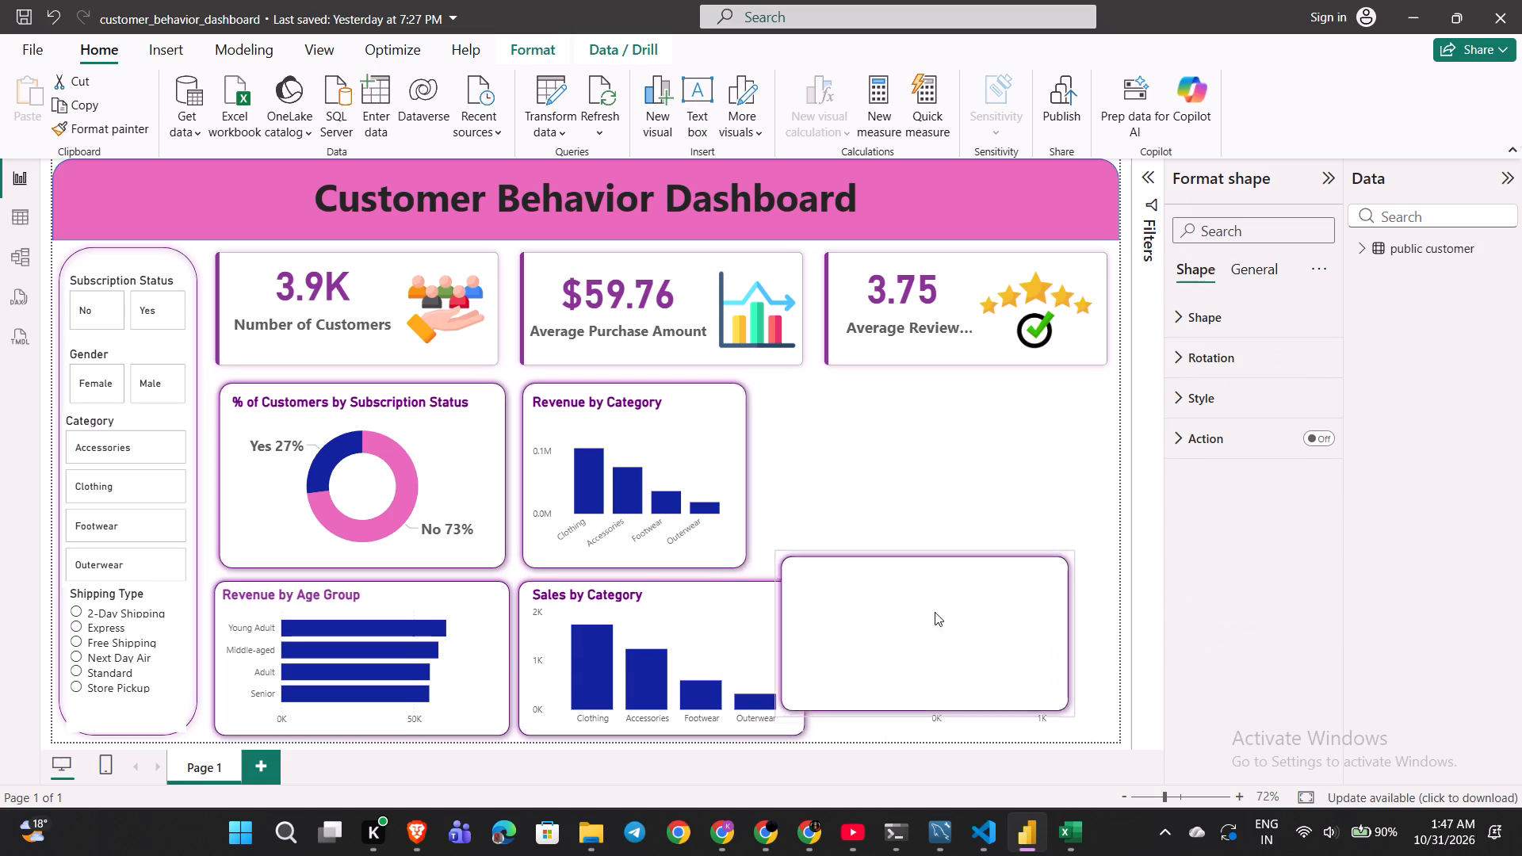
{"action": "left_click_drag", "start_coordinate": [935, 612], "coordinate": [975, 488]}
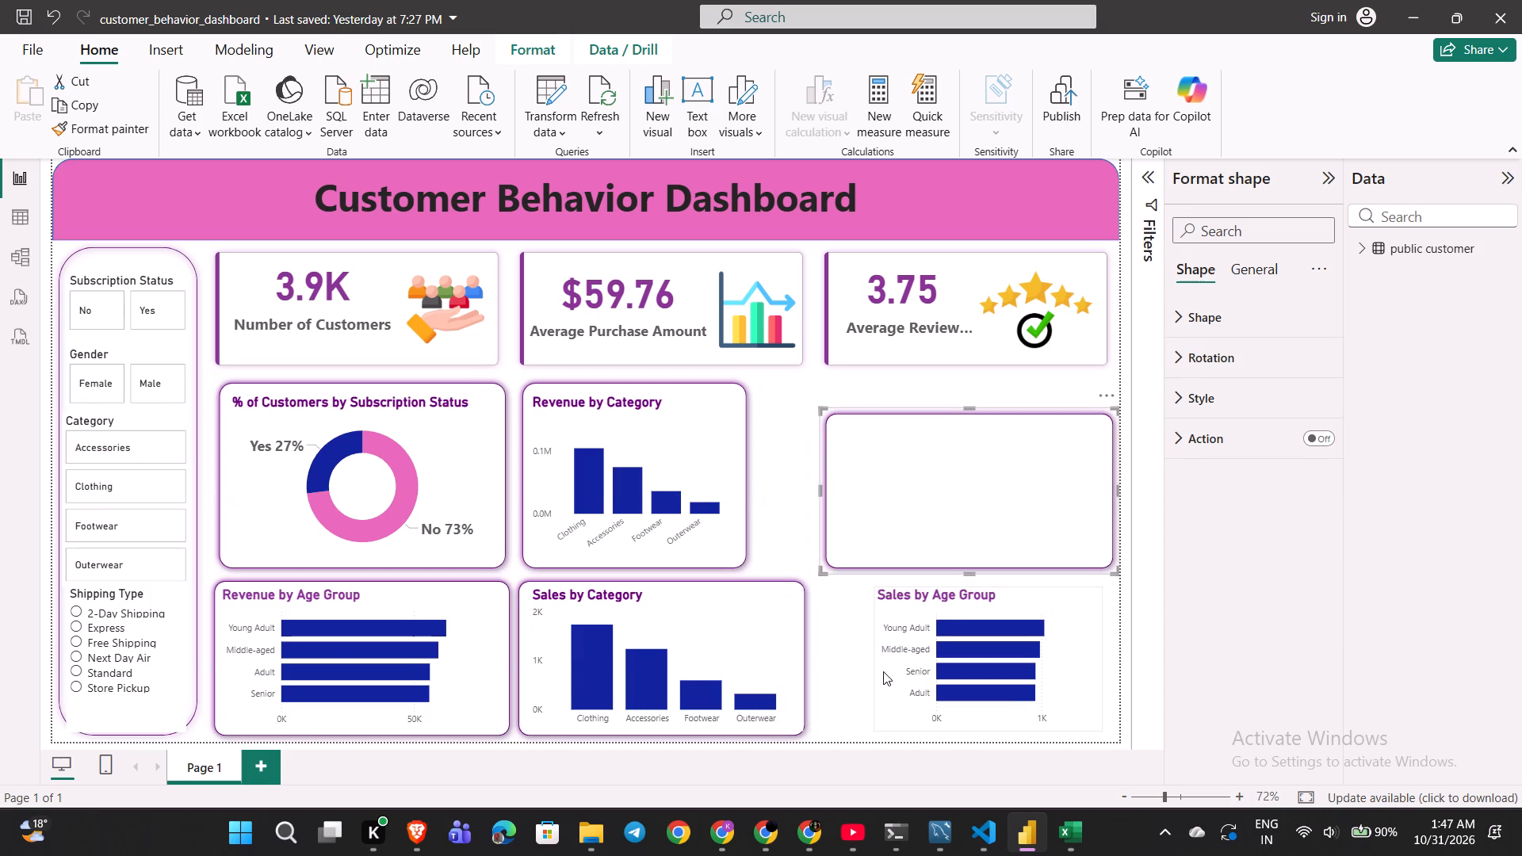
{"action": "left_click", "coordinate": [850, 682]}
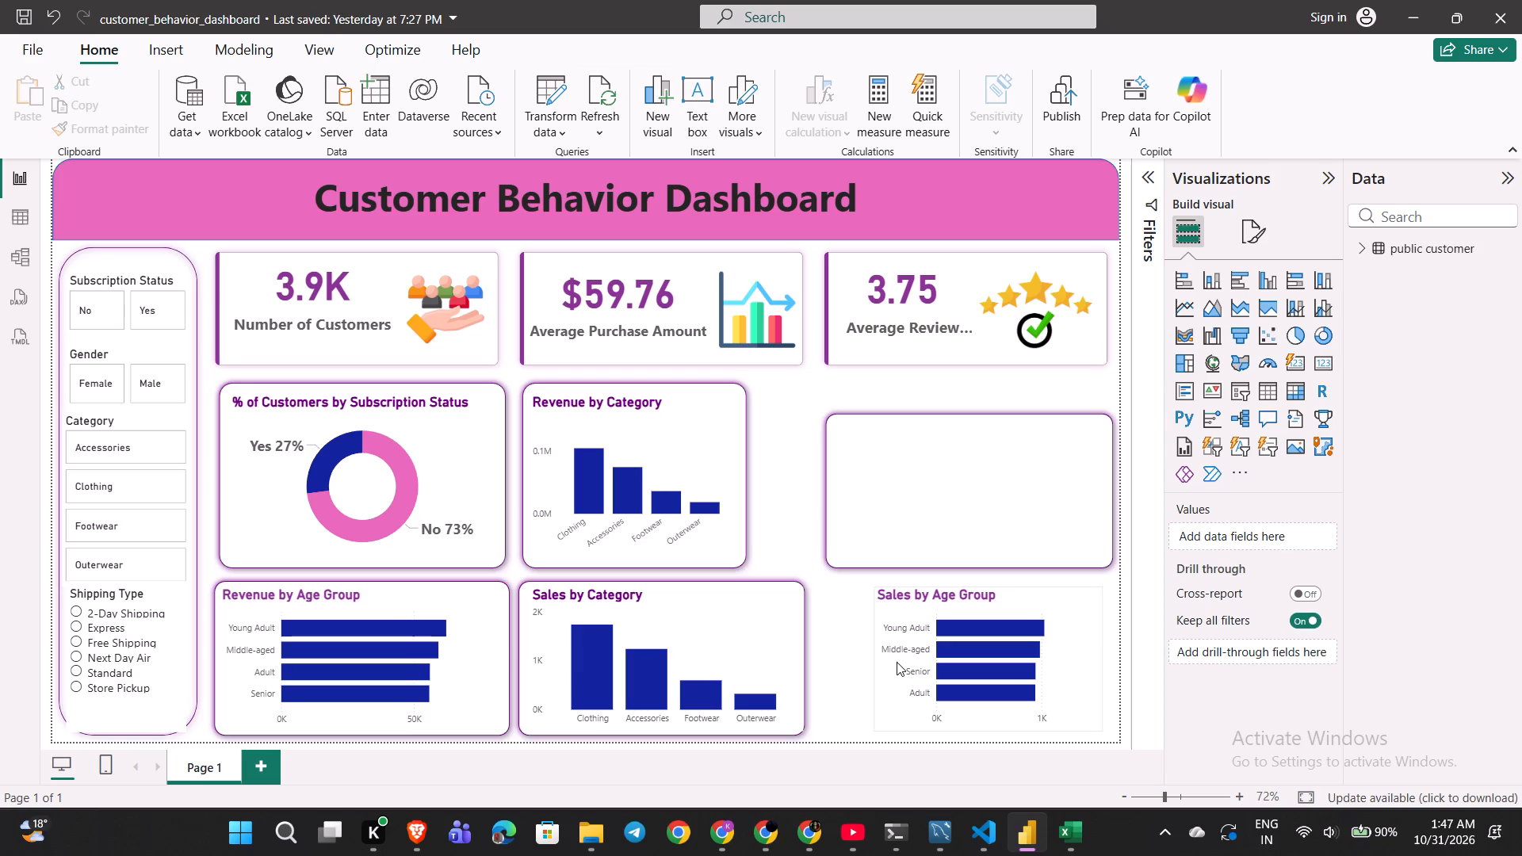
Widen the Sales by Age Group chart by extending its left edge toward the Sales by Category card.
{"action": "left_click", "coordinate": [897, 662]}
{"action": "left_click_drag", "start_coordinate": [874, 660], "coordinate": [838, 654]}
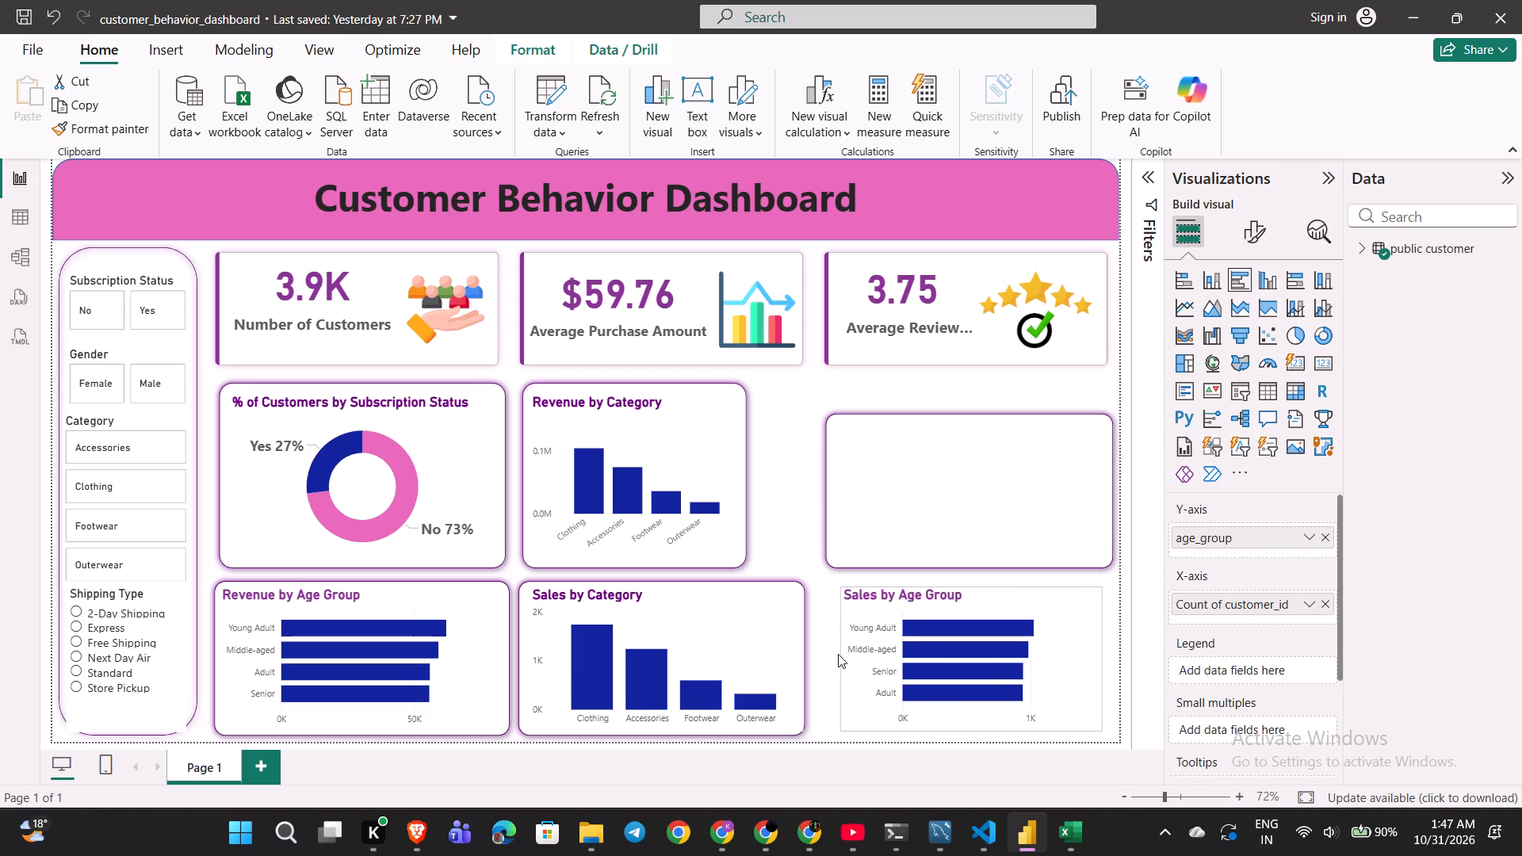
{"action": "left_click_drag", "start_coordinate": [838, 654], "coordinate": [821, 655]}
Move the empty Sales by Age Group frame back to the bottom row beside the Sales by Category card, shifting the chart out of the way.
{"action": "left_click_drag", "start_coordinate": [935, 495], "coordinate": [897, 480]}
{"action": "left_click_drag", "start_coordinate": [969, 577], "coordinate": [797, 613]}
{"action": "left_click_drag", "start_coordinate": [1059, 612], "coordinate": [689, 556]}
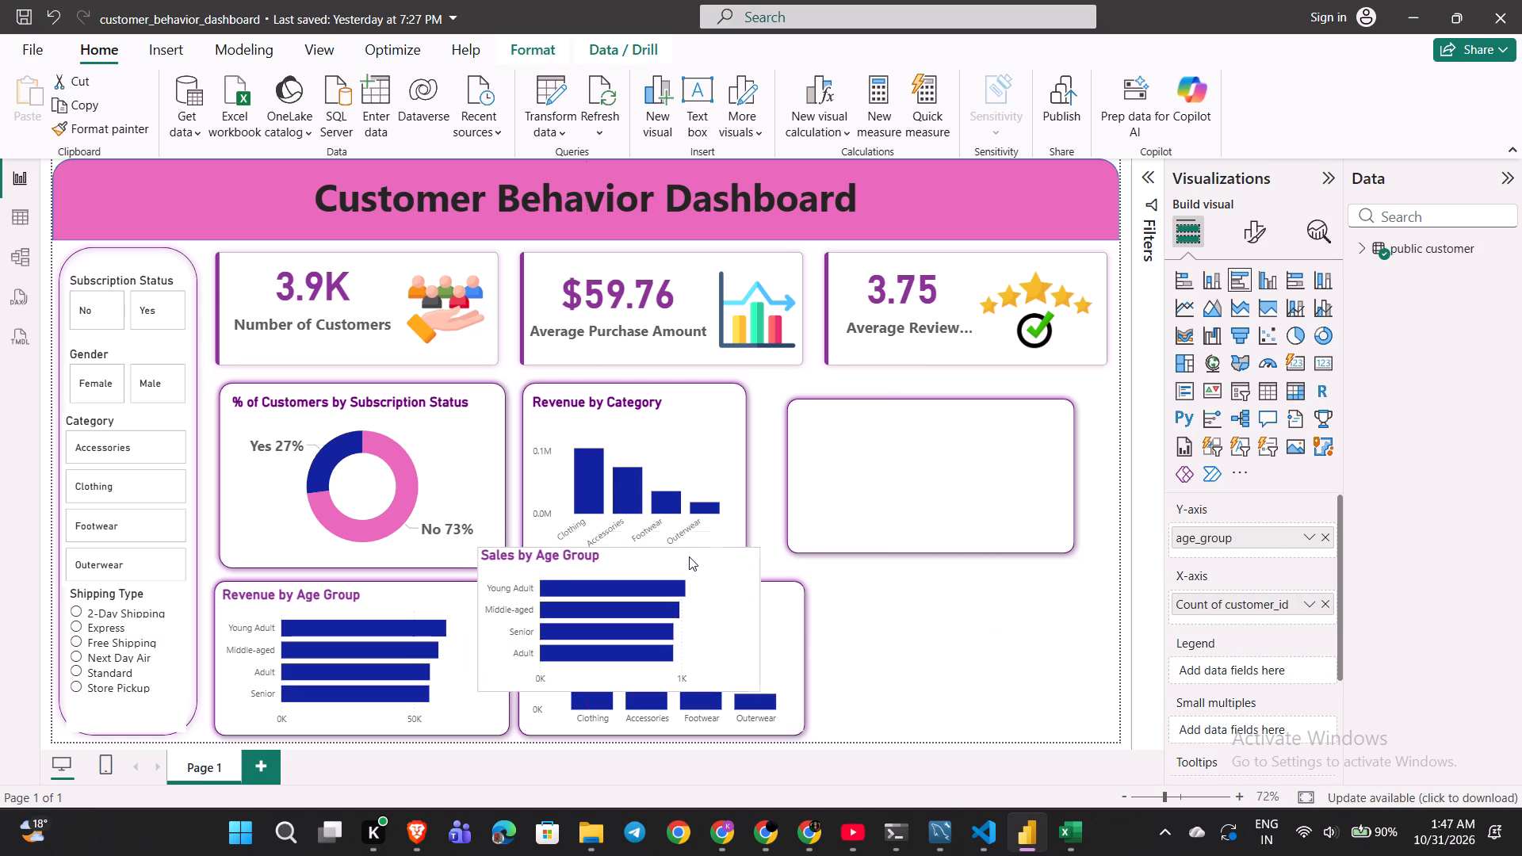
{"action": "left_click_drag", "start_coordinate": [689, 556], "coordinate": [675, 546]}
{"action": "left_click_drag", "start_coordinate": [950, 480], "coordinate": [1005, 668]}
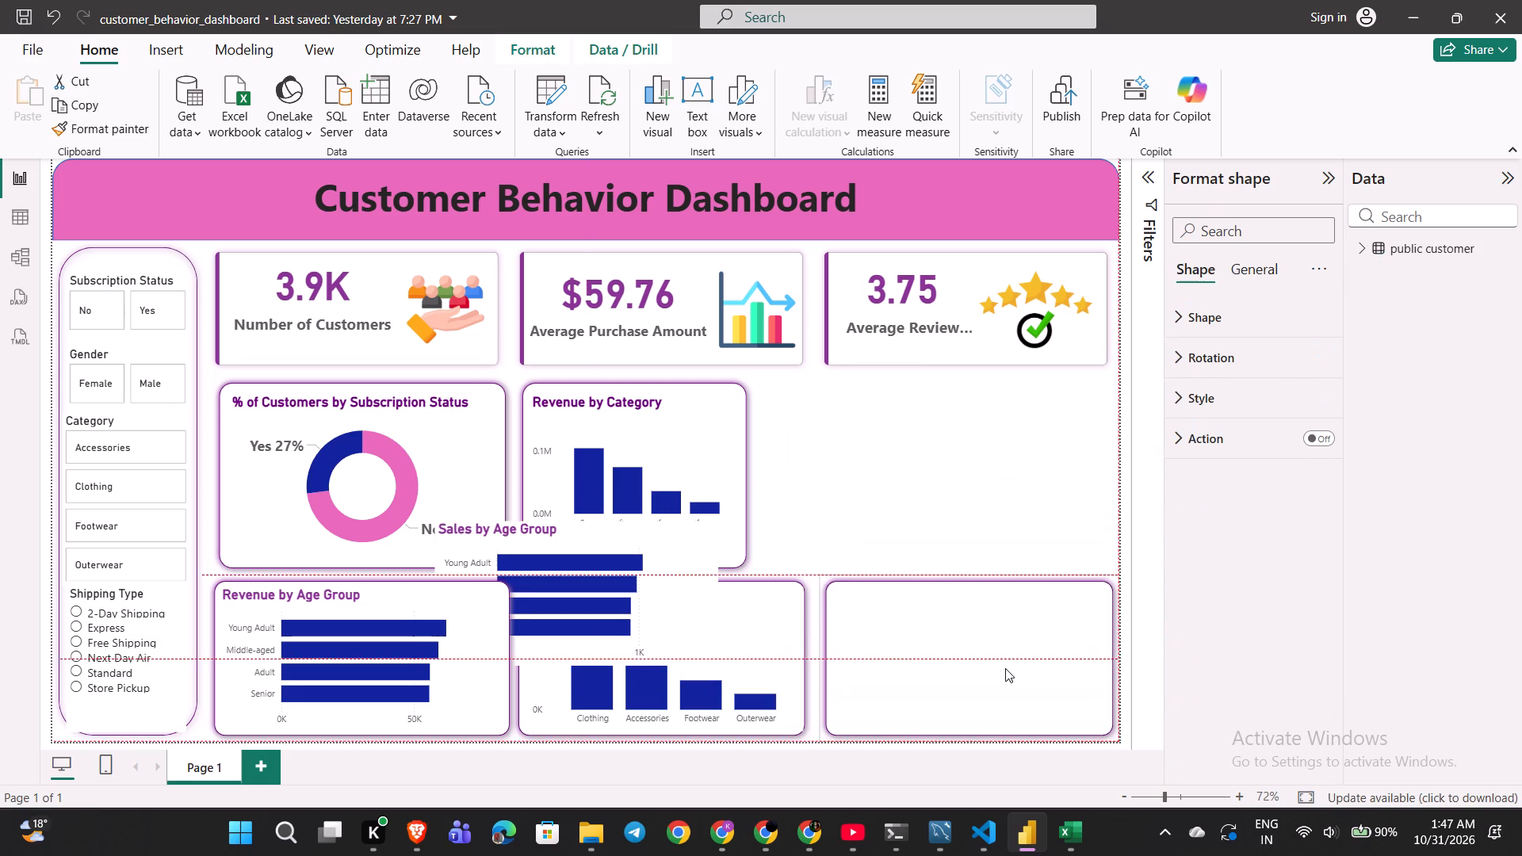
{"action": "left_click_drag", "start_coordinate": [1005, 668], "coordinate": [1002, 676]}
Place the Sales by Age Group chart inside its bottom-row frame and adjust its top and bottom edges to fit within the border.
{"action": "left_click_drag", "start_coordinate": [681, 568], "coordinate": [1073, 657]}
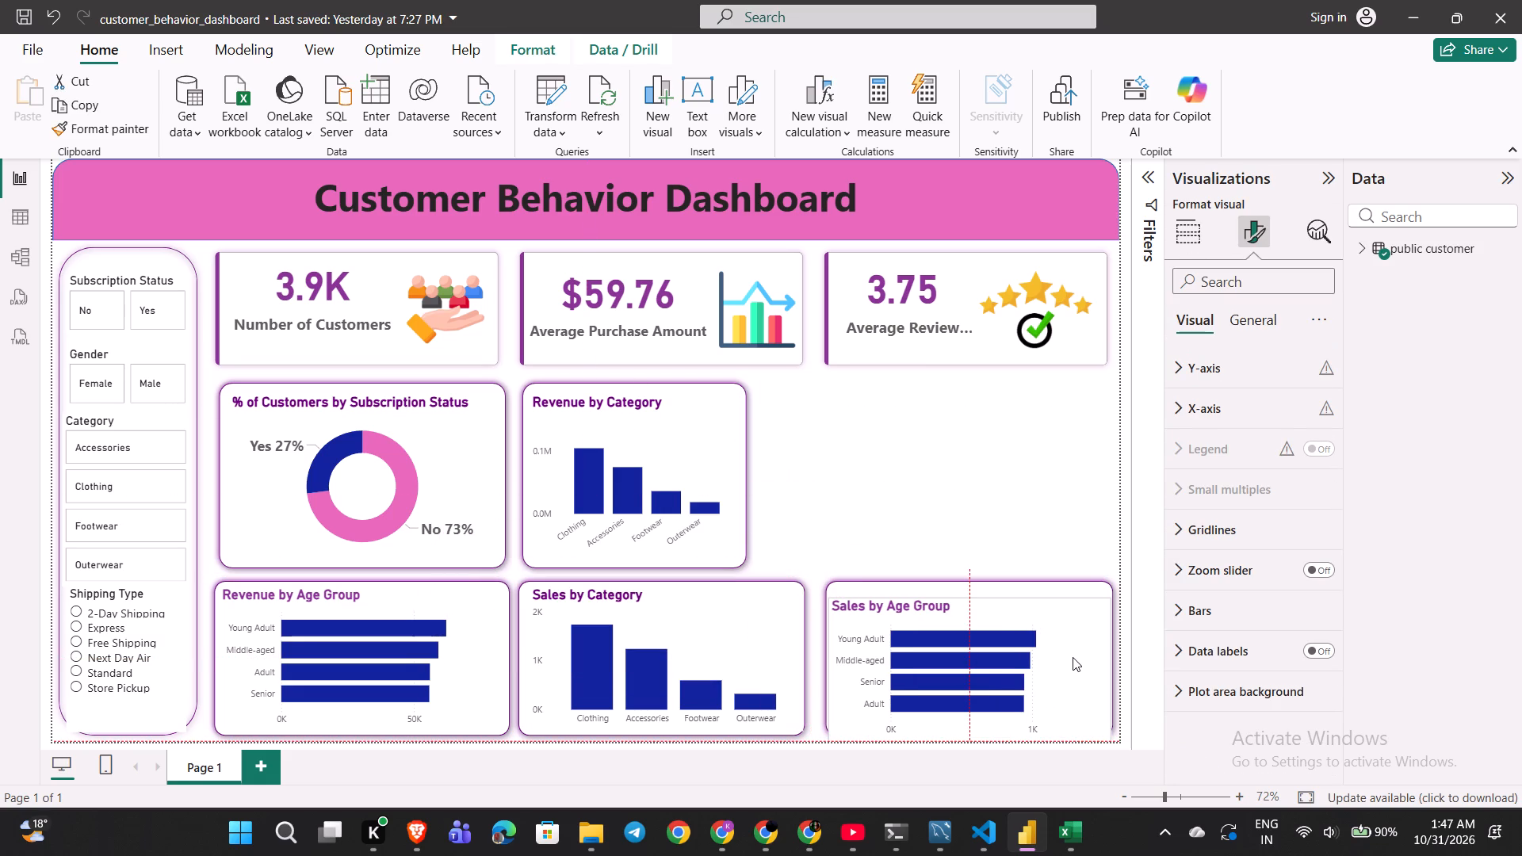
{"action": "left_click_drag", "start_coordinate": [1073, 657], "coordinate": [1071, 657]}
{"action": "left_click_drag", "start_coordinate": [969, 739], "coordinate": [972, 719]}
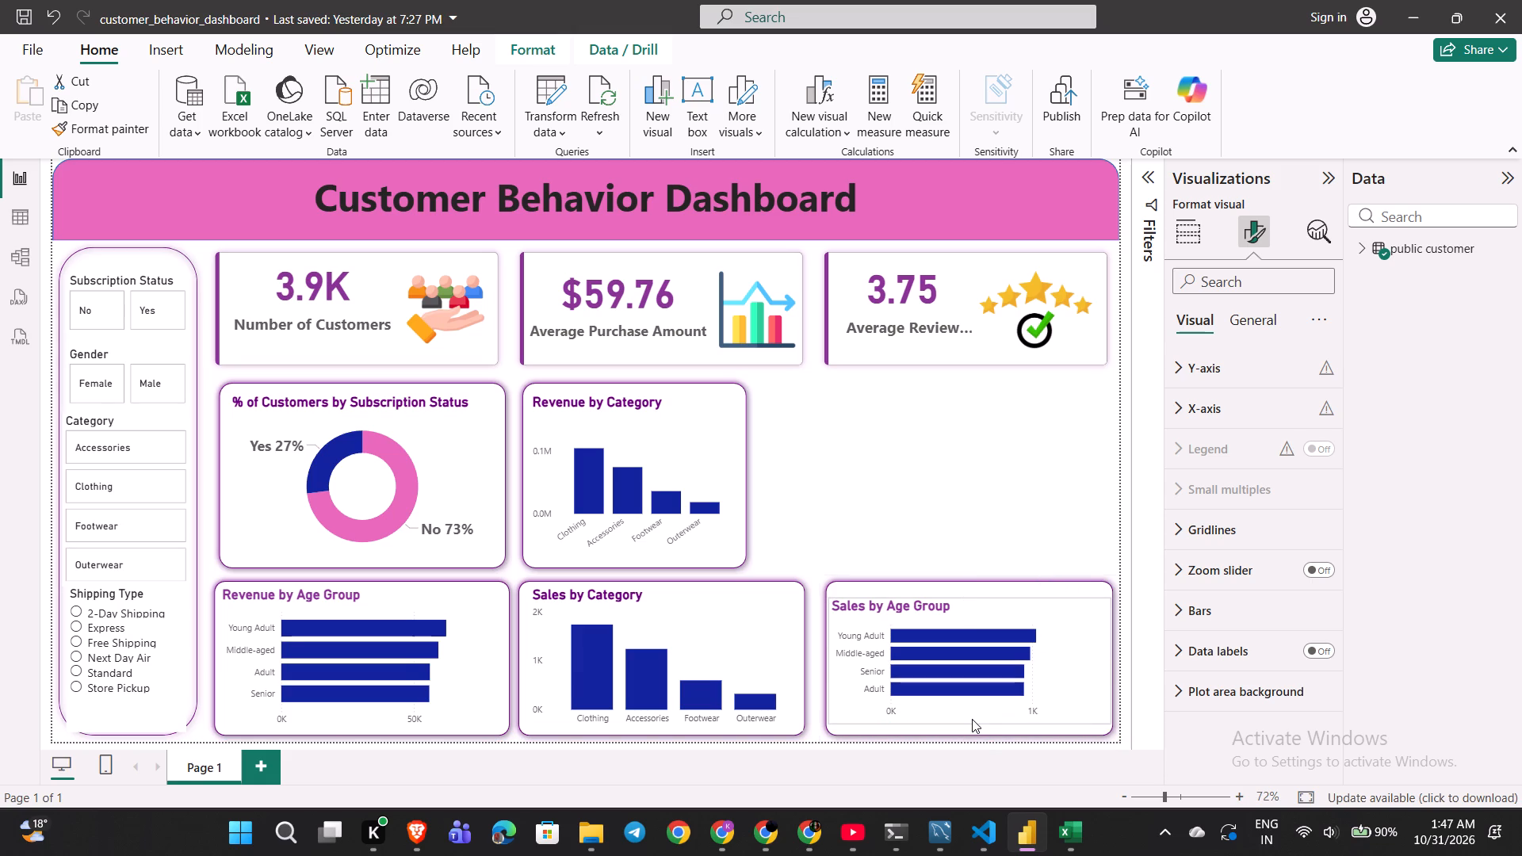
{"action": "left_click_drag", "start_coordinate": [972, 719], "coordinate": [973, 728]}
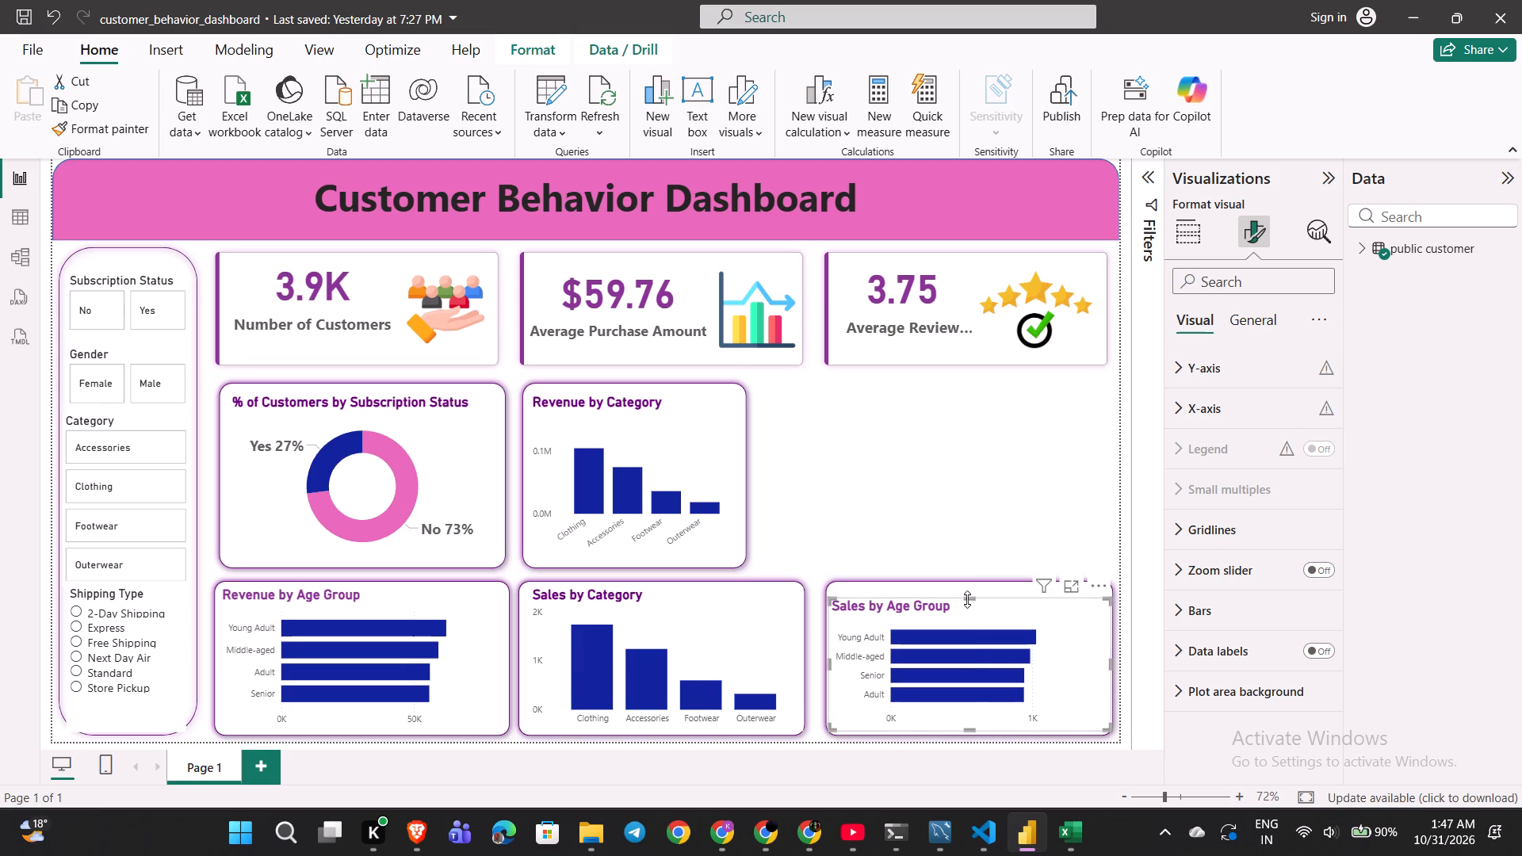
{"action": "left_click_drag", "start_coordinate": [967, 599], "coordinate": [966, 587]}
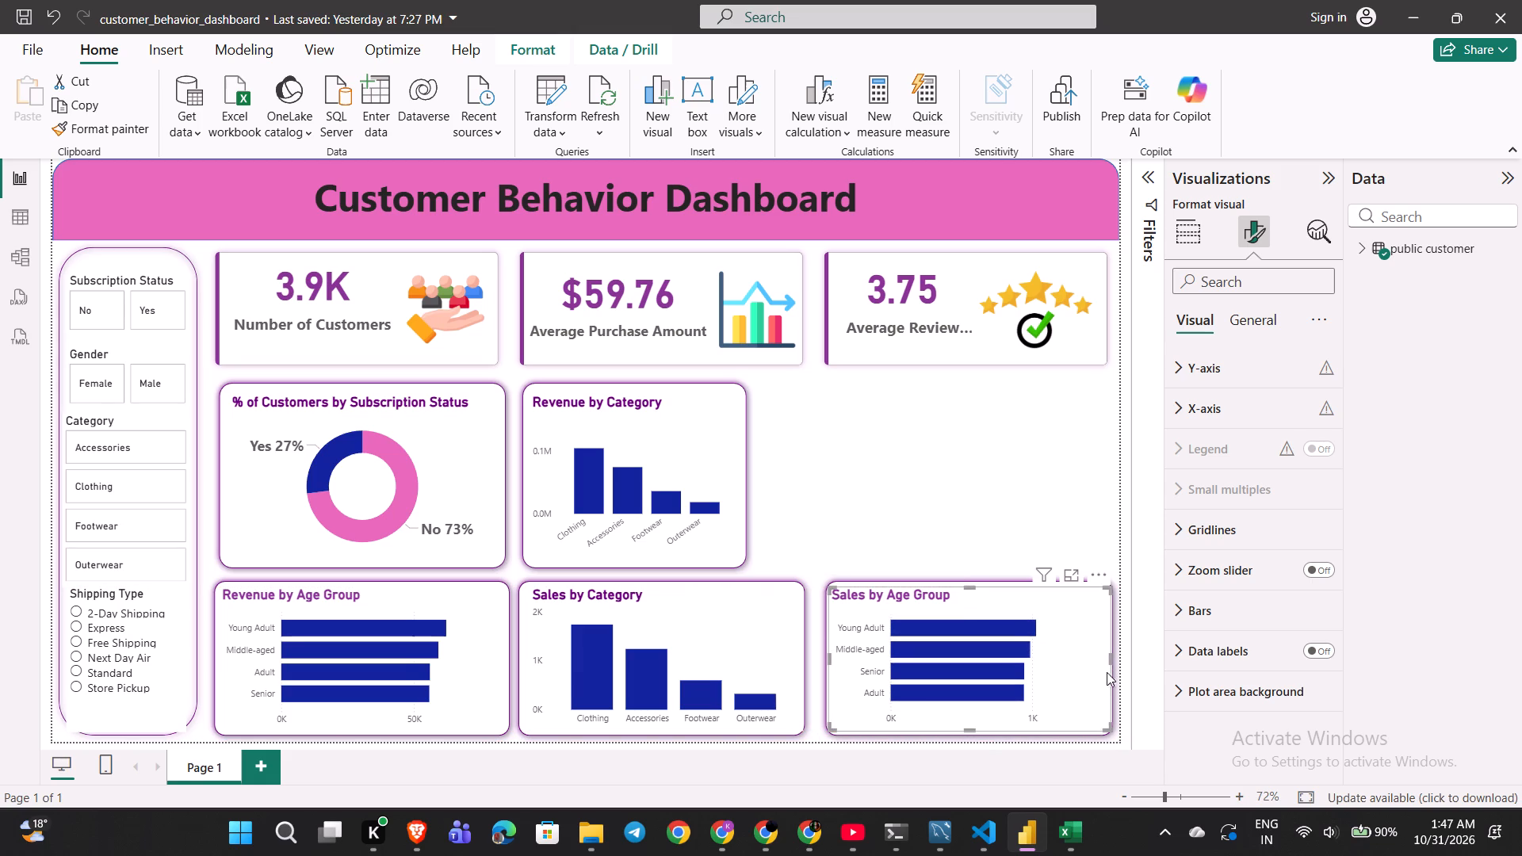
{"action": "left_click", "coordinate": [1064, 690]}
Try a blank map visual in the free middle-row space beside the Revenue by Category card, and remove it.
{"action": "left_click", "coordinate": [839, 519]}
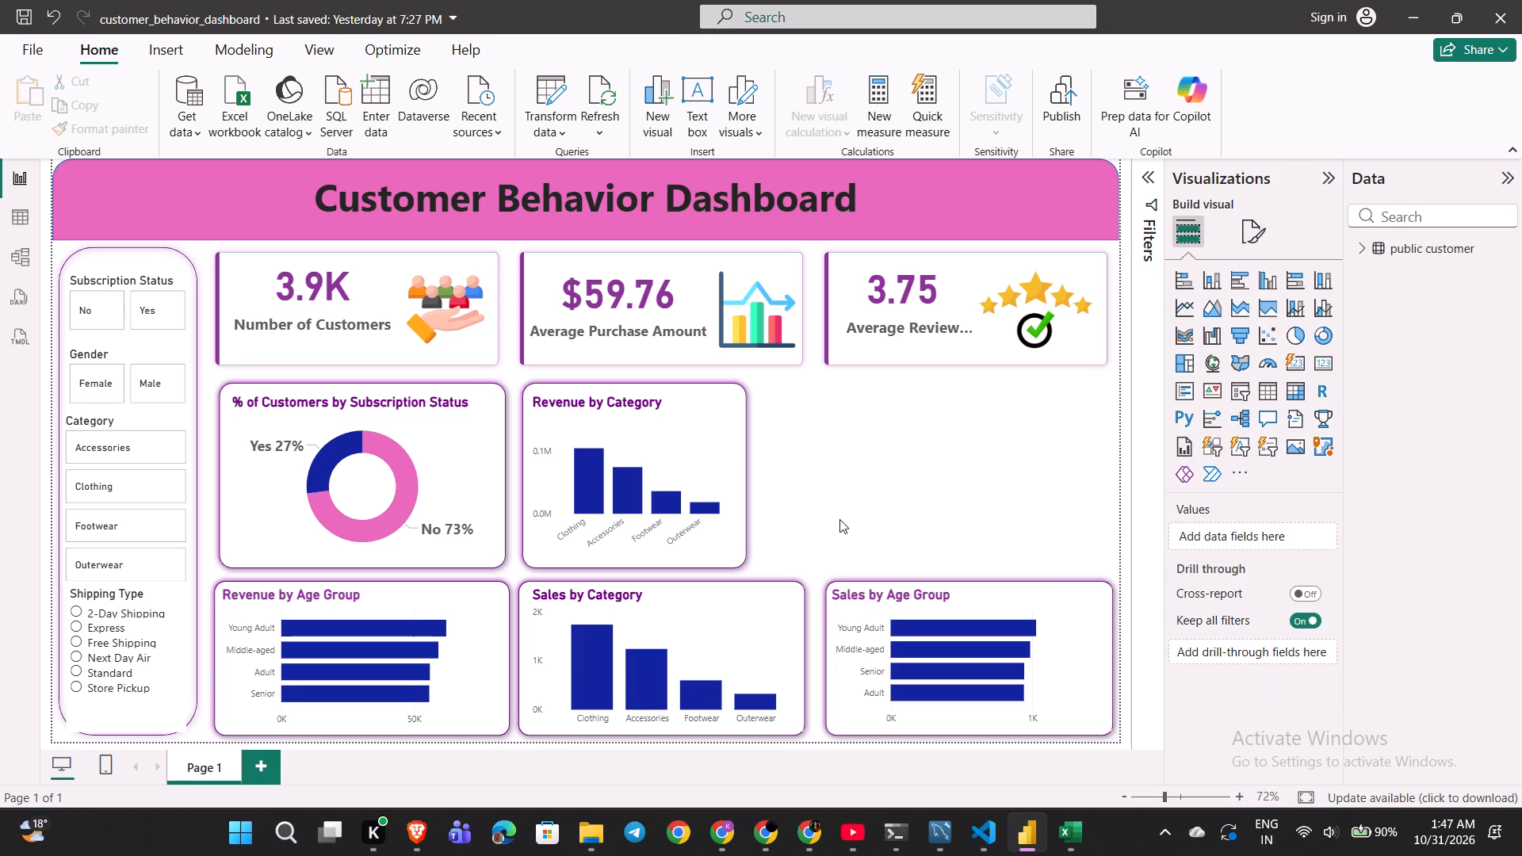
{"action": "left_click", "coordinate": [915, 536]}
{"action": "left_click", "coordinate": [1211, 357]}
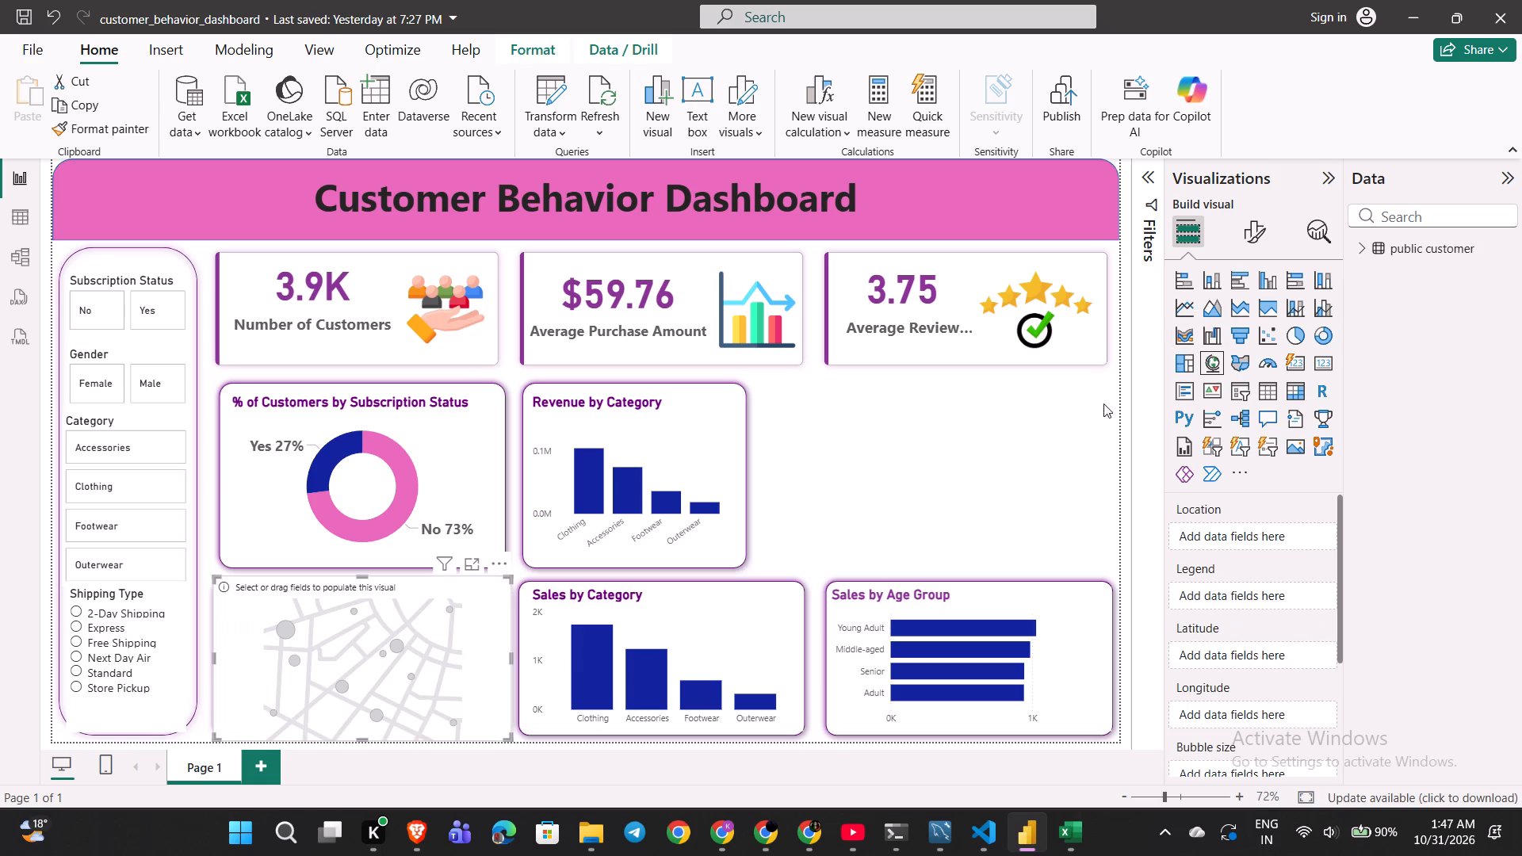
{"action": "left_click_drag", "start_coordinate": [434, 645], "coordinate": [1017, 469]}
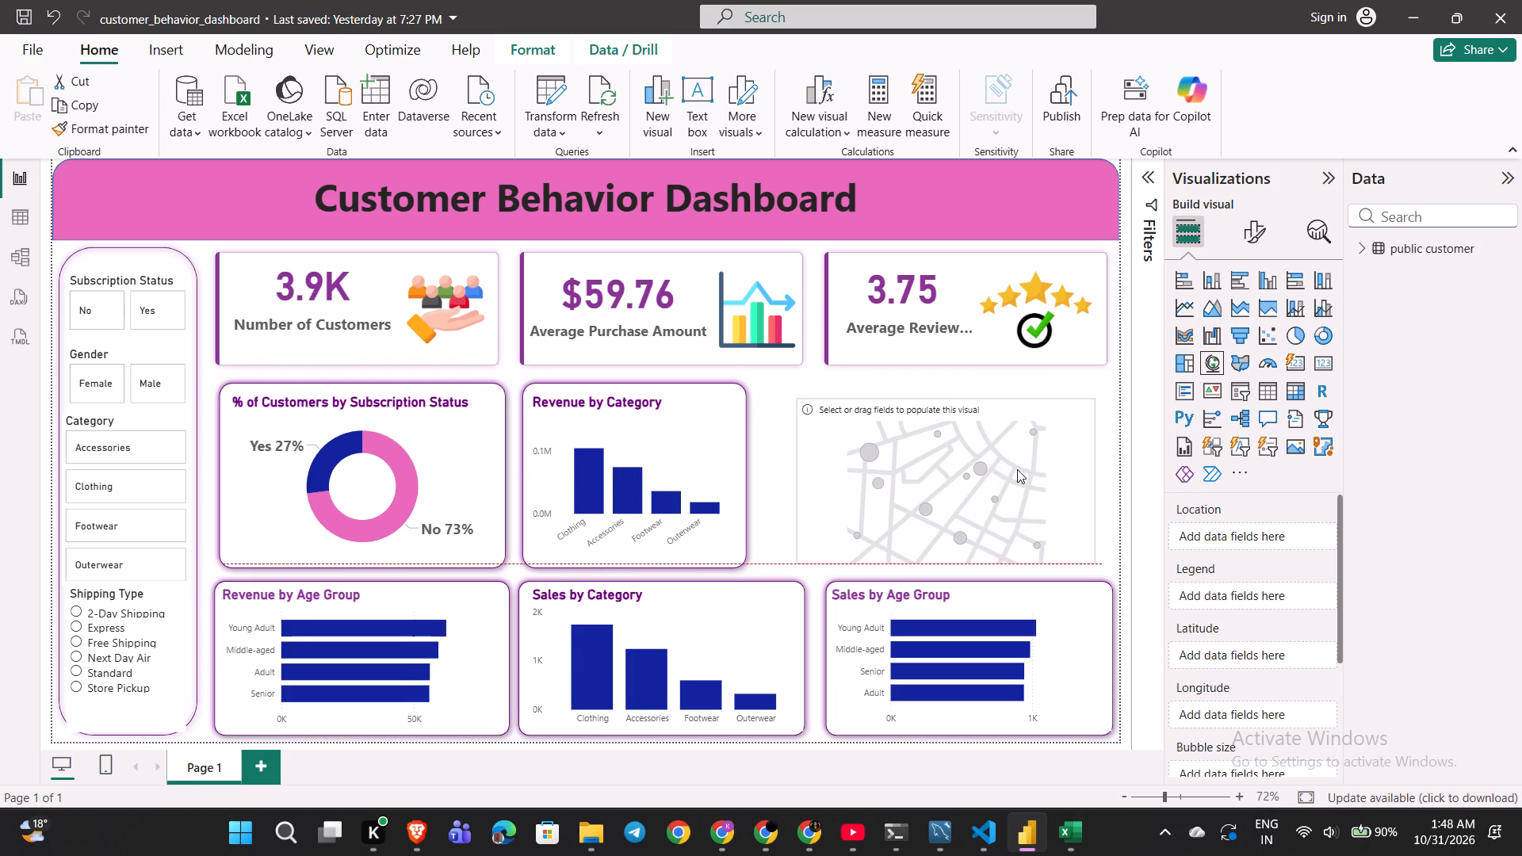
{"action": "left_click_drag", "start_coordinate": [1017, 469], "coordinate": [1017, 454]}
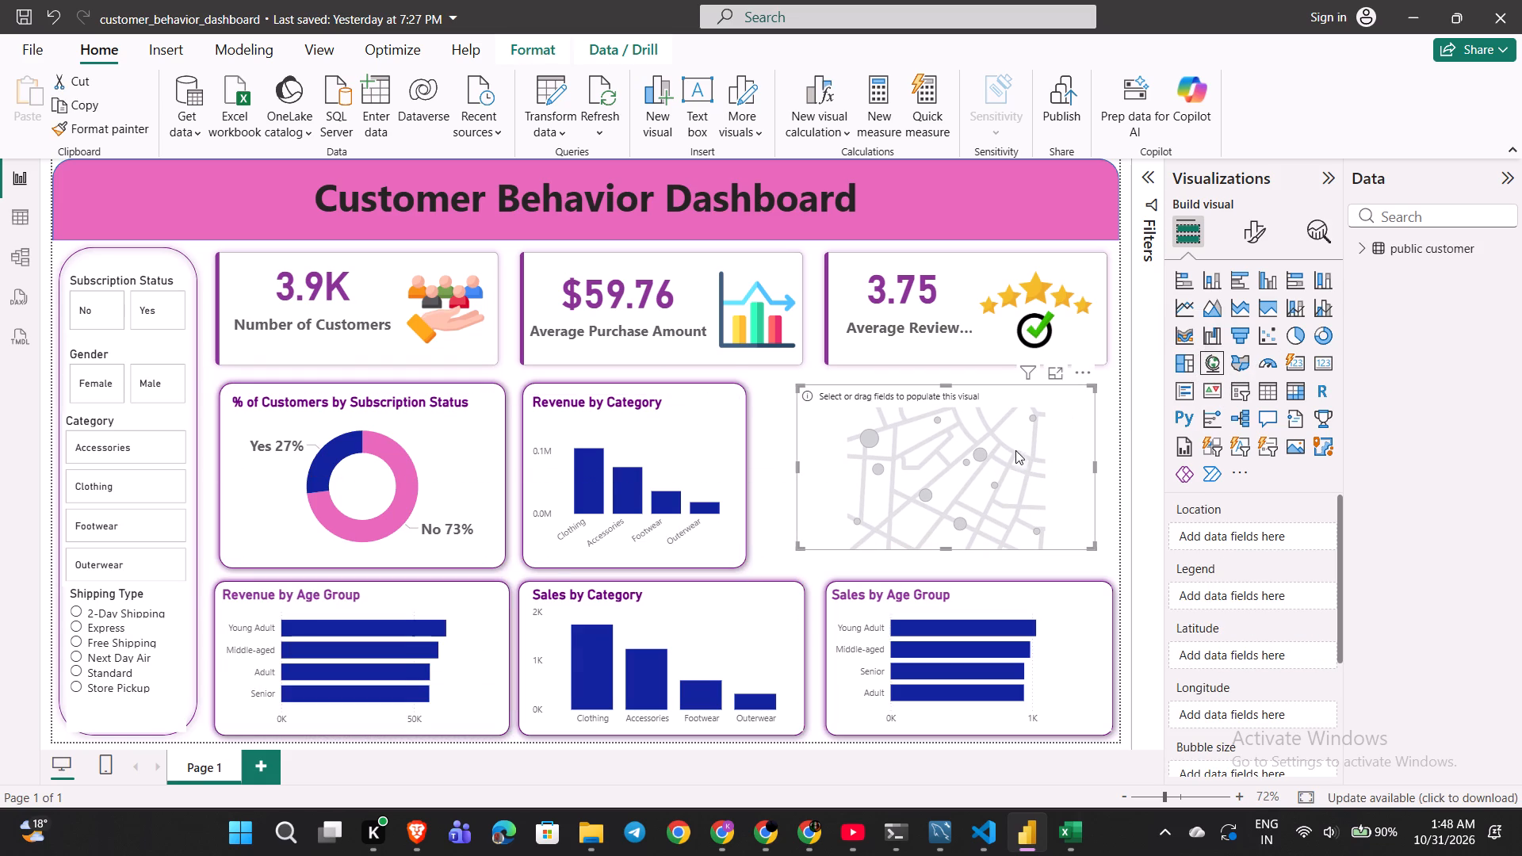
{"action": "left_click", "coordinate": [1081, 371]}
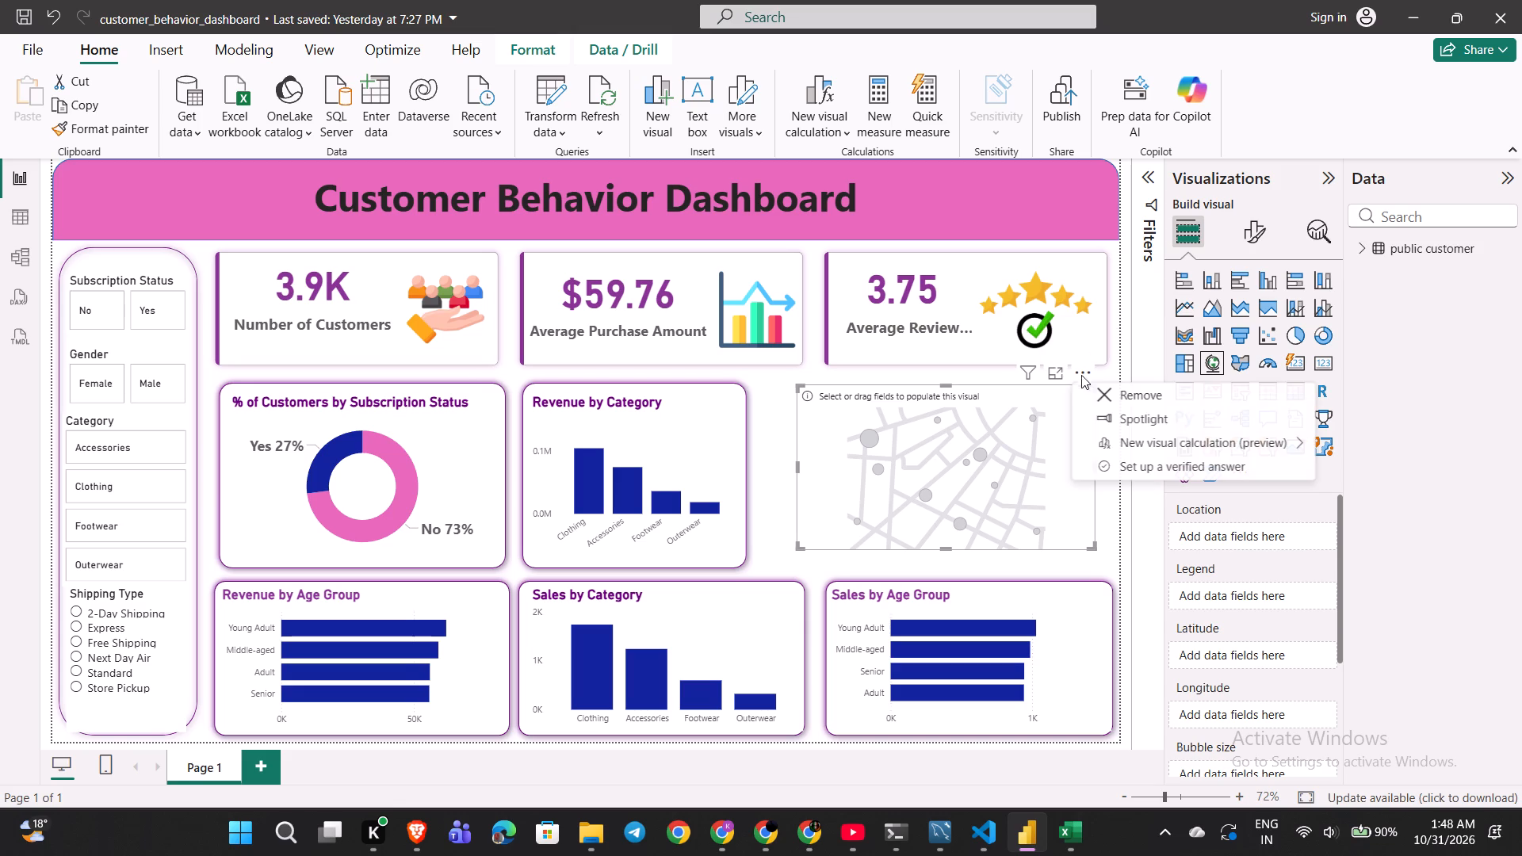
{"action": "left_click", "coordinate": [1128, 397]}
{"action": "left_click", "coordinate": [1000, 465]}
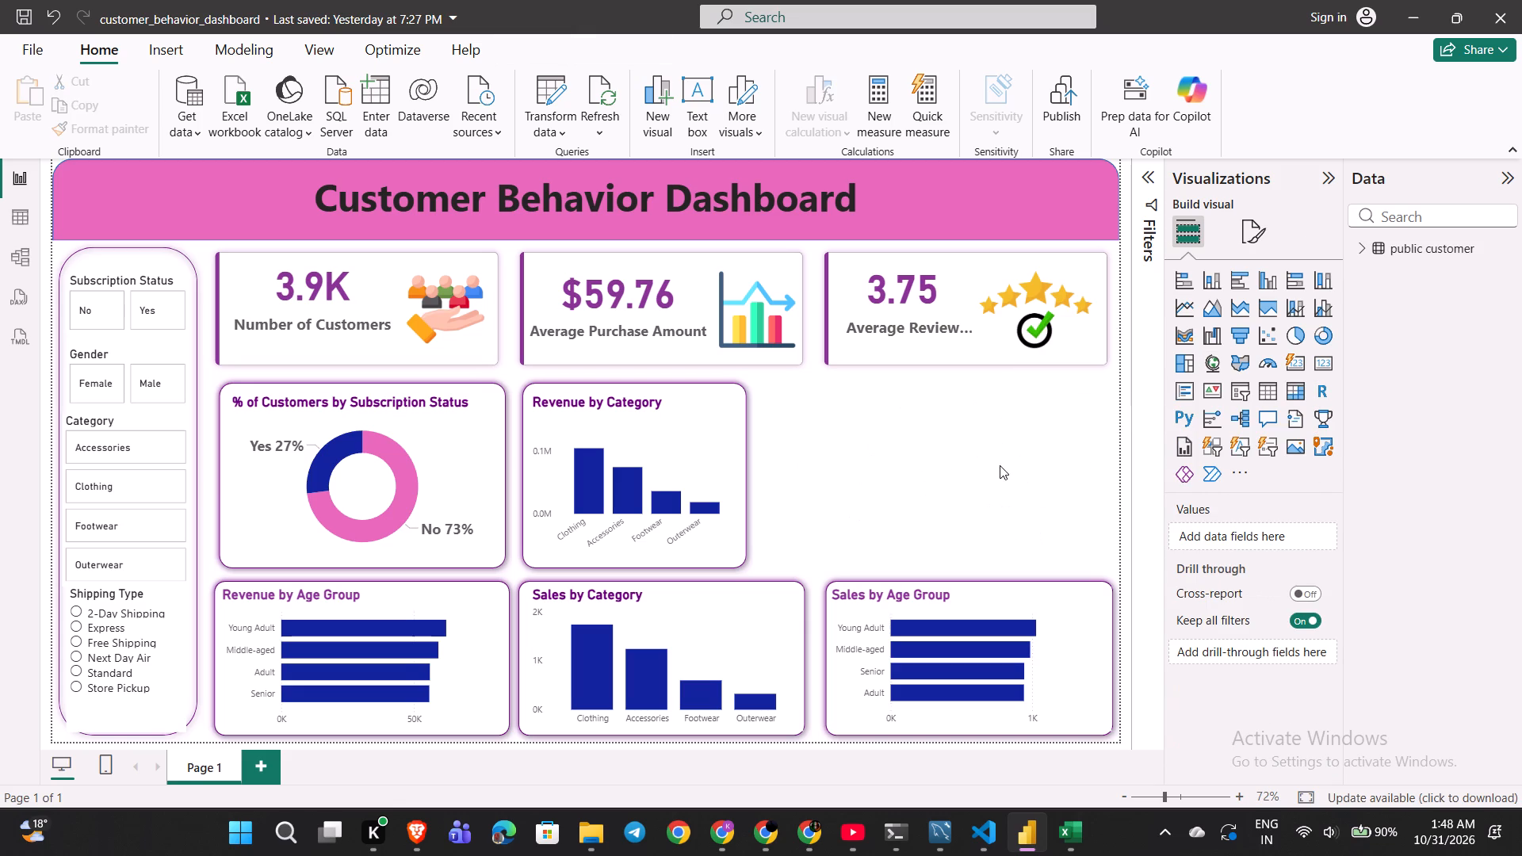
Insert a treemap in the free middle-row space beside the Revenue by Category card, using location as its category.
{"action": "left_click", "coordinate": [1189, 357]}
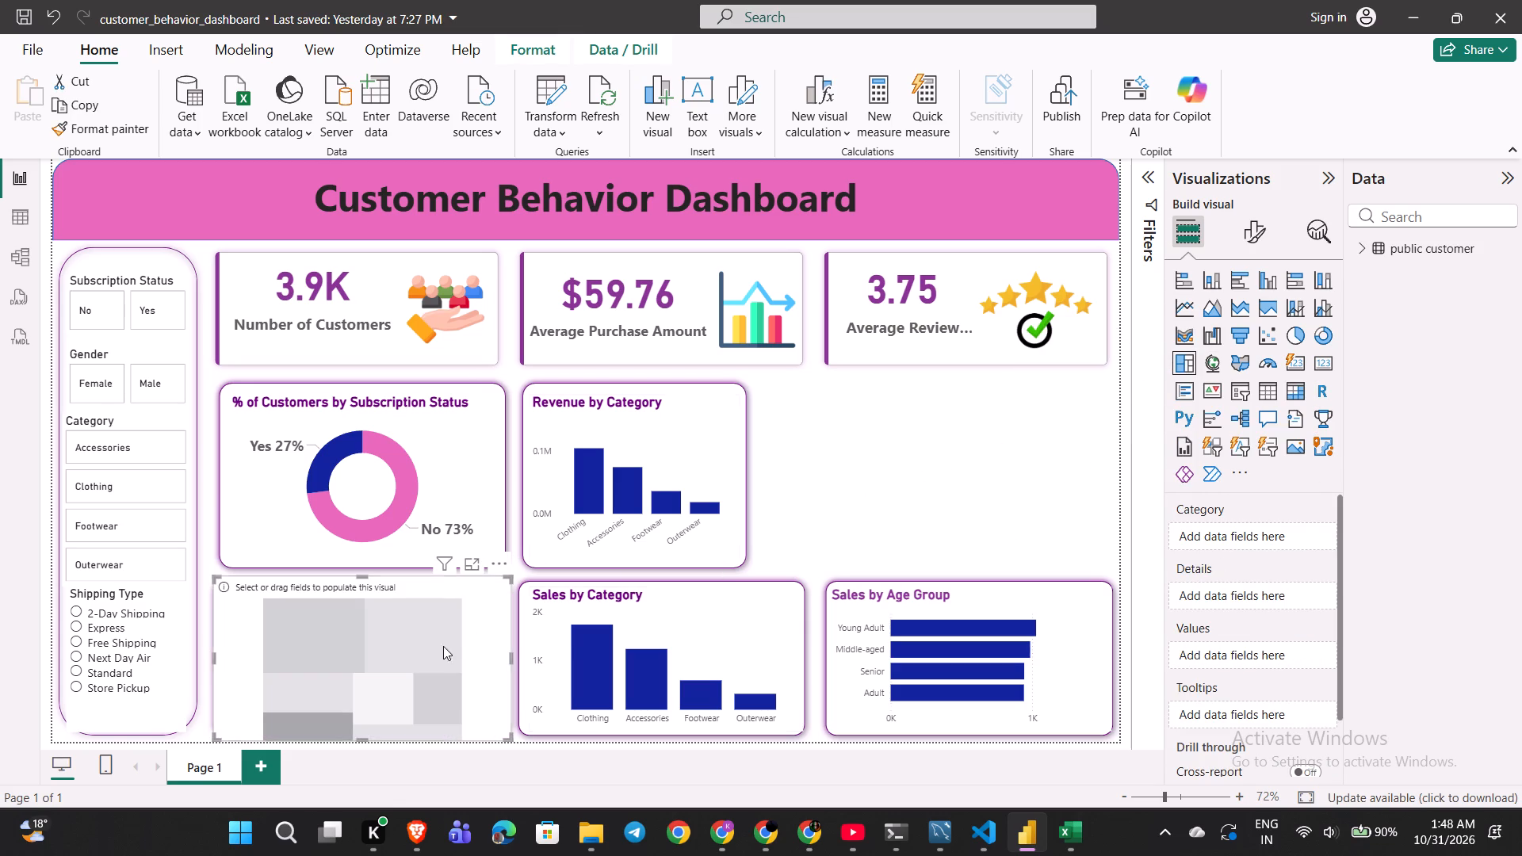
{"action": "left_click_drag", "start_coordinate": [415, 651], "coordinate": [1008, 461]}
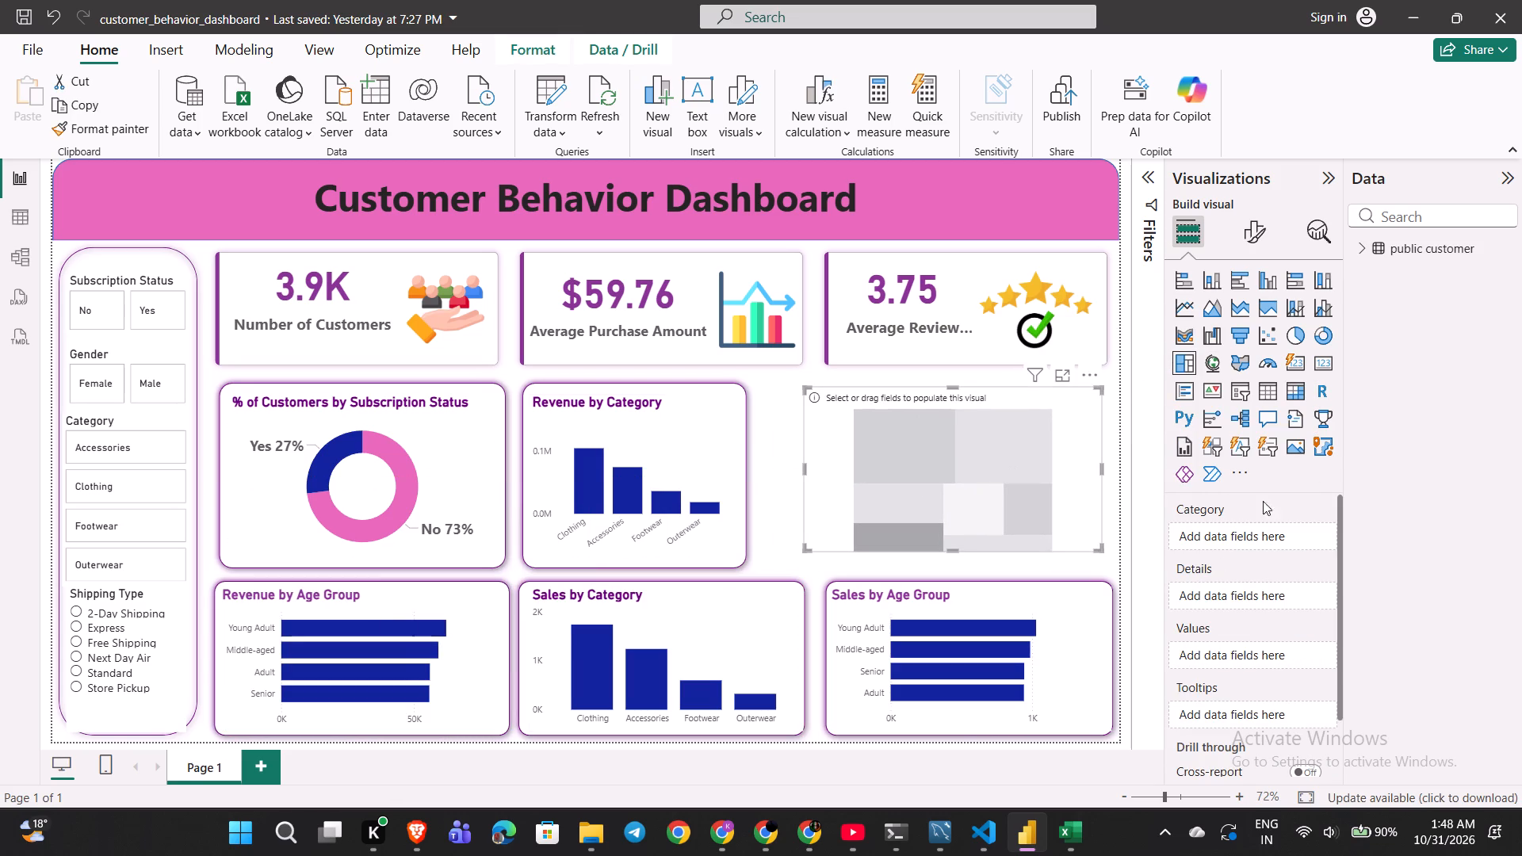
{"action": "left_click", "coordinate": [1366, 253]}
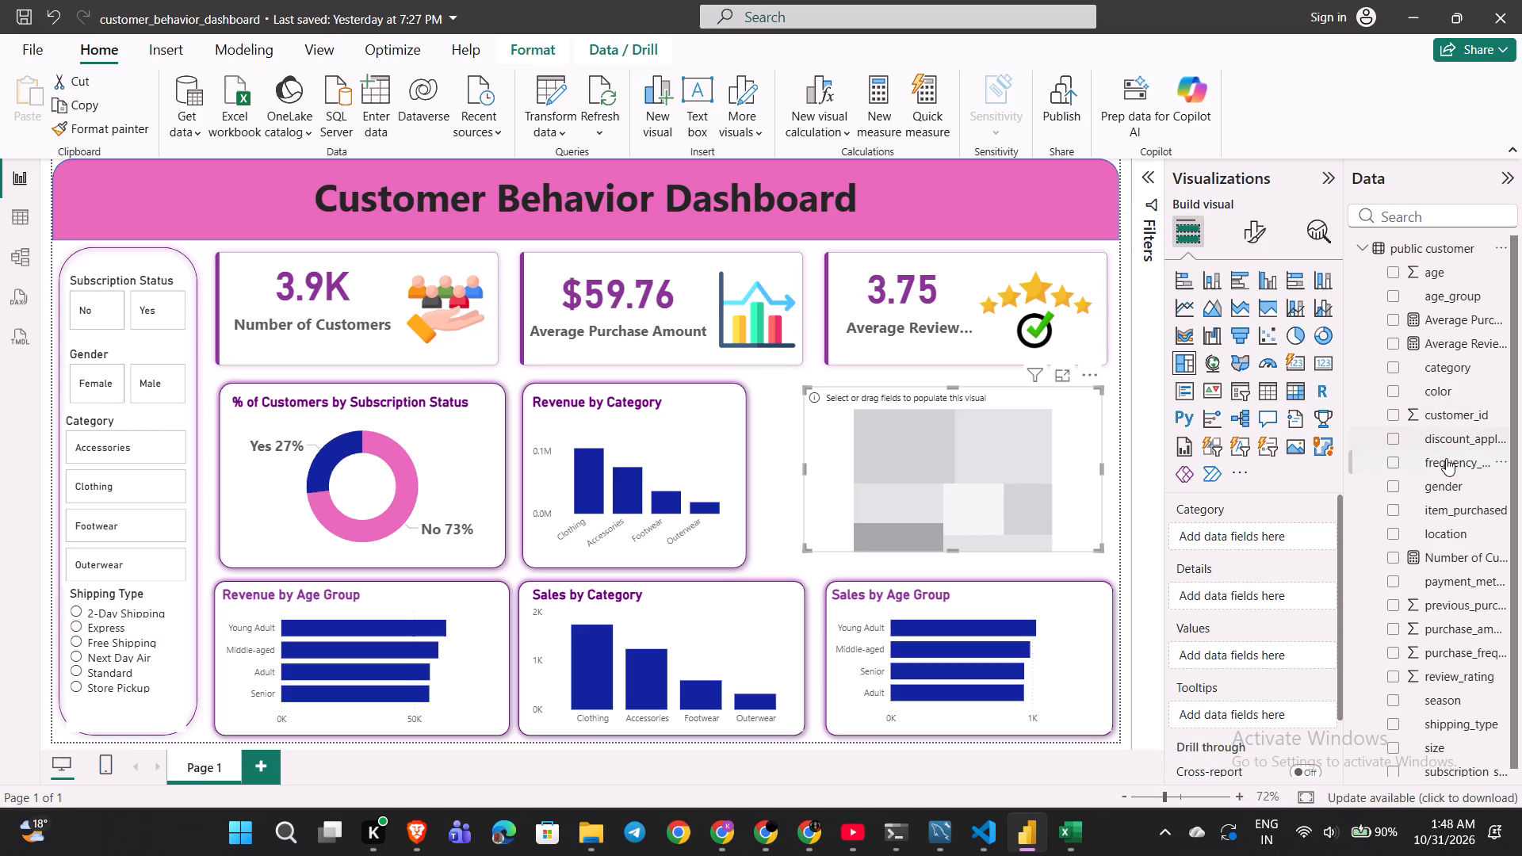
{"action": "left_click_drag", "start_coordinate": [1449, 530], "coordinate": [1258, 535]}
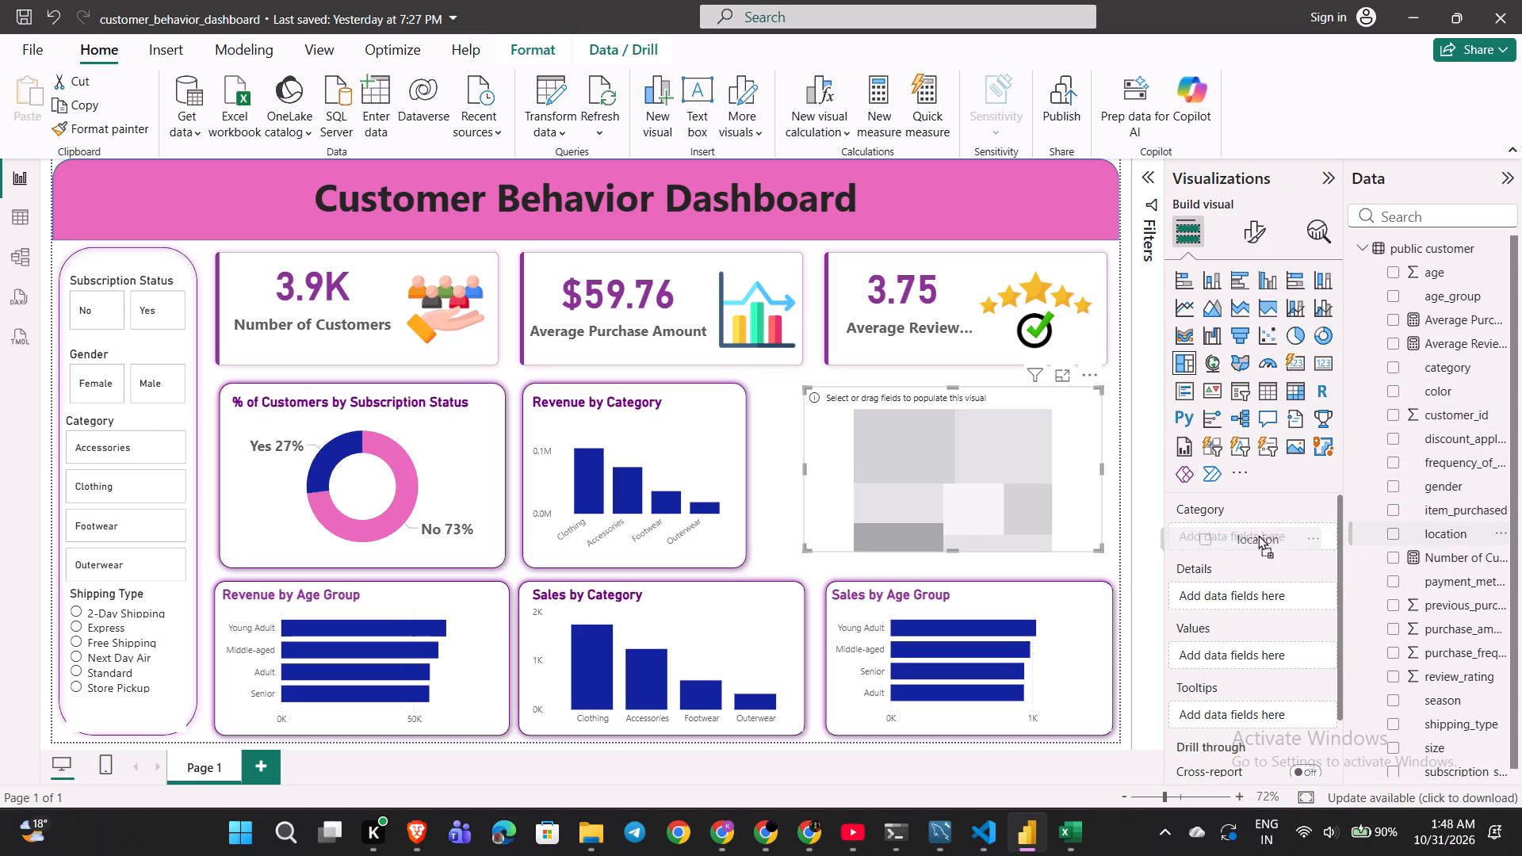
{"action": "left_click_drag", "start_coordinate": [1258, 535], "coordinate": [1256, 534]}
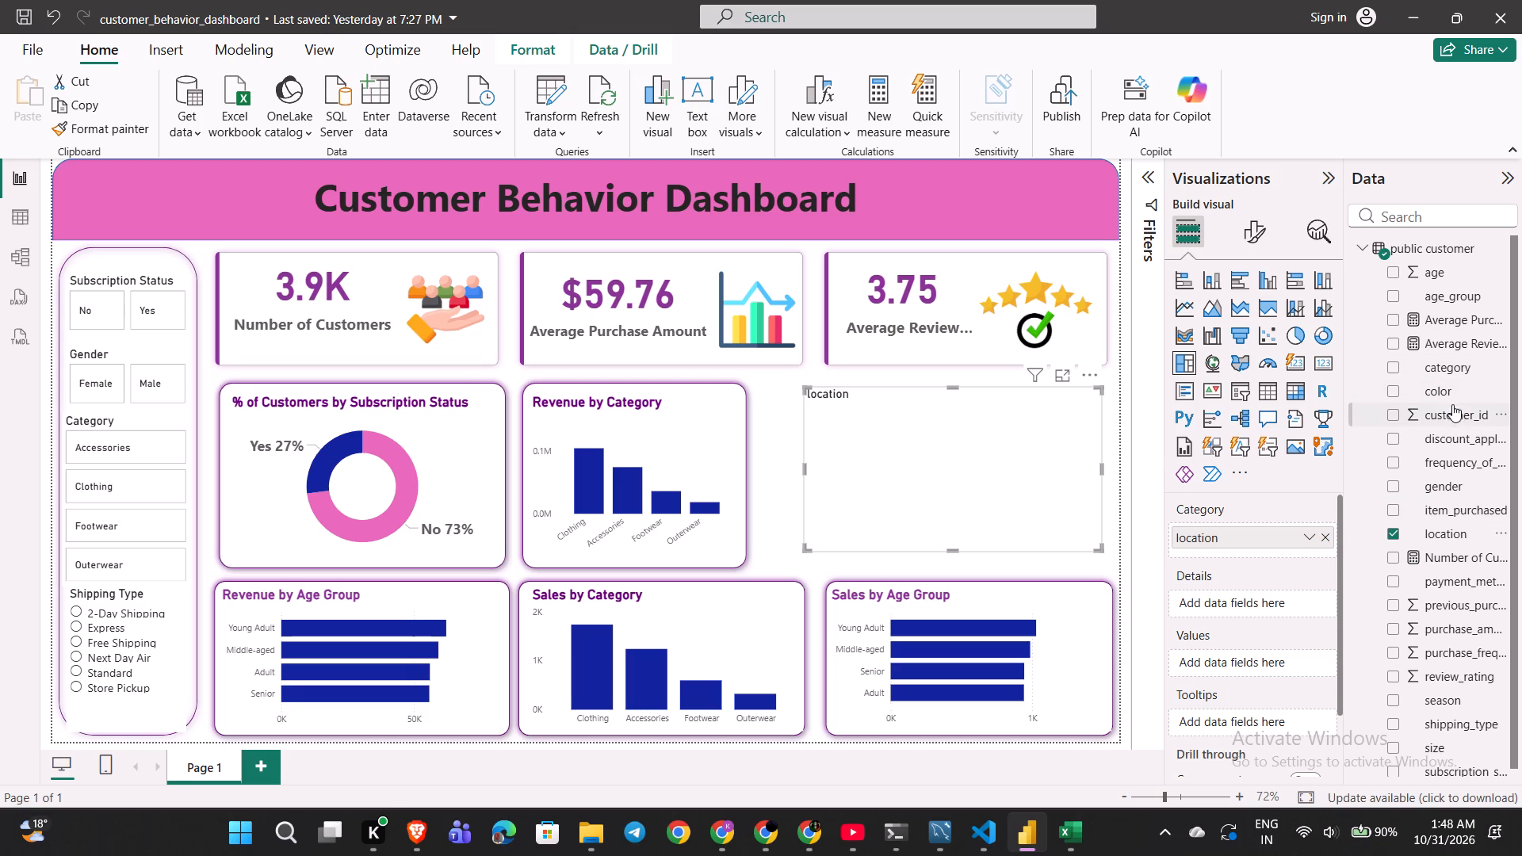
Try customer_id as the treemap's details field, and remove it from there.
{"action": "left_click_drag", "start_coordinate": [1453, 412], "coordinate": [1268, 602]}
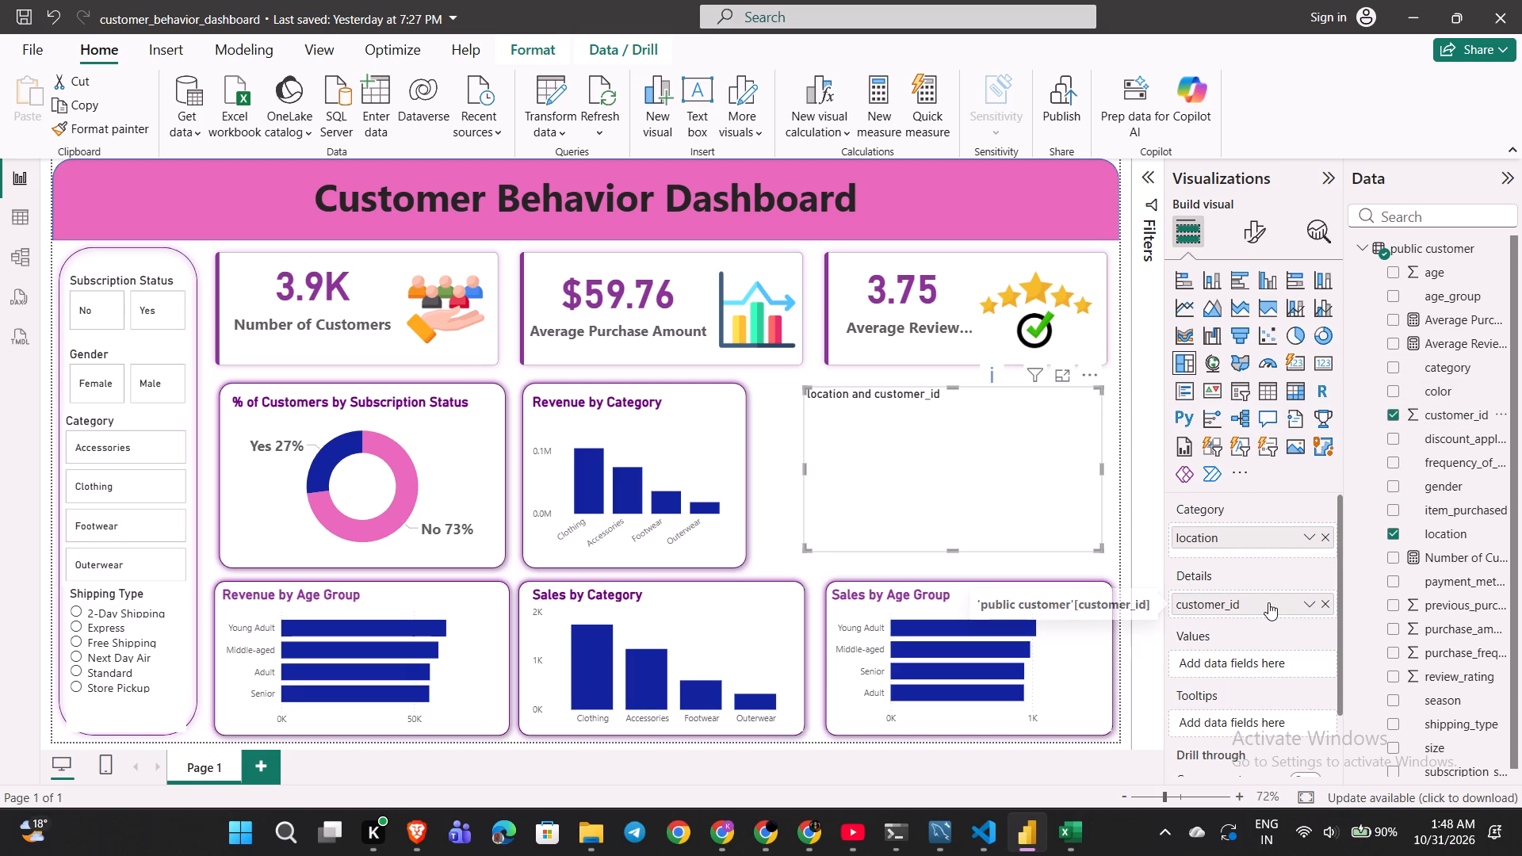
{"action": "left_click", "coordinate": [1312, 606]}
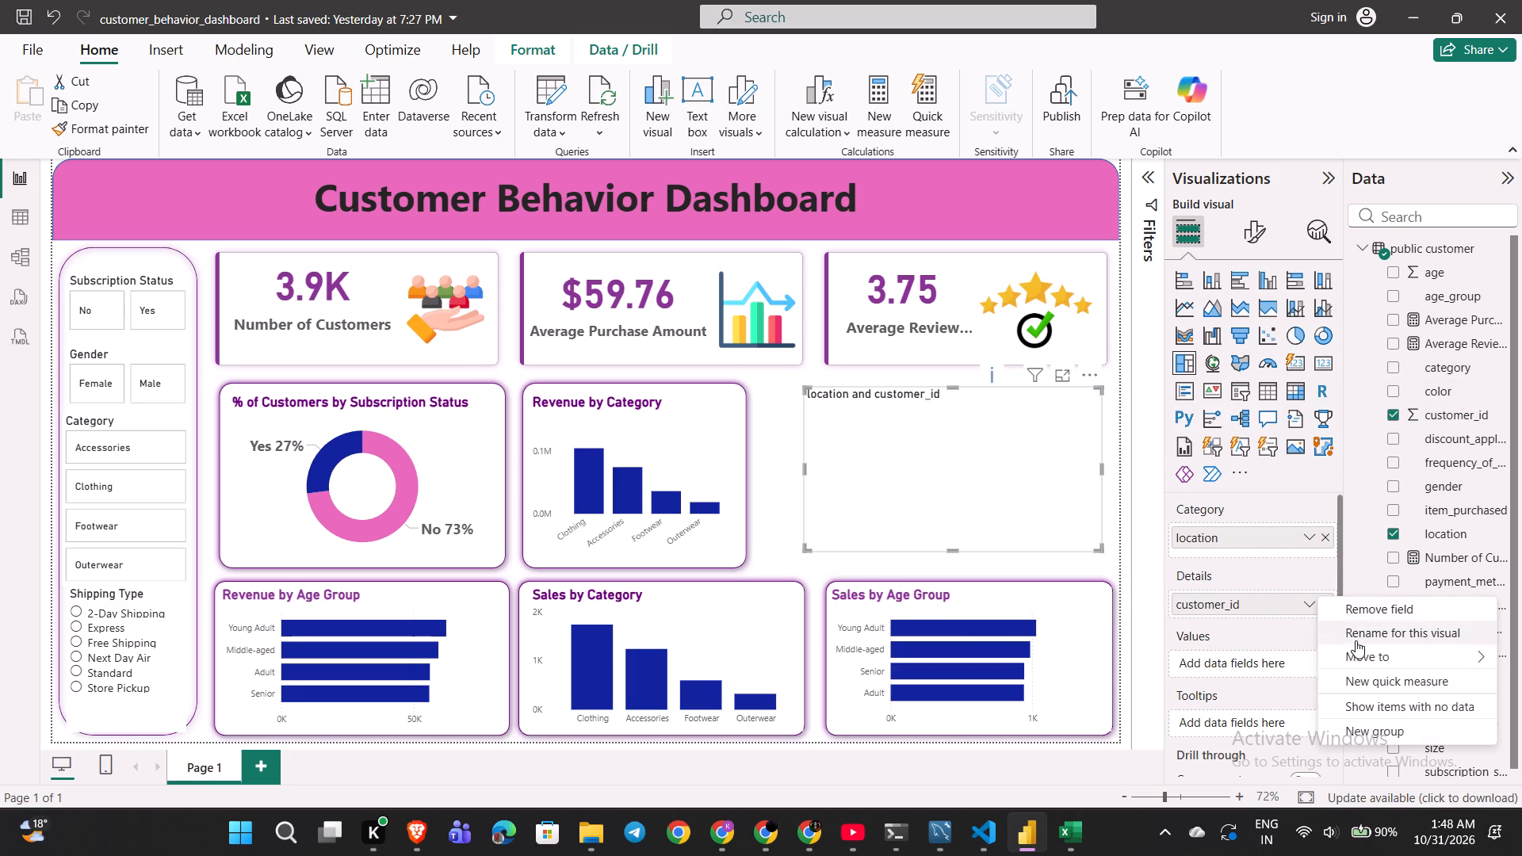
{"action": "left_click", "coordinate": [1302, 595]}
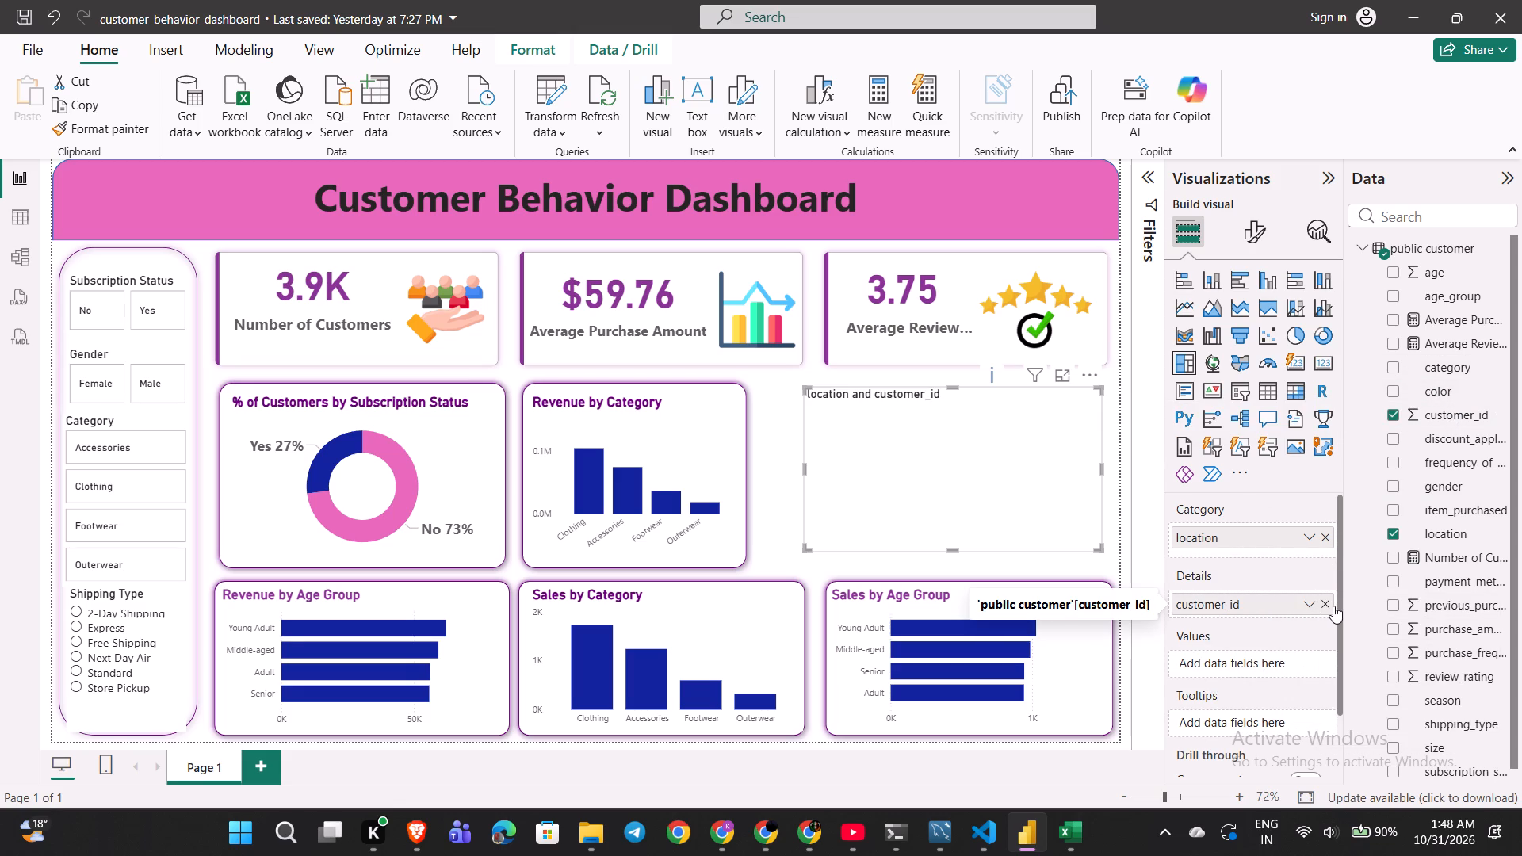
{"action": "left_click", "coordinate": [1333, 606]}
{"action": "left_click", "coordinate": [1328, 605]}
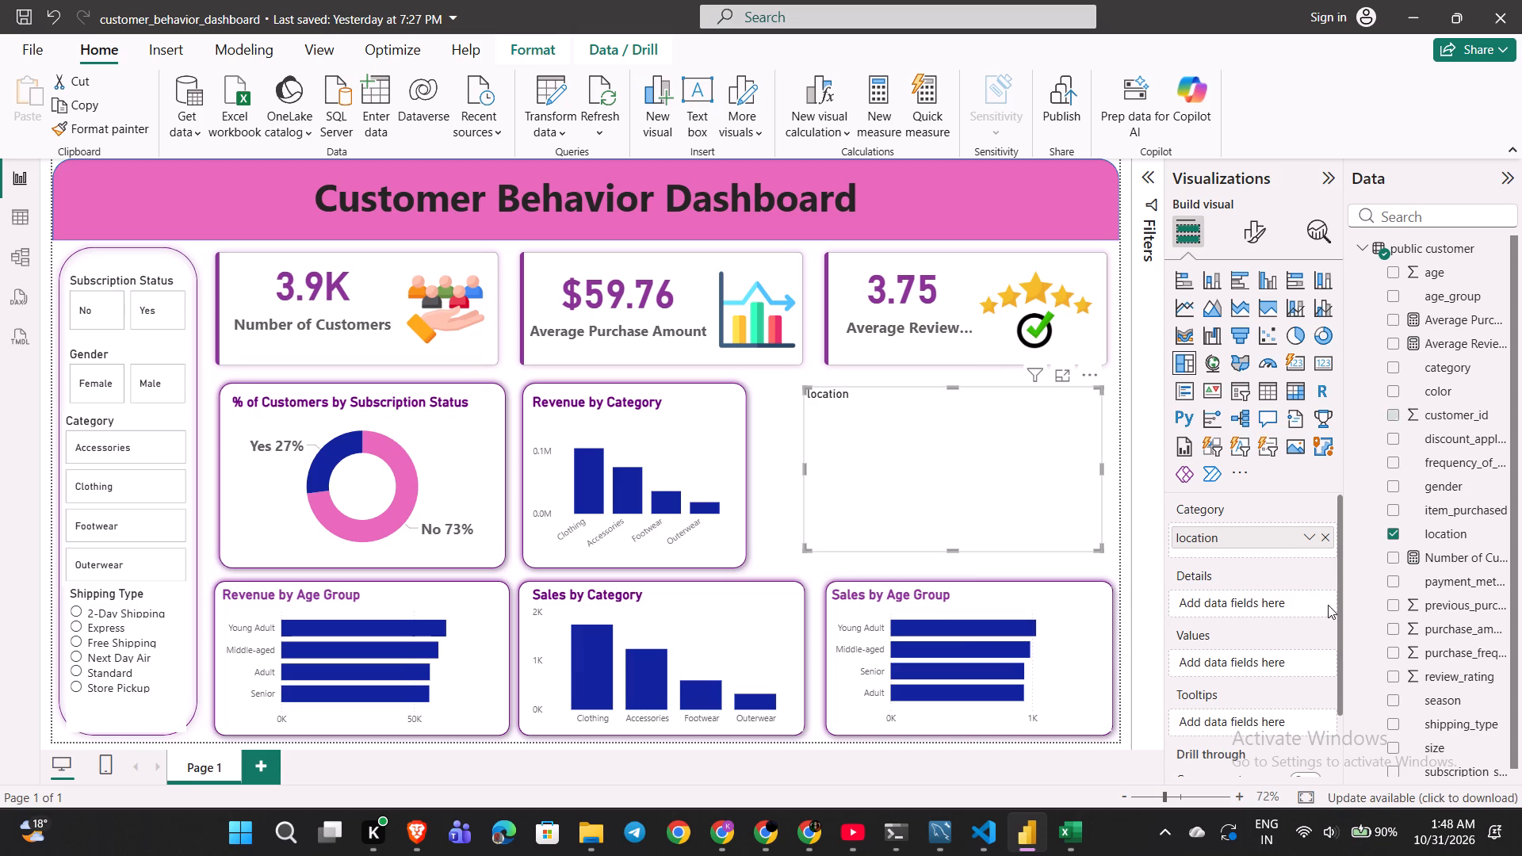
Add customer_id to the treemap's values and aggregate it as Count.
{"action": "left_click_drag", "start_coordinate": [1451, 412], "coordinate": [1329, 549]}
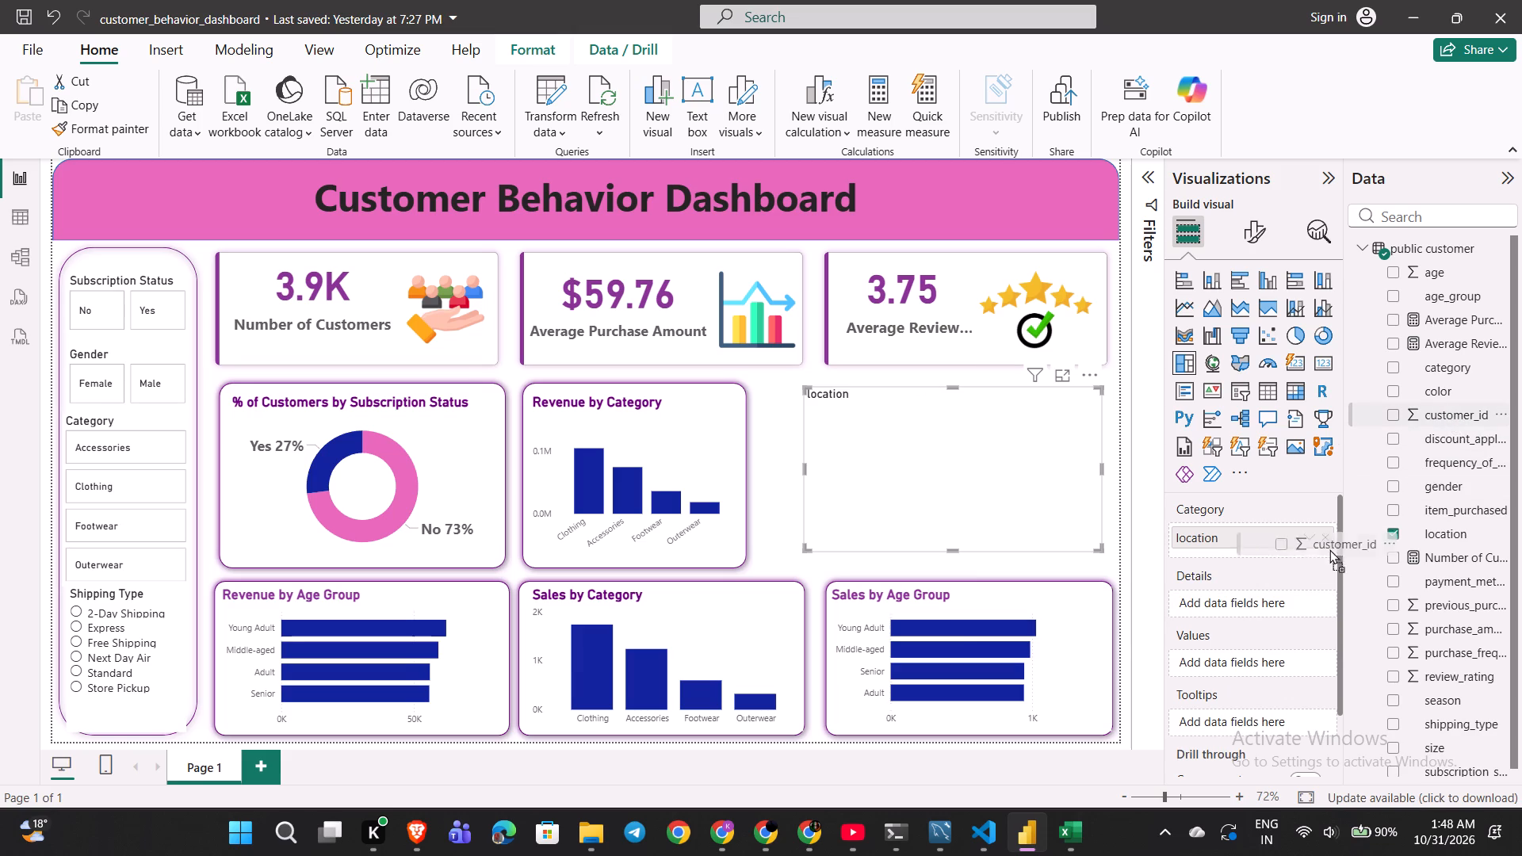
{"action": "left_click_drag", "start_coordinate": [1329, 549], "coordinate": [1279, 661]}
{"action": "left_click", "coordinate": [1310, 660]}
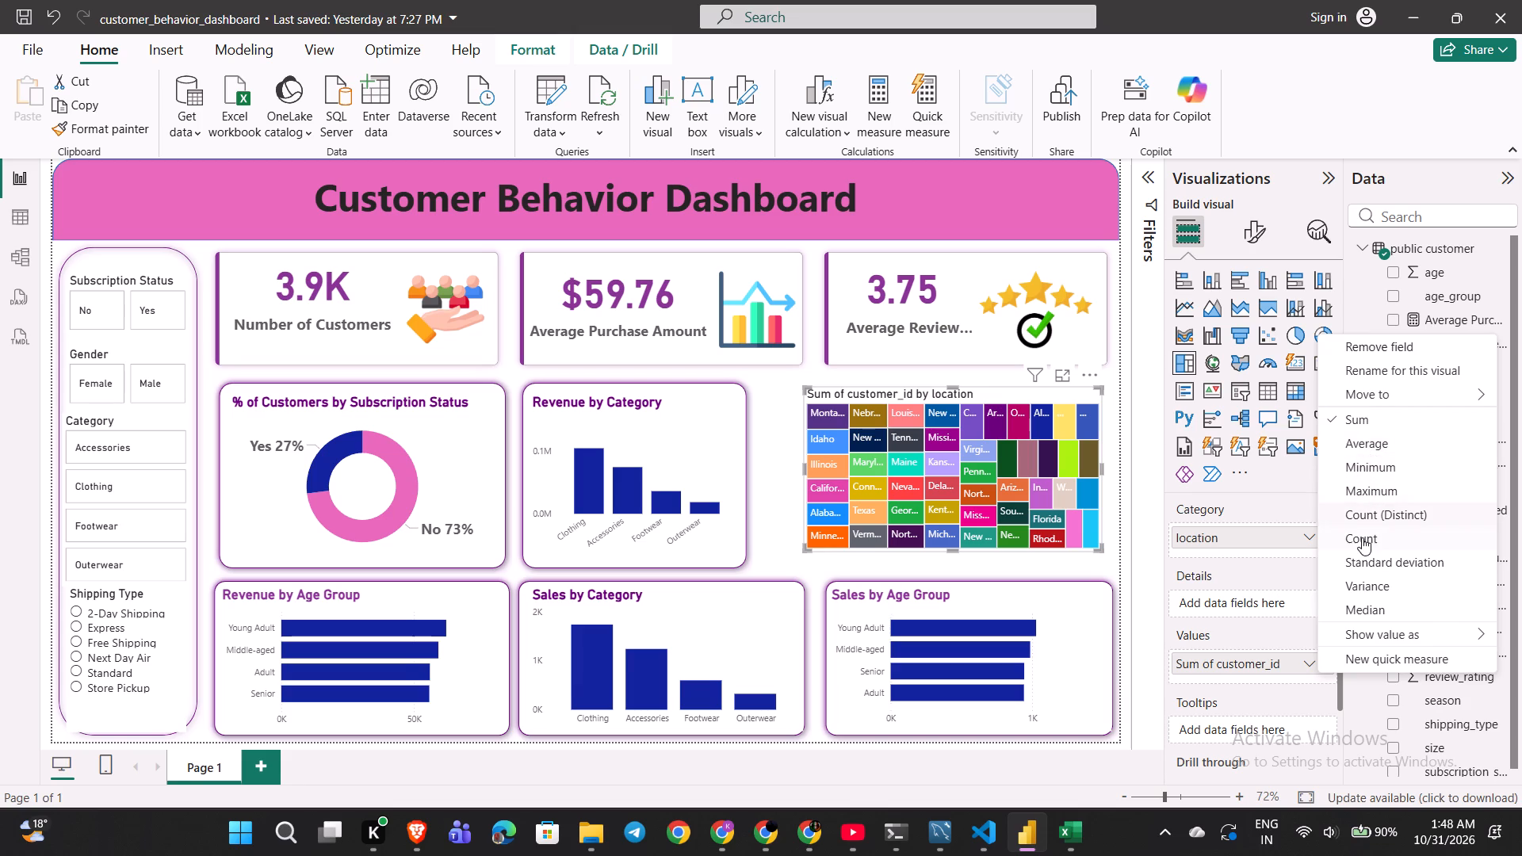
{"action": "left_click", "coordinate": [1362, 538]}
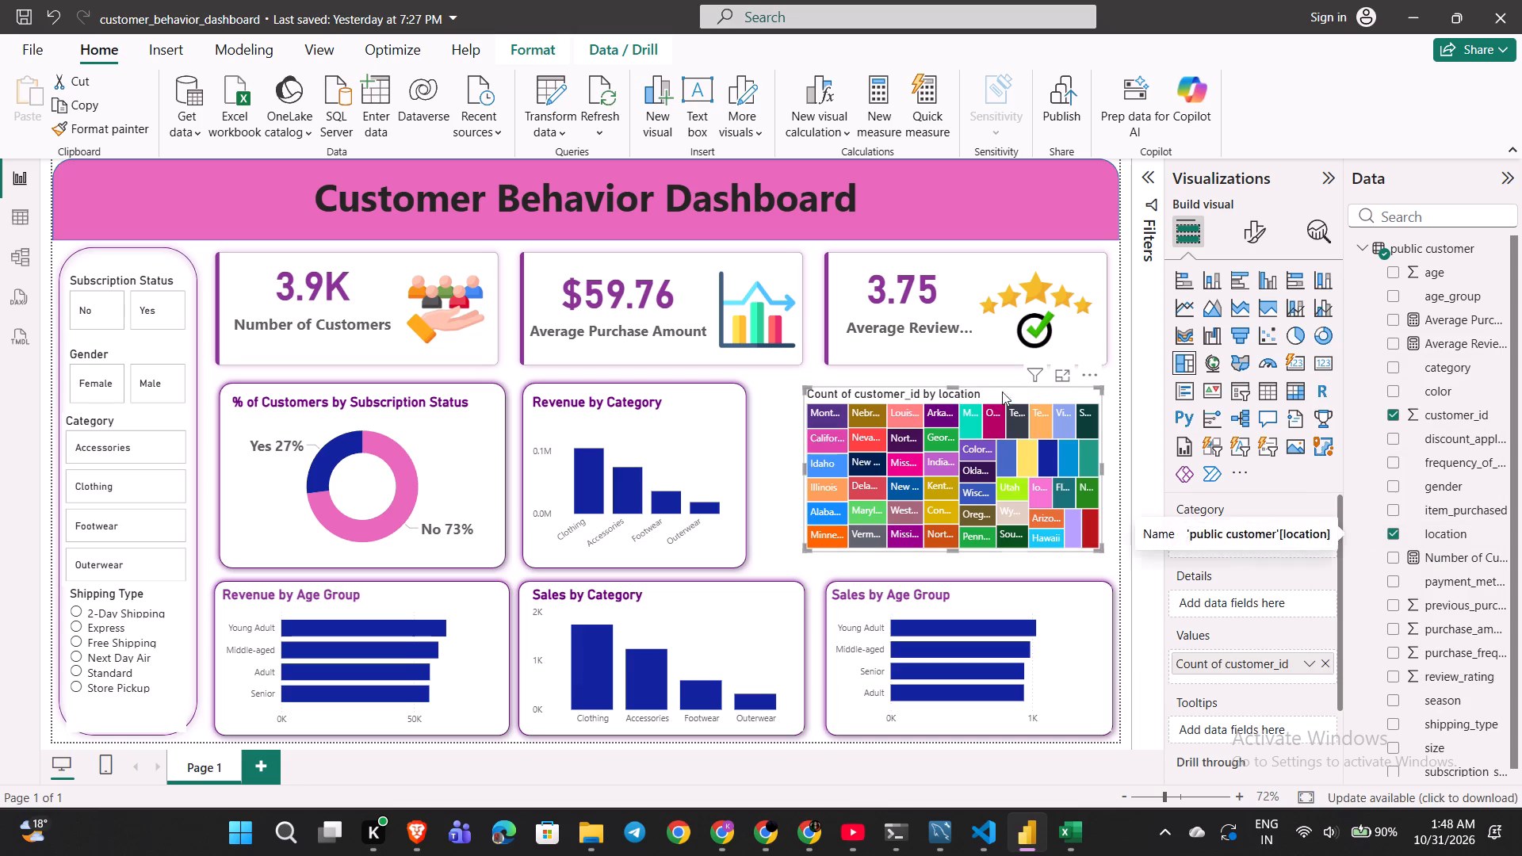
Cross-filter the dashboard by the Arkansas tile of the treemap and clear the selection.
{"action": "left_click", "coordinate": [937, 414]}
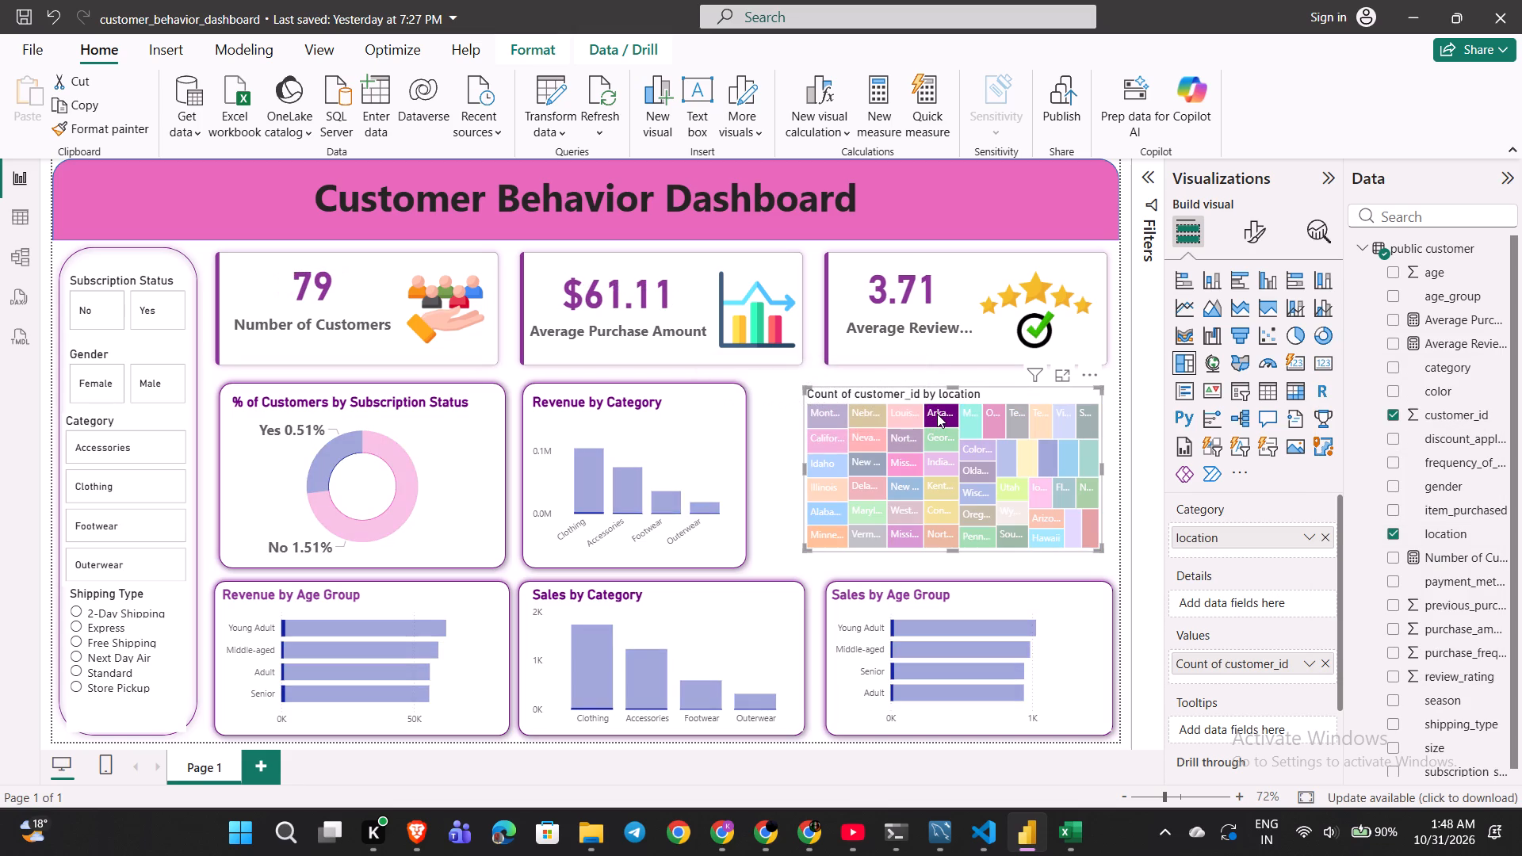
{"action": "left_click", "coordinate": [937, 414]}
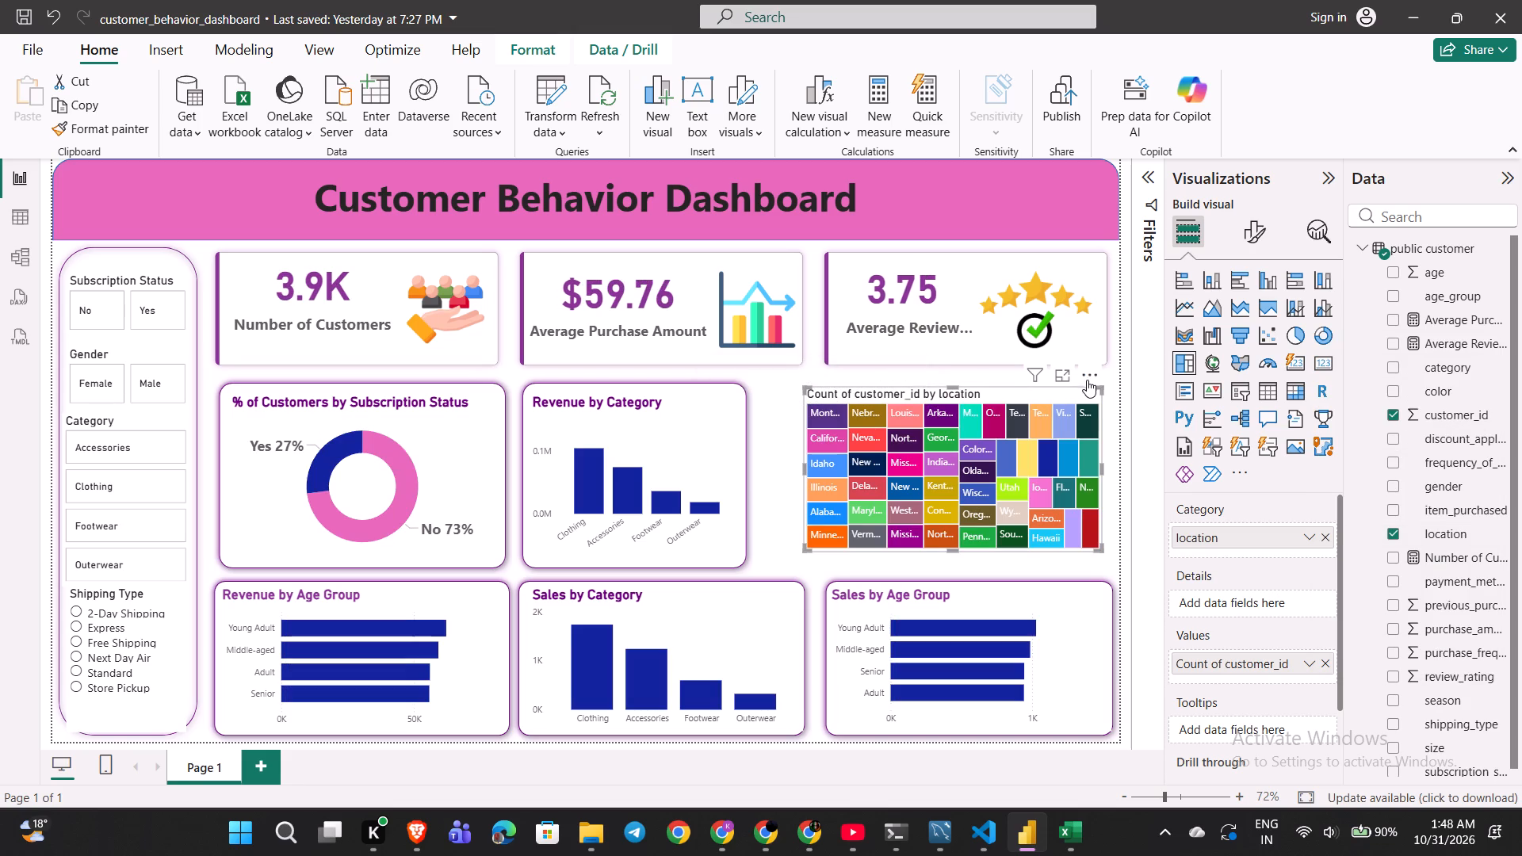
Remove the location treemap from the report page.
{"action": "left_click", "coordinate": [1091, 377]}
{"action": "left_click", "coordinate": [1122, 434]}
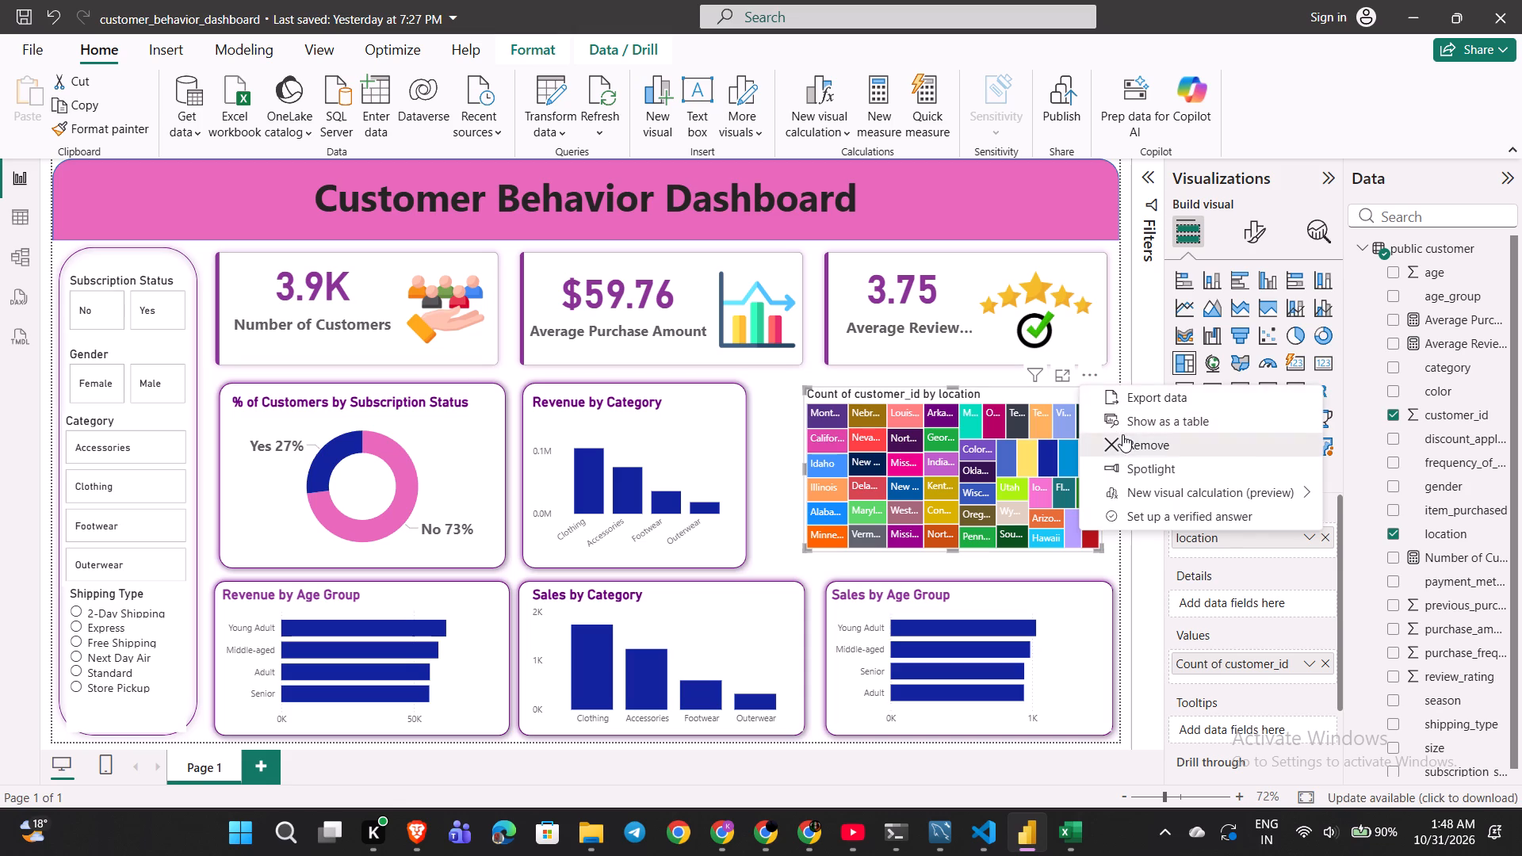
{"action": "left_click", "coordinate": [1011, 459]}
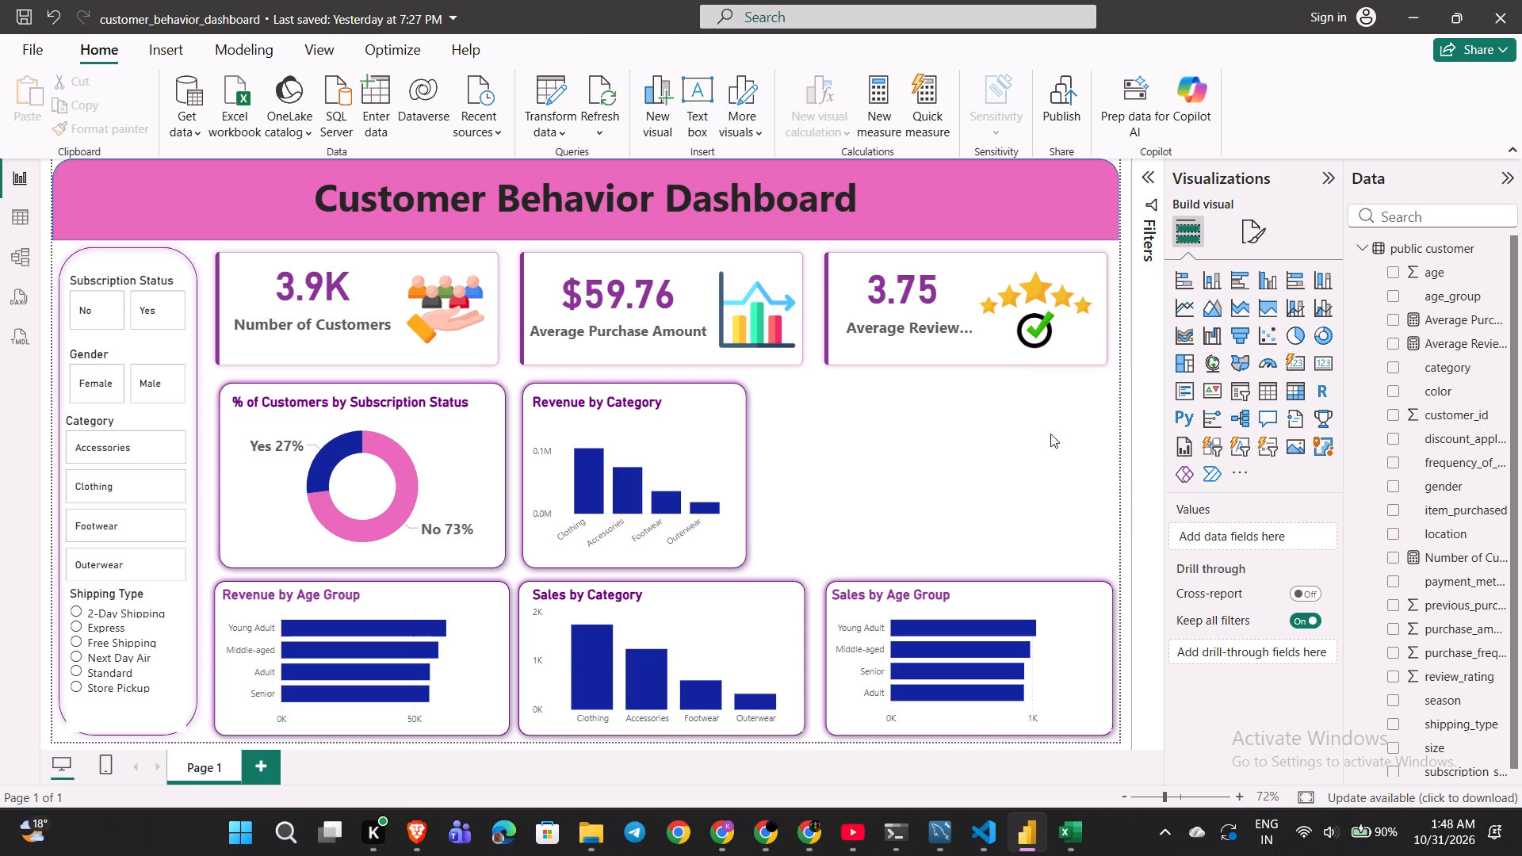
Insert a map visual in the free middle-row space beside the Revenue by Category card and assign location to its Location field.
{"action": "left_click", "coordinate": [1210, 365]}
{"action": "left_click", "coordinate": [1211, 362]}
{"action": "left_click_drag", "start_coordinate": [383, 671], "coordinate": [839, 516]}
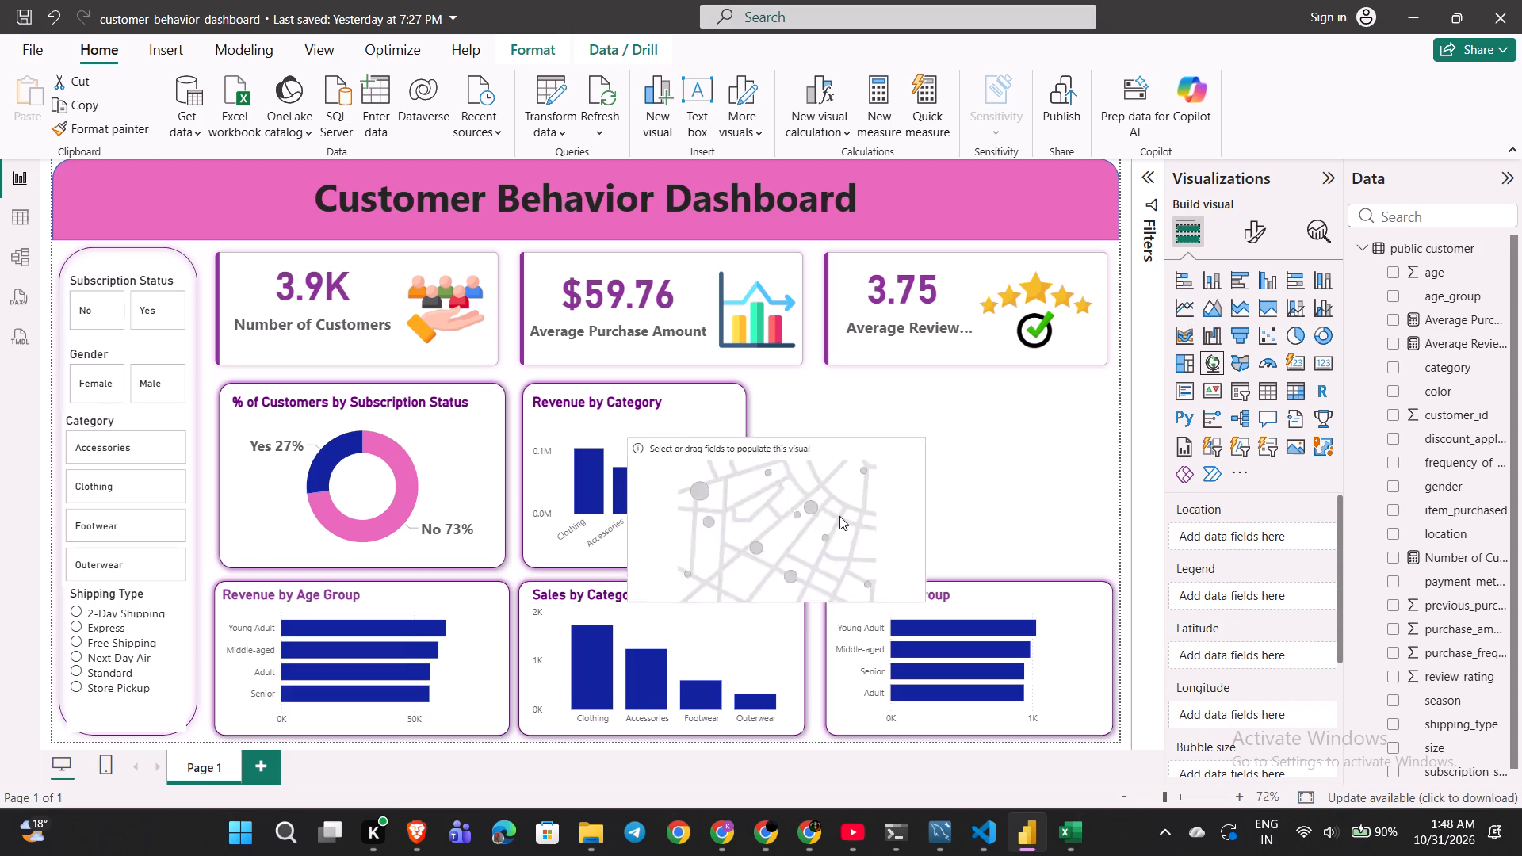
{"action": "left_click_drag", "start_coordinate": [839, 516], "coordinate": [966, 480]}
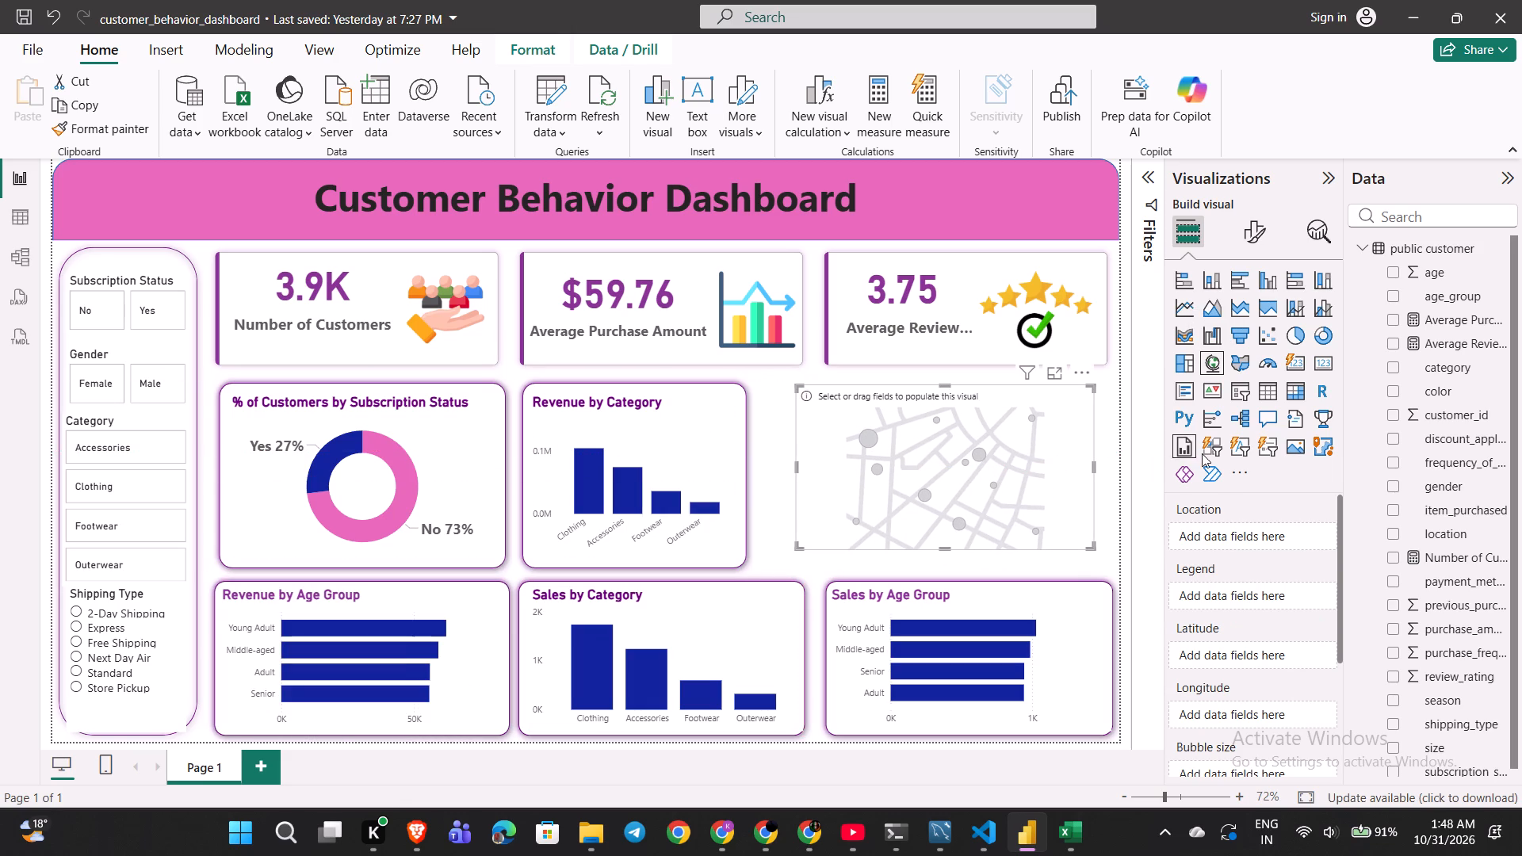
{"action": "left_click", "coordinate": [989, 479]}
{"action": "left_click_drag", "start_coordinate": [1440, 529], "coordinate": [1252, 528]}
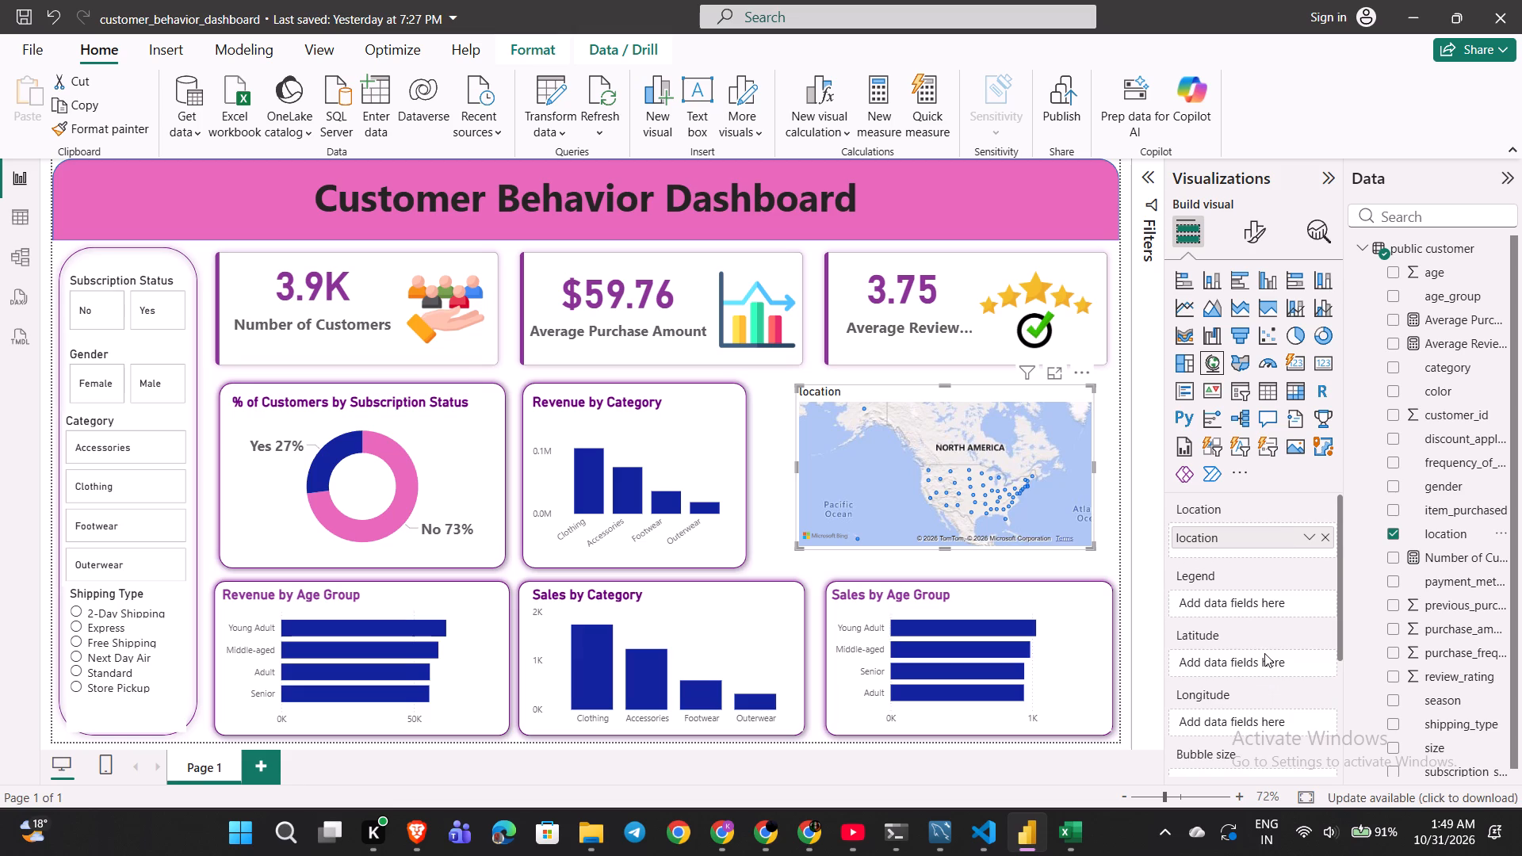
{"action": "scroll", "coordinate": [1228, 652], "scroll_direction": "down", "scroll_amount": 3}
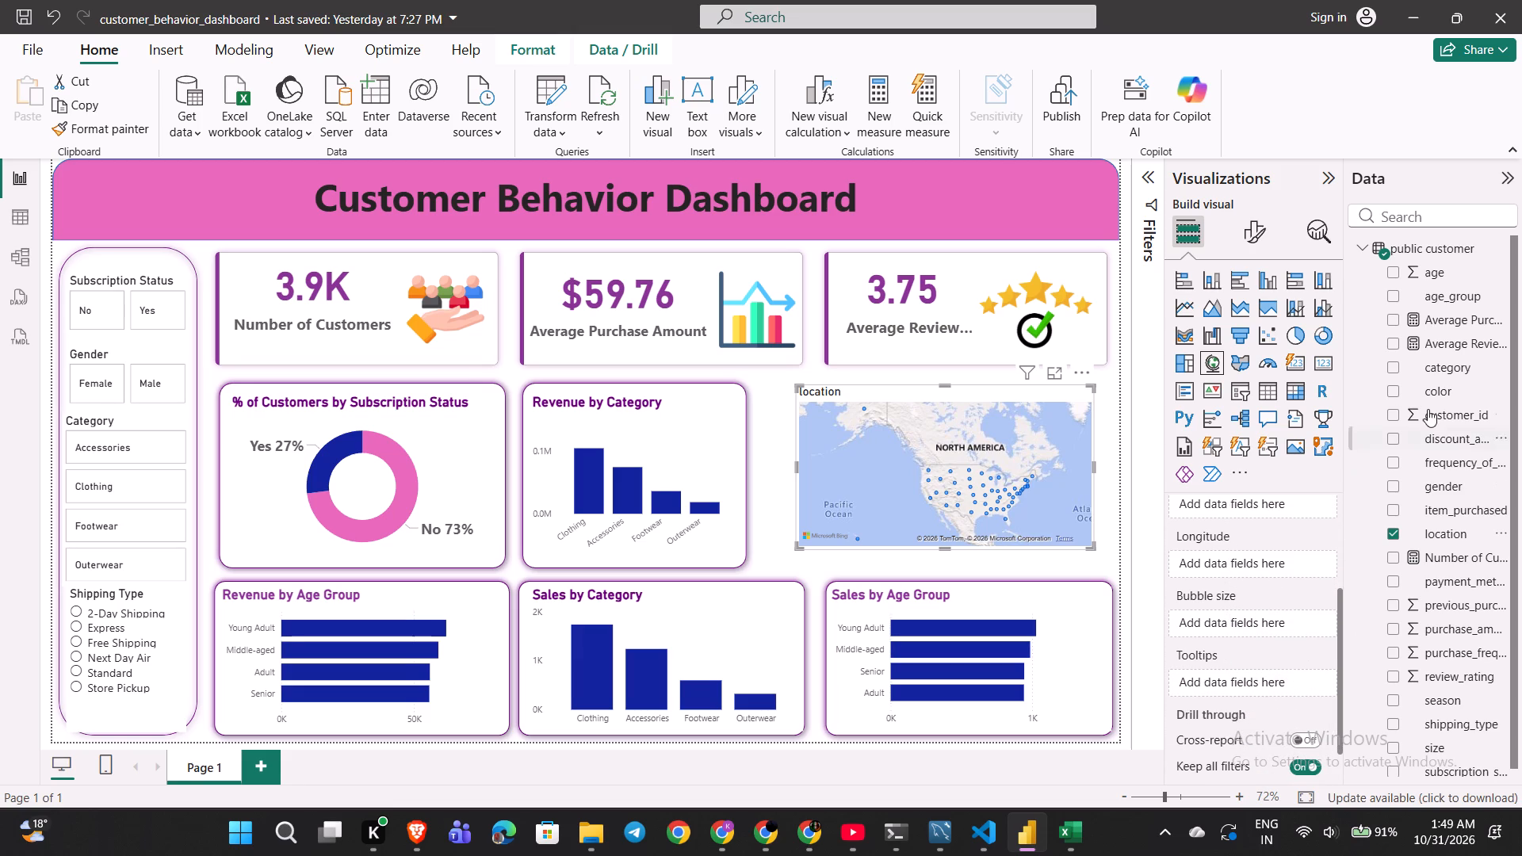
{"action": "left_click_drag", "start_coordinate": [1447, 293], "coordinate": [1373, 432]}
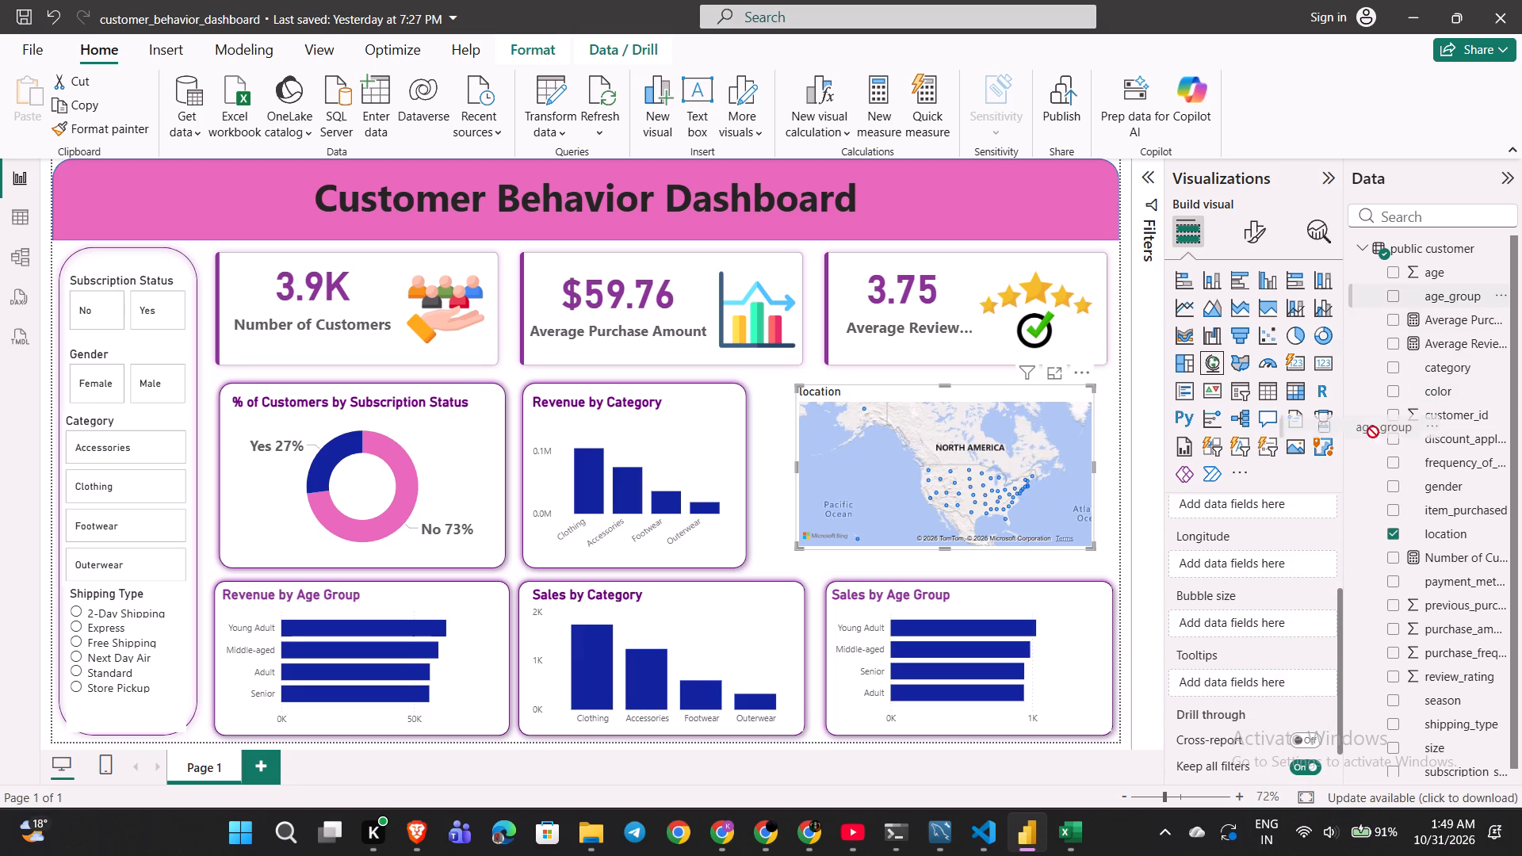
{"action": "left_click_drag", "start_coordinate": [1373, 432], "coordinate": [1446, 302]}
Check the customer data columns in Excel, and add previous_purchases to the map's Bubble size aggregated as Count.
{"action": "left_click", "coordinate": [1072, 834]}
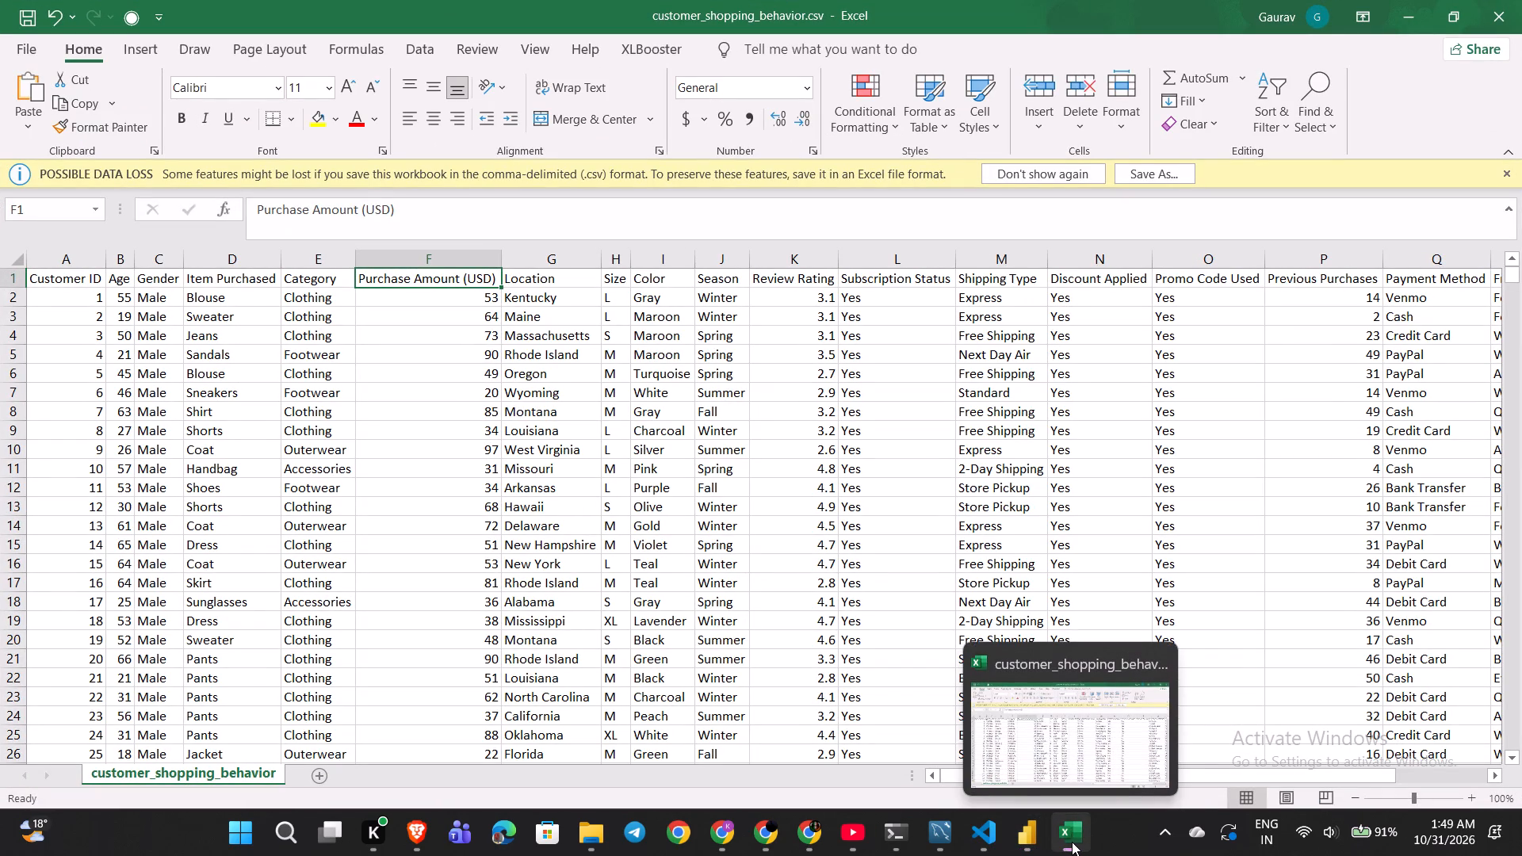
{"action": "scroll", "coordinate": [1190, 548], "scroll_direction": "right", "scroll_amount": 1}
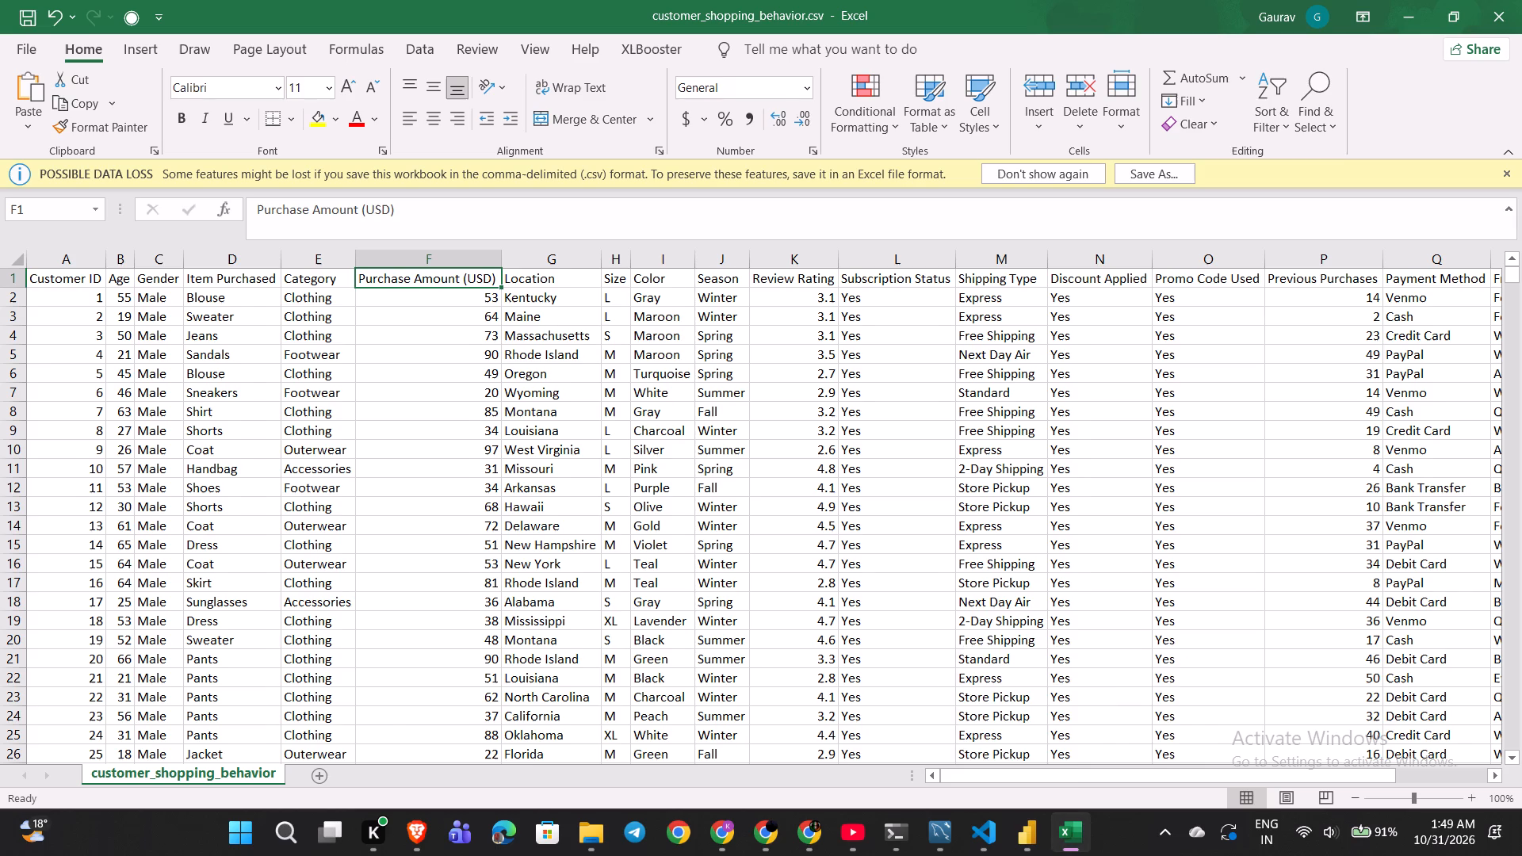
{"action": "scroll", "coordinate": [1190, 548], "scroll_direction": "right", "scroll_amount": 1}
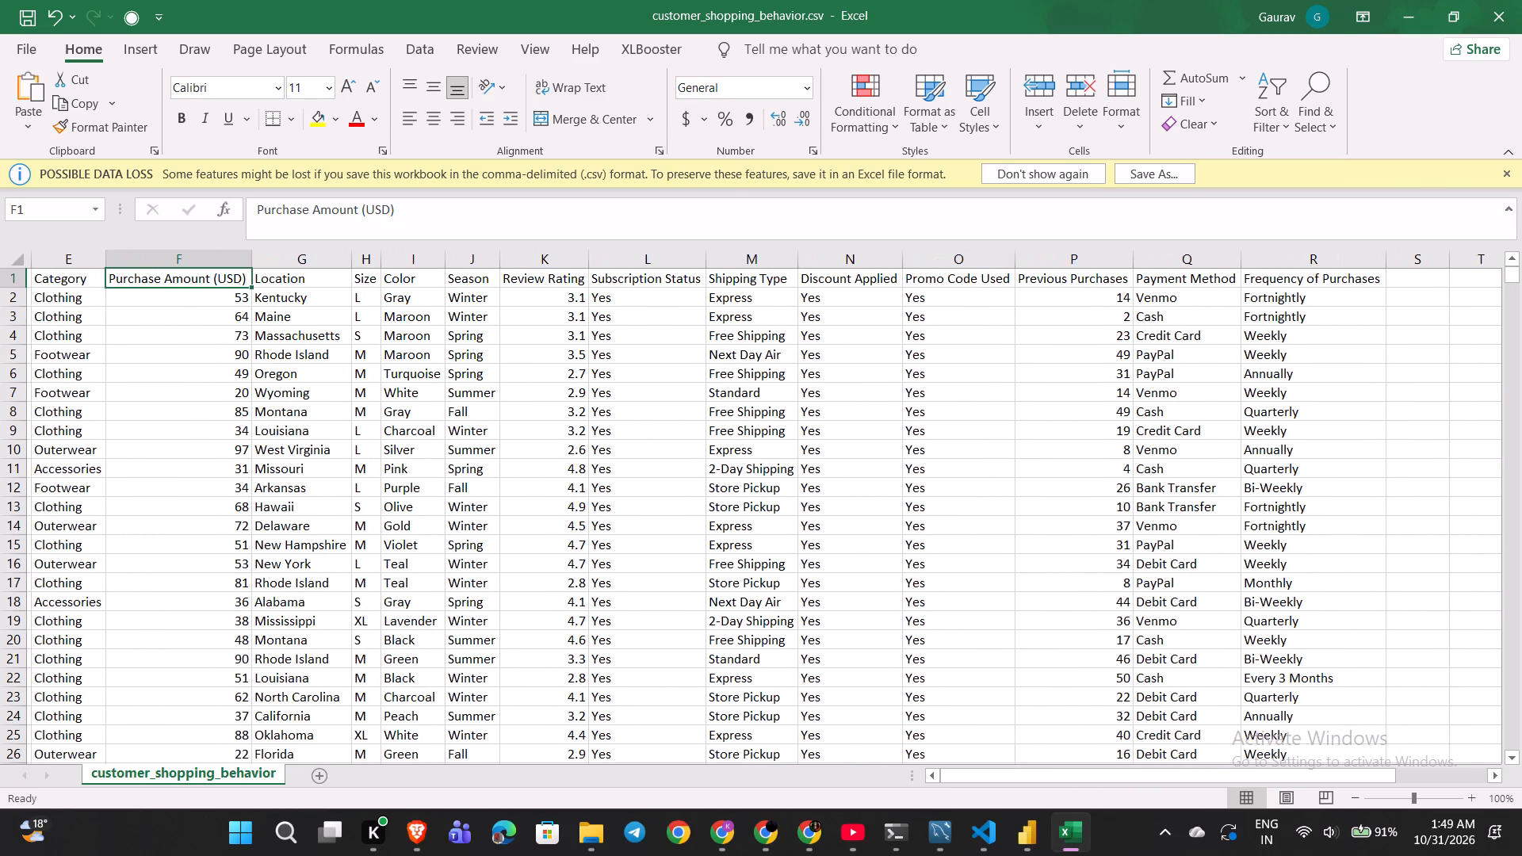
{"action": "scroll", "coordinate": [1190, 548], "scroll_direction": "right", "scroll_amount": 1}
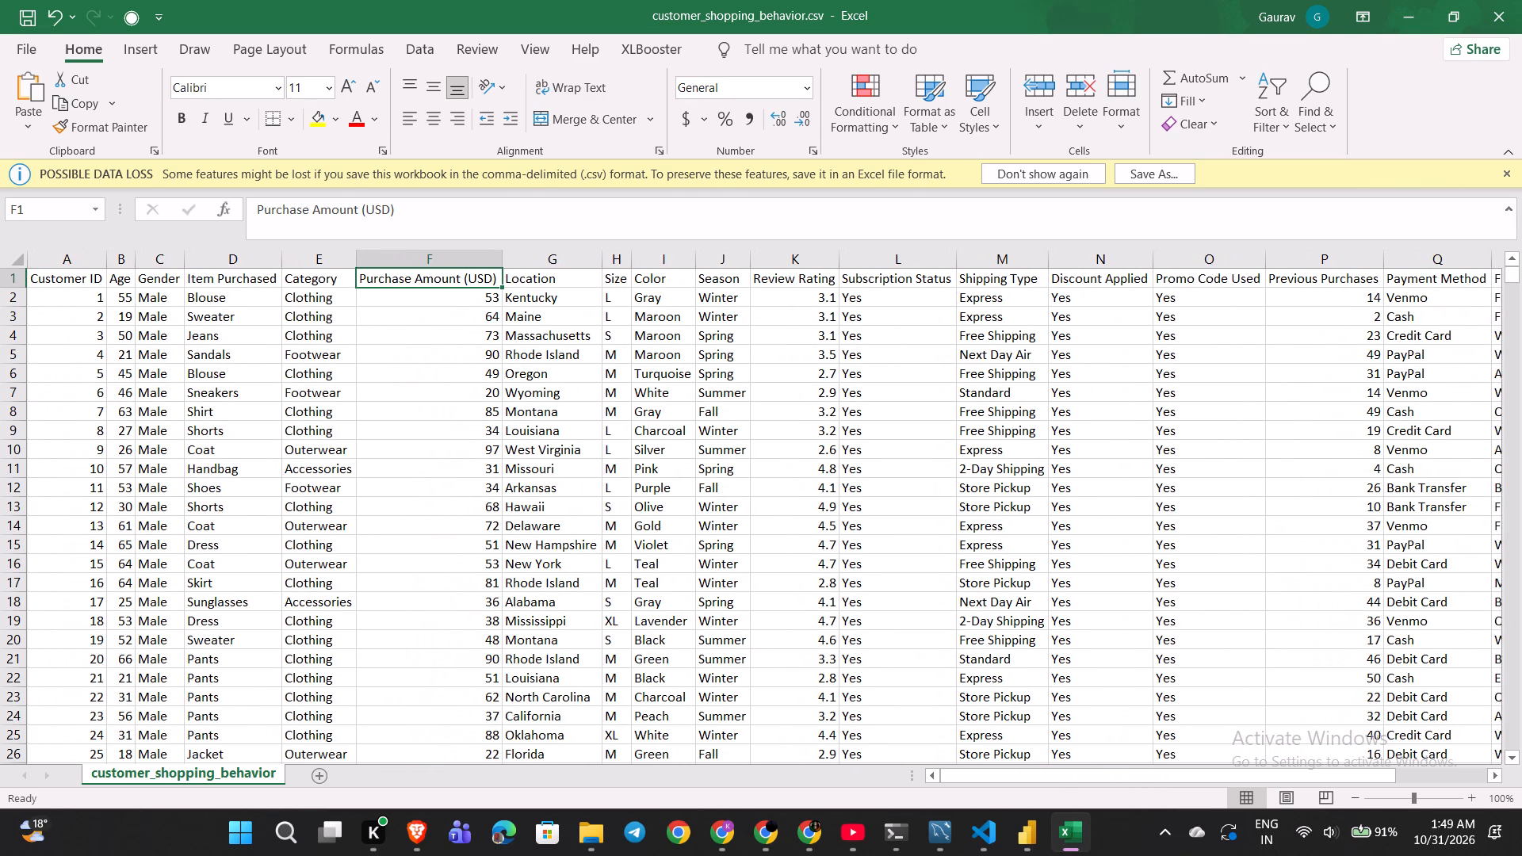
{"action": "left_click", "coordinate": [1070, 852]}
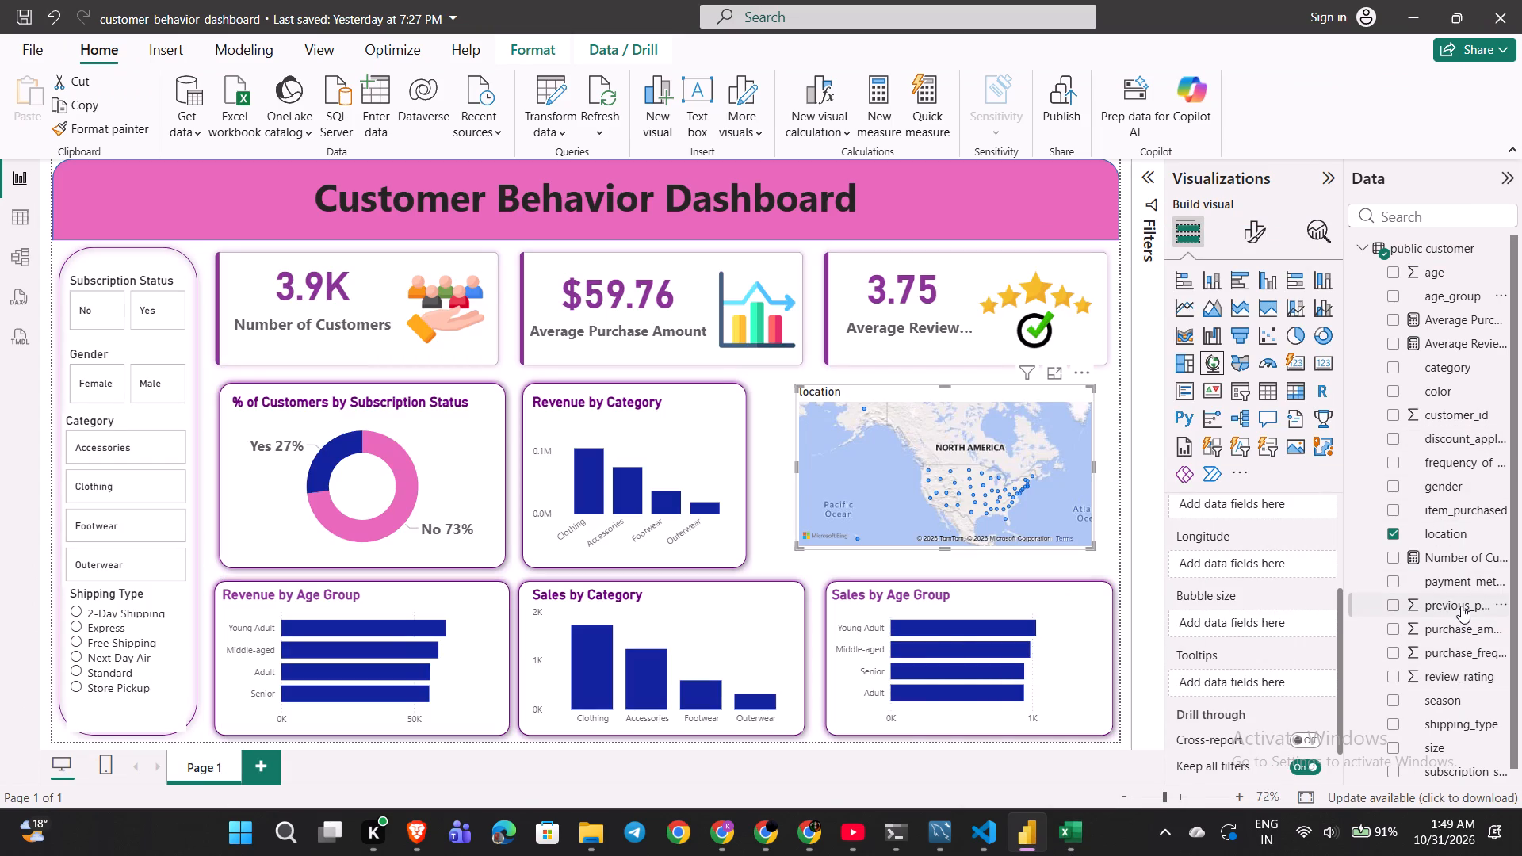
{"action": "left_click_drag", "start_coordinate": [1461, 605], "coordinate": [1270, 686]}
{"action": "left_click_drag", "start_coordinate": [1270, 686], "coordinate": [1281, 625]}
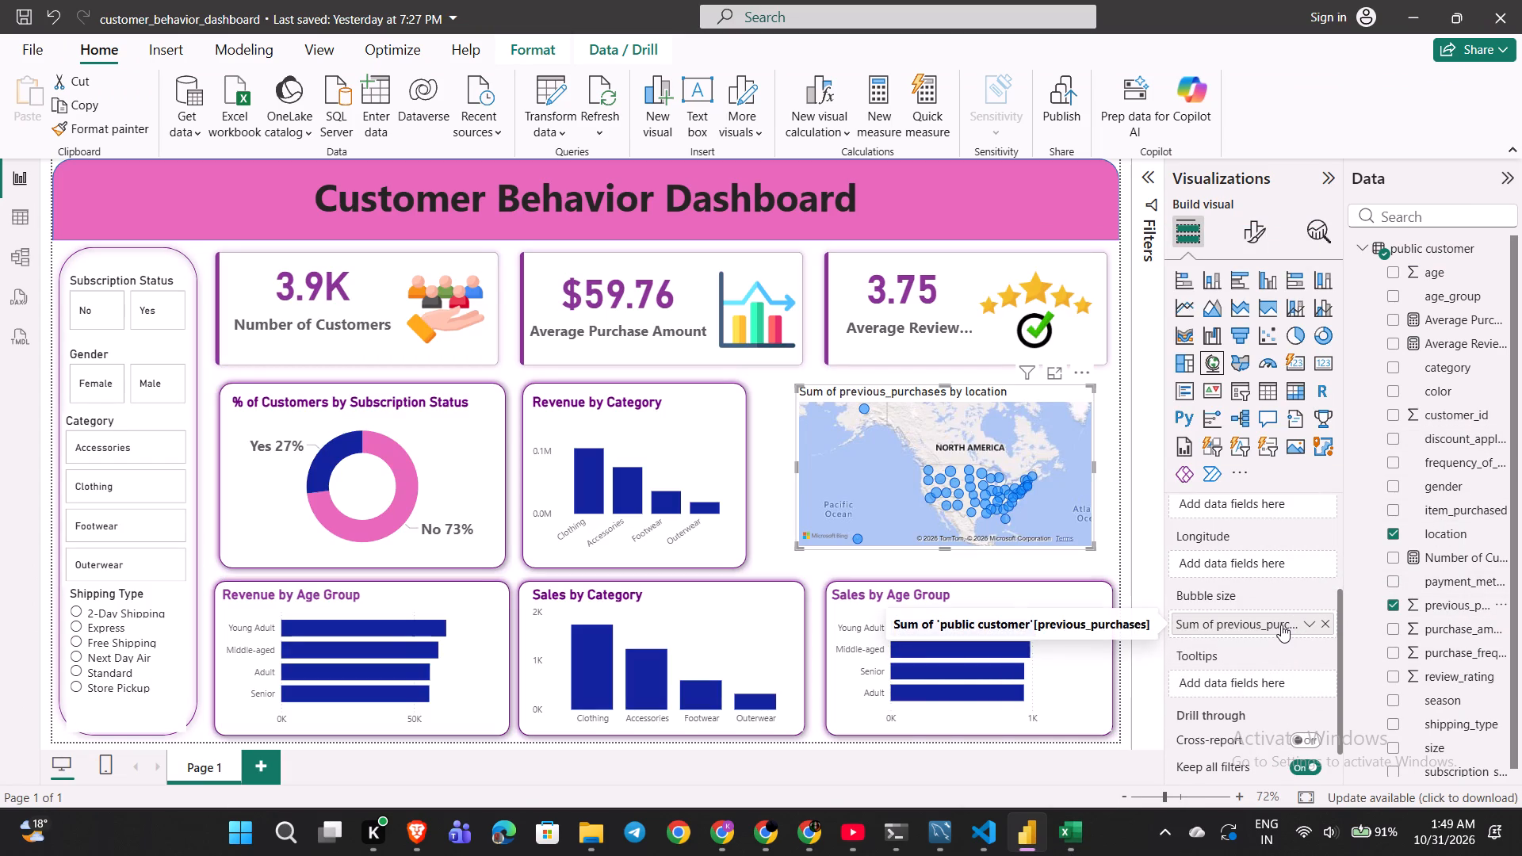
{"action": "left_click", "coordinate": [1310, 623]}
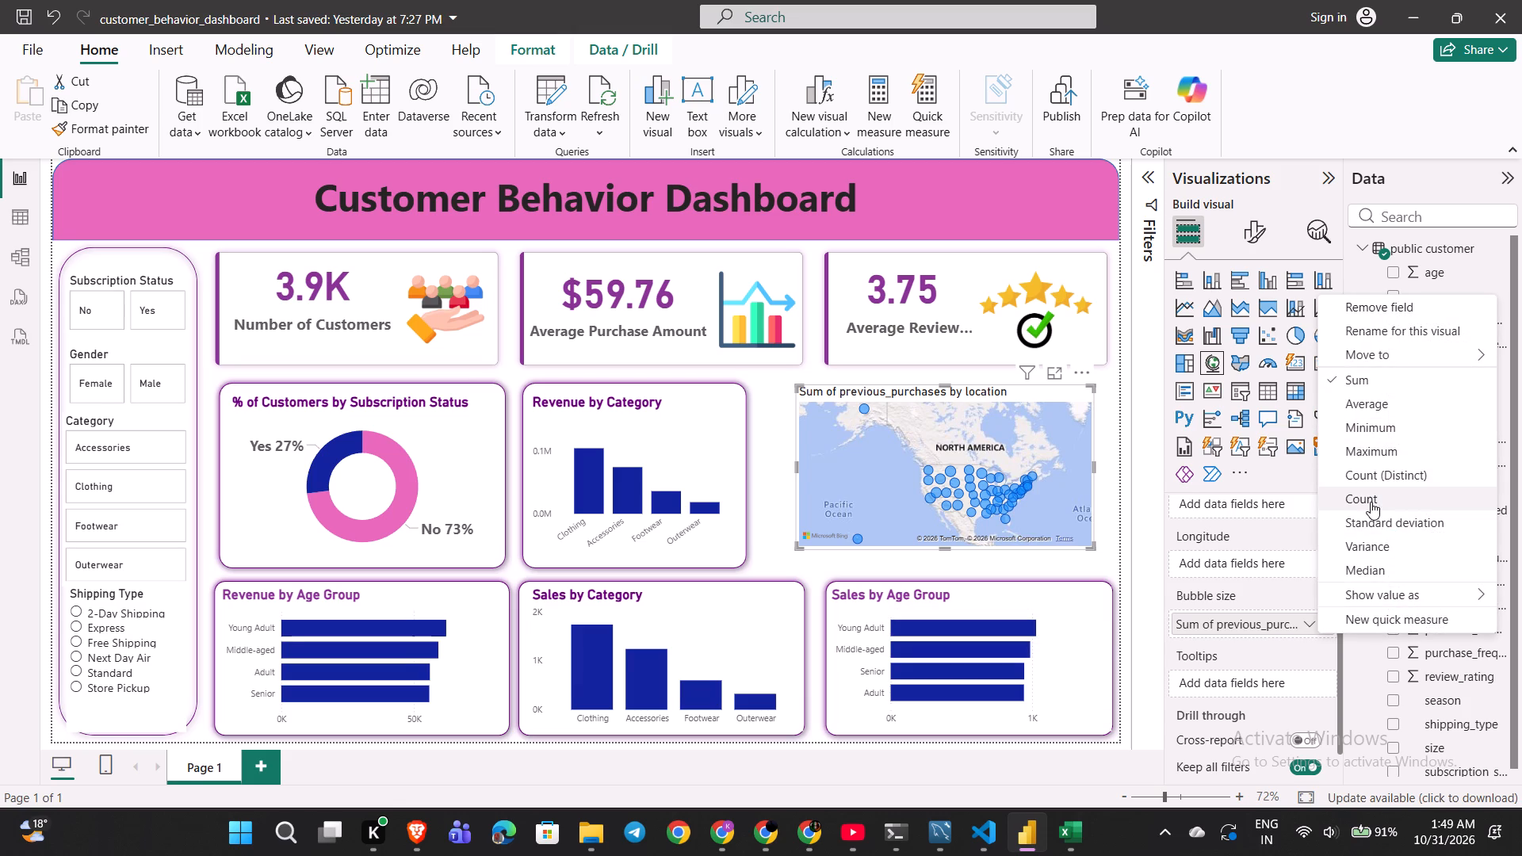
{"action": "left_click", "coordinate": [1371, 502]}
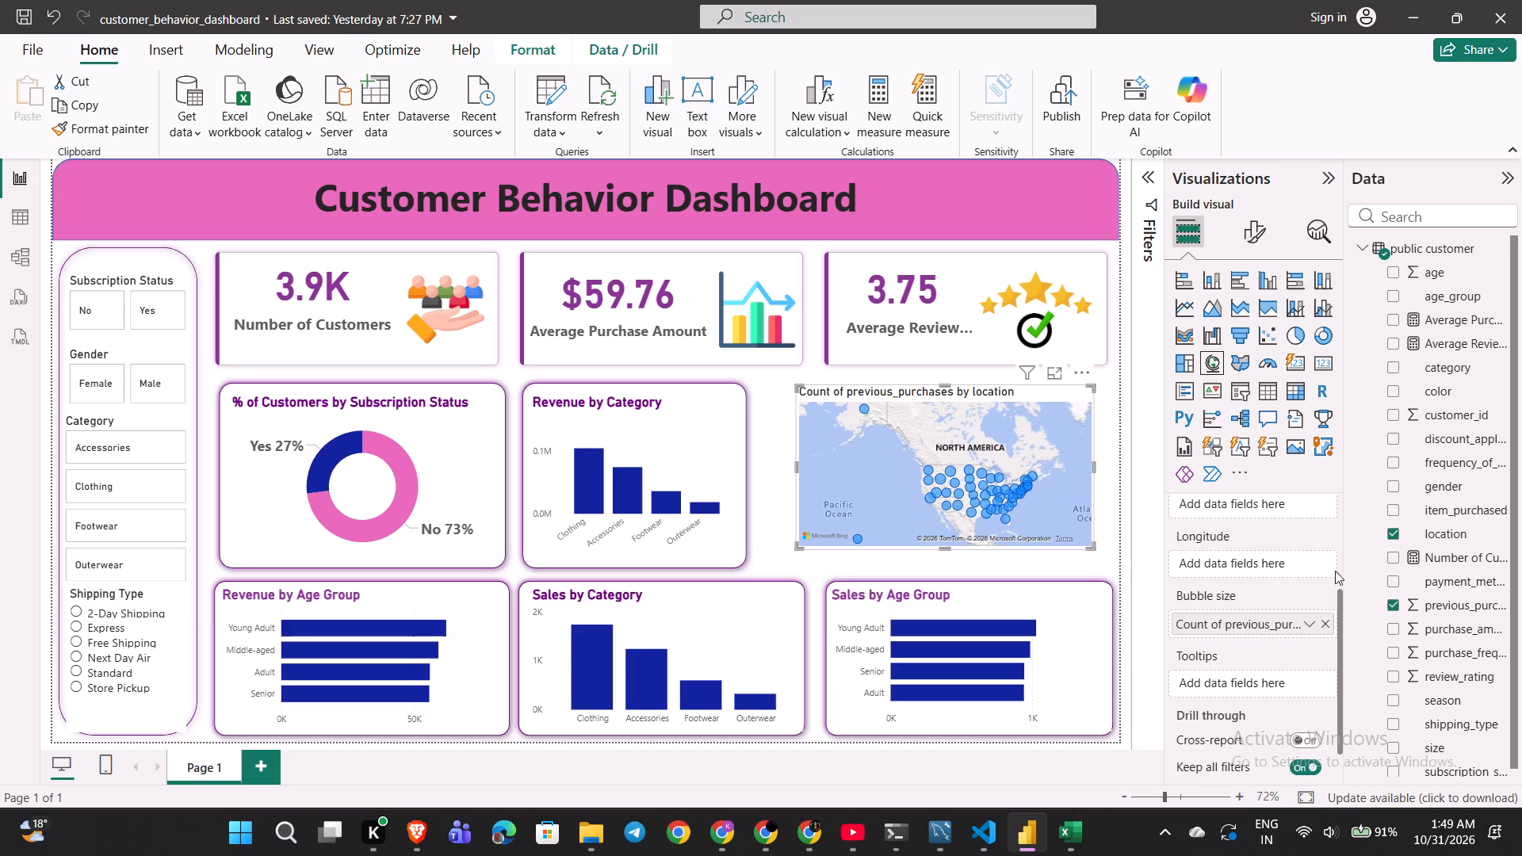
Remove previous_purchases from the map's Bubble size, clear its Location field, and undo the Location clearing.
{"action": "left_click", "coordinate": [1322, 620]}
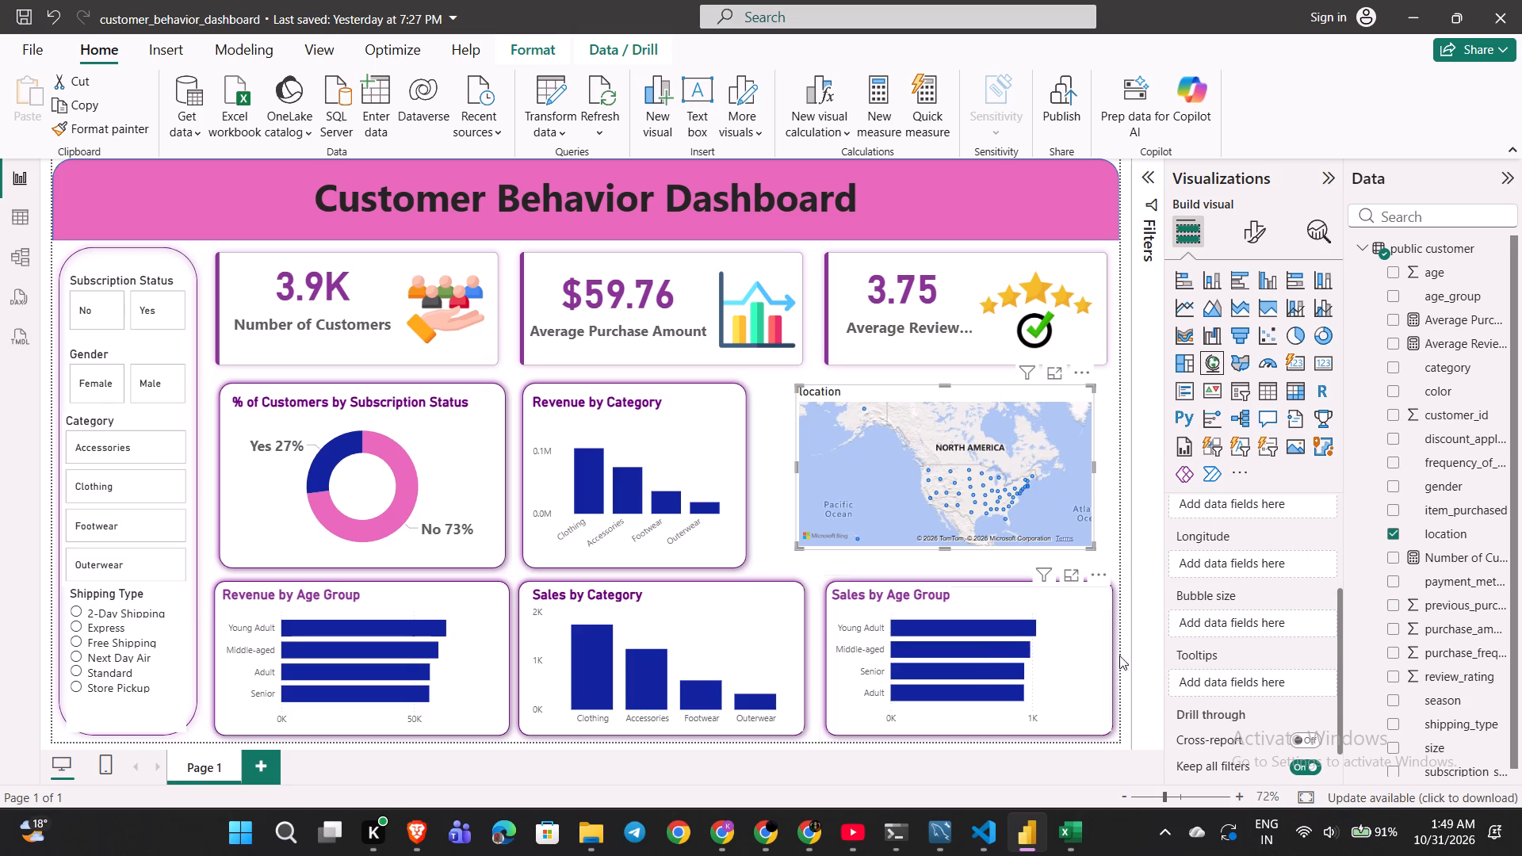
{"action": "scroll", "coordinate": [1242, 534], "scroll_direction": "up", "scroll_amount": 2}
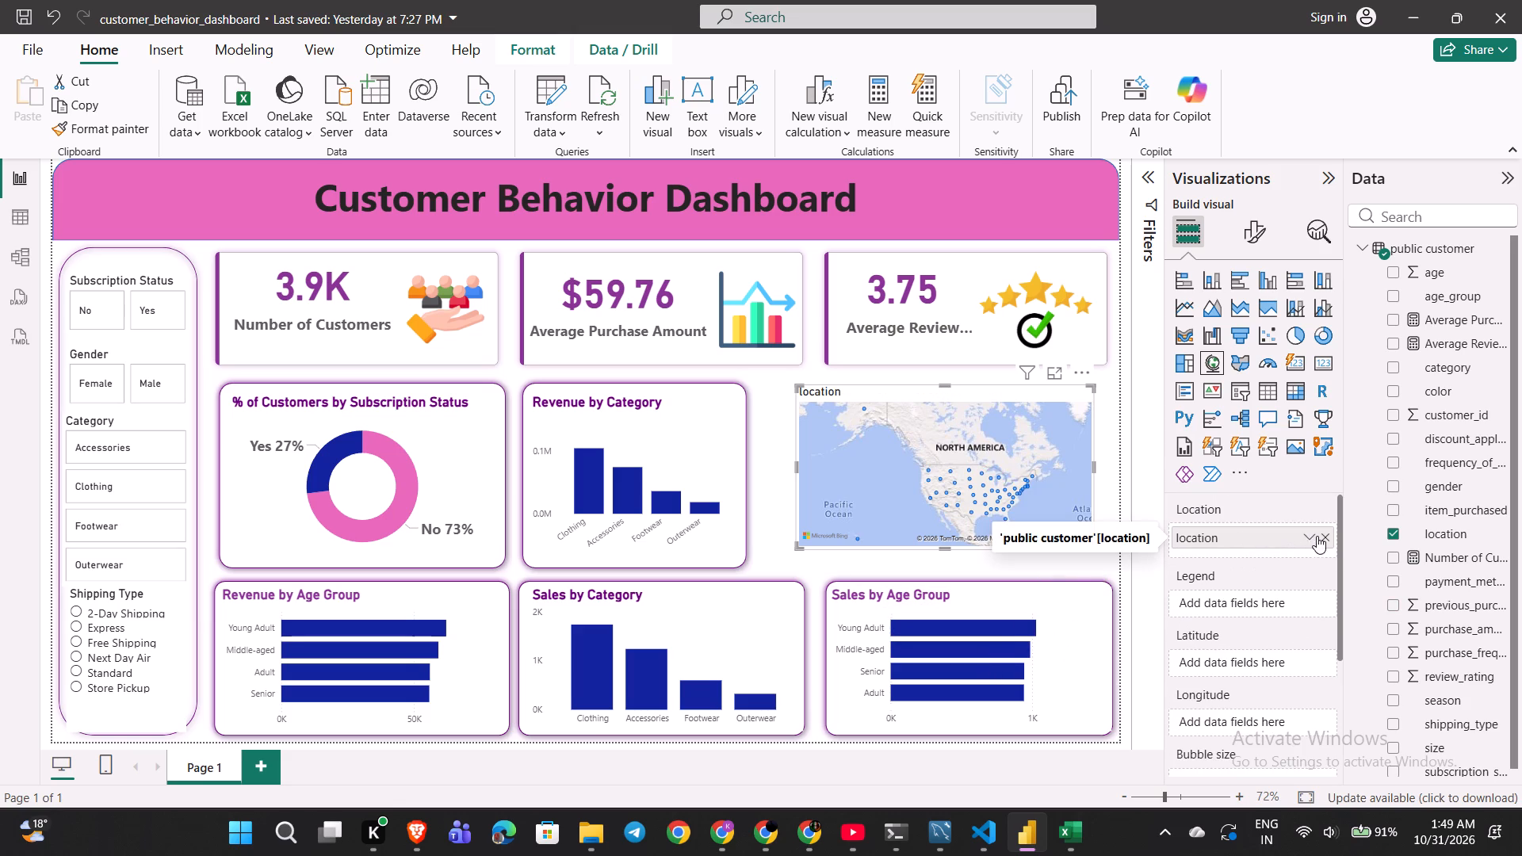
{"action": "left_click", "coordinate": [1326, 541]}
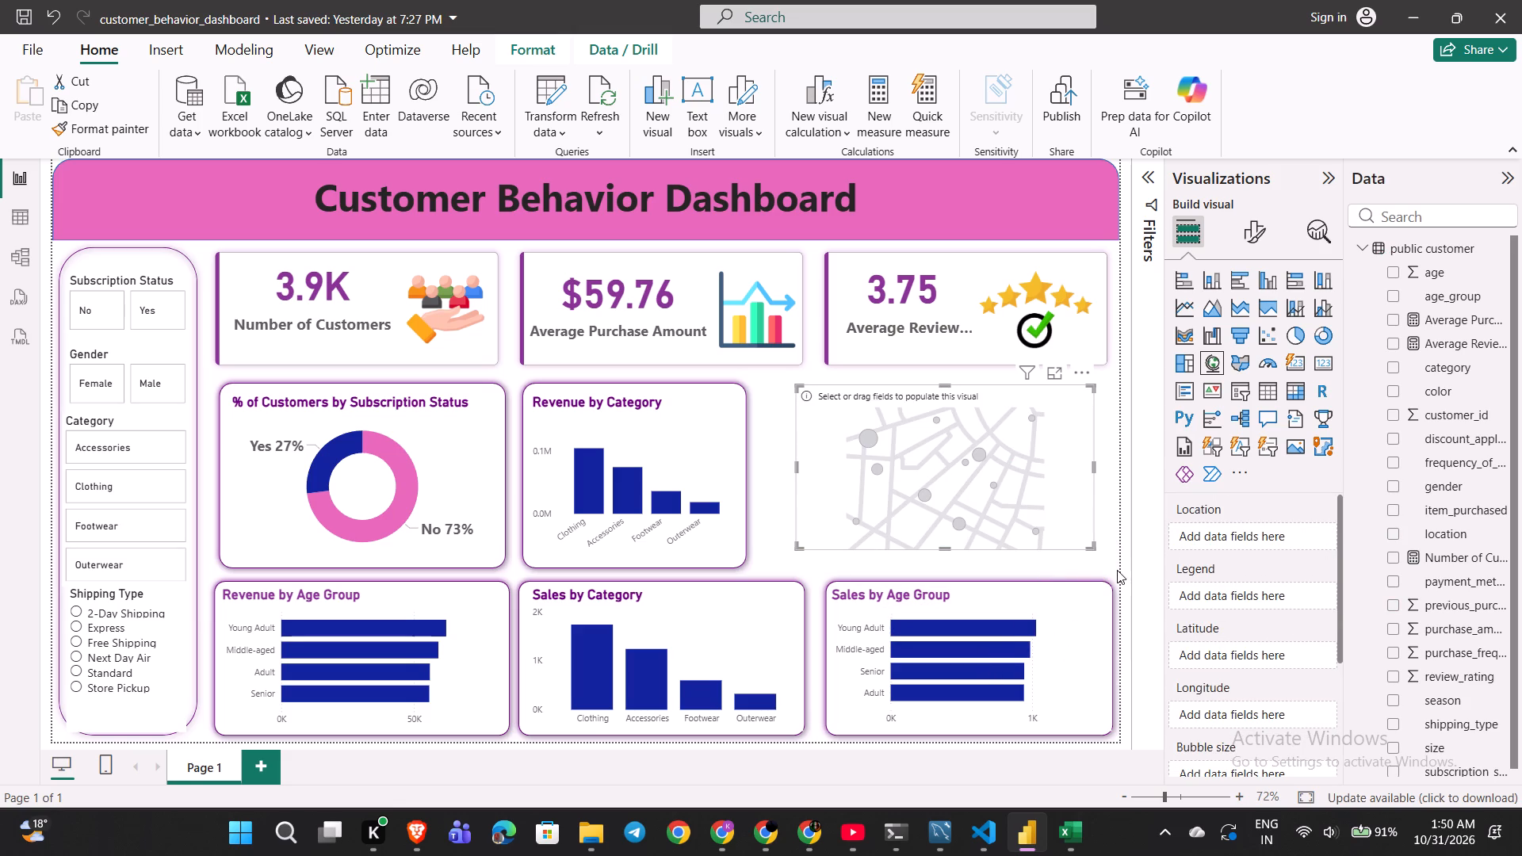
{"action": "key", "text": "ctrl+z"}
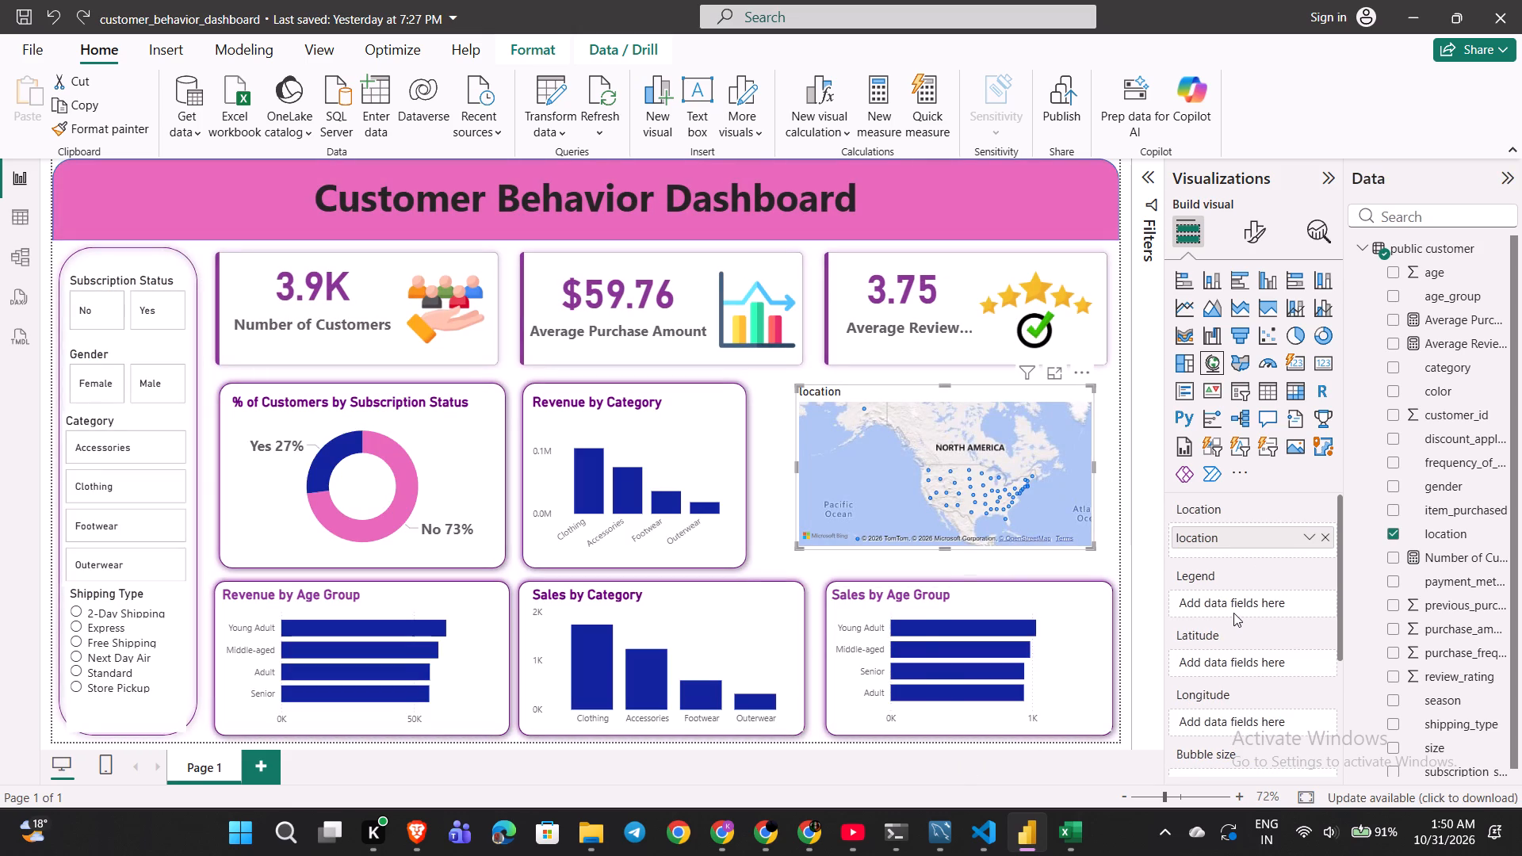
Add previous_purchases to the location map's Bubble size and aggregate it as Count.
{"action": "scroll", "coordinate": [1233, 613], "scroll_direction": "down", "scroll_amount": 2}
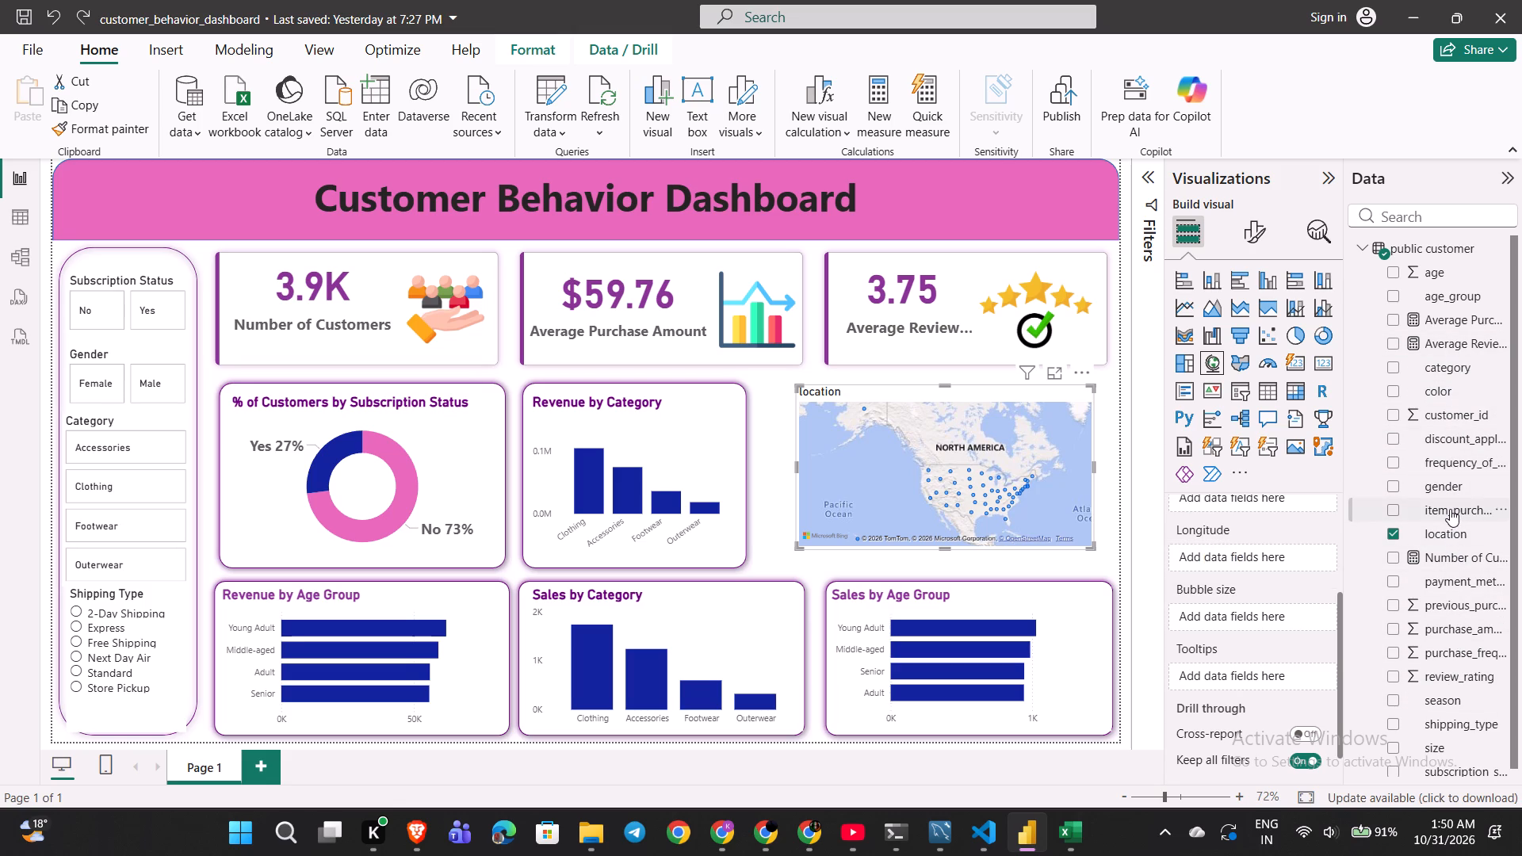
{"action": "left_click", "coordinate": [1077, 828]}
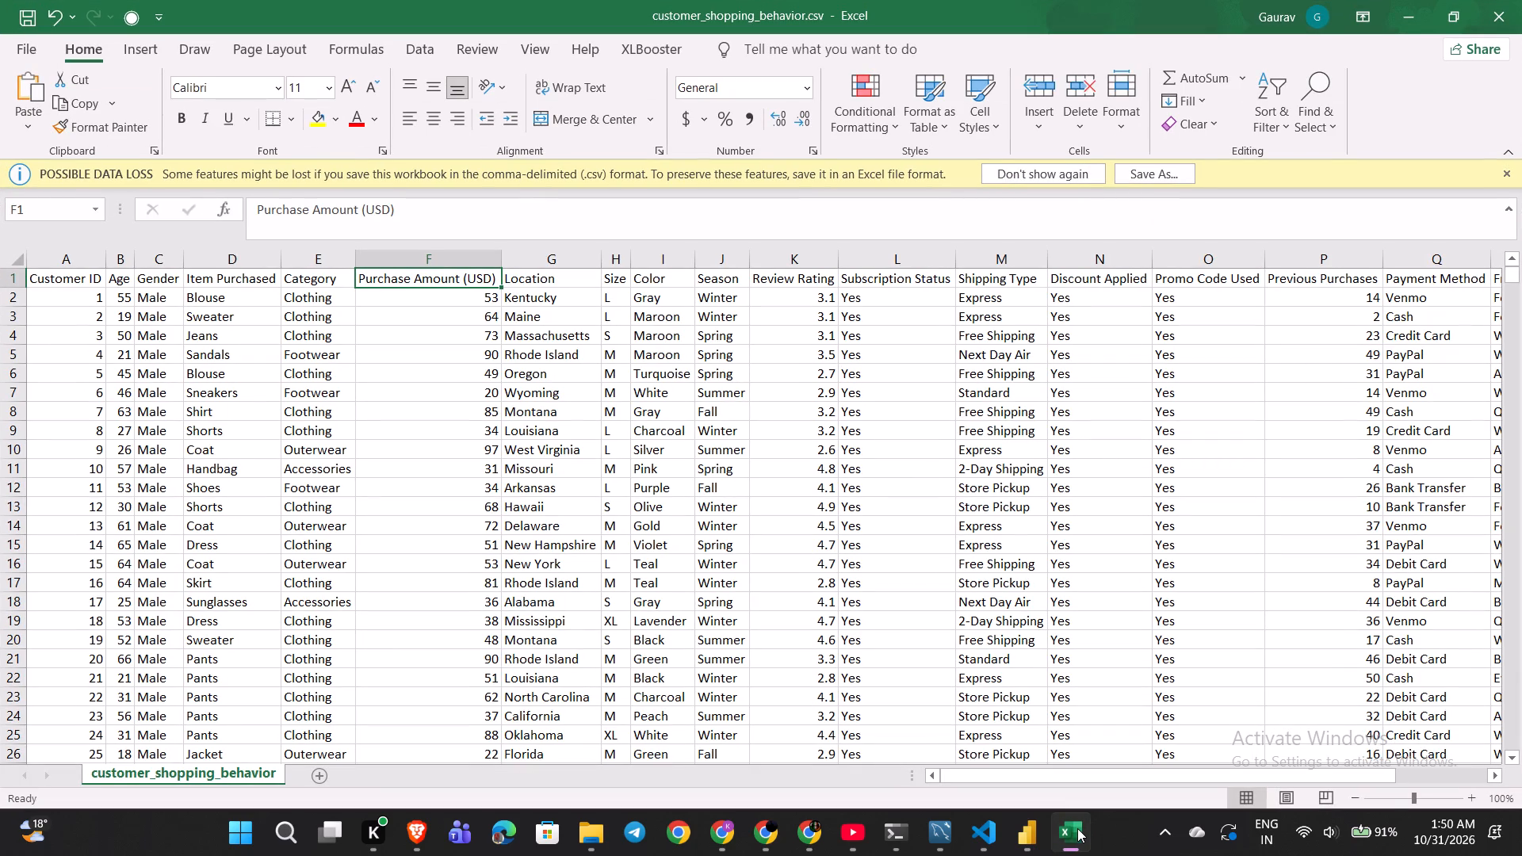
{"action": "left_click", "coordinate": [1077, 828]}
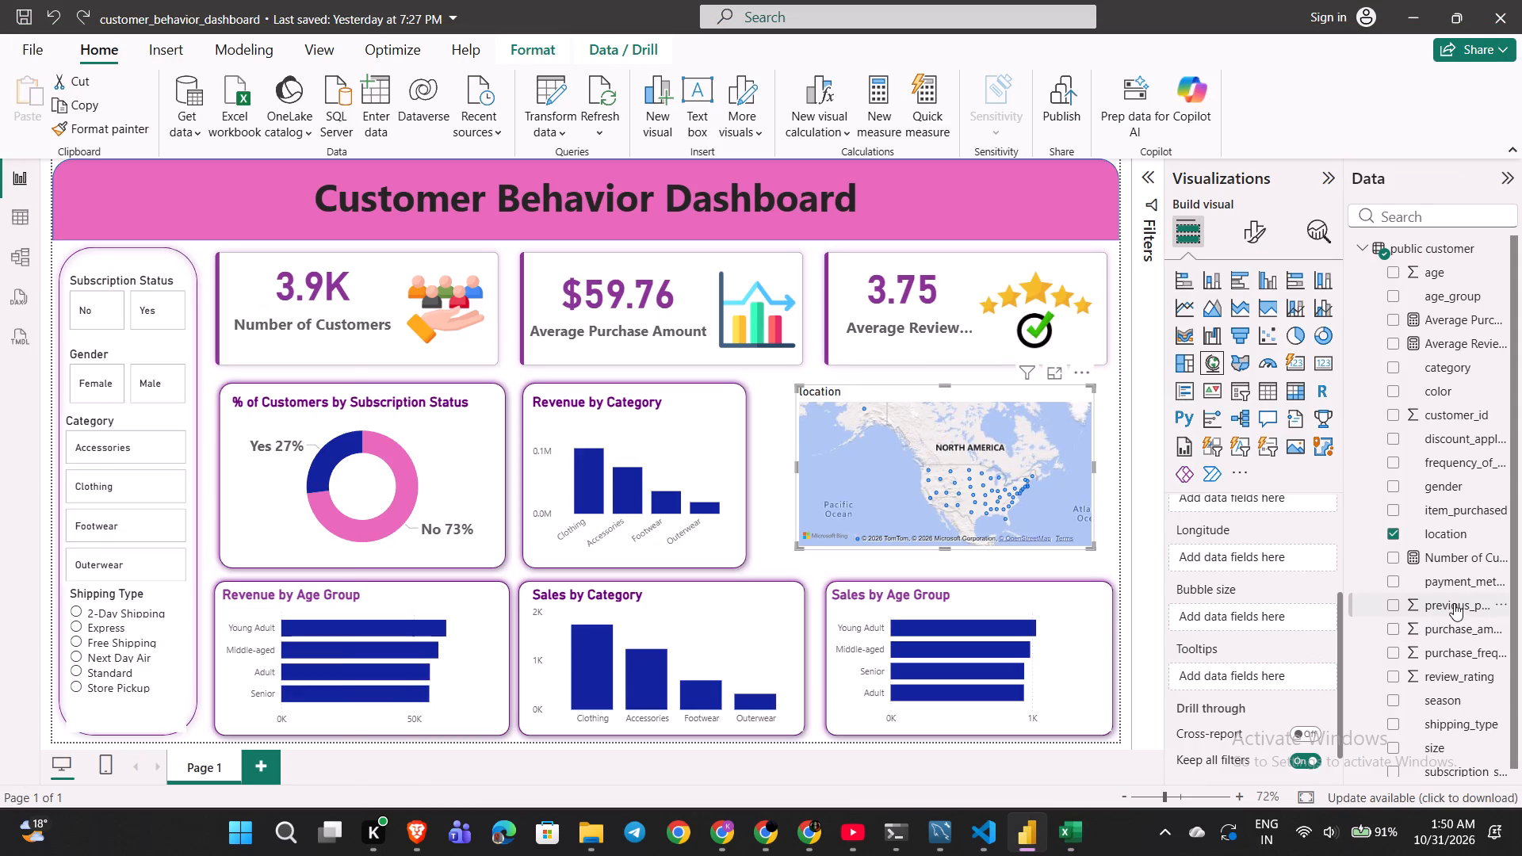
{"action": "left_click_drag", "start_coordinate": [1452, 598], "coordinate": [1263, 619]}
{"action": "left_click_drag", "start_coordinate": [1263, 619], "coordinate": [1265, 611]}
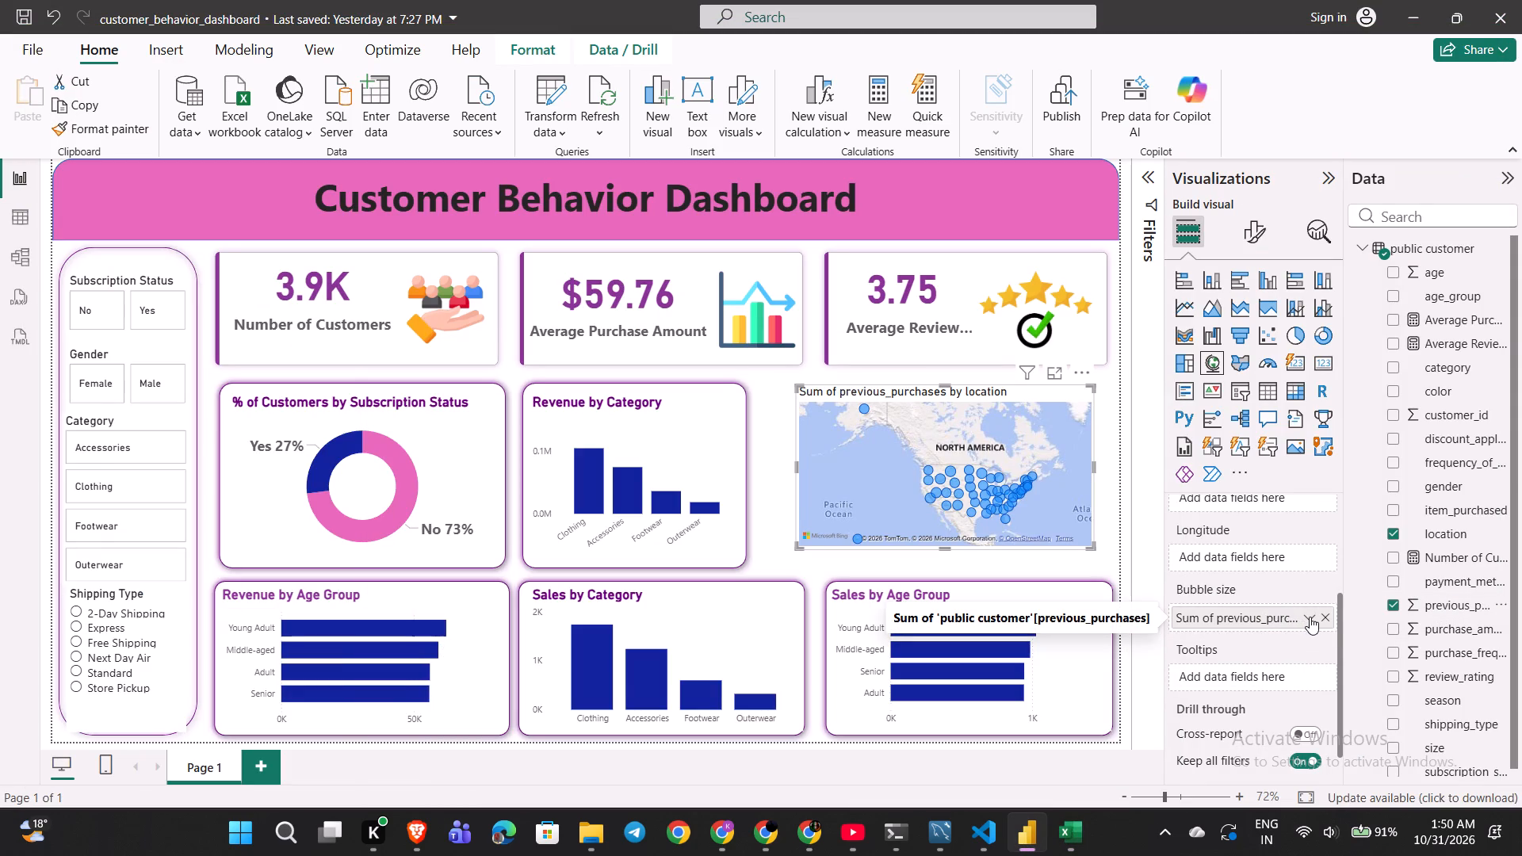
{"action": "left_click", "coordinate": [1310, 617]}
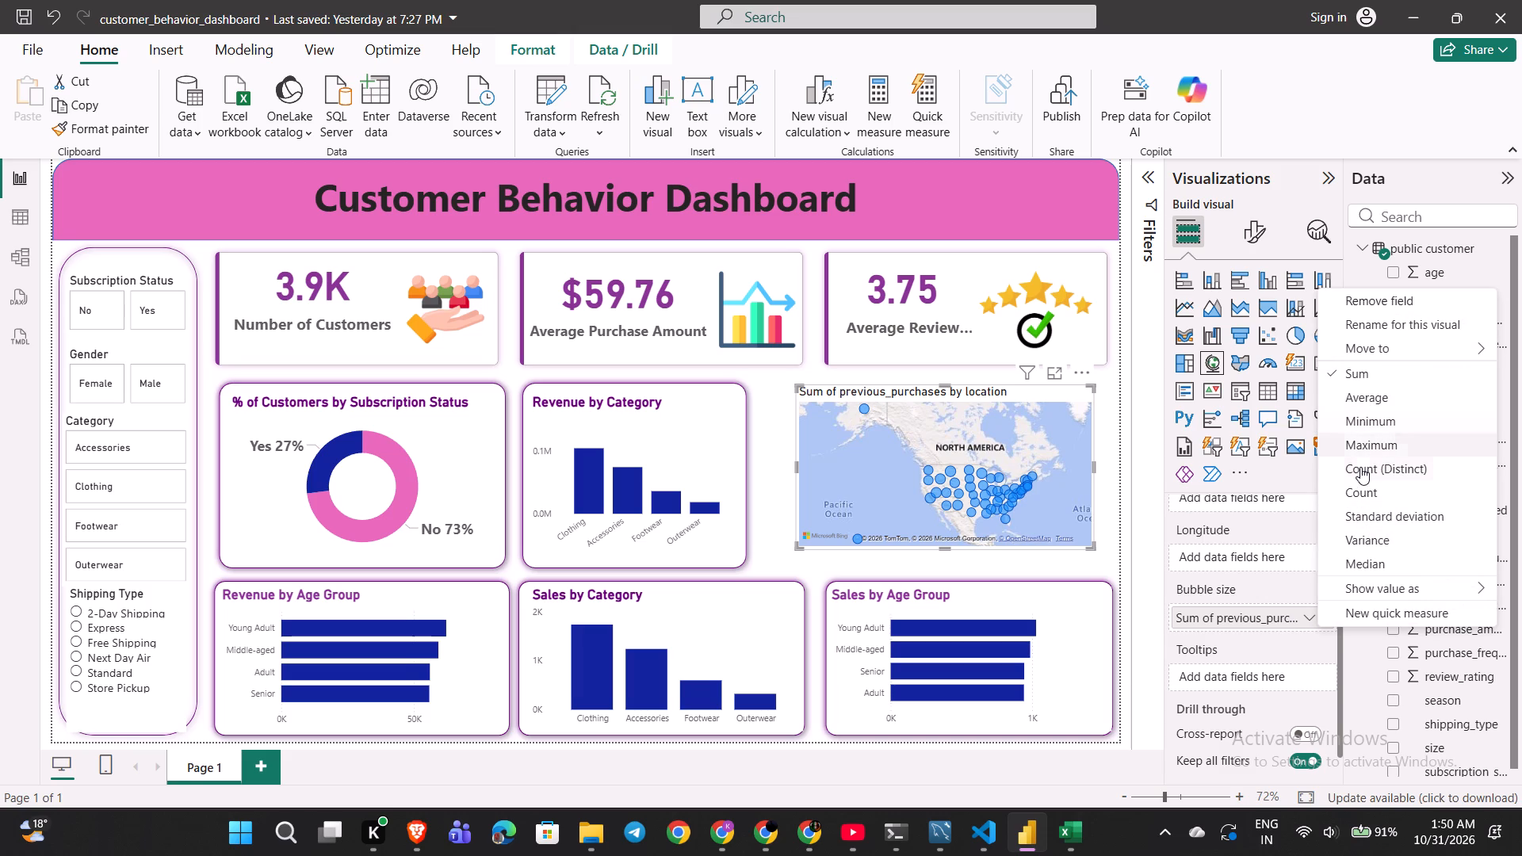
{"action": "left_click", "coordinate": [1359, 489]}
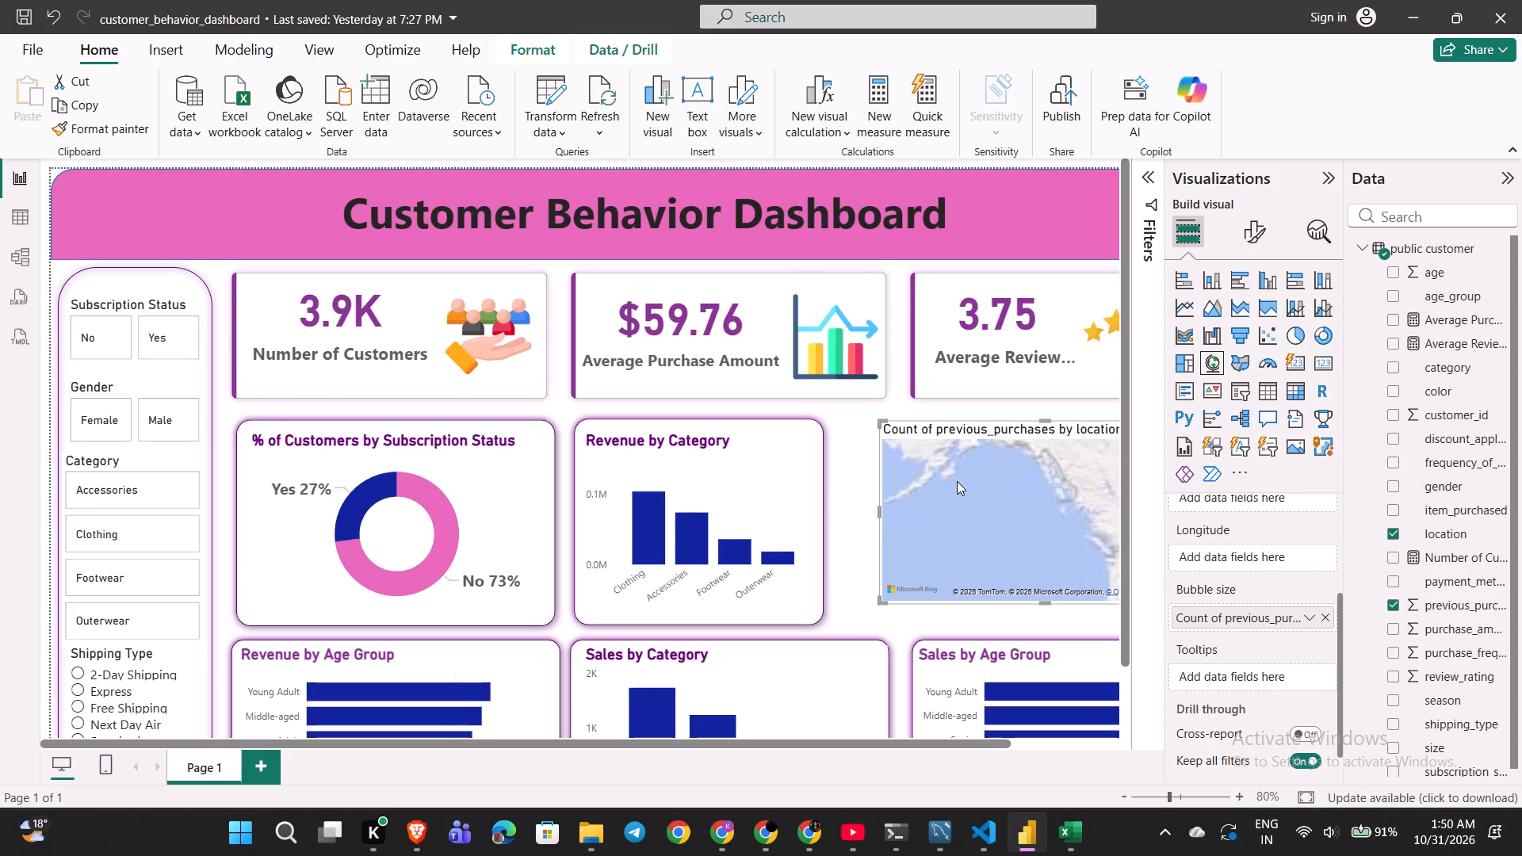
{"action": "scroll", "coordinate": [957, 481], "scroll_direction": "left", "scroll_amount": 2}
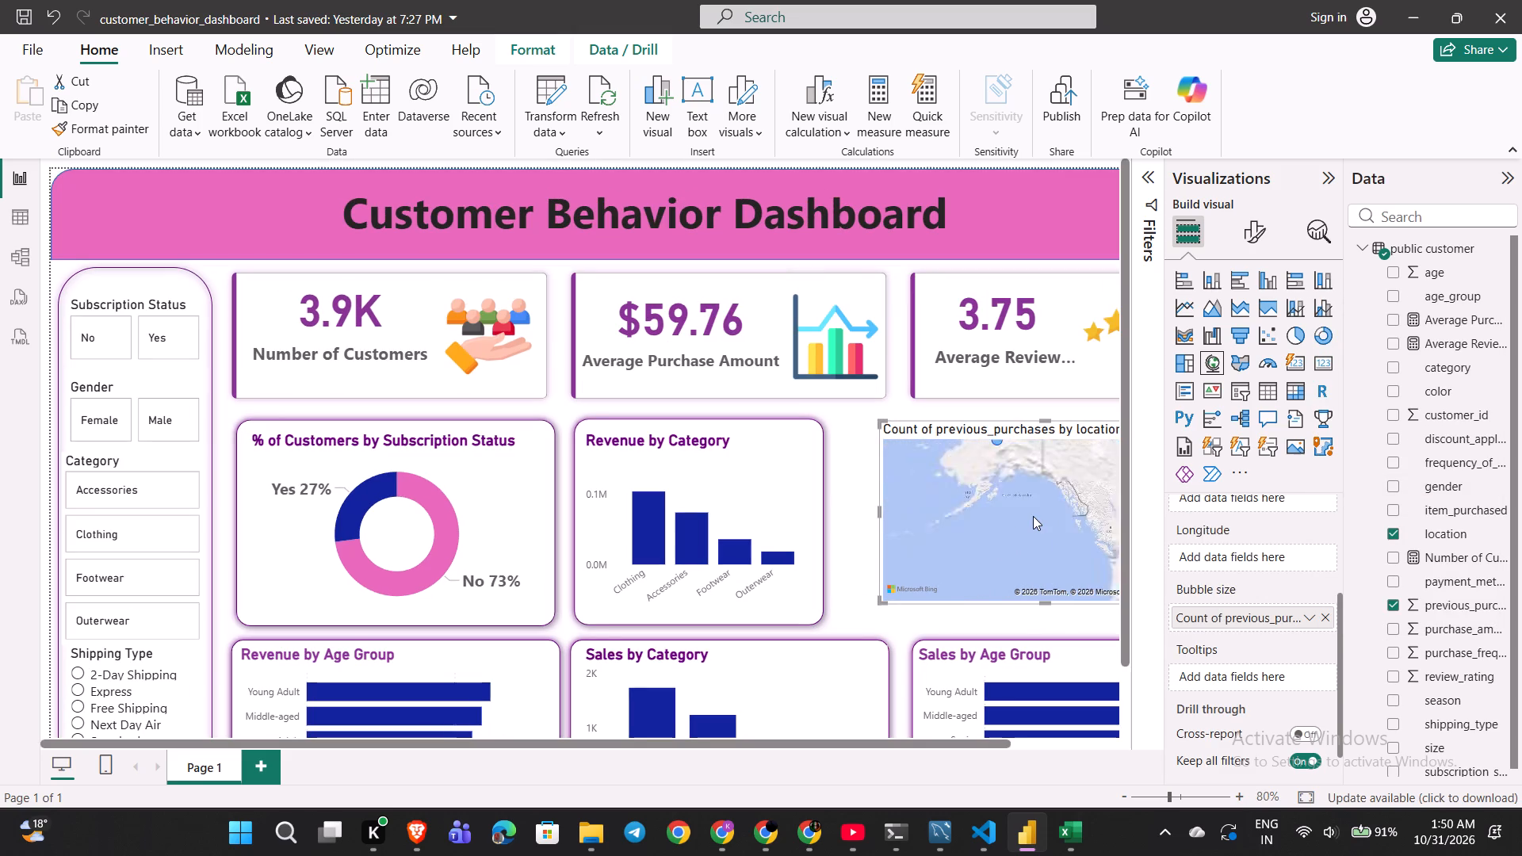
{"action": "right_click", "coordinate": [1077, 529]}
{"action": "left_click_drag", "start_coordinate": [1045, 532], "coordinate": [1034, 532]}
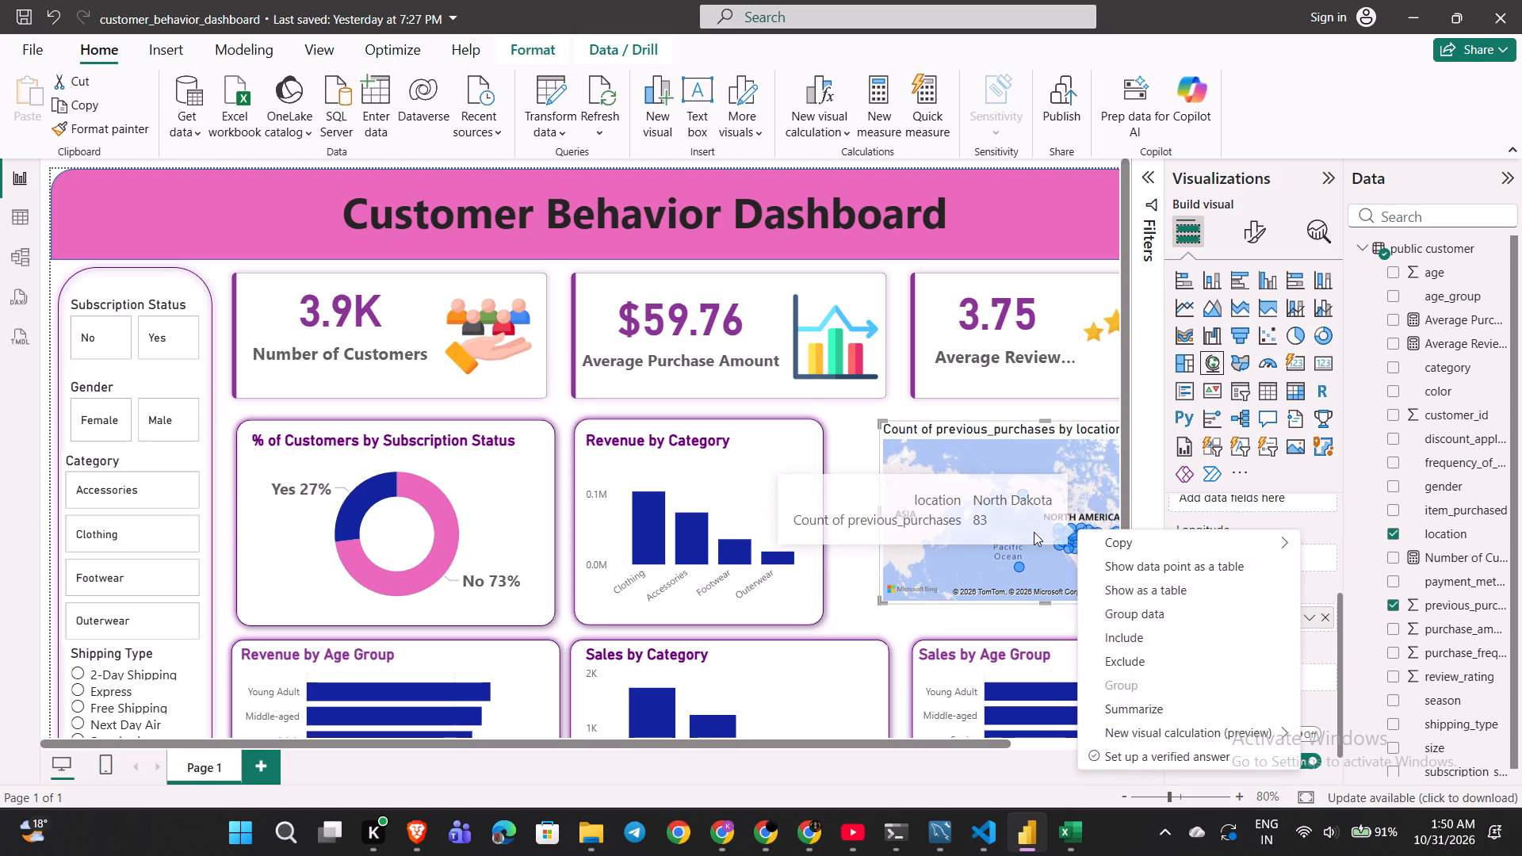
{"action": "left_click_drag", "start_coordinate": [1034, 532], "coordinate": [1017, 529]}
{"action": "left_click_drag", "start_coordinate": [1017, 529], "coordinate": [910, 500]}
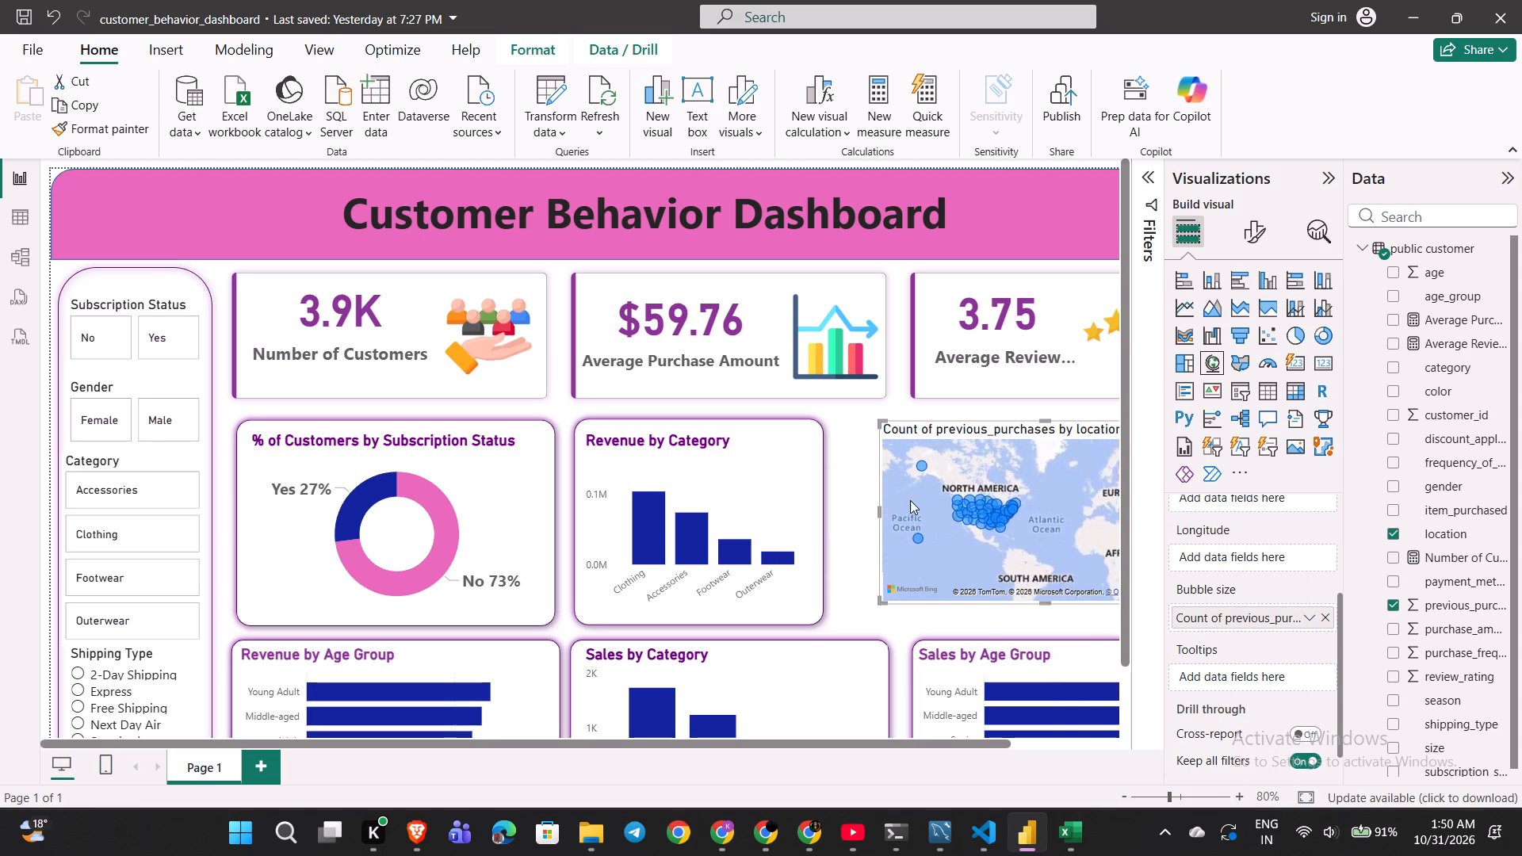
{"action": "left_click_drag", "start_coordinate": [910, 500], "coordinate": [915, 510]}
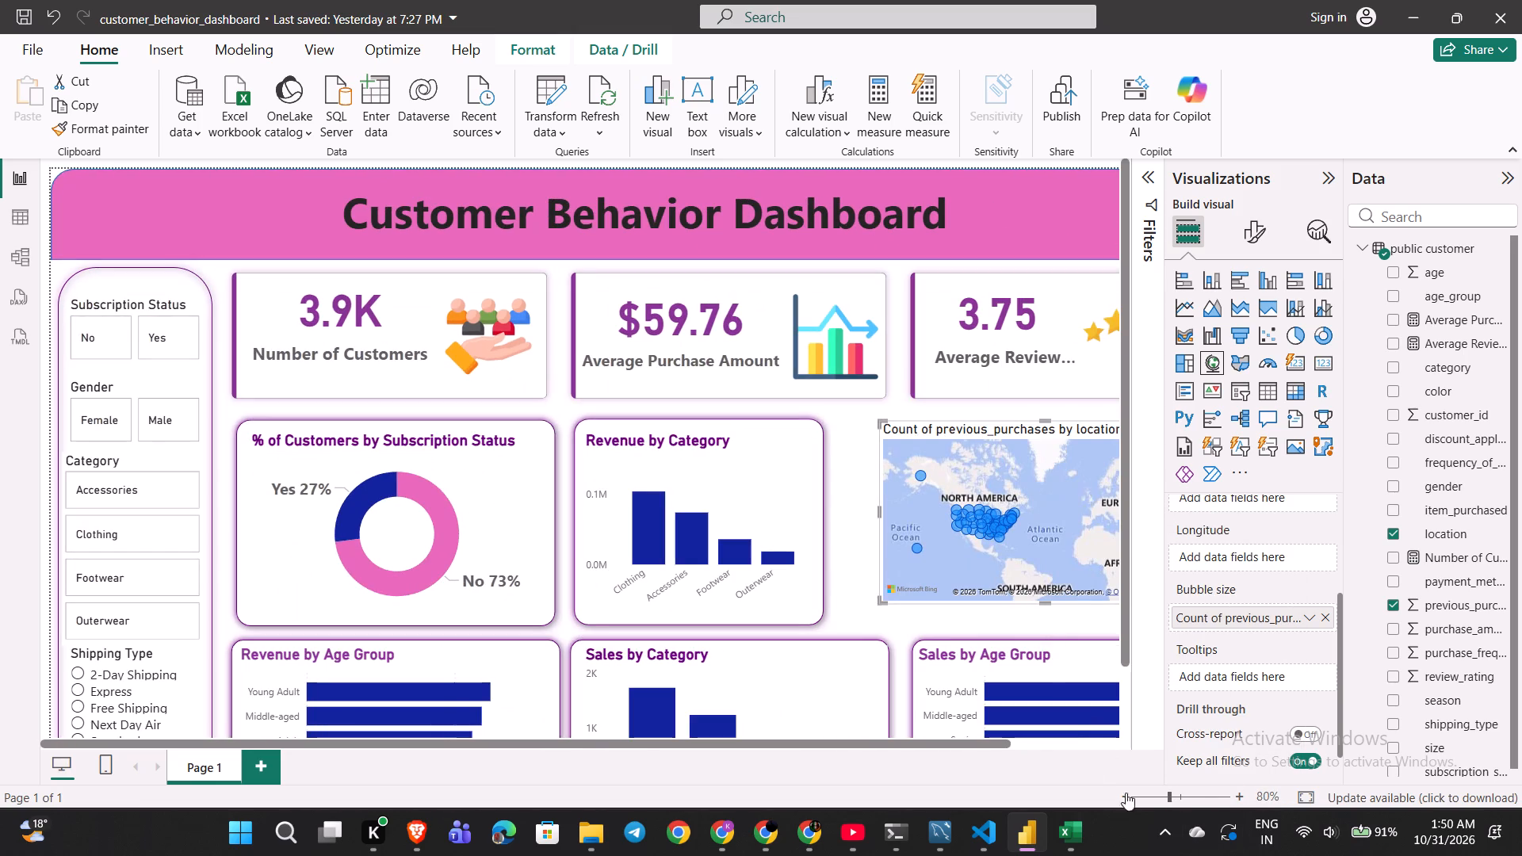
Copy the formatting of the Revenue by Category chart onto the location map with Format painter.
{"action": "left_click", "coordinate": [1123, 796]}
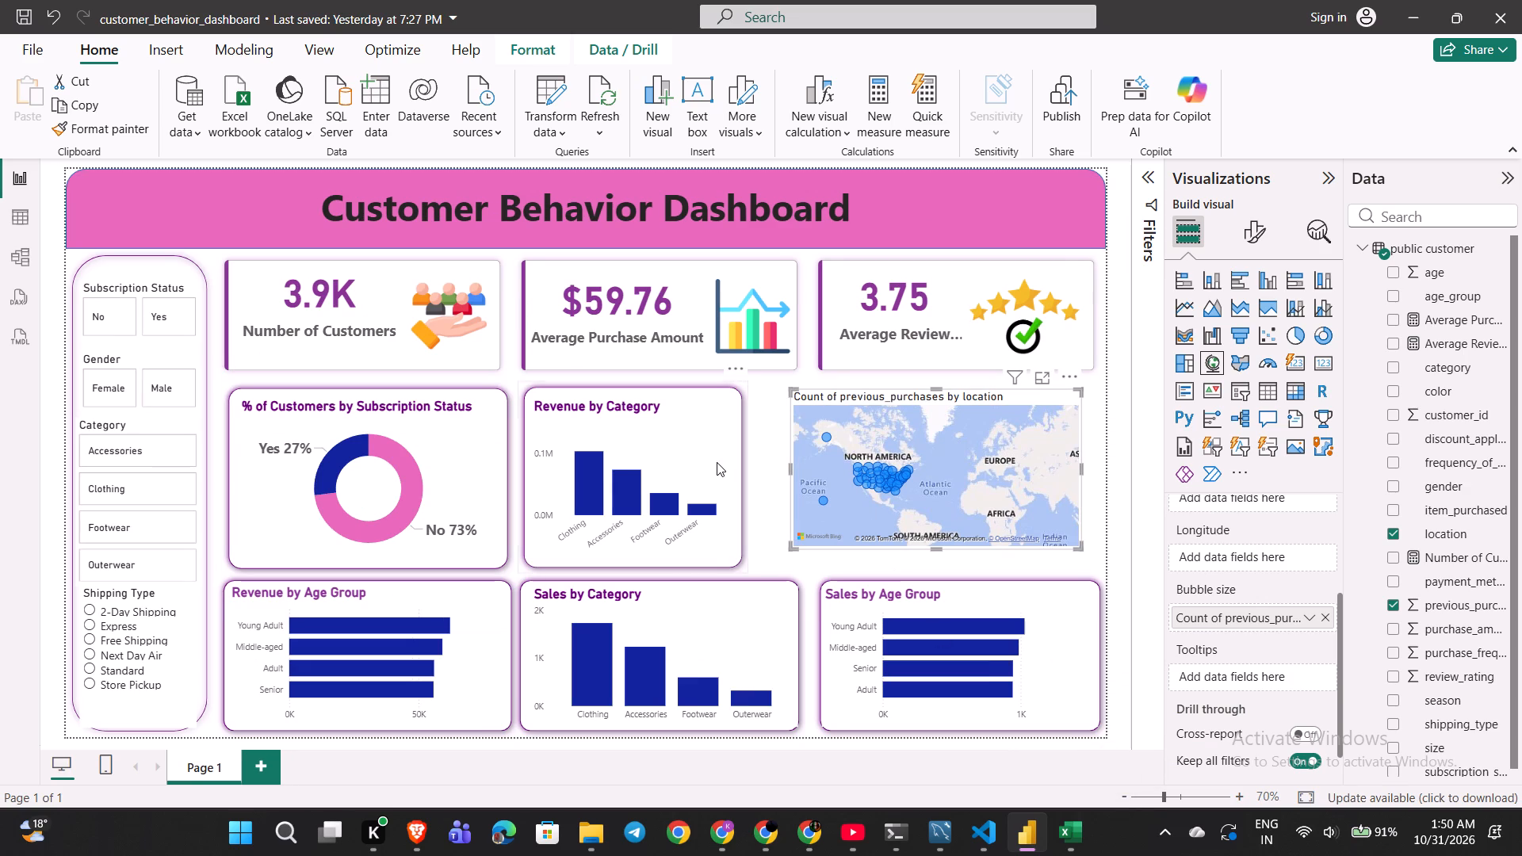
{"action": "left_click", "coordinate": [709, 462]}
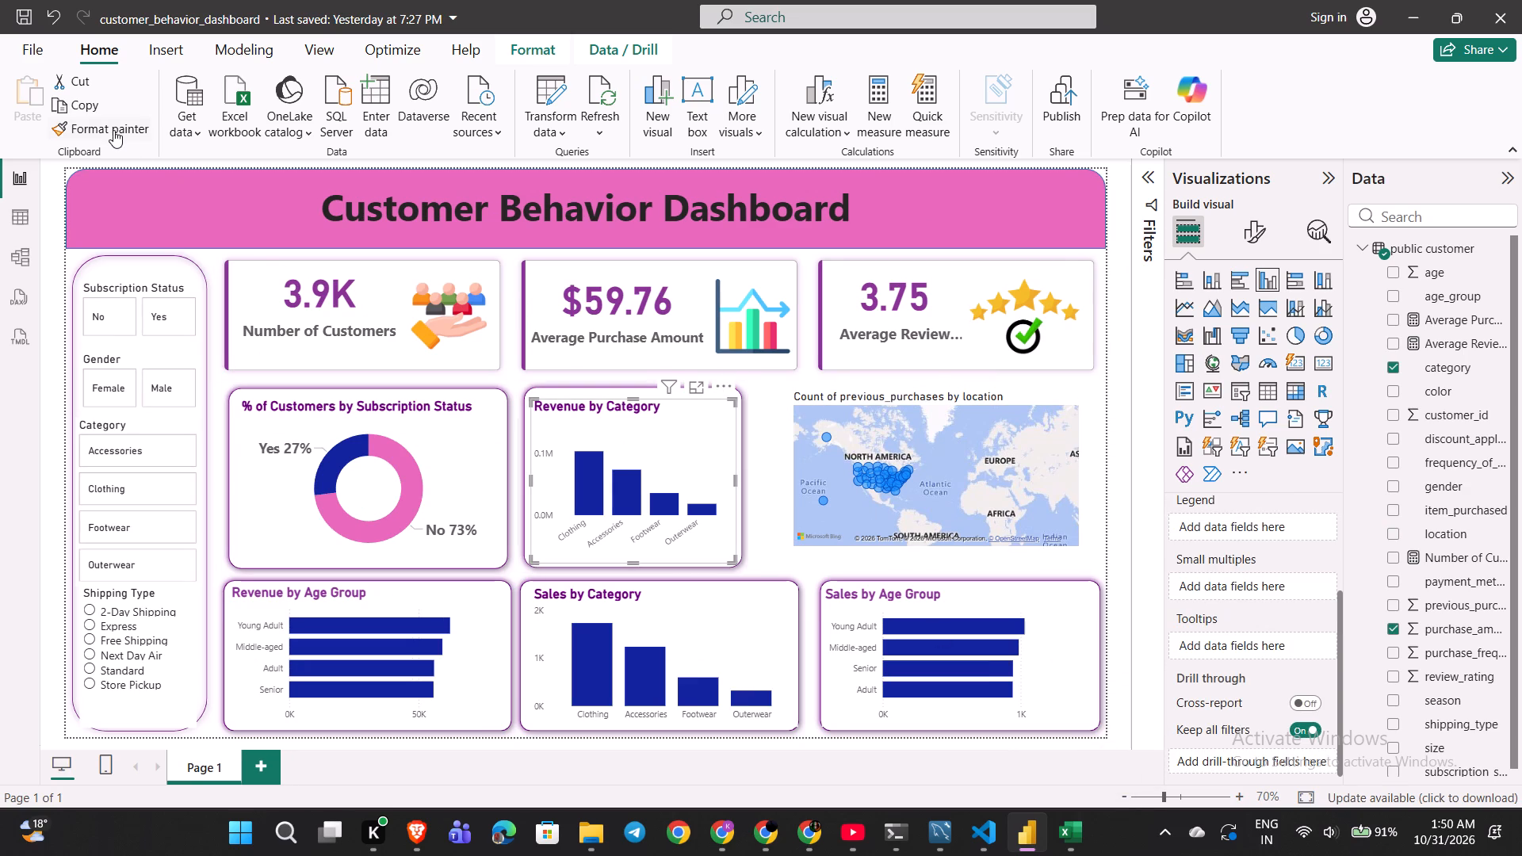
{"action": "left_click", "coordinate": [113, 127]}
{"action": "left_click", "coordinate": [862, 438]}
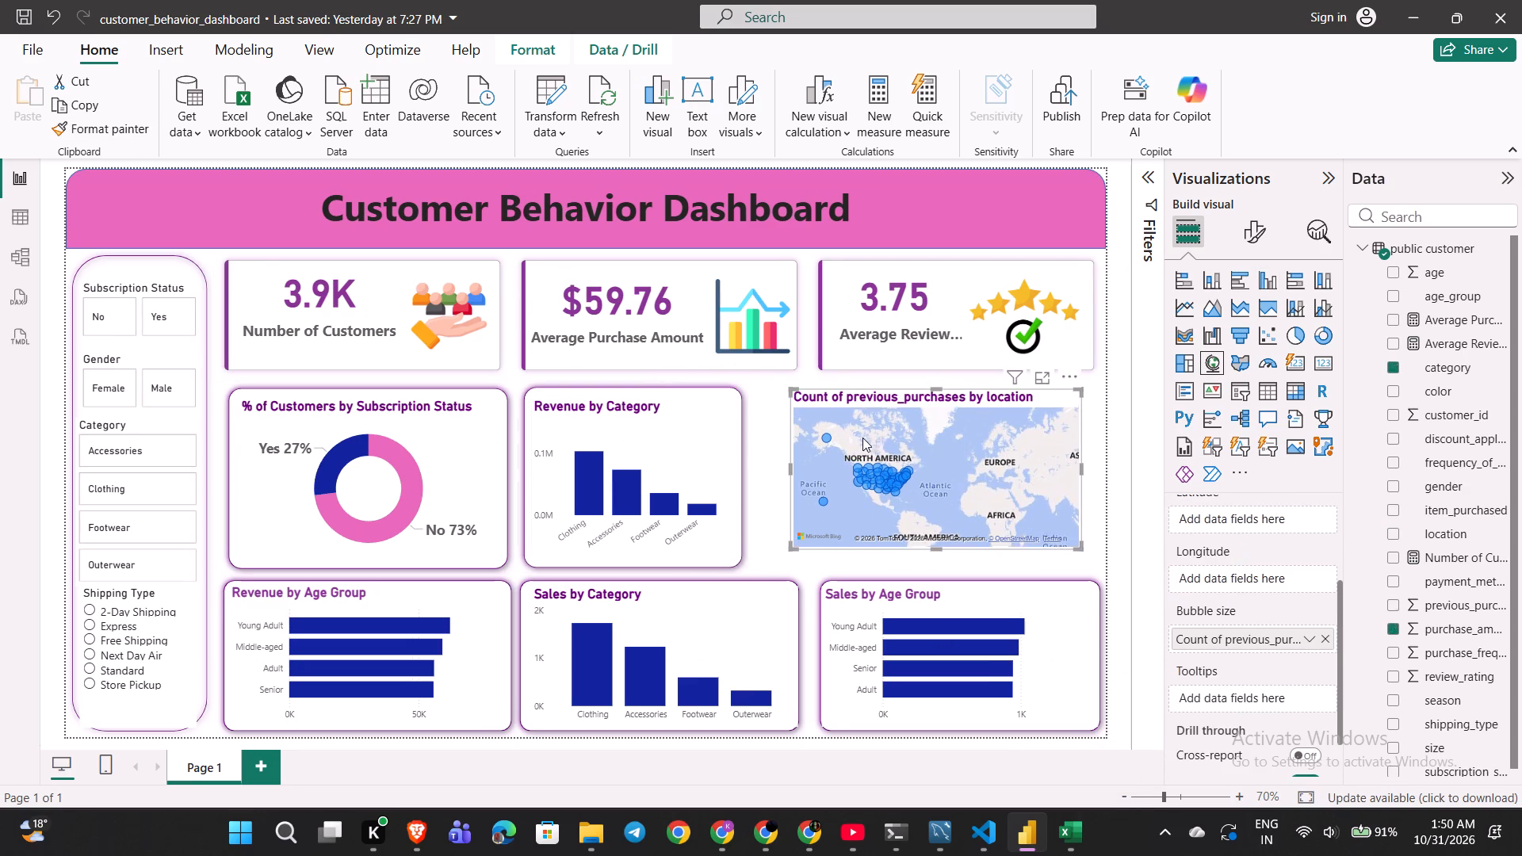
{"action": "left_click", "coordinate": [756, 466]}
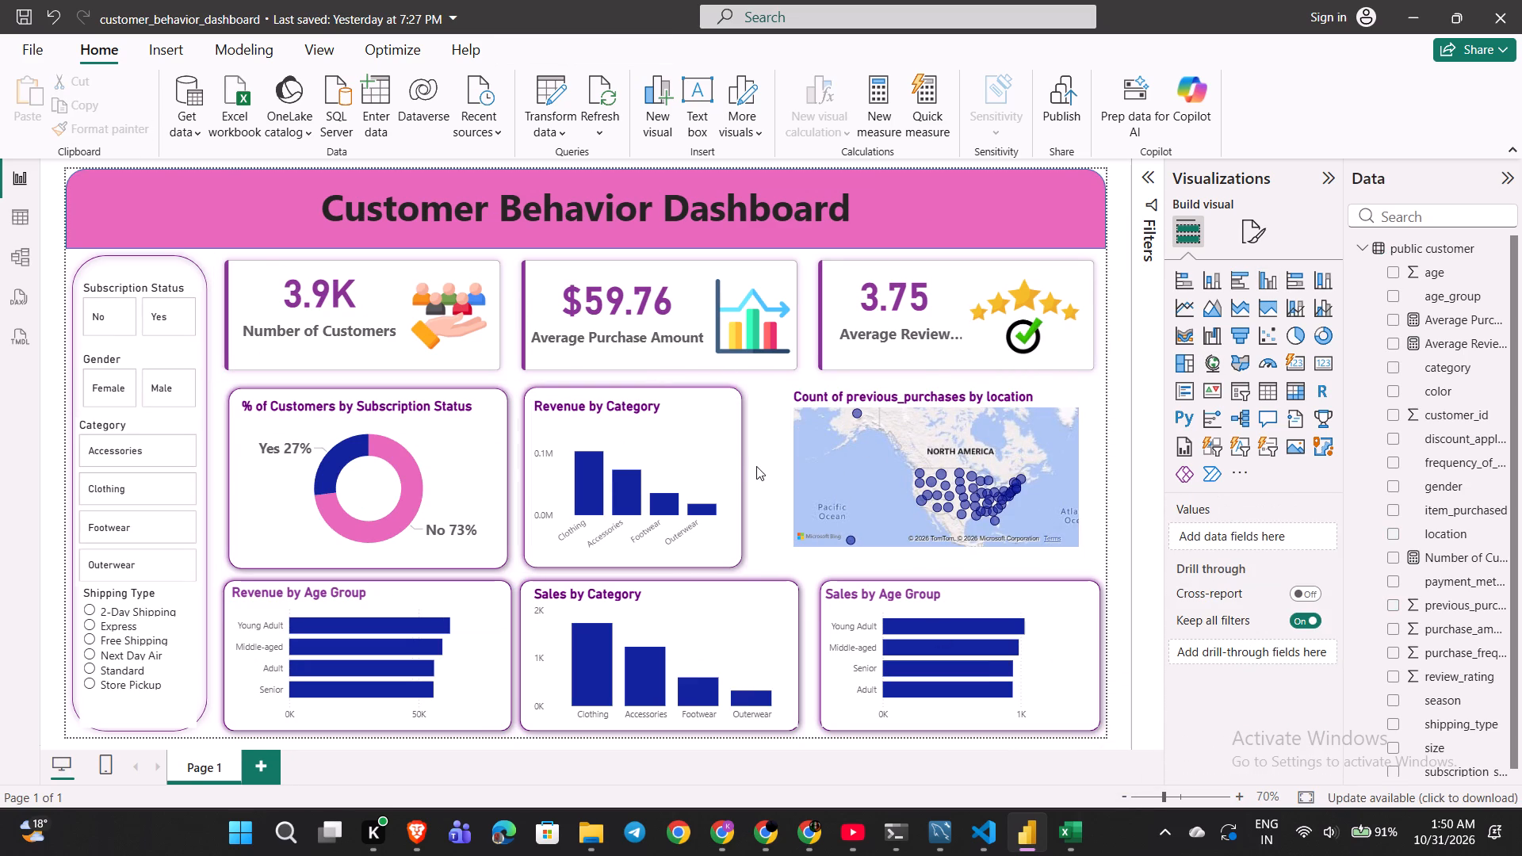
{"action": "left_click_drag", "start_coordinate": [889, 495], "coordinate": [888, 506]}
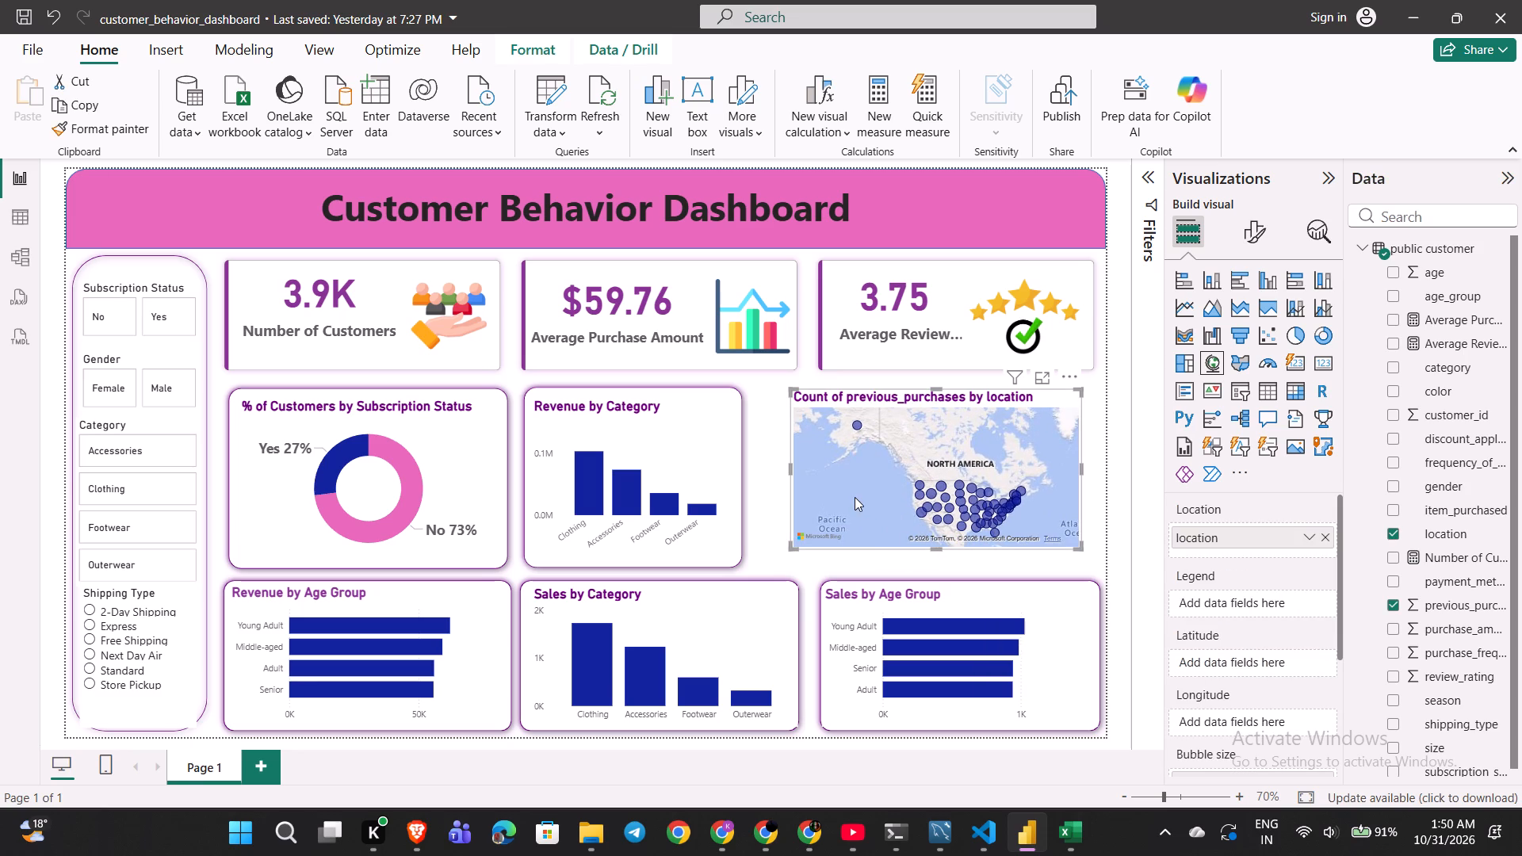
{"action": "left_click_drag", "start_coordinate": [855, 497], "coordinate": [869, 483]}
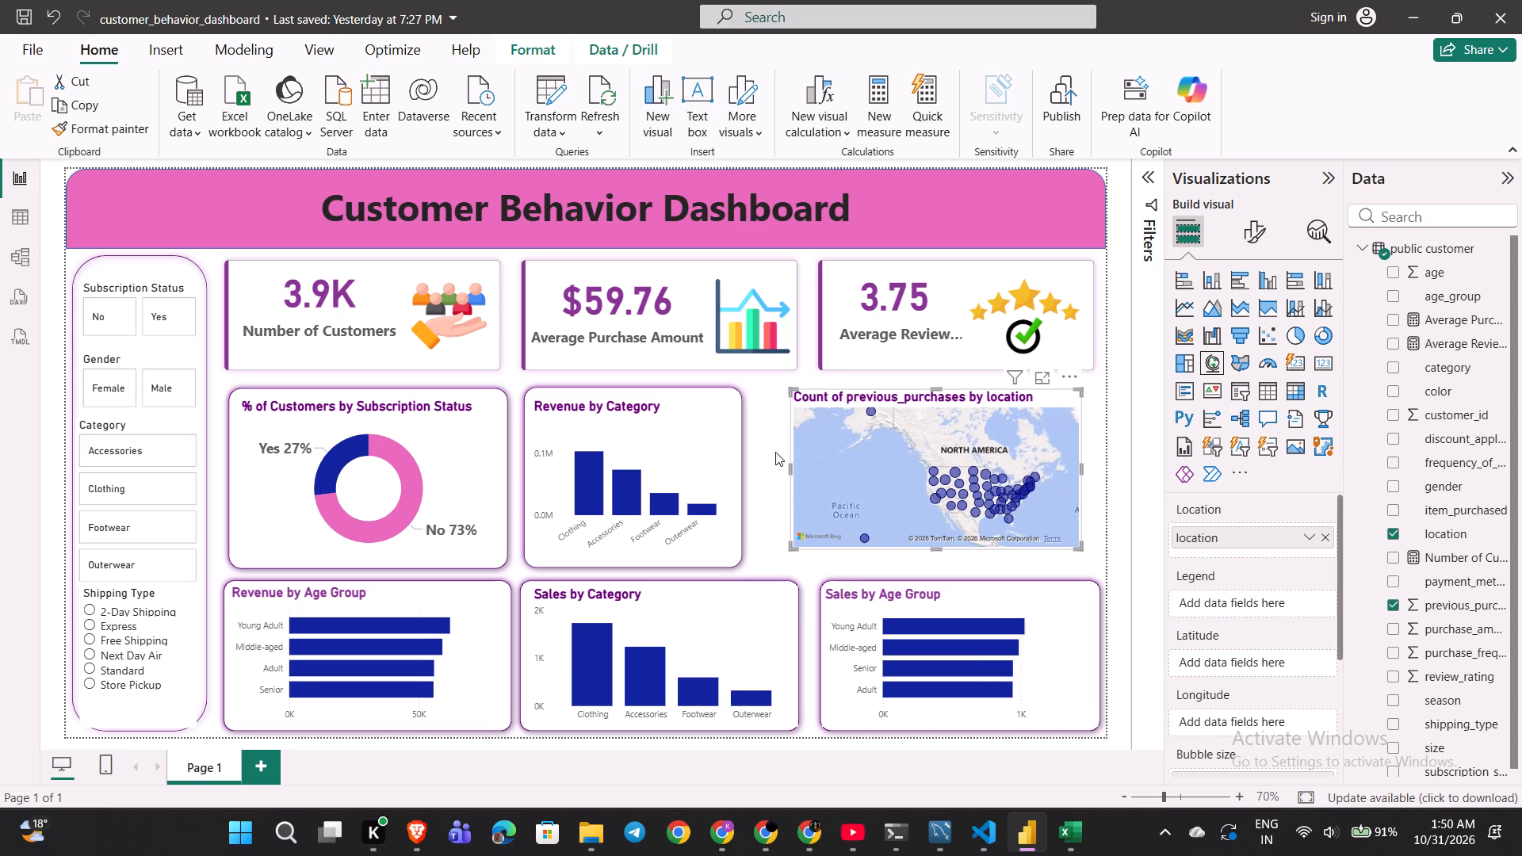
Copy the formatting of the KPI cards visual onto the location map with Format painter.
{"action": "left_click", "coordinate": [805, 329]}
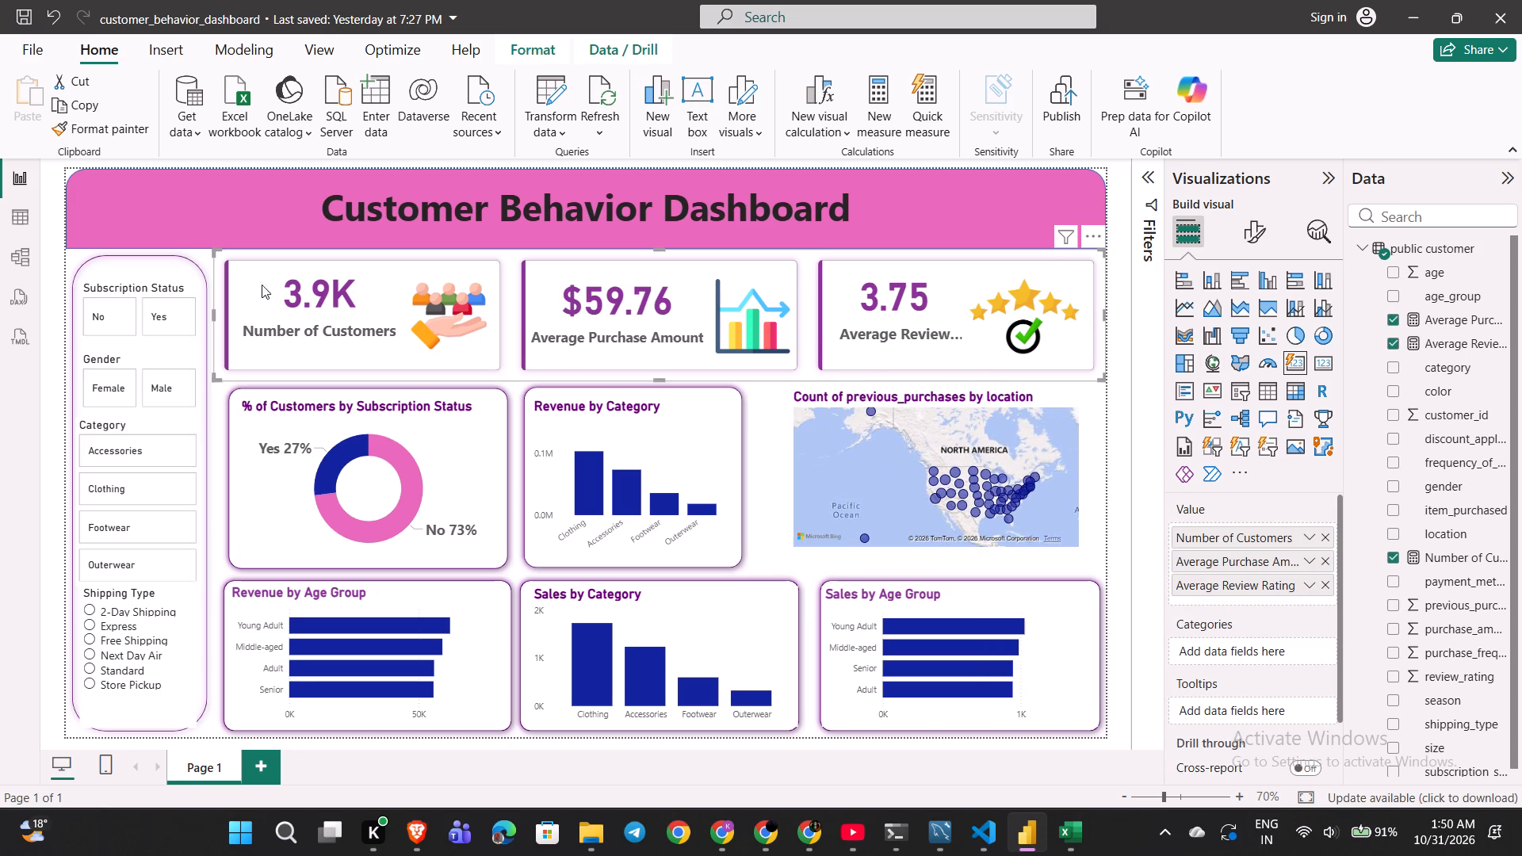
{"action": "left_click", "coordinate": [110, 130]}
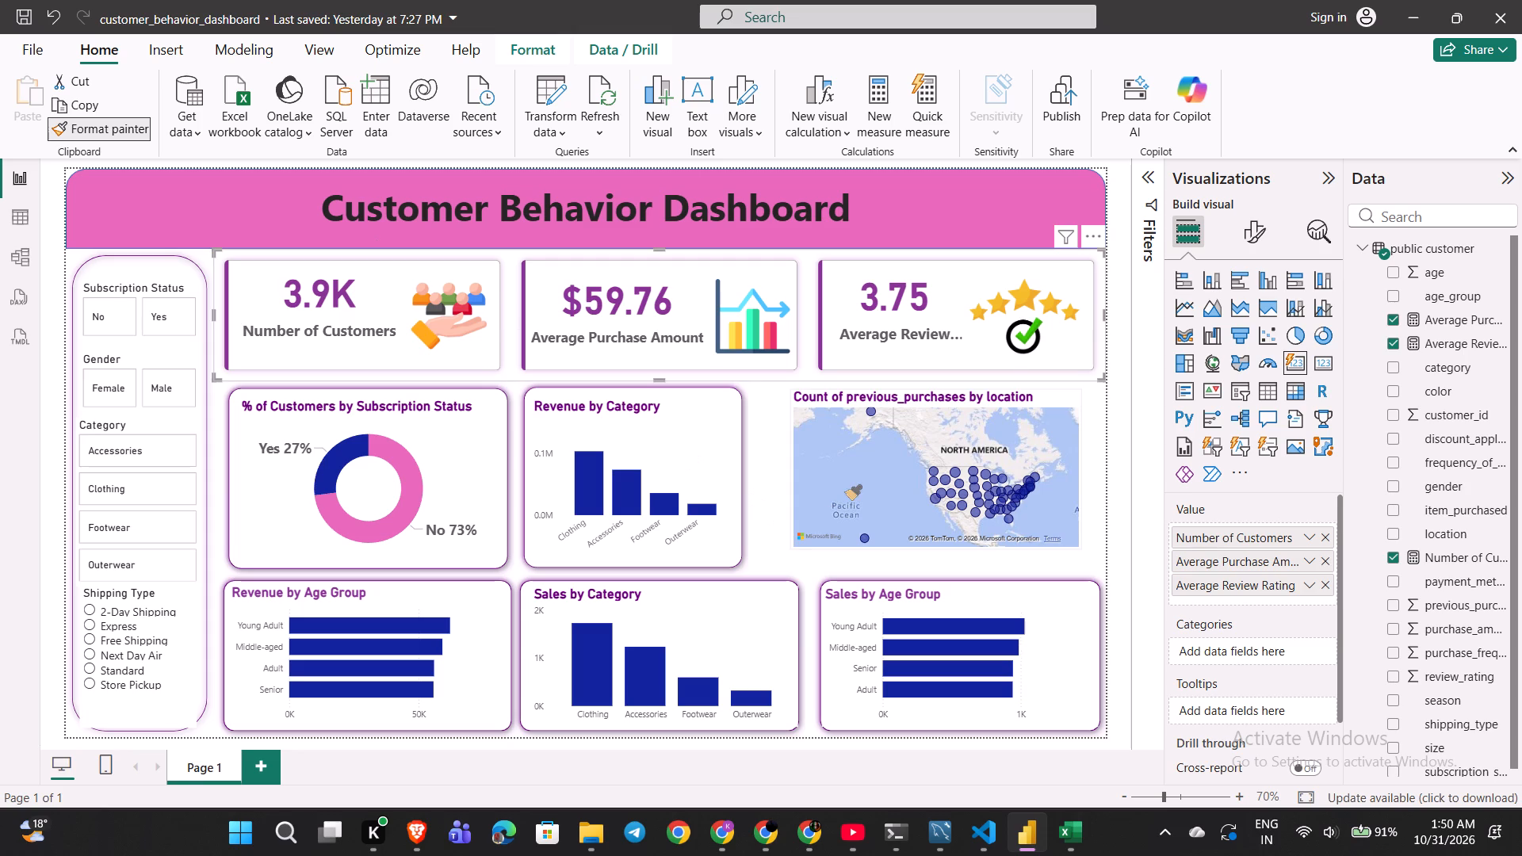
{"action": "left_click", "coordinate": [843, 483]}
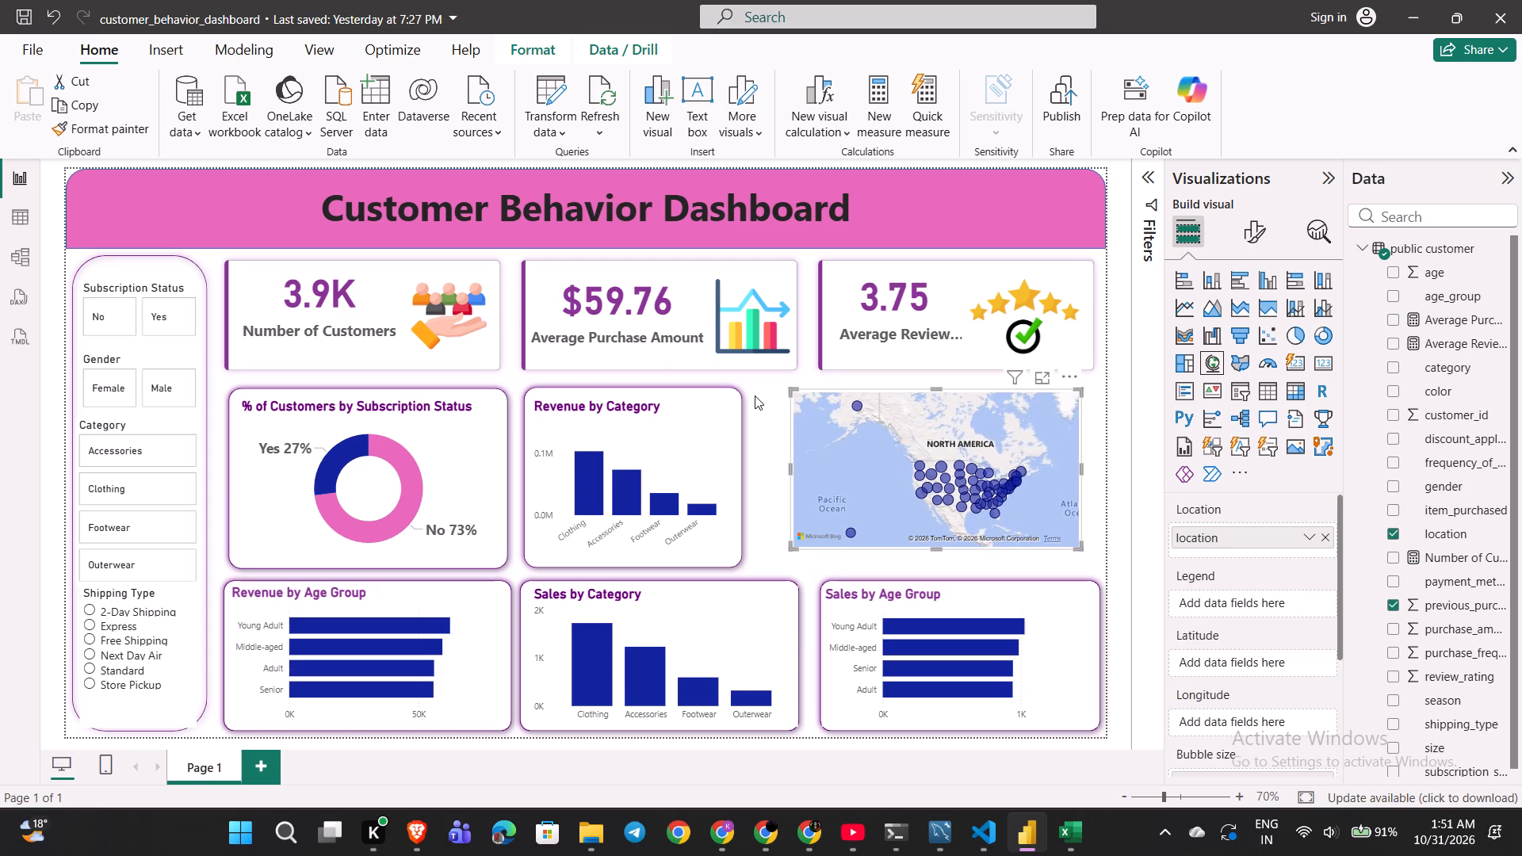
Copy the formatting of the rounded background shape behind Revenue by Category onto the location map with Format painter.
{"action": "left_click", "coordinate": [750, 415]}
{"action": "left_click", "coordinate": [706, 434]}
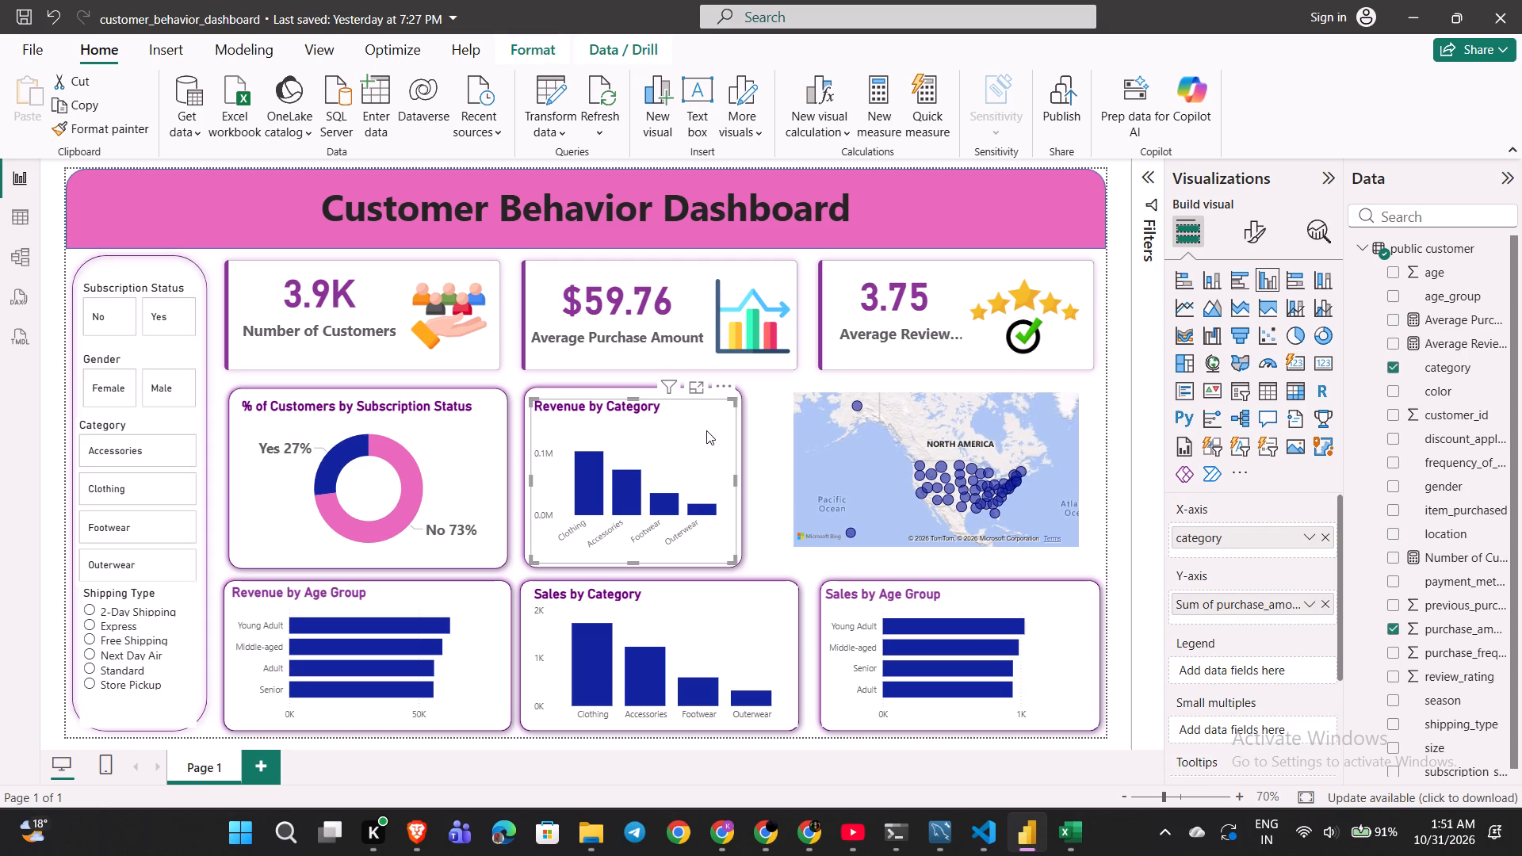
{"action": "left_click", "coordinate": [629, 380]}
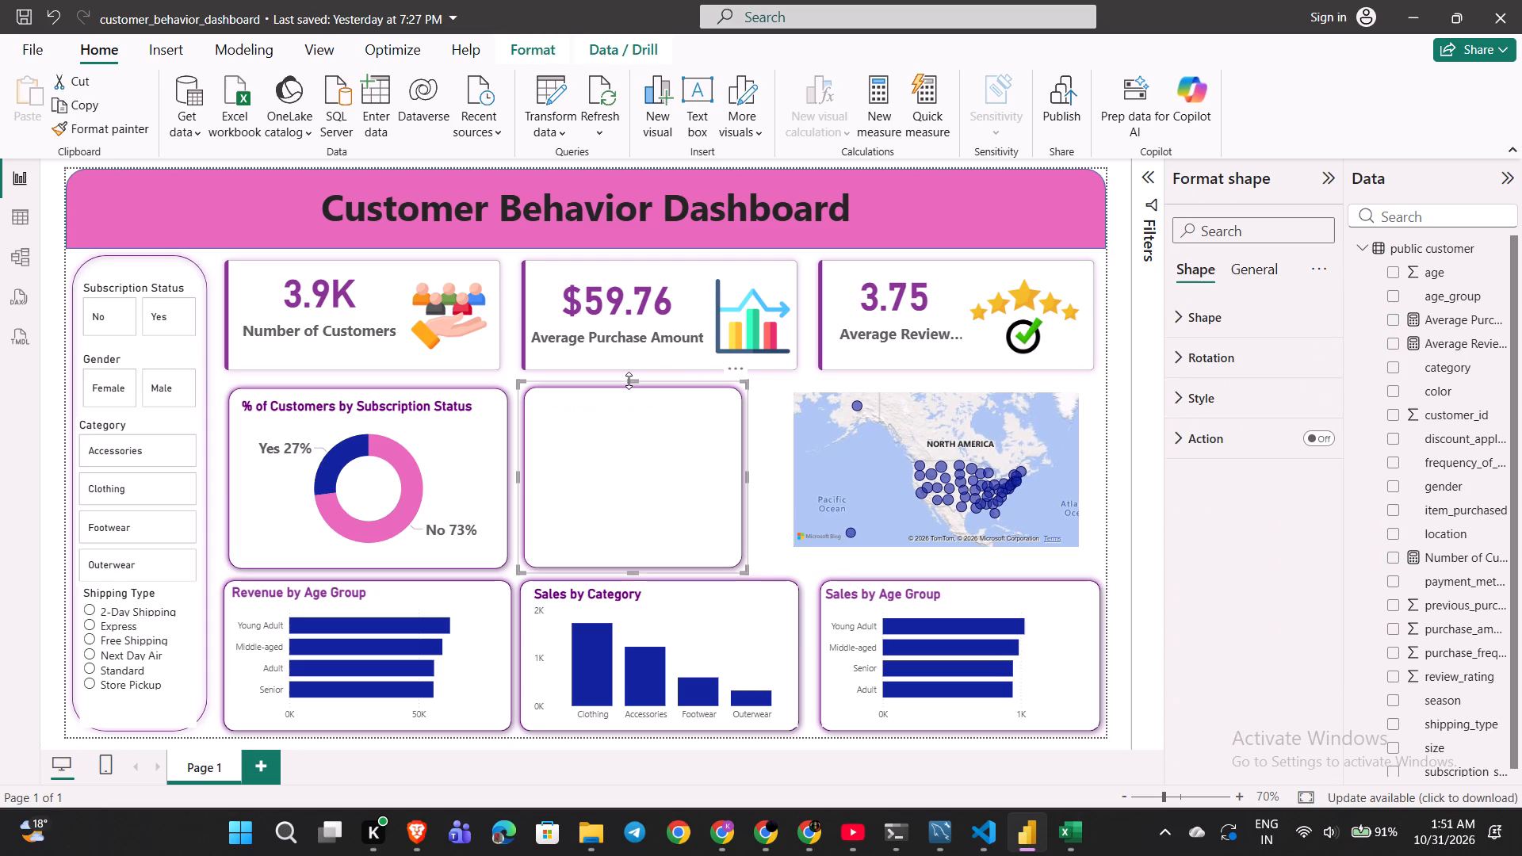
{"action": "left_click", "coordinate": [100, 122]}
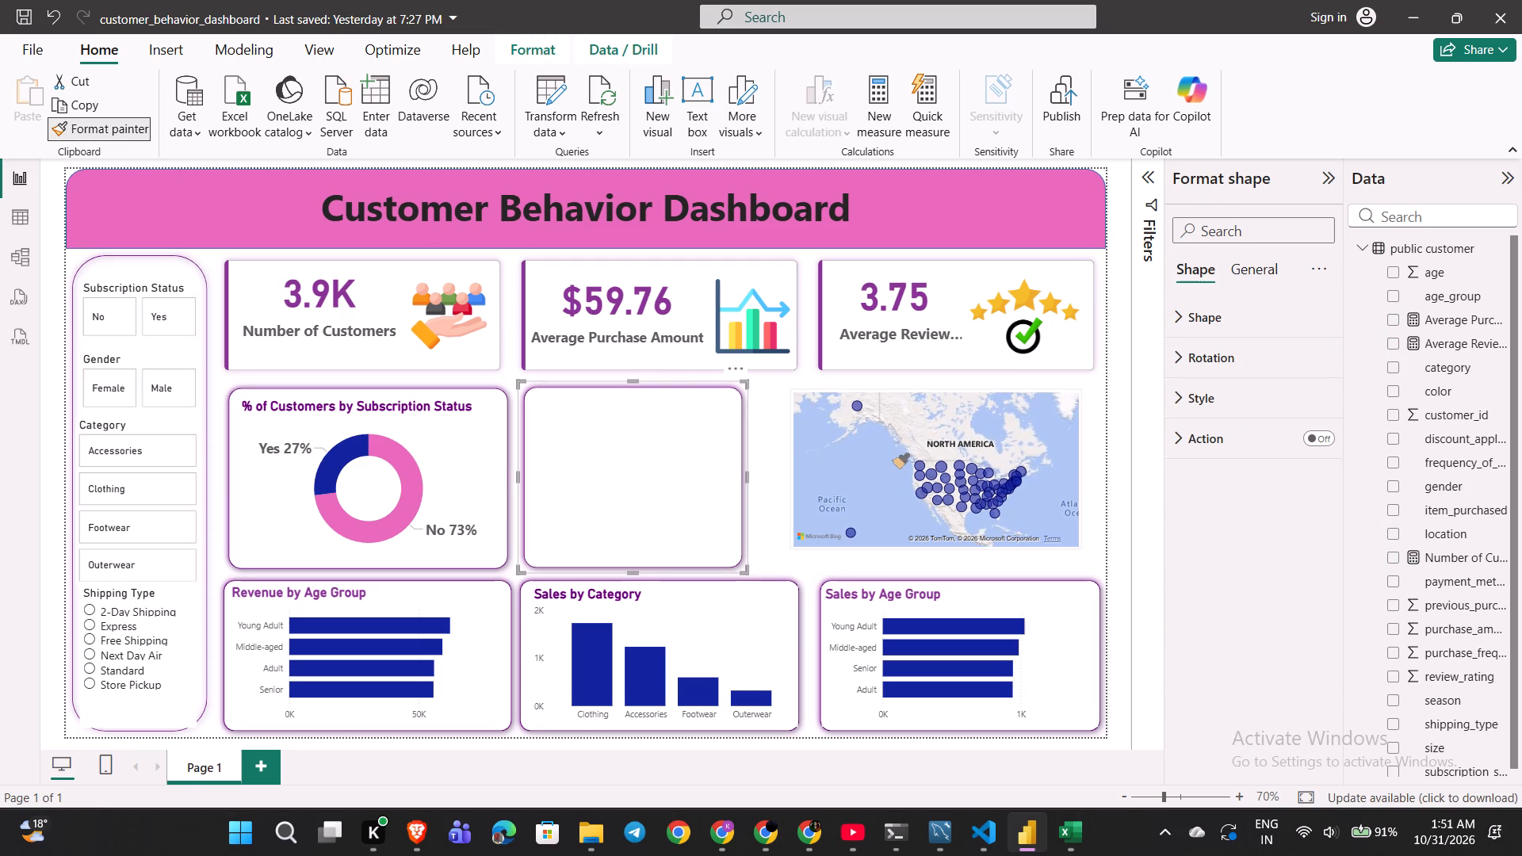
{"action": "left_click", "coordinate": [891, 451]}
{"action": "left_click", "coordinate": [756, 425]}
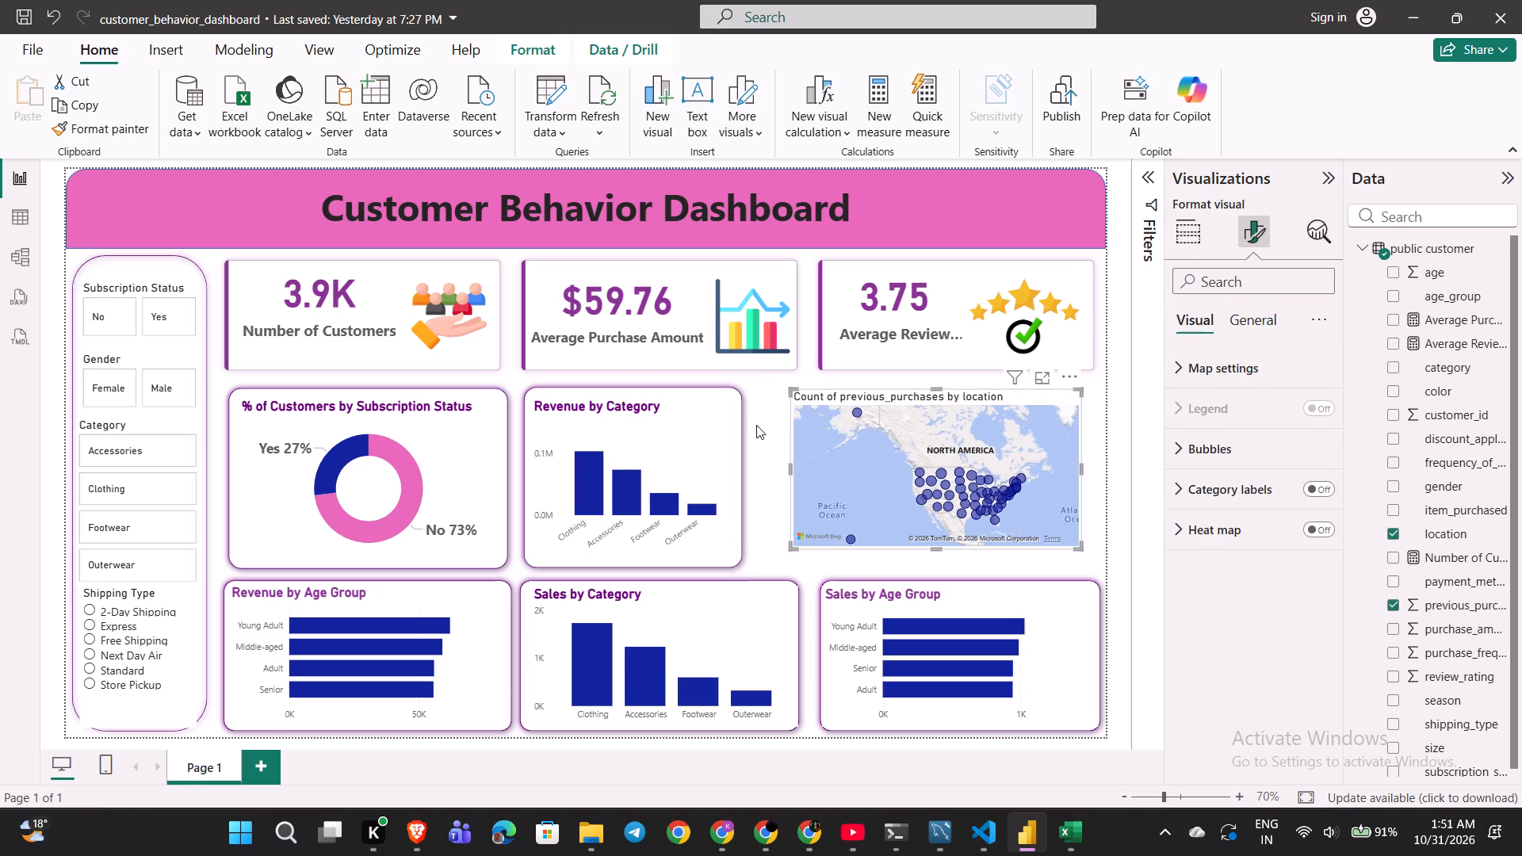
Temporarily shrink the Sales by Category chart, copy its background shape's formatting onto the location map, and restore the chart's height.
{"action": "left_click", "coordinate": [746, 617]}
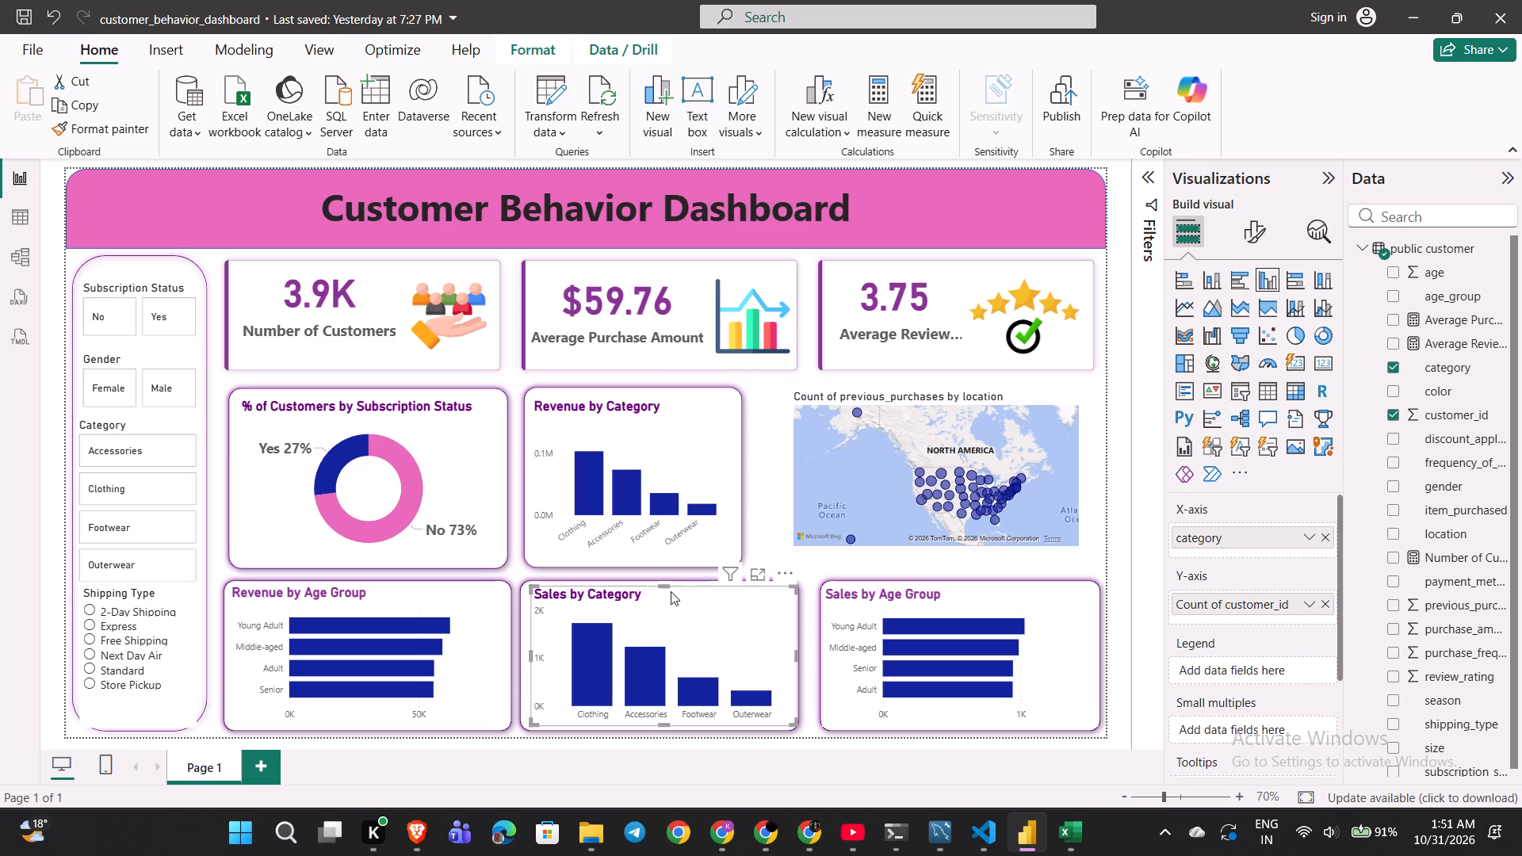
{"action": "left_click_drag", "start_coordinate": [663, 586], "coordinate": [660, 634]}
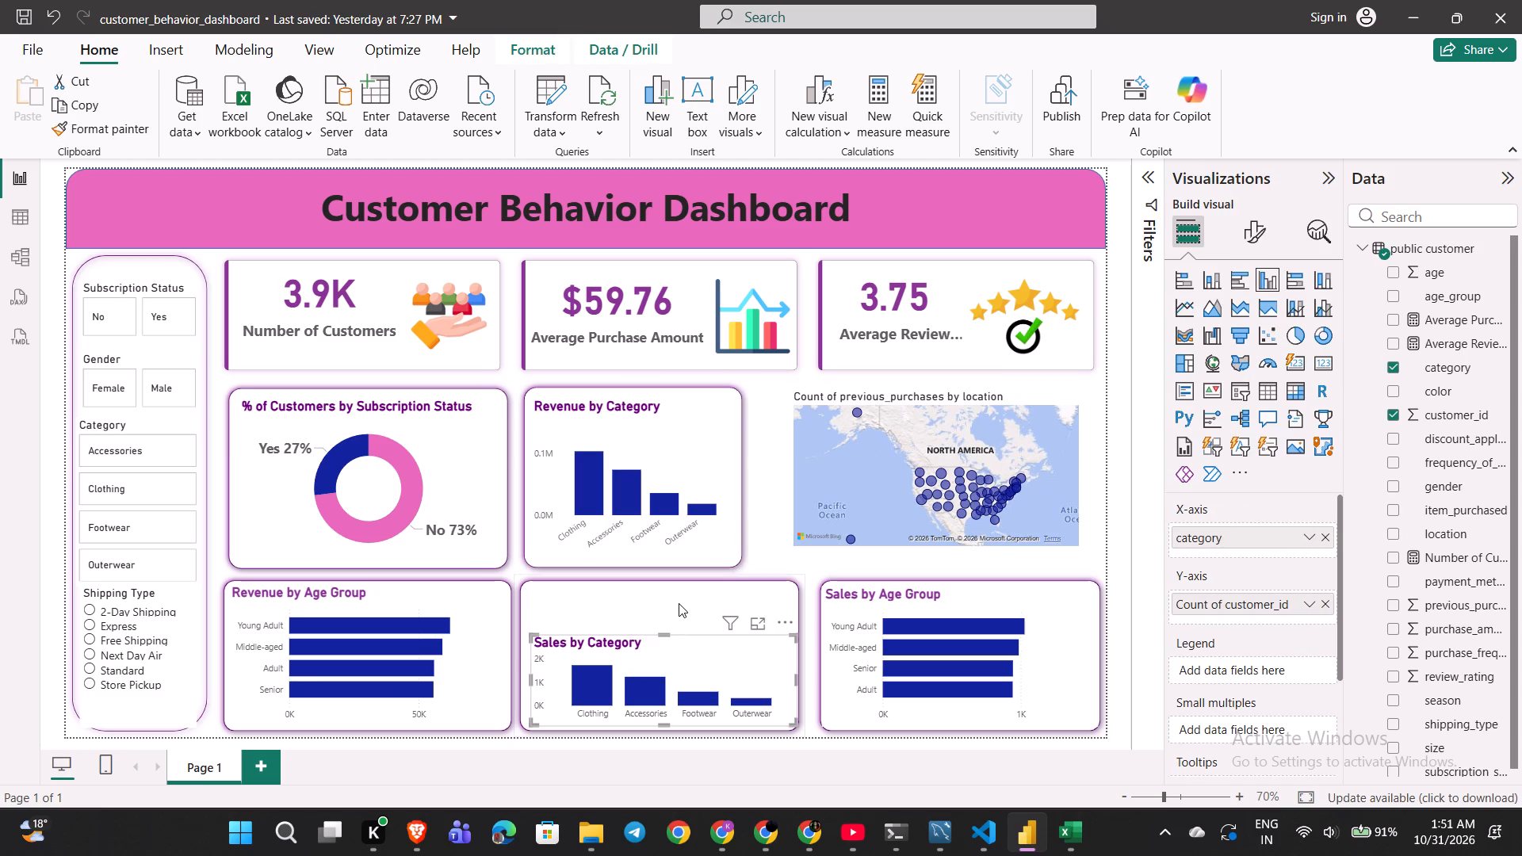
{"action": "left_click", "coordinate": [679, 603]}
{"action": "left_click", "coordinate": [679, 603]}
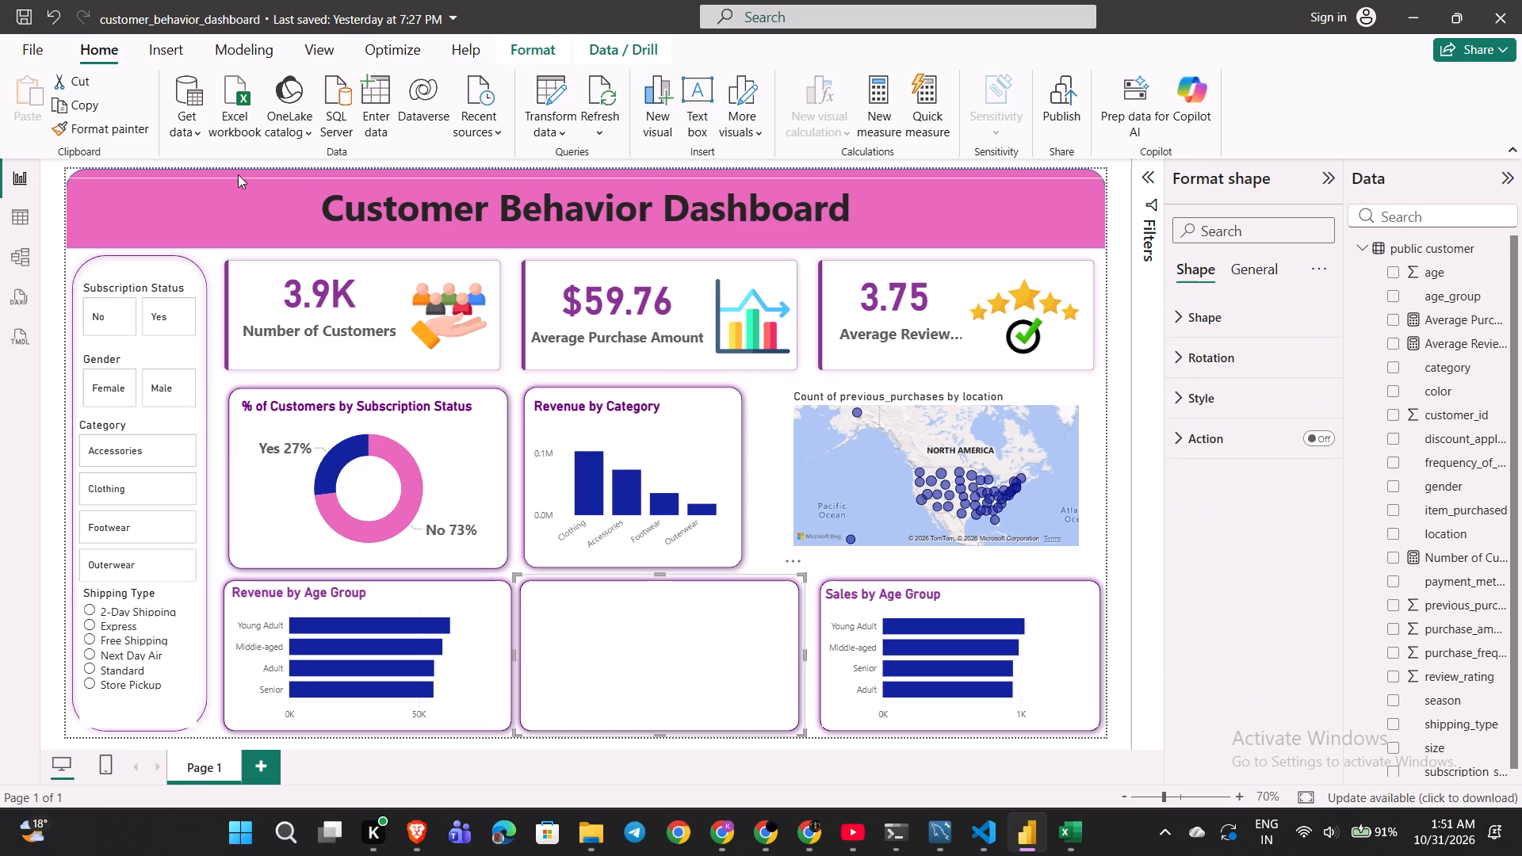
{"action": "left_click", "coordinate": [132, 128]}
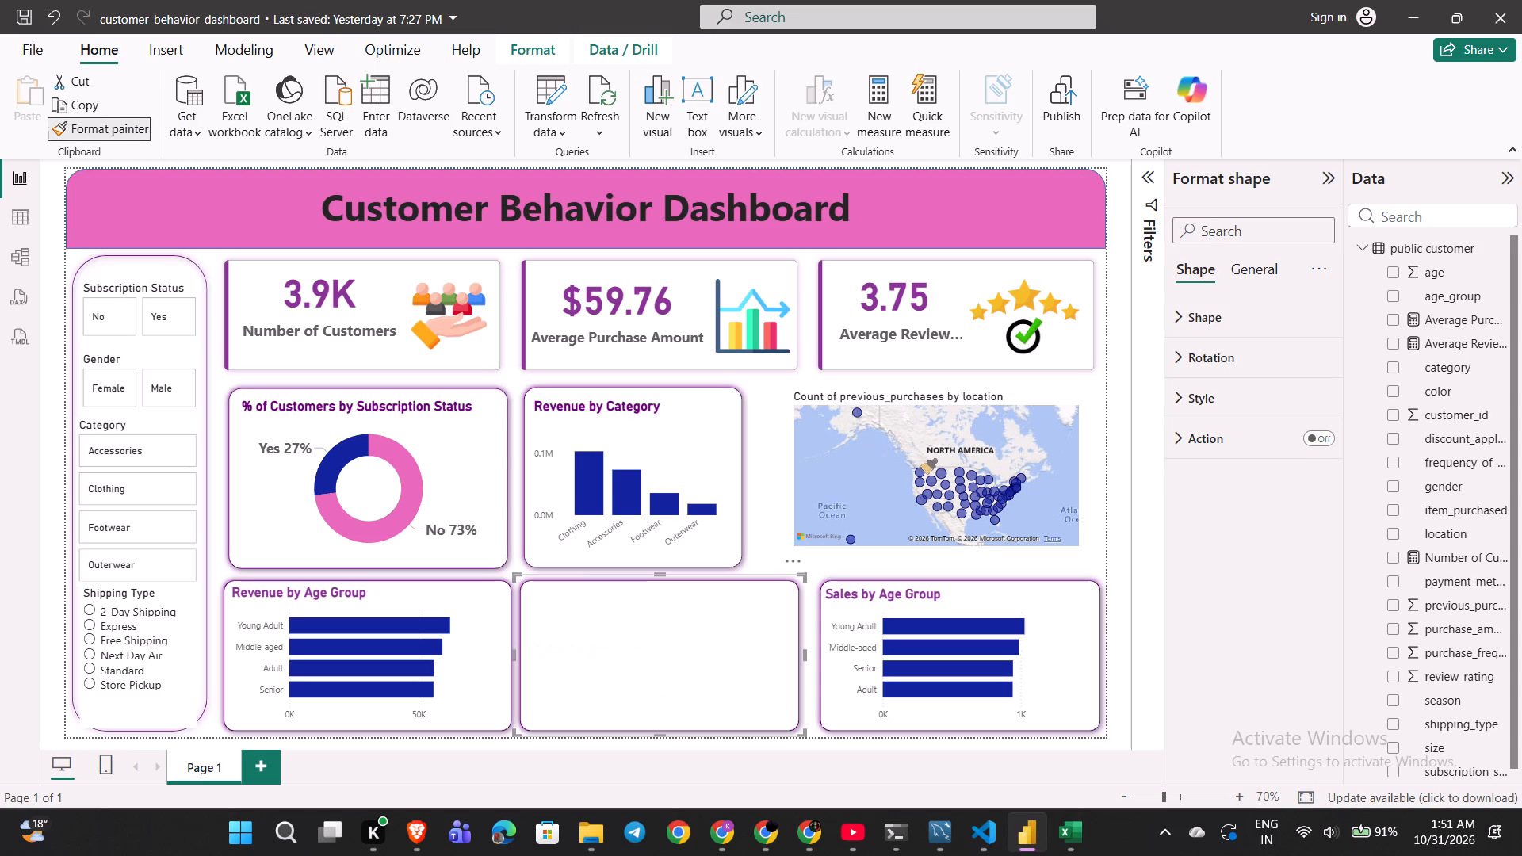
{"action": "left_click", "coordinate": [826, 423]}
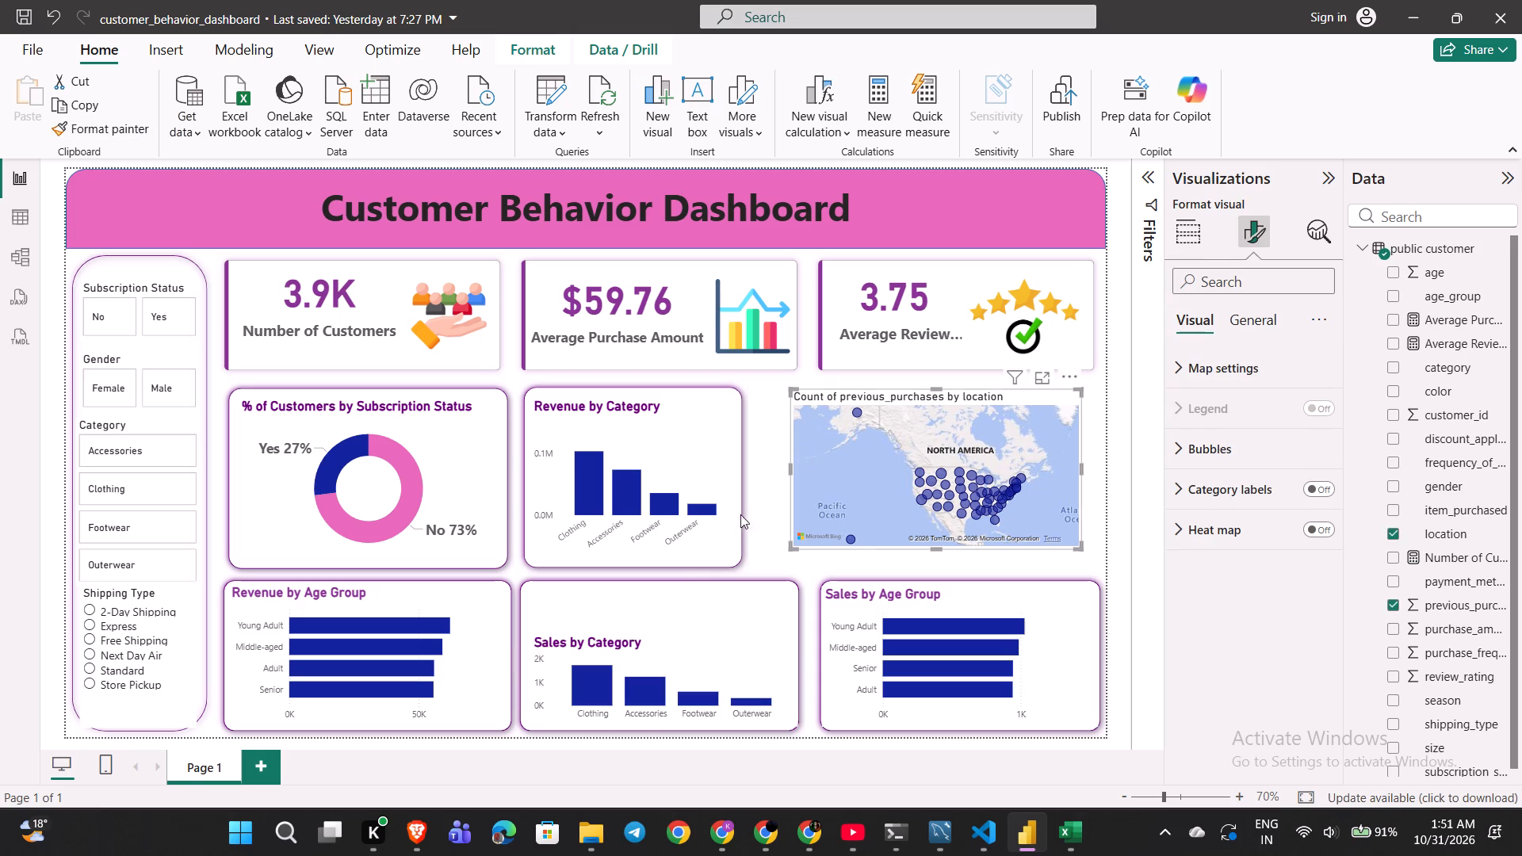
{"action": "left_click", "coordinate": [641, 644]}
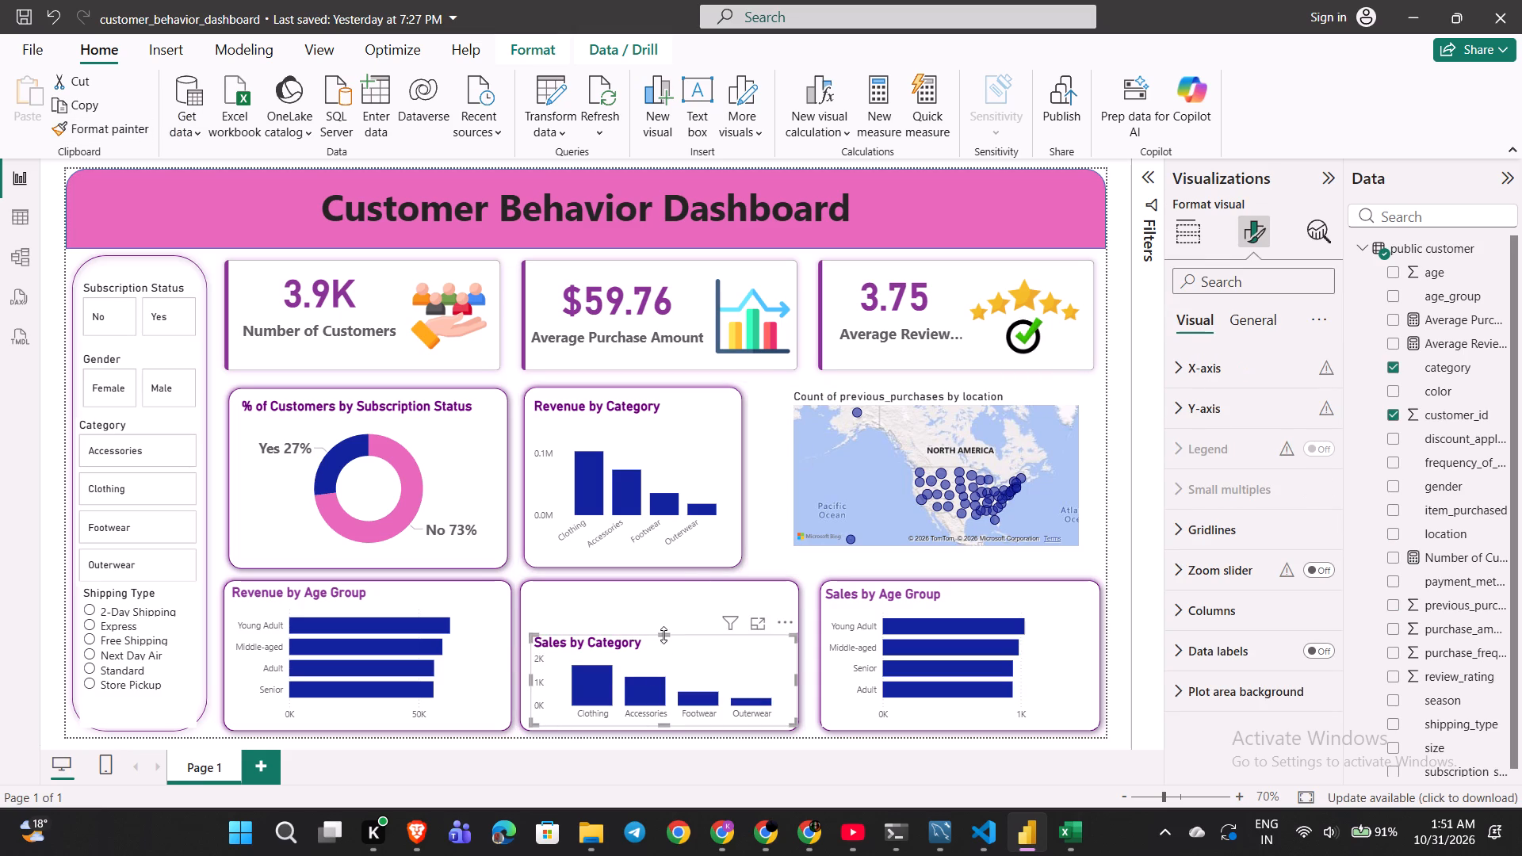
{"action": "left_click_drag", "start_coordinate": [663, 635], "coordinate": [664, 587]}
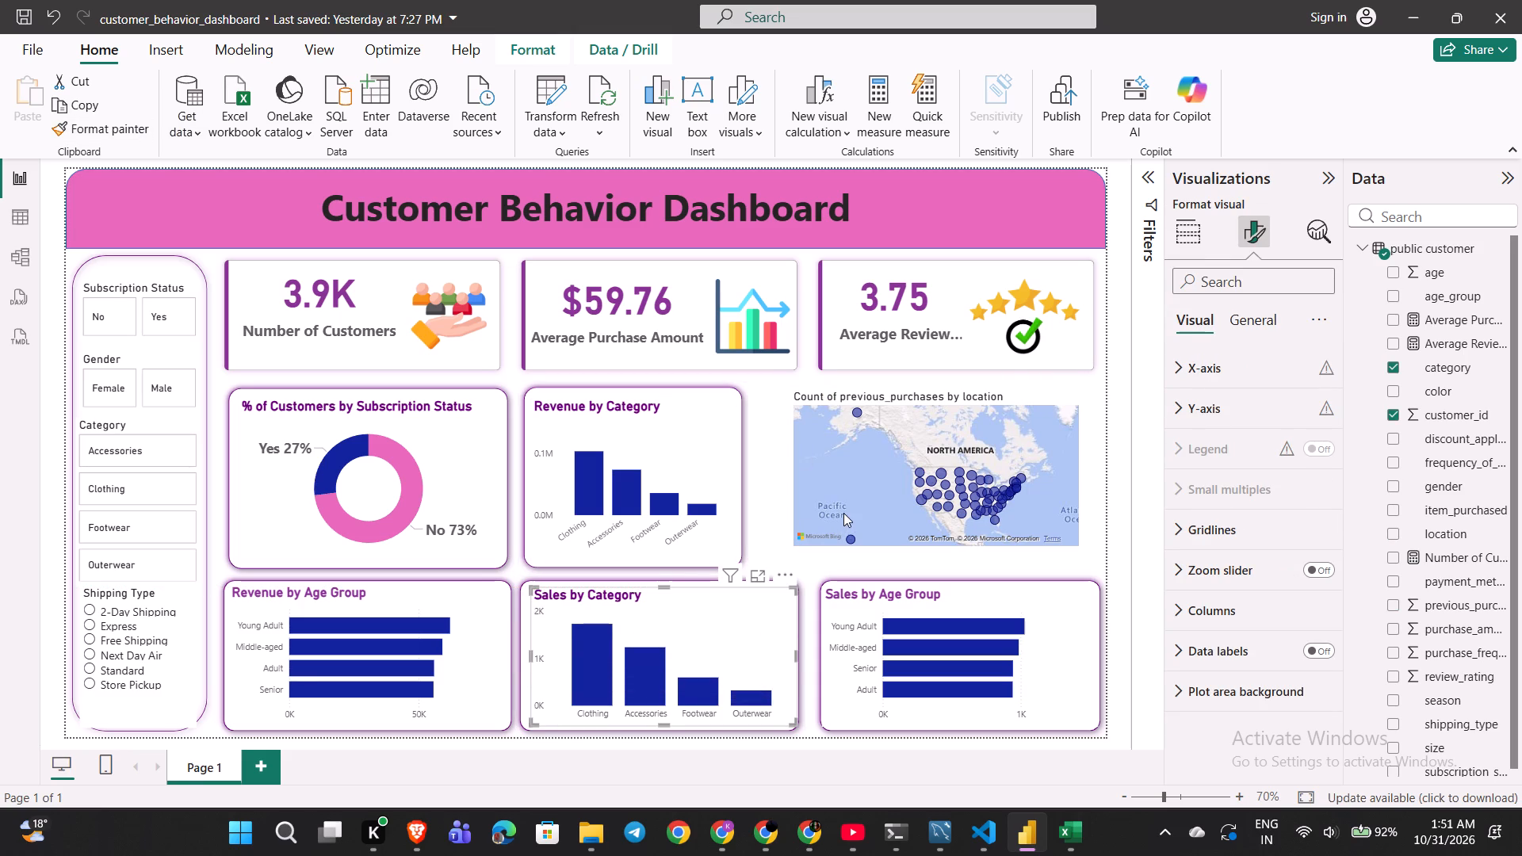
Examine the location map by panning and zooming across its North American regions.
{"action": "left_click", "coordinate": [843, 513]}
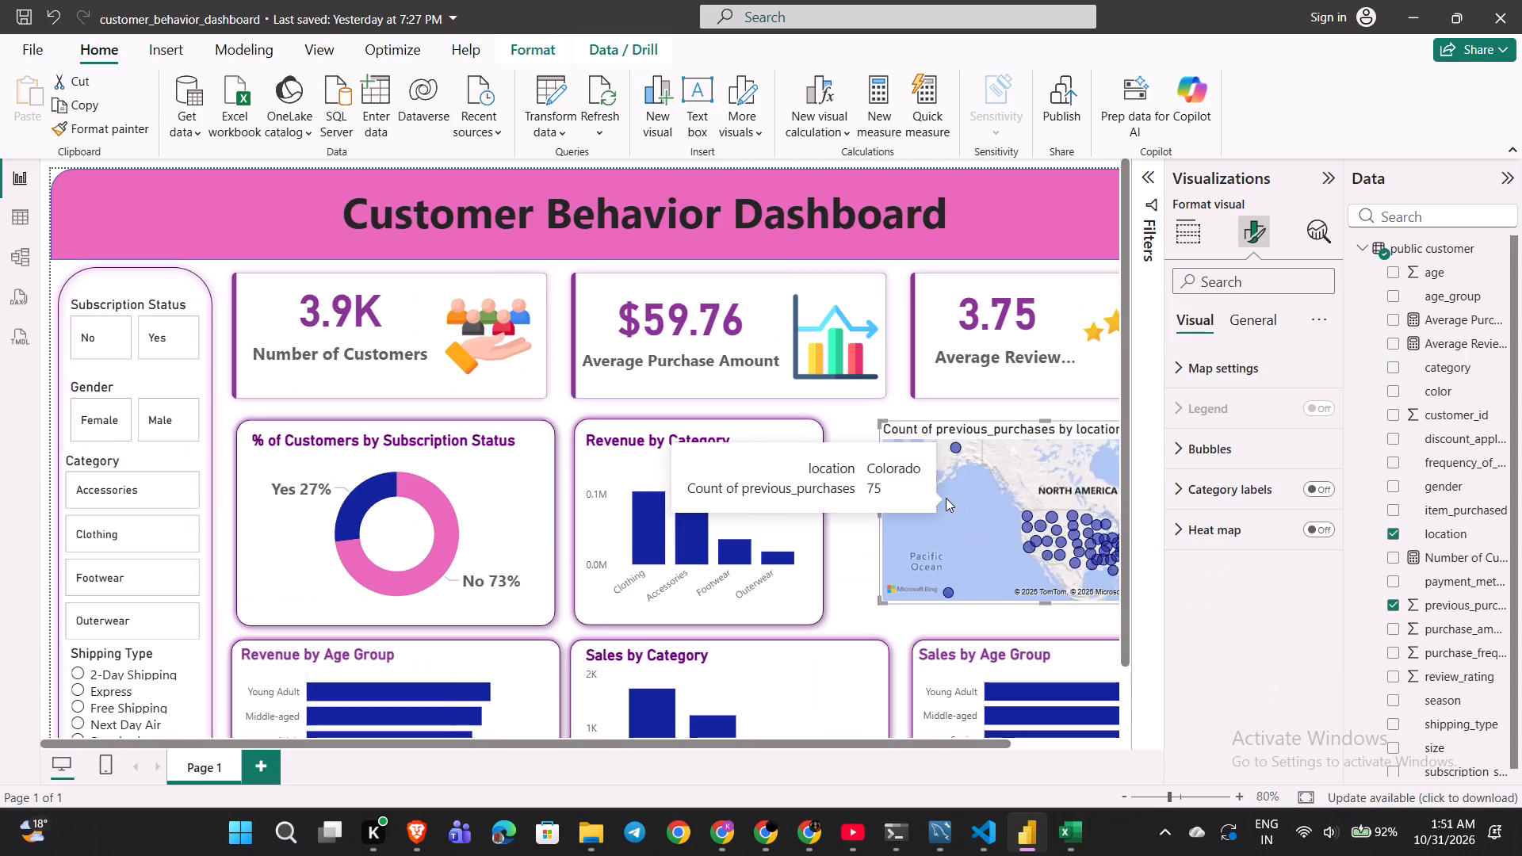
{"action": "left_click_drag", "start_coordinate": [946, 498], "coordinate": [933, 526]}
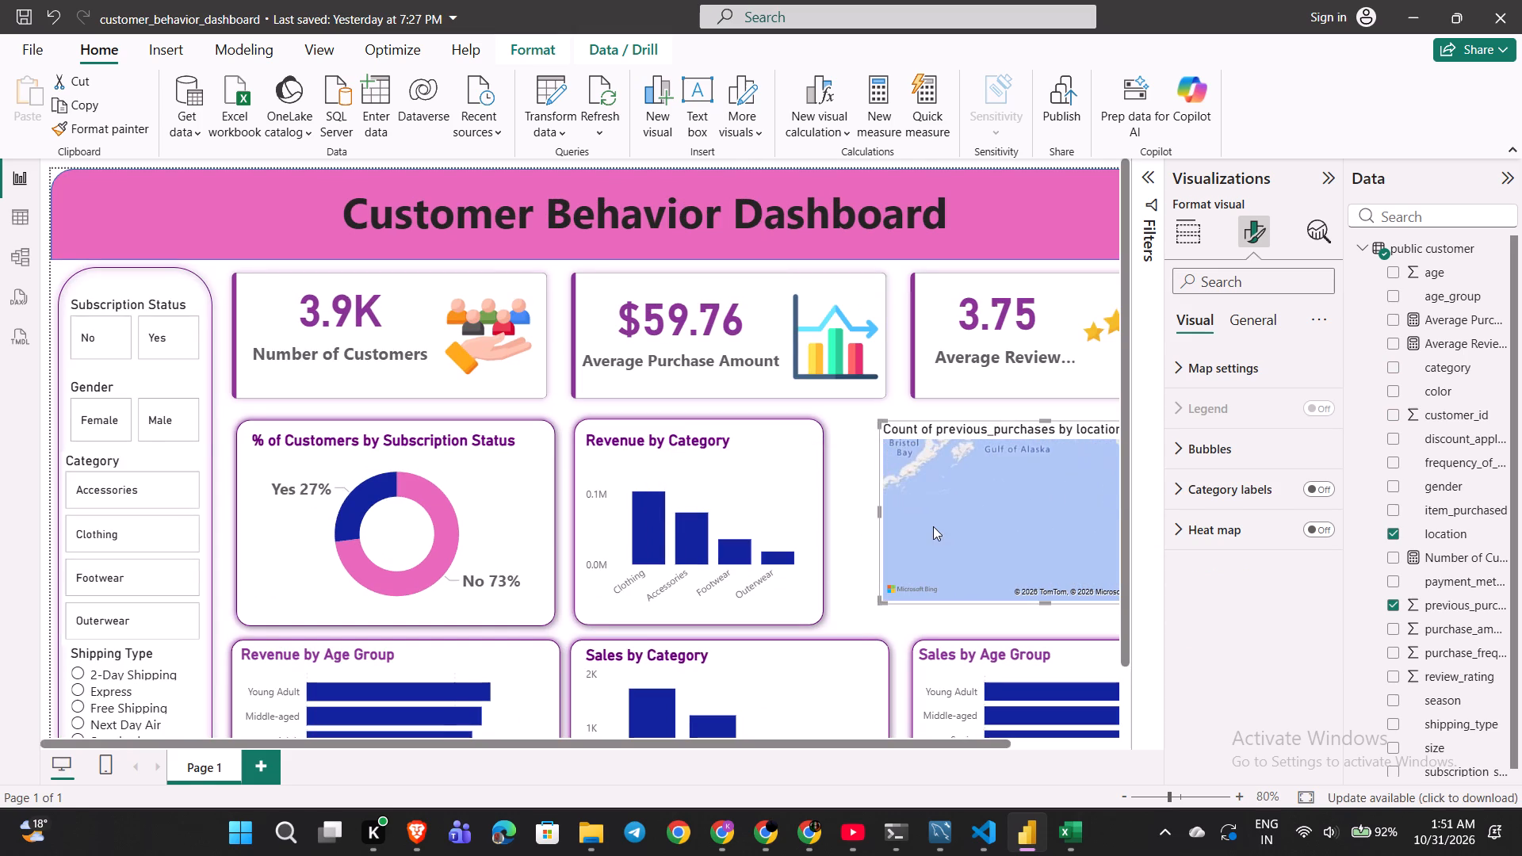
{"action": "left_click", "coordinate": [1130, 800]}
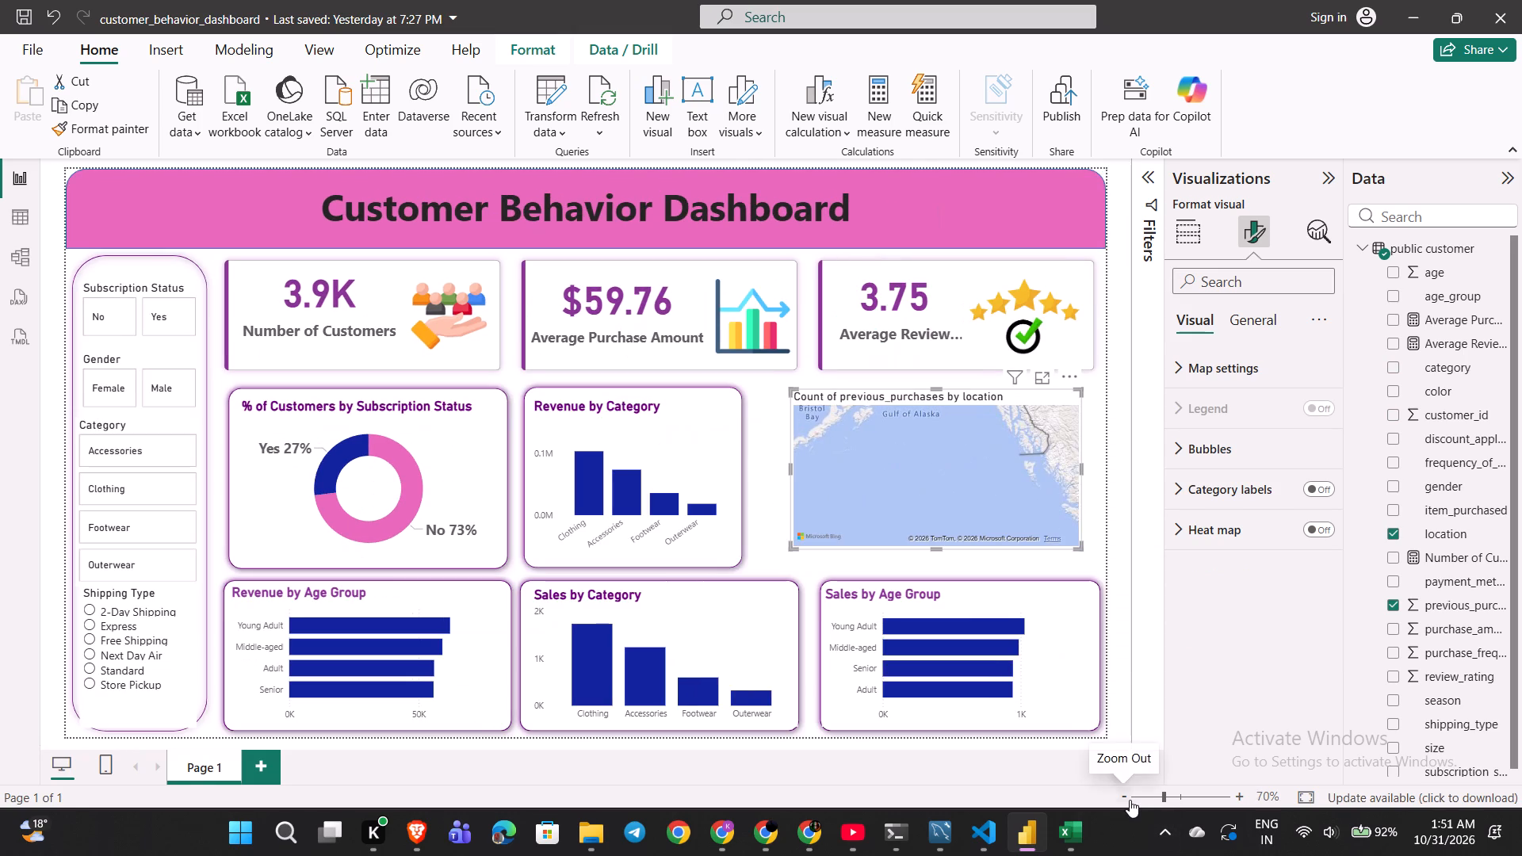
{"action": "left_click_drag", "start_coordinate": [956, 495], "coordinate": [931, 536]}
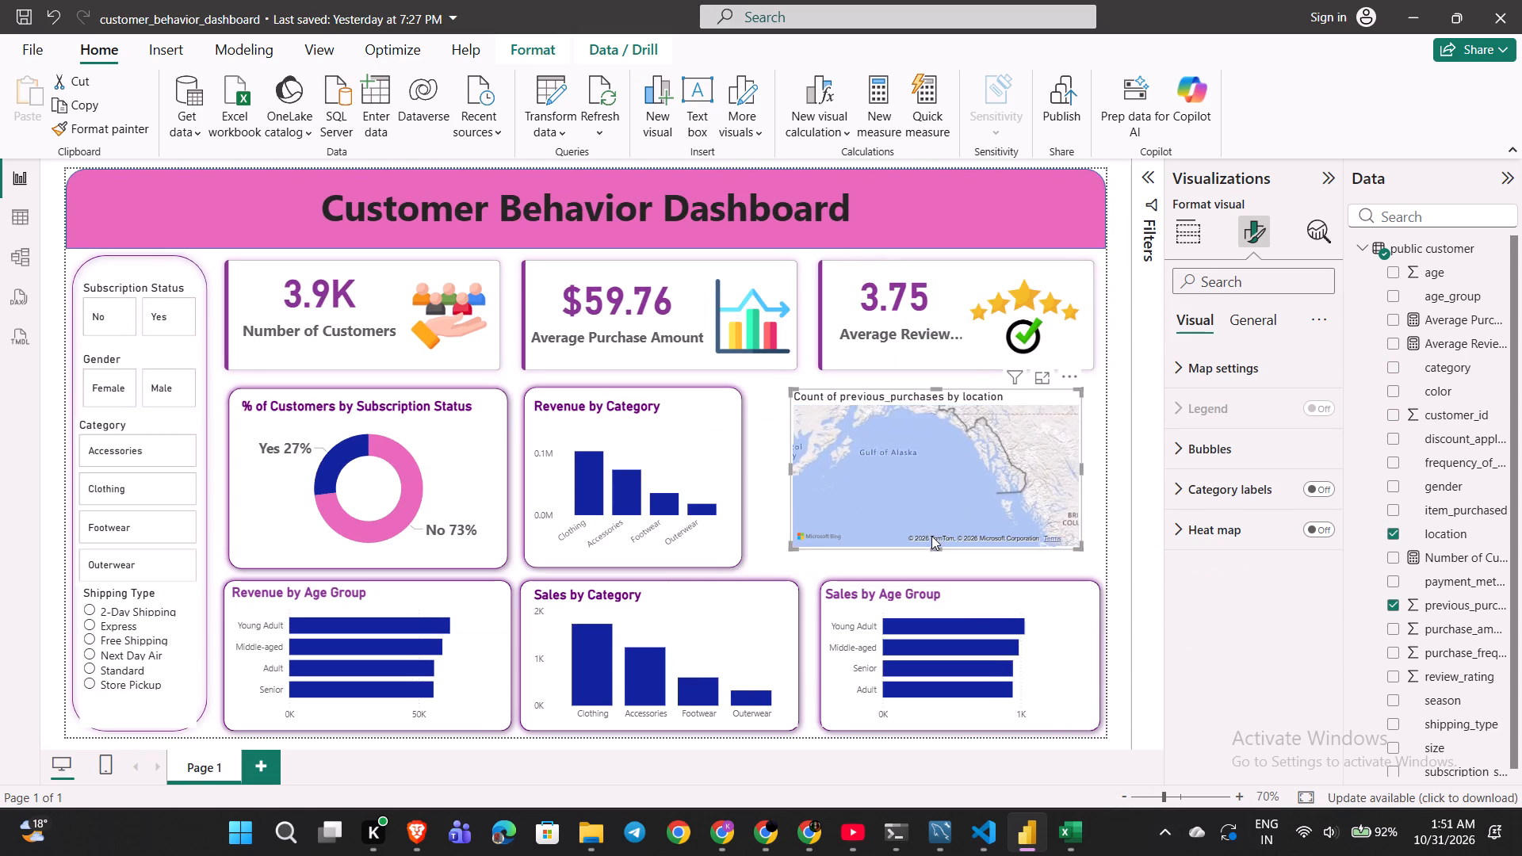
{"action": "left_click_drag", "start_coordinate": [931, 536], "coordinate": [893, 537]}
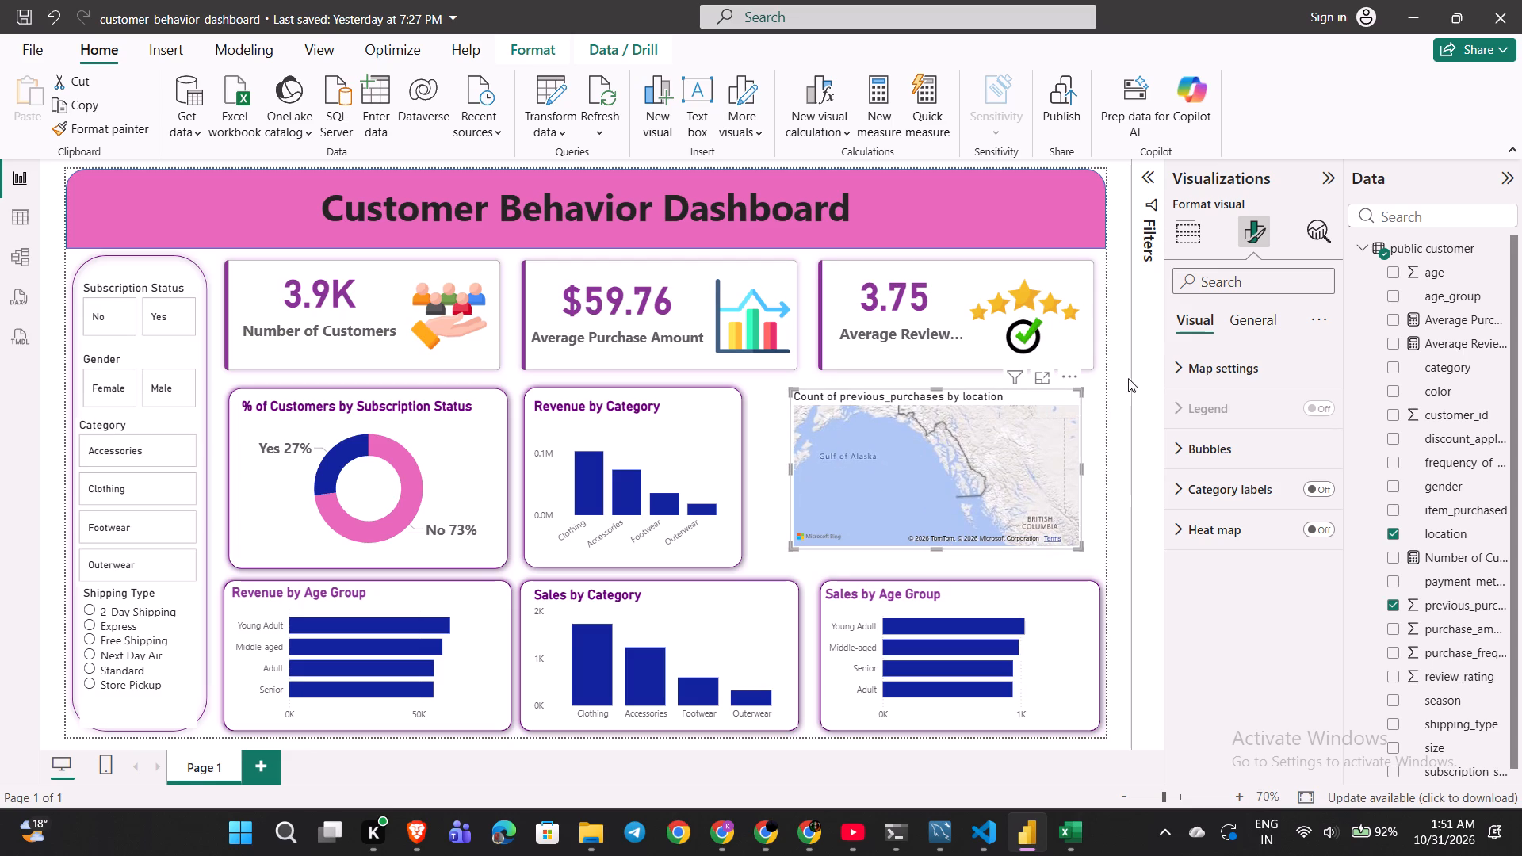
{"action": "left_click", "coordinate": [959, 479]}
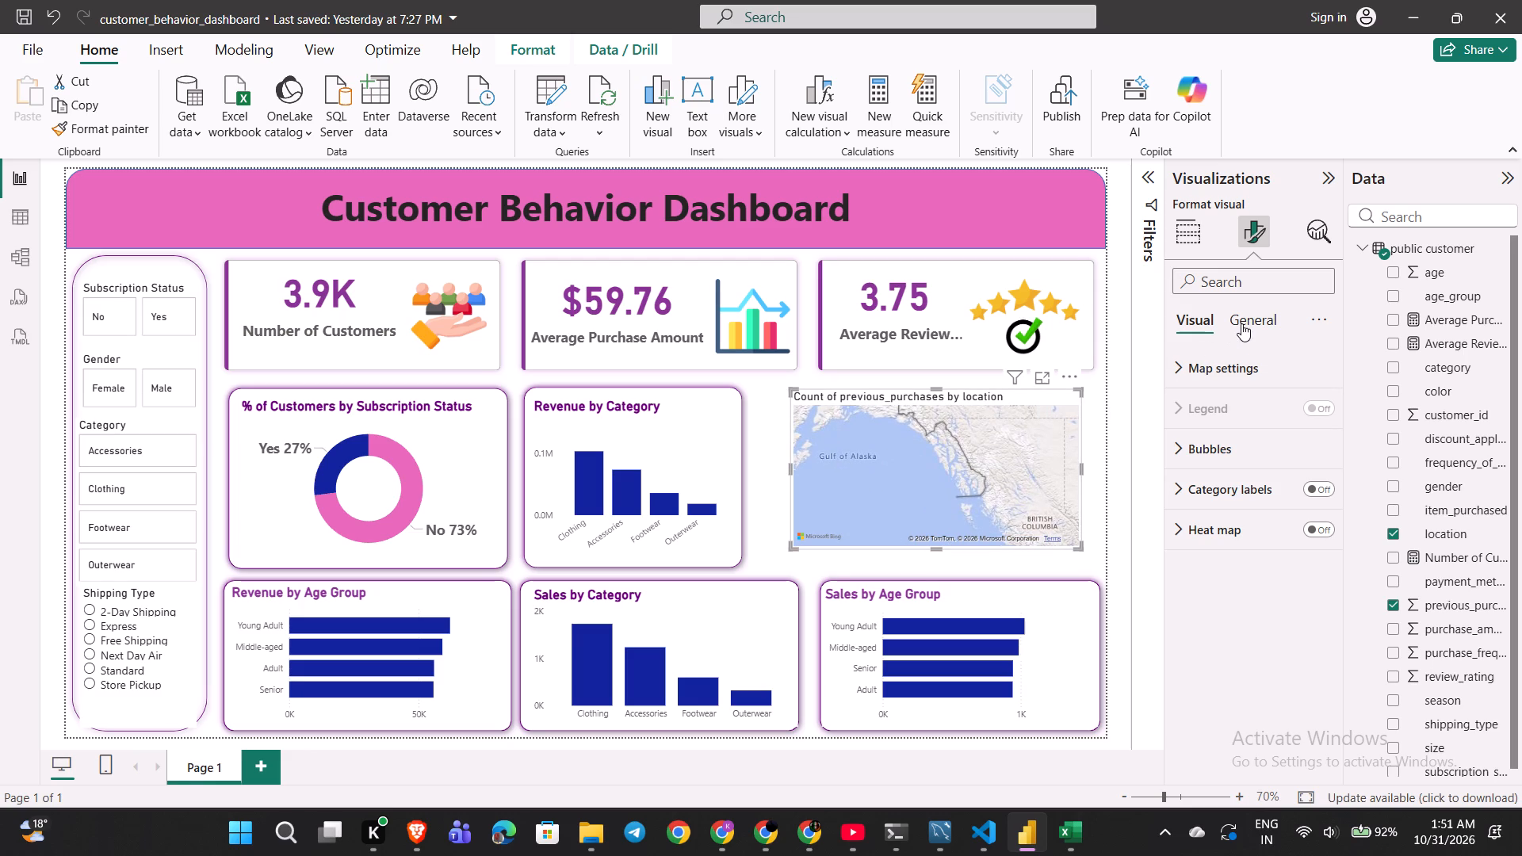
{"action": "left_click", "coordinate": [1241, 323]}
{"action": "left_click", "coordinate": [1211, 323]}
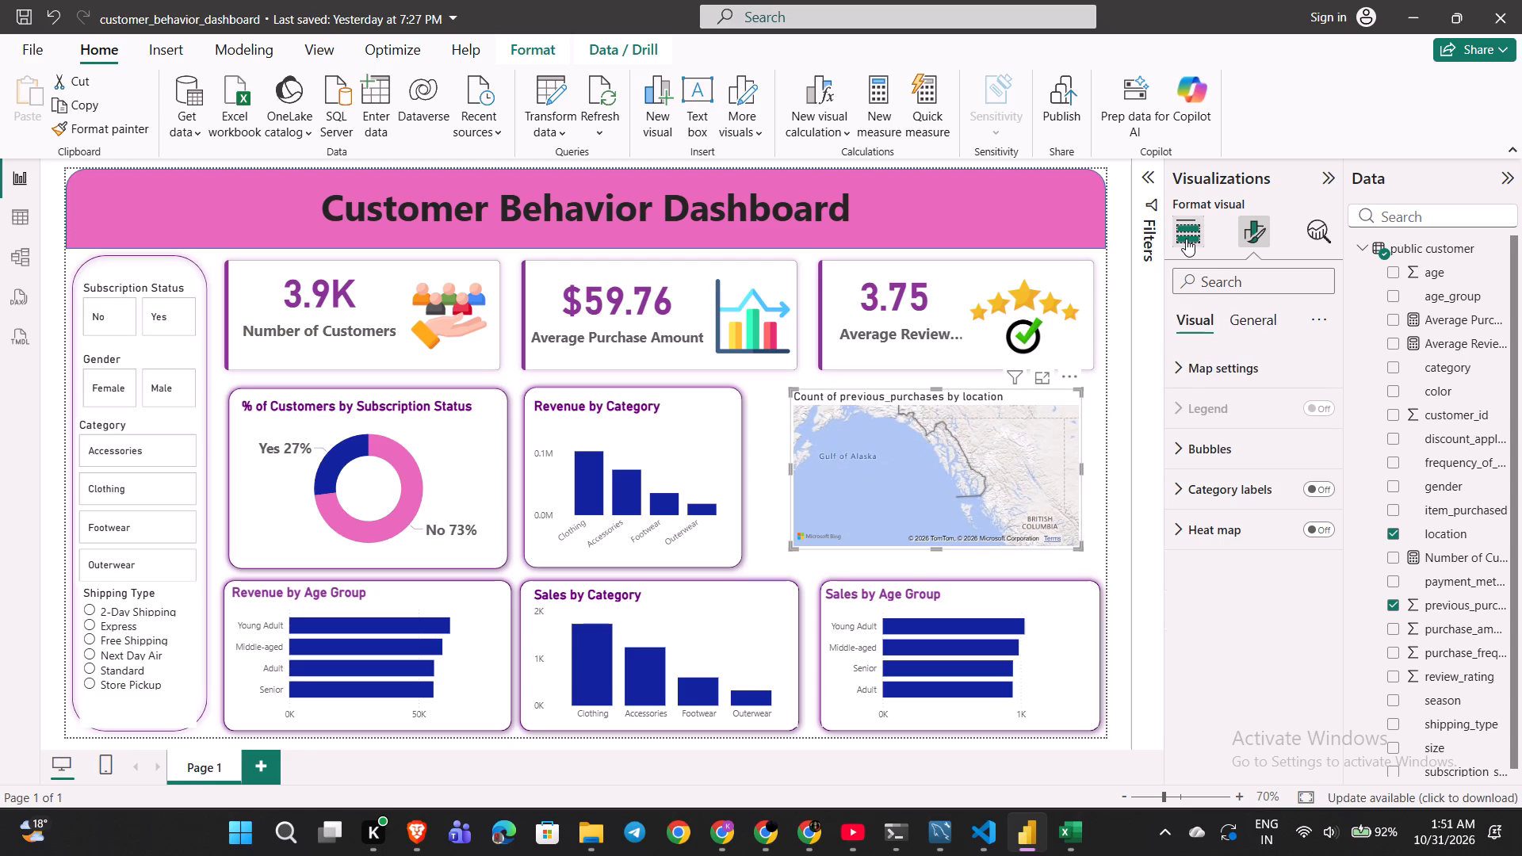
{"action": "left_click", "coordinate": [1186, 239]}
{"action": "left_click_drag", "start_coordinate": [950, 500], "coordinate": [843, 438]}
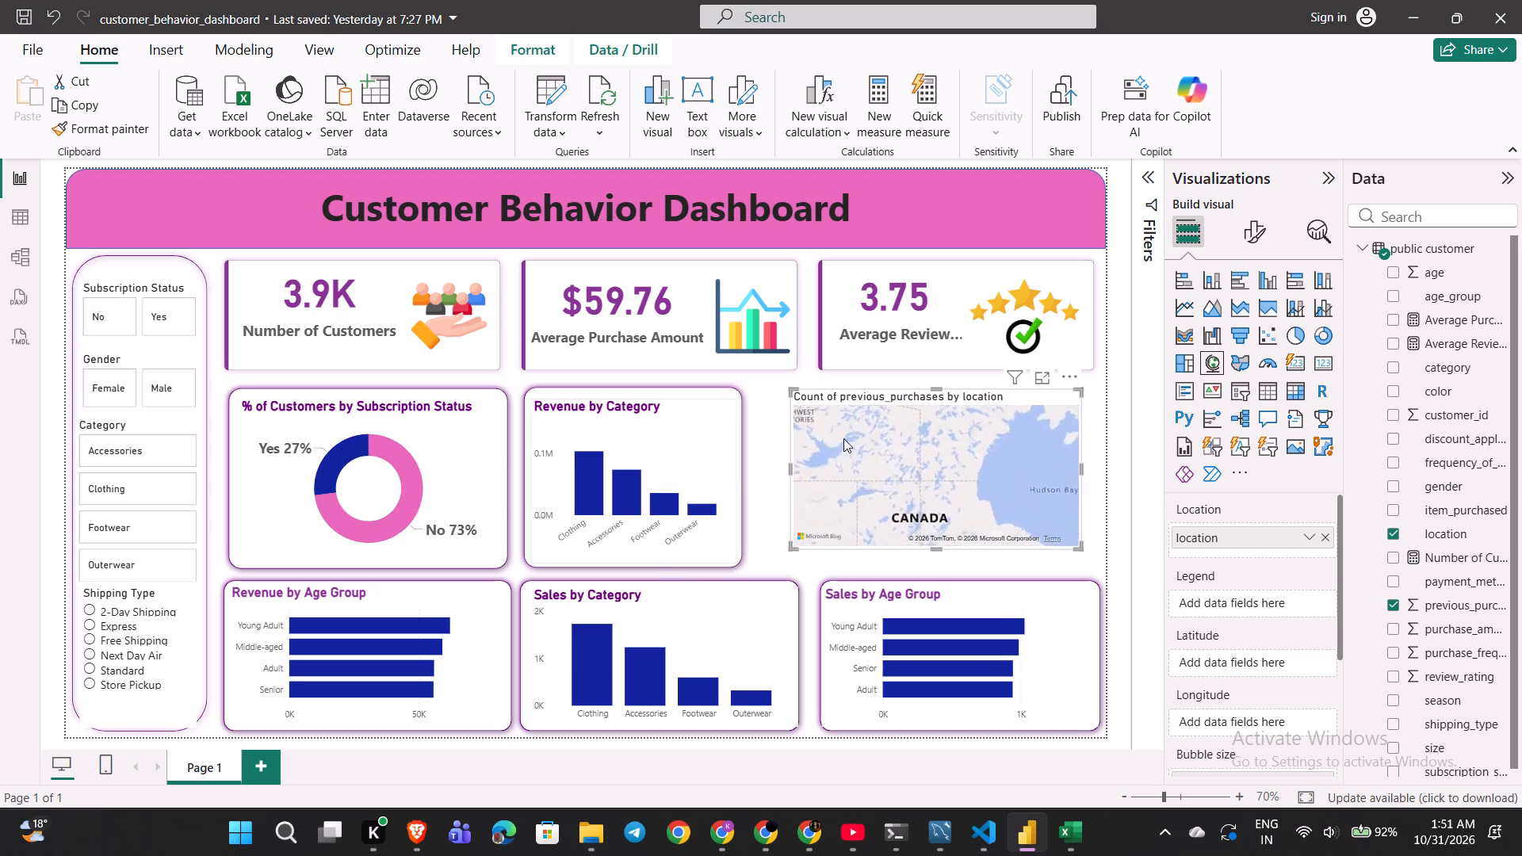
{"action": "left_click_drag", "start_coordinate": [843, 438], "coordinate": [904, 431]}
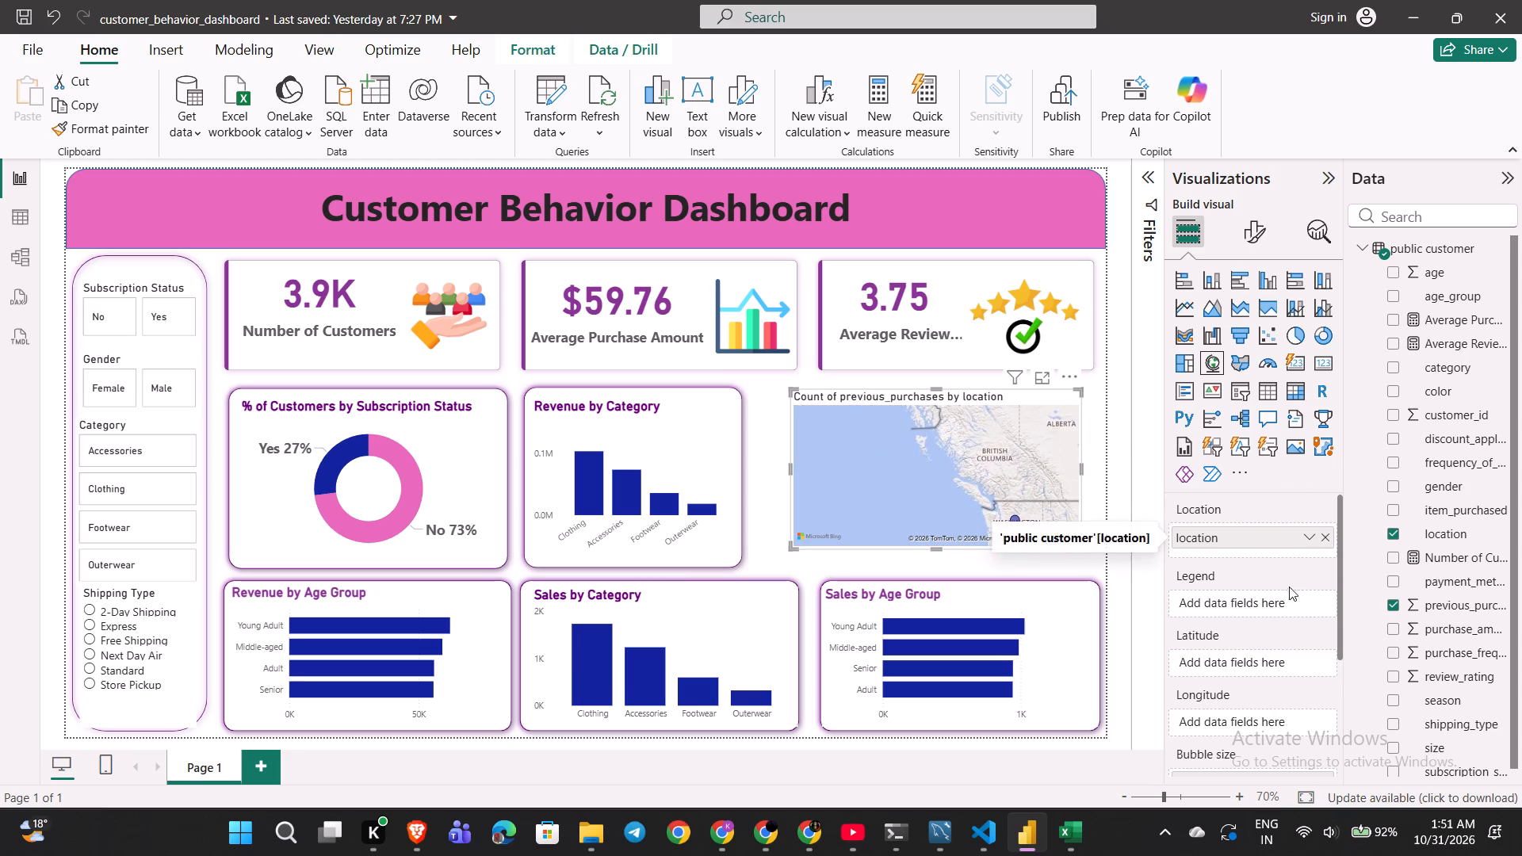
Remove the previous_purchases count from the location map's Bubble size.
{"action": "scroll", "coordinate": [1271, 611], "scroll_direction": "down", "scroll_amount": 2}
{"action": "left_click", "coordinate": [1325, 632]}
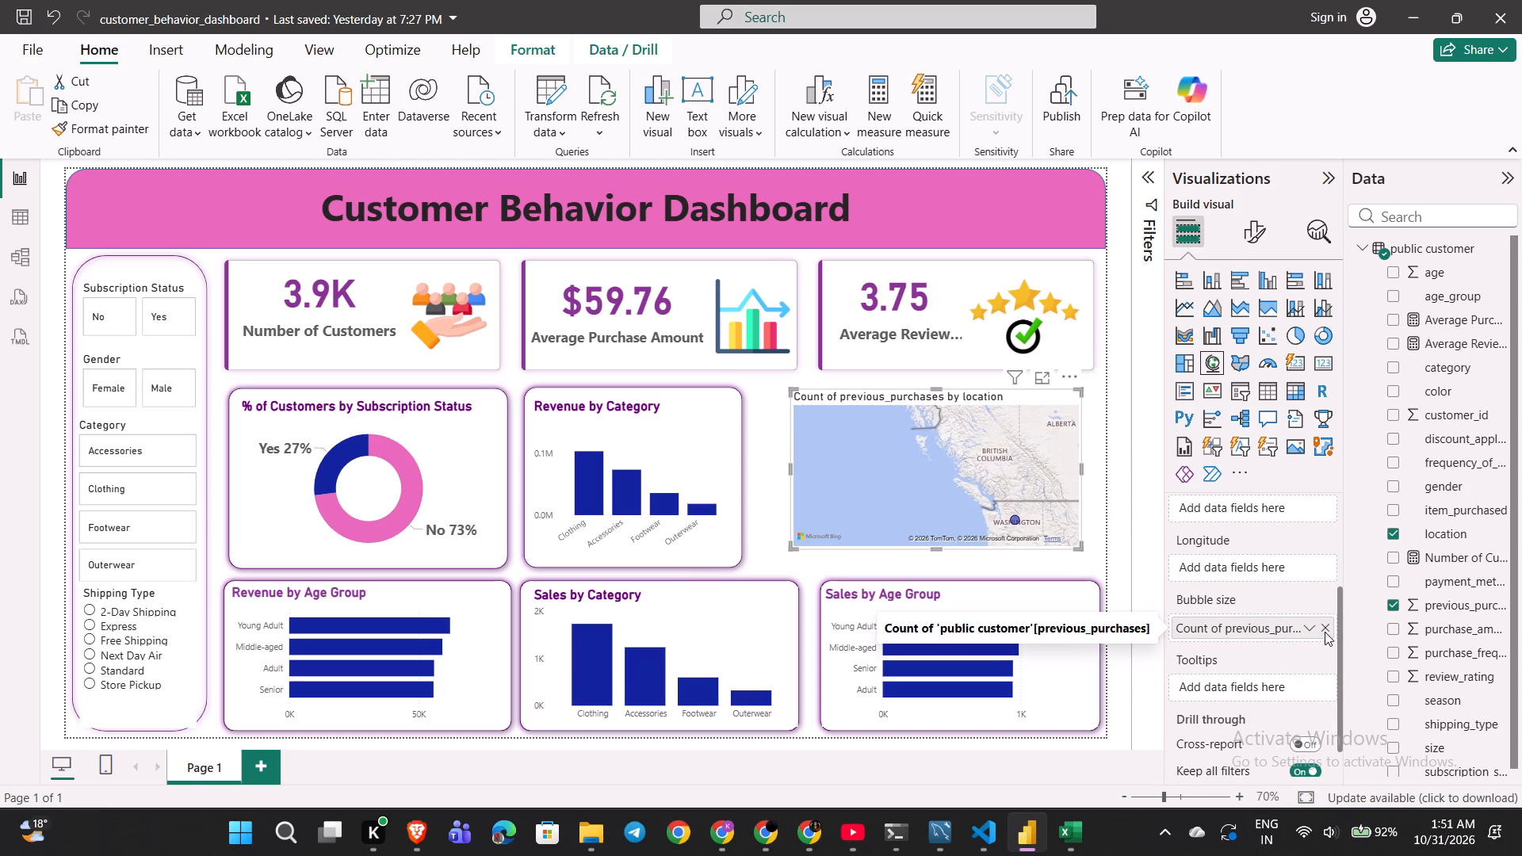
{"action": "left_click_drag", "start_coordinate": [969, 491], "coordinate": [930, 465]}
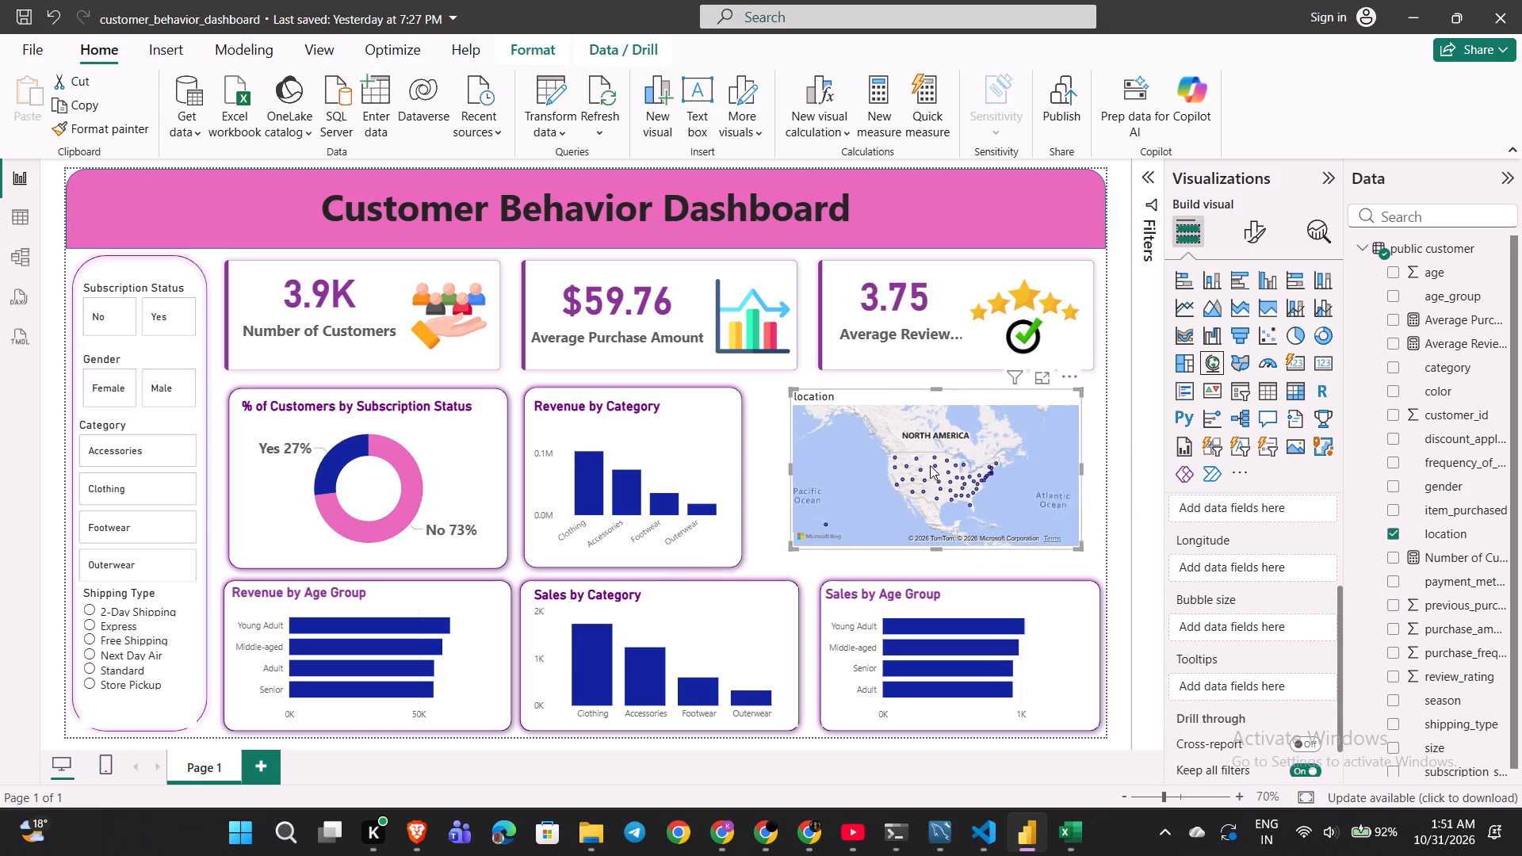
{"action": "left_click_drag", "start_coordinate": [930, 465], "coordinate": [923, 473]}
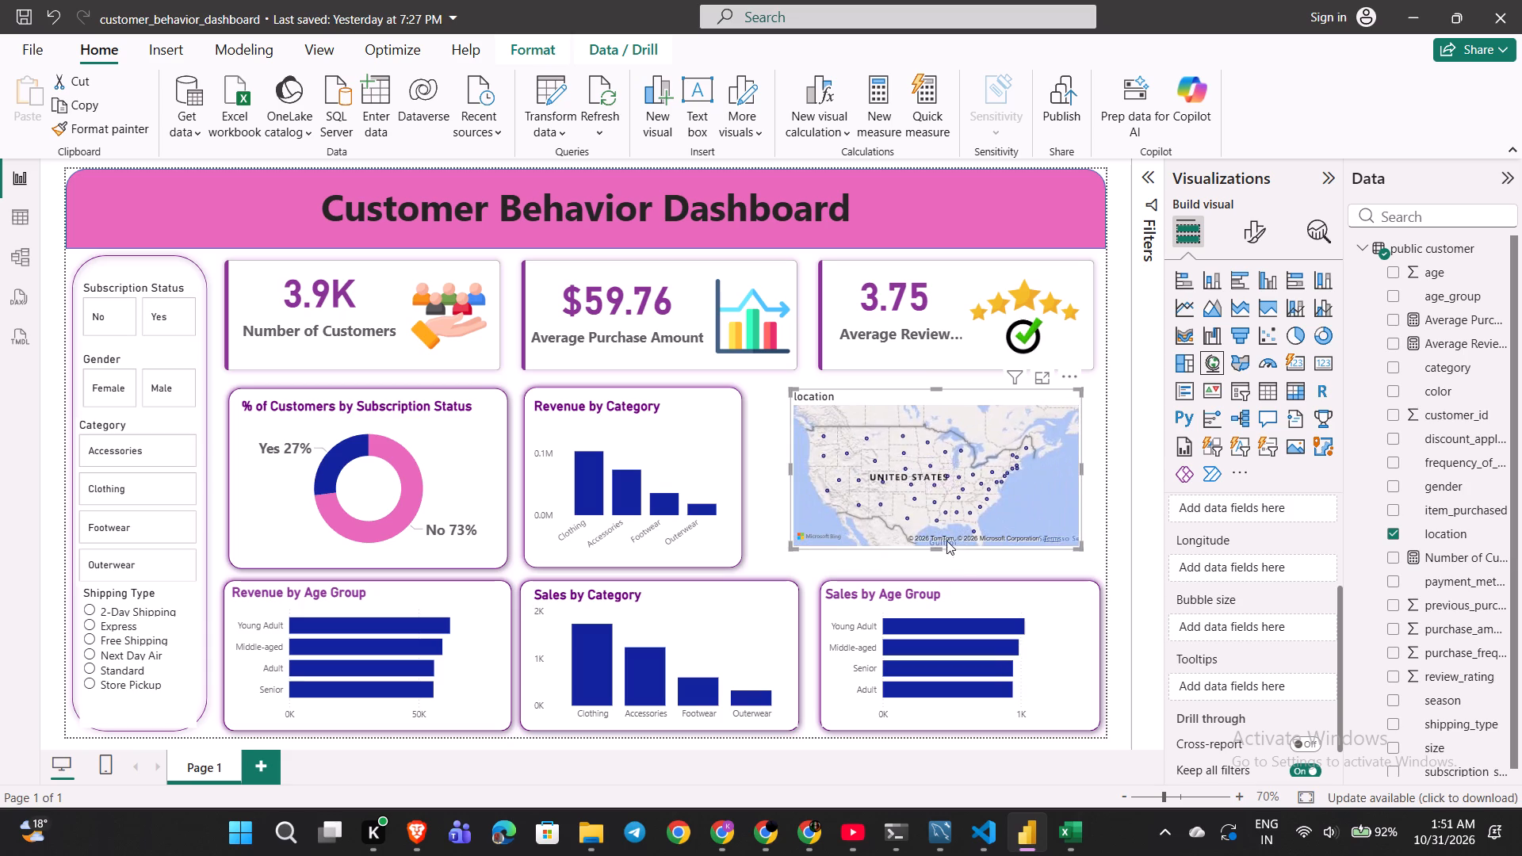
{"action": "left_click", "coordinate": [957, 563]}
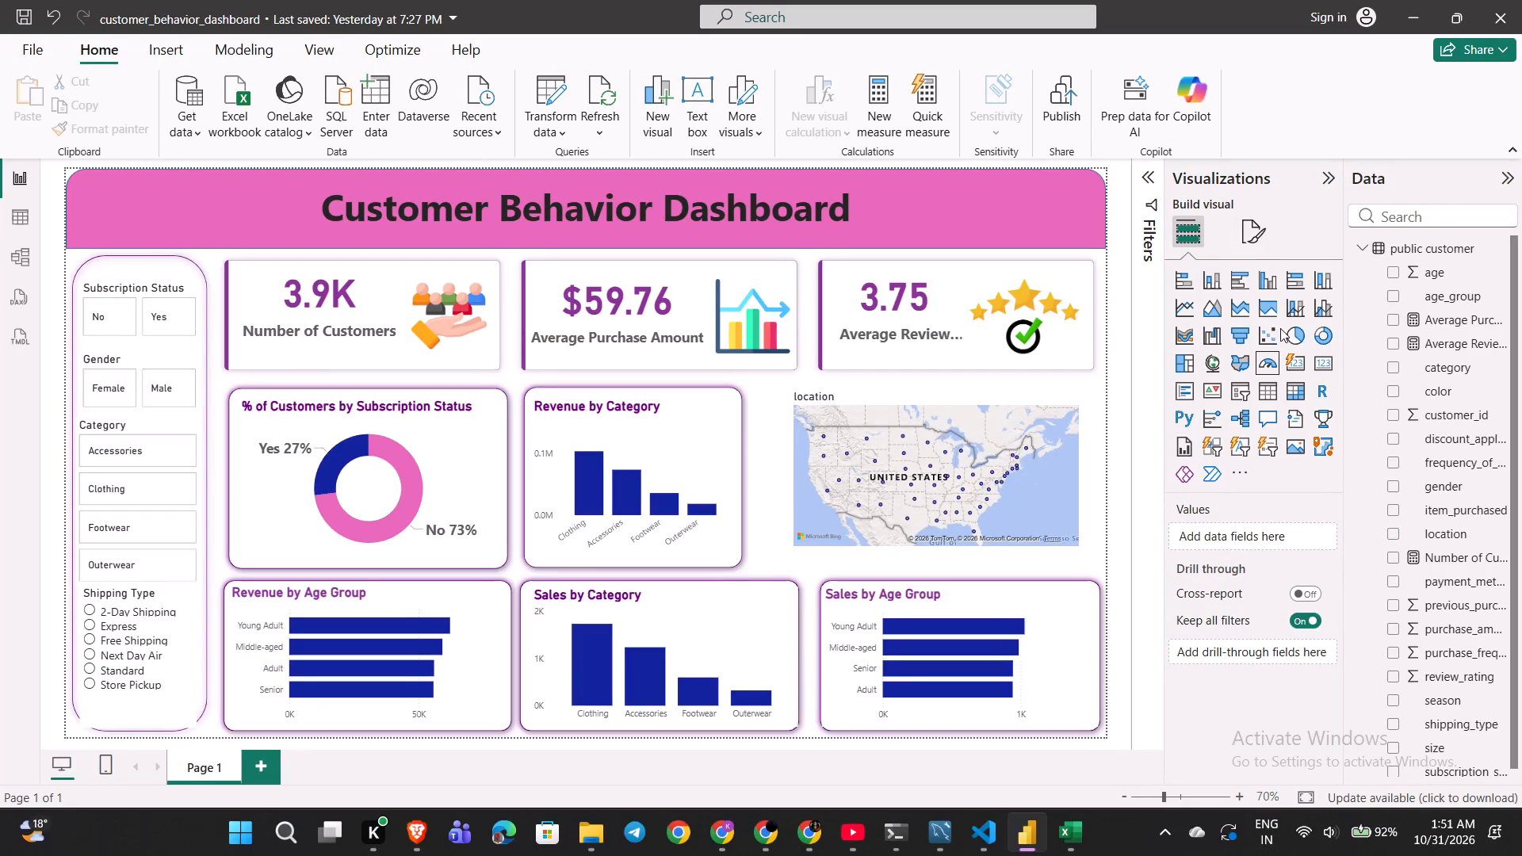
Add customer_id to the location map's Bubble size and aggregate it as Count.
{"action": "left_click", "coordinate": [1196, 531]}
{"action": "left_click", "coordinate": [931, 460]}
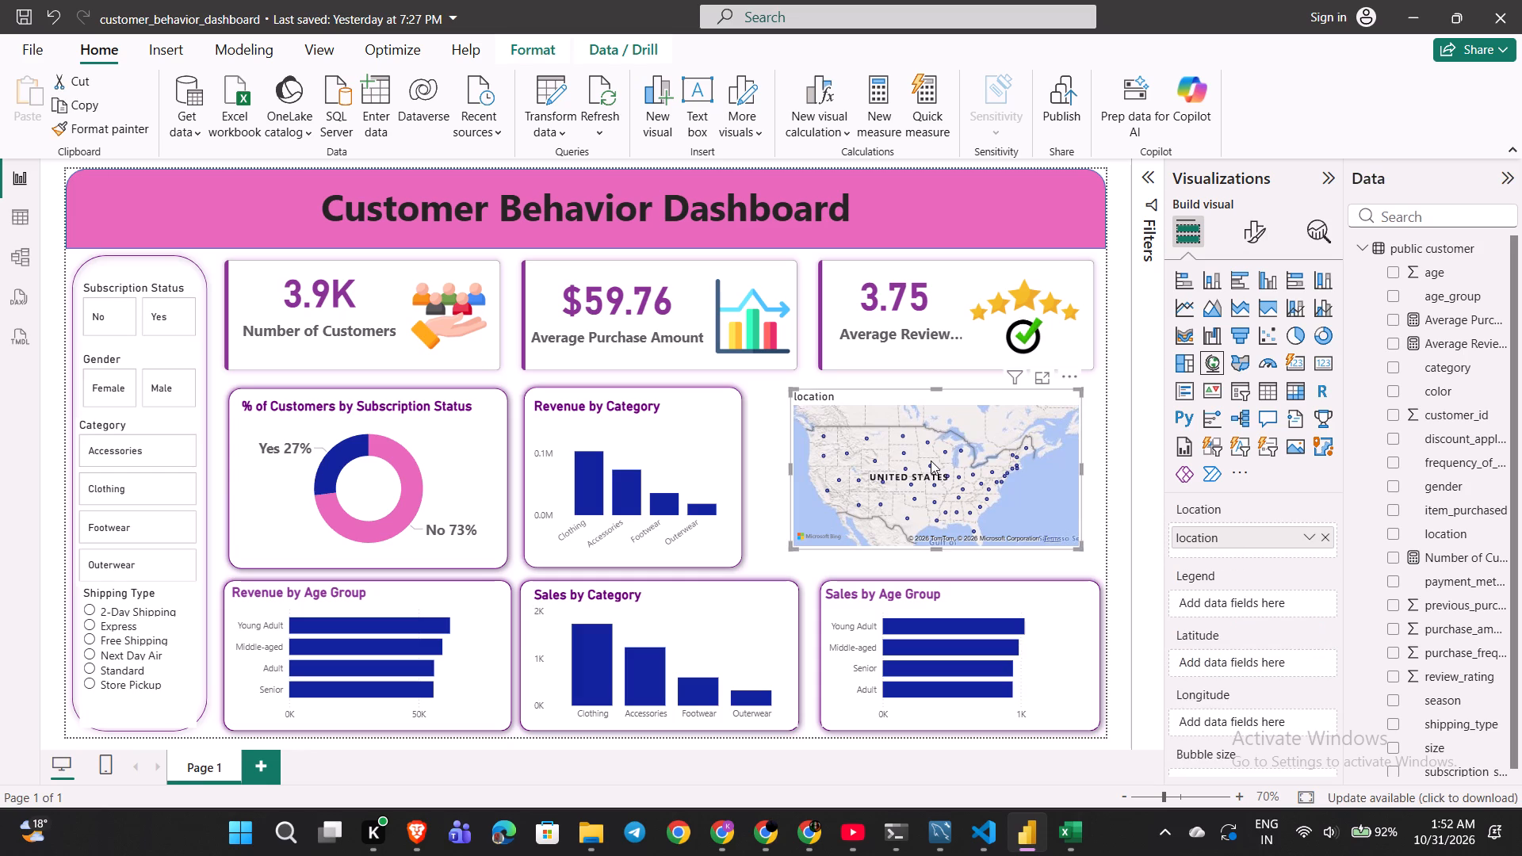
{"action": "scroll", "coordinate": [1283, 596], "scroll_direction": "down", "scroll_amount": 1}
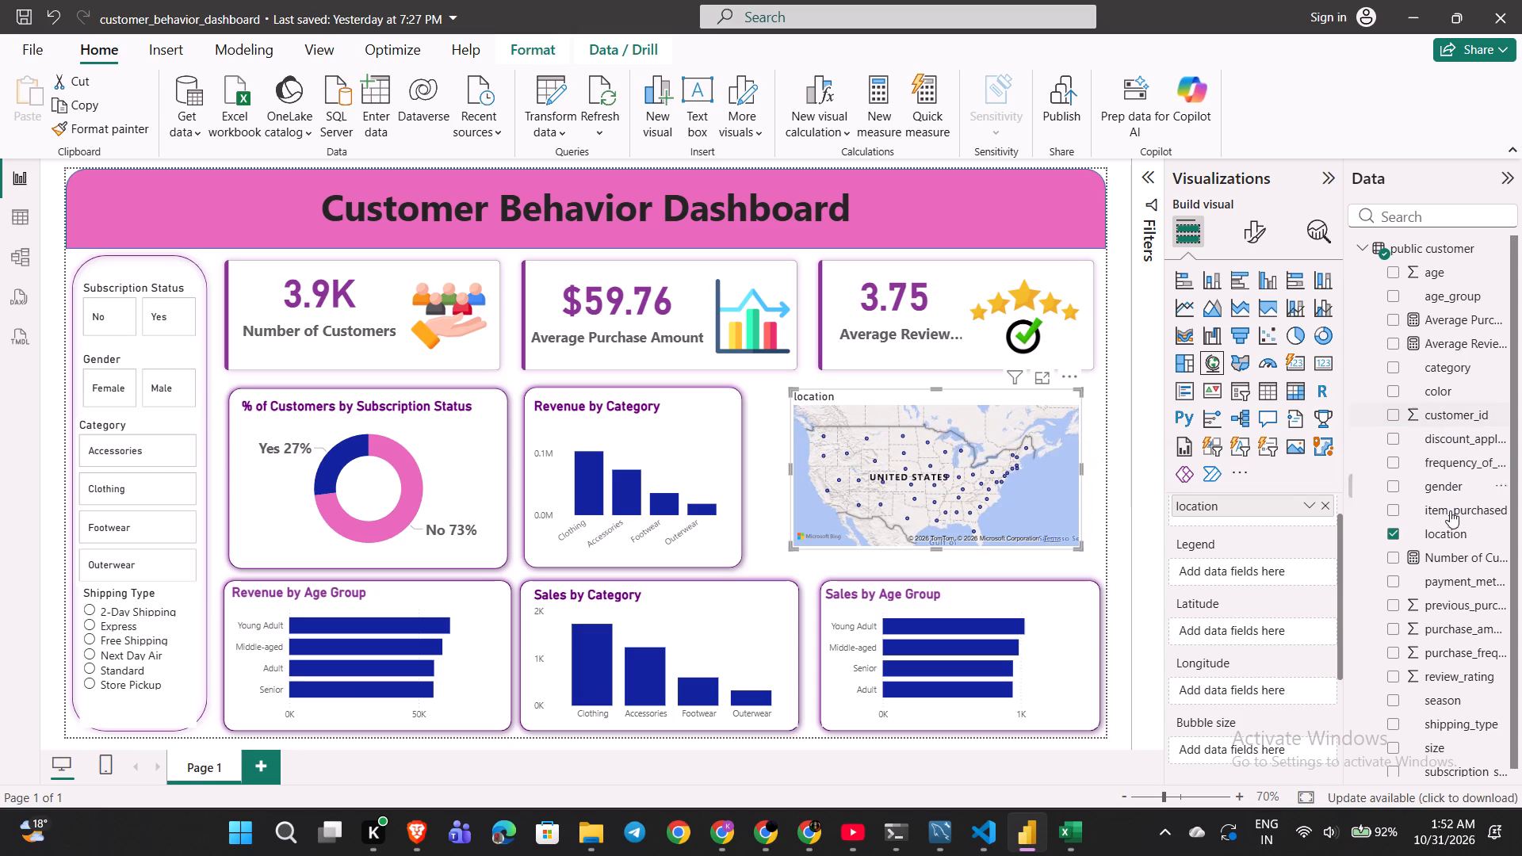
{"action": "left_click_drag", "start_coordinate": [1463, 410], "coordinate": [1264, 619]}
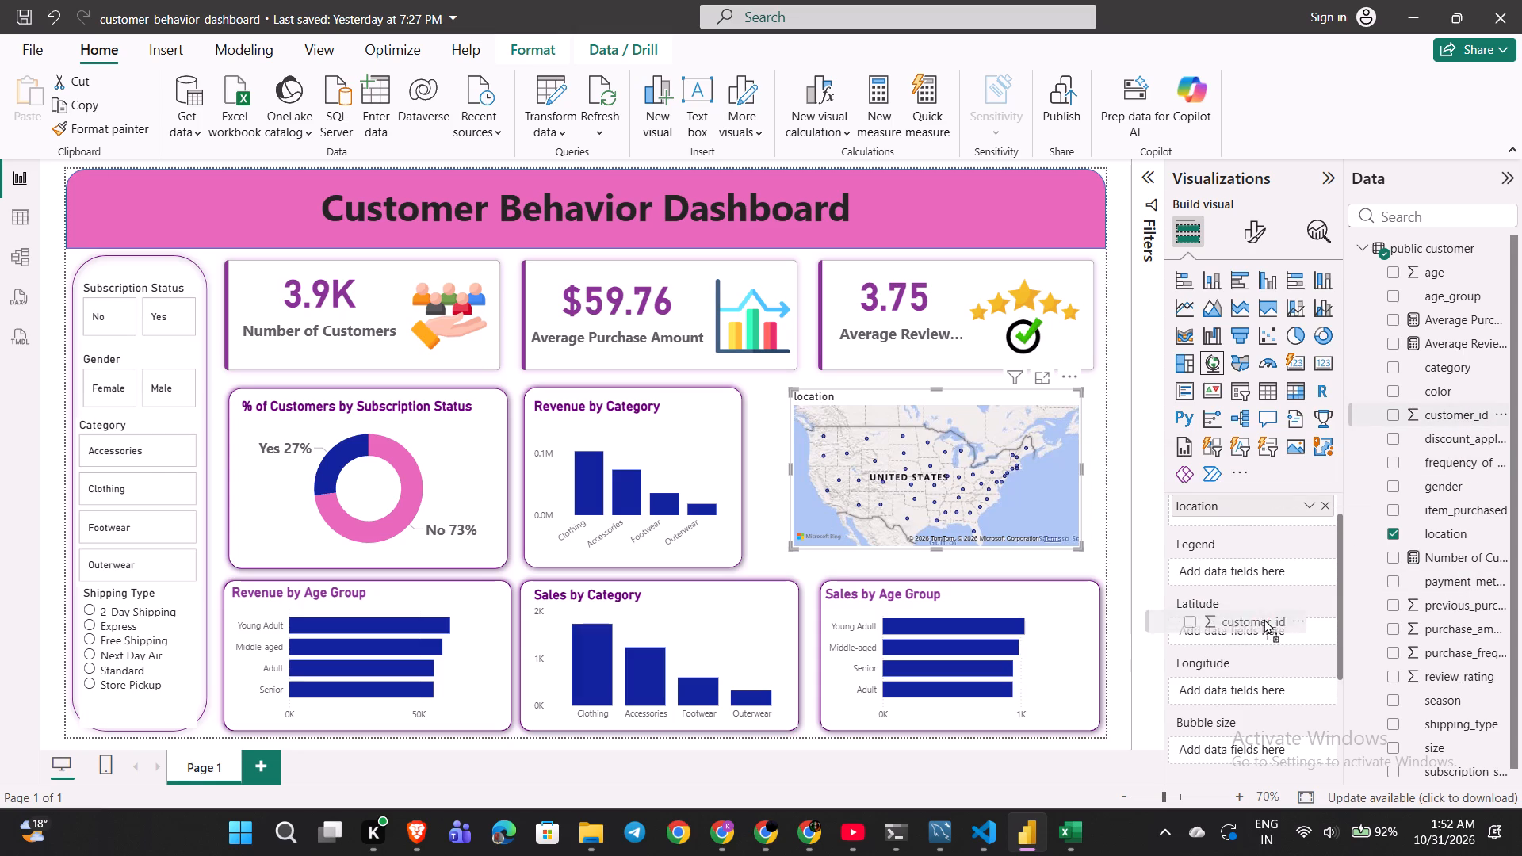
{"action": "left_click_drag", "start_coordinate": [1264, 619], "coordinate": [1267, 739]}
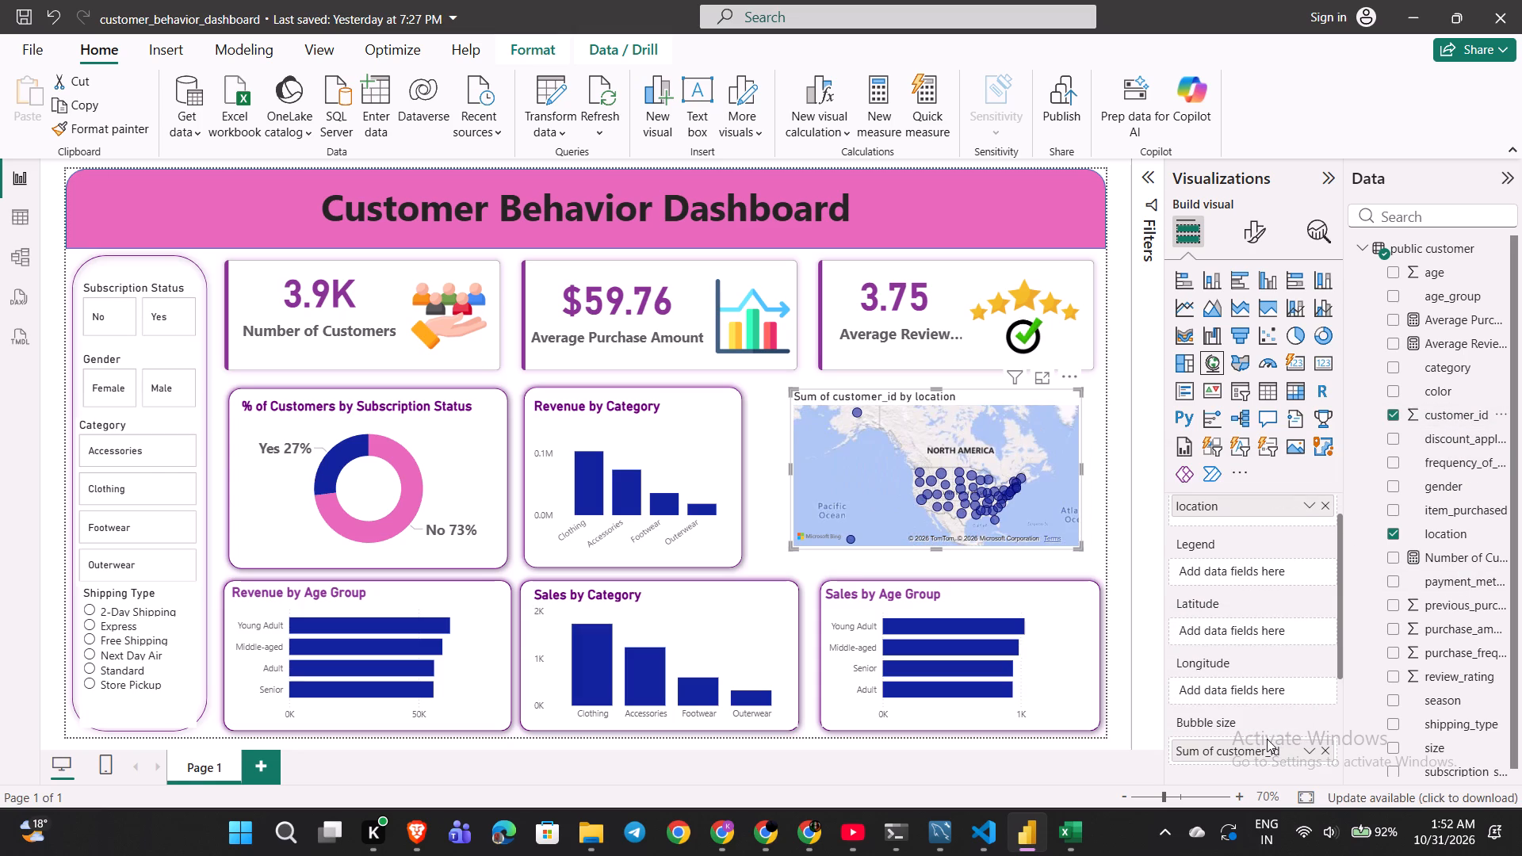
{"action": "left_click", "coordinate": [1308, 749]}
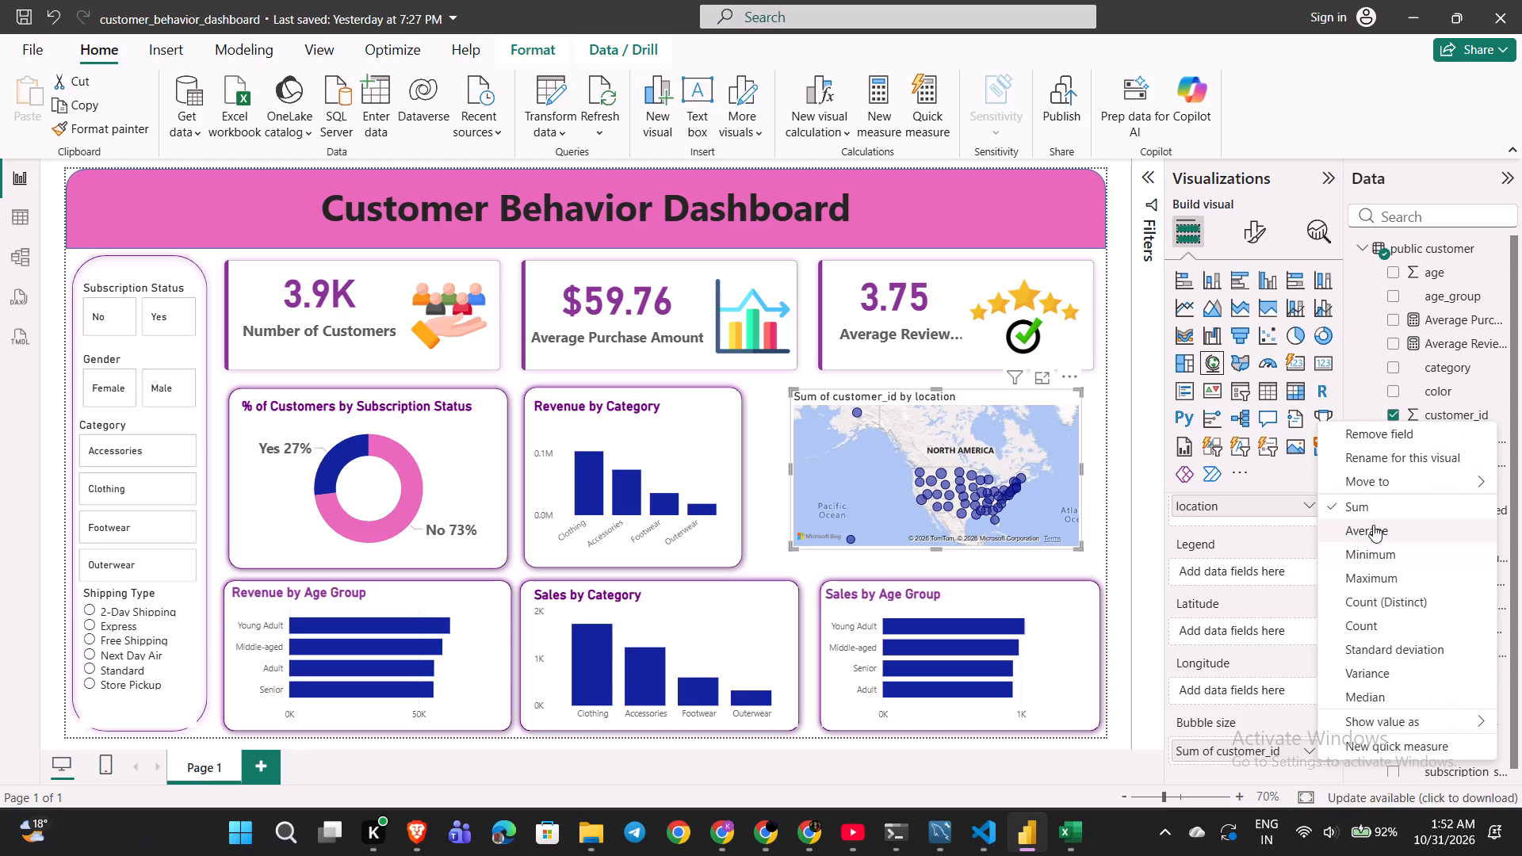
{"action": "left_click", "coordinate": [1380, 623]}
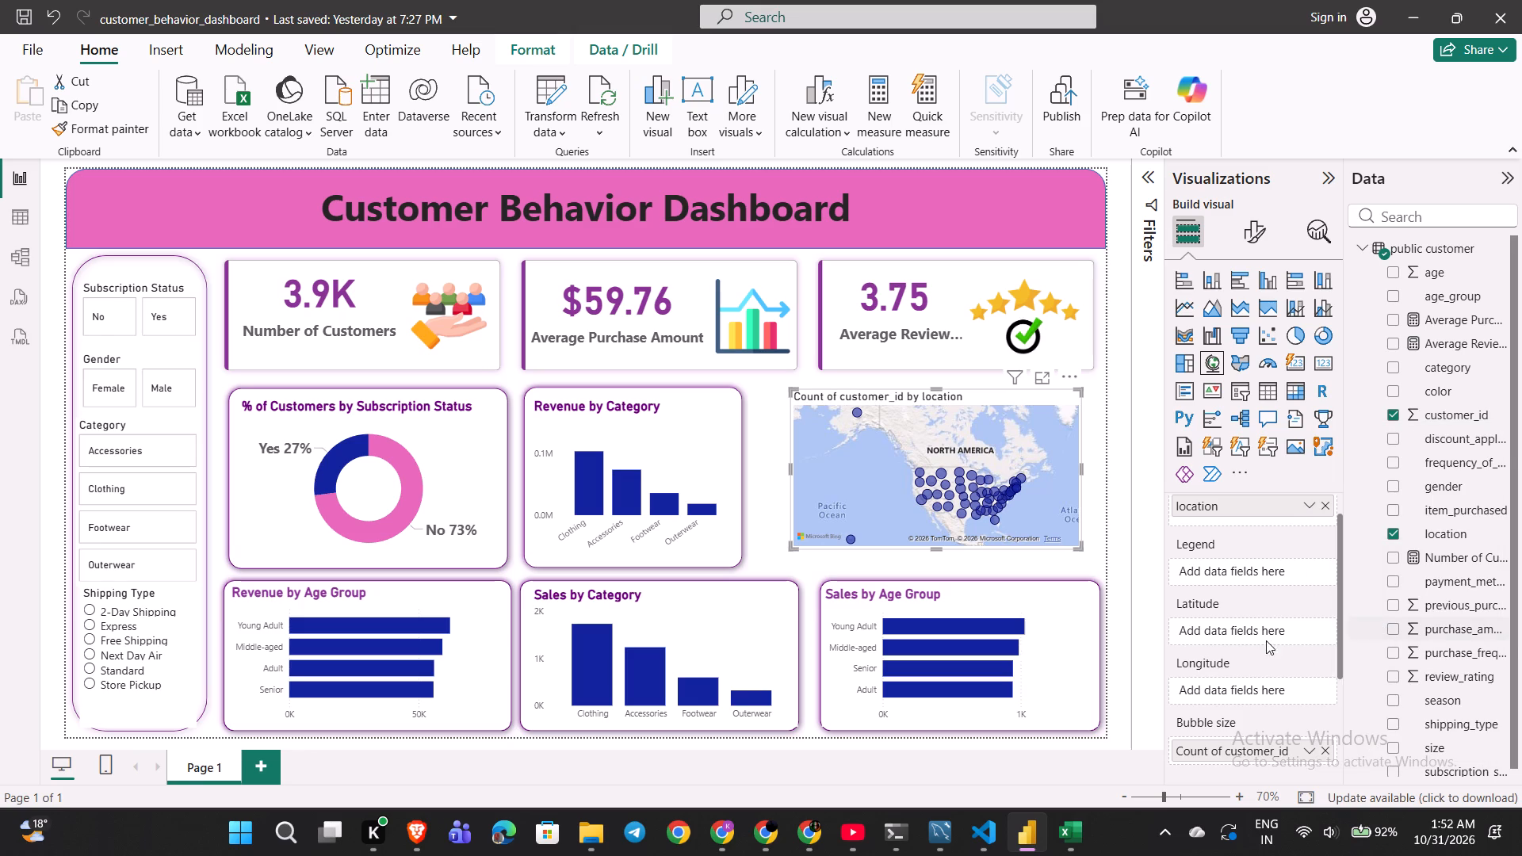
{"action": "scroll", "coordinate": [1201, 669], "scroll_direction": "down", "scroll_amount": 2}
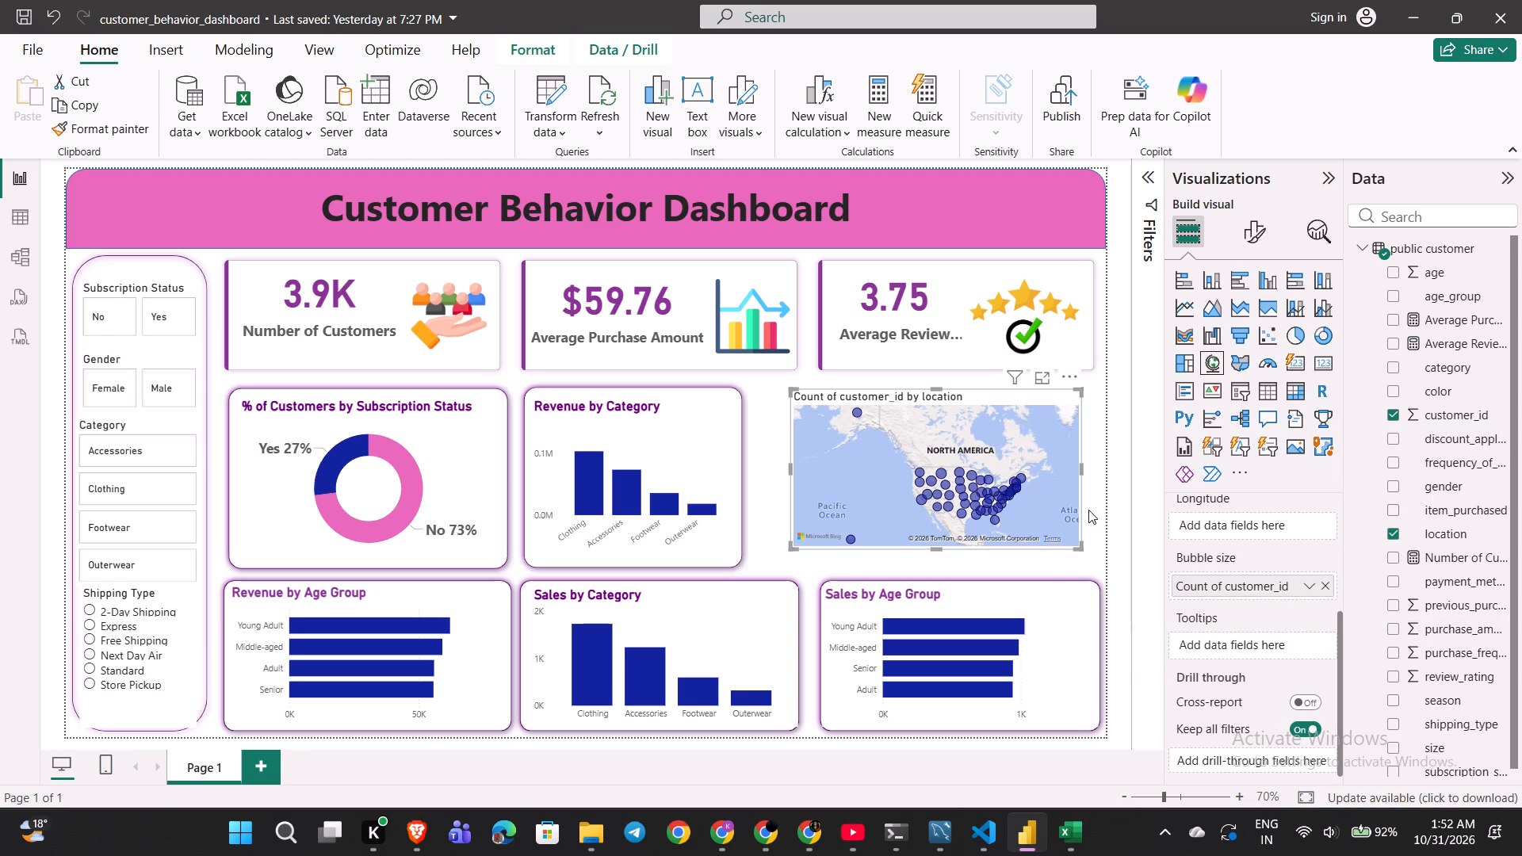
{"action": "scroll", "coordinate": [1232, 579], "scroll_direction": "up", "scroll_amount": 3}
Set the location map's bubble size to -16 after trying smaller and larger sizes.
{"action": "left_click", "coordinate": [1253, 236]}
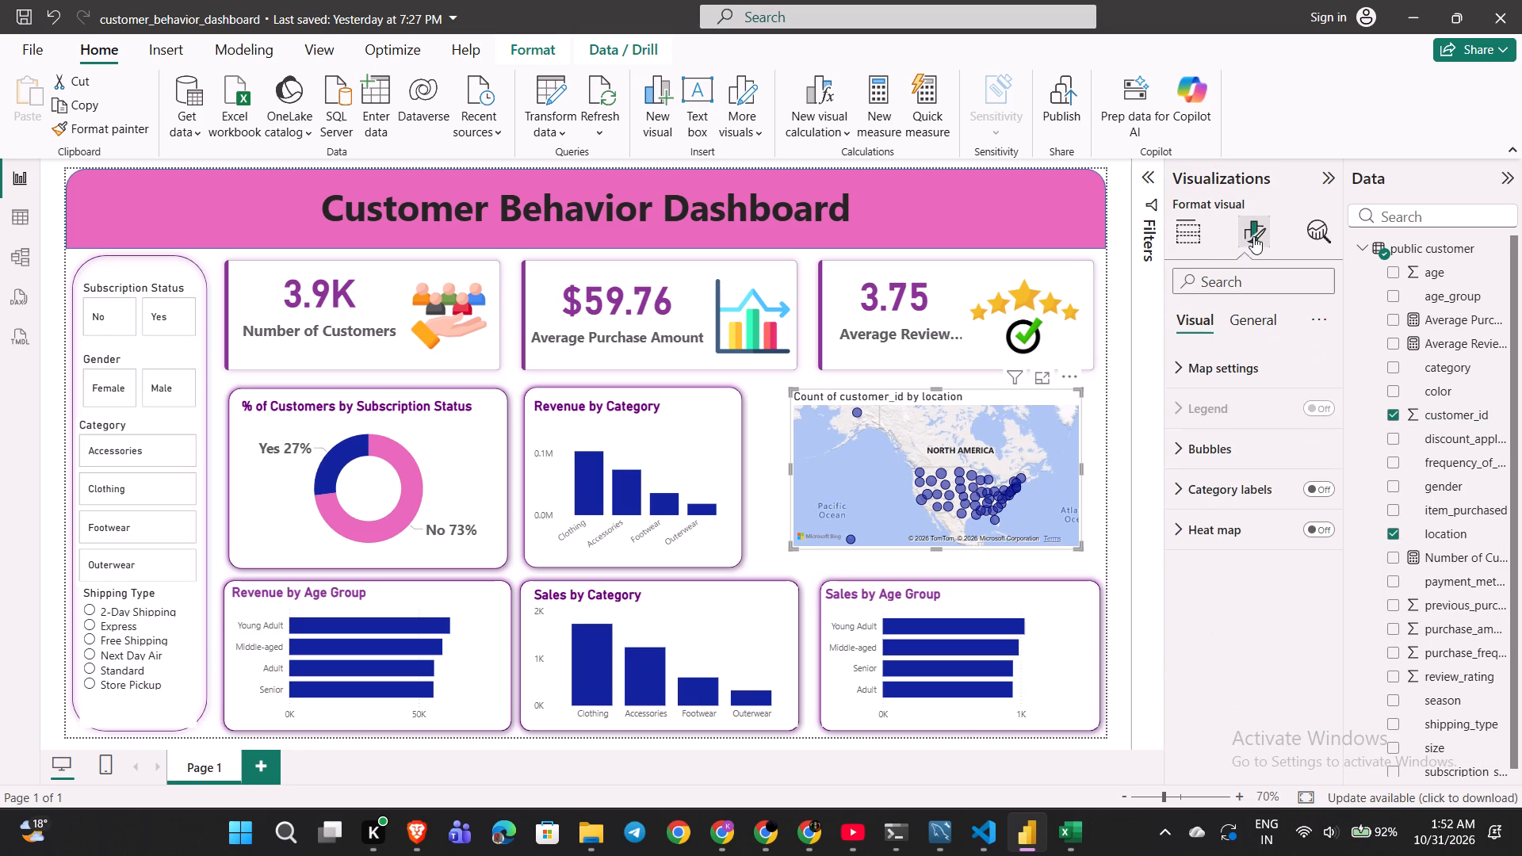
{"action": "left_click", "coordinate": [1244, 461]}
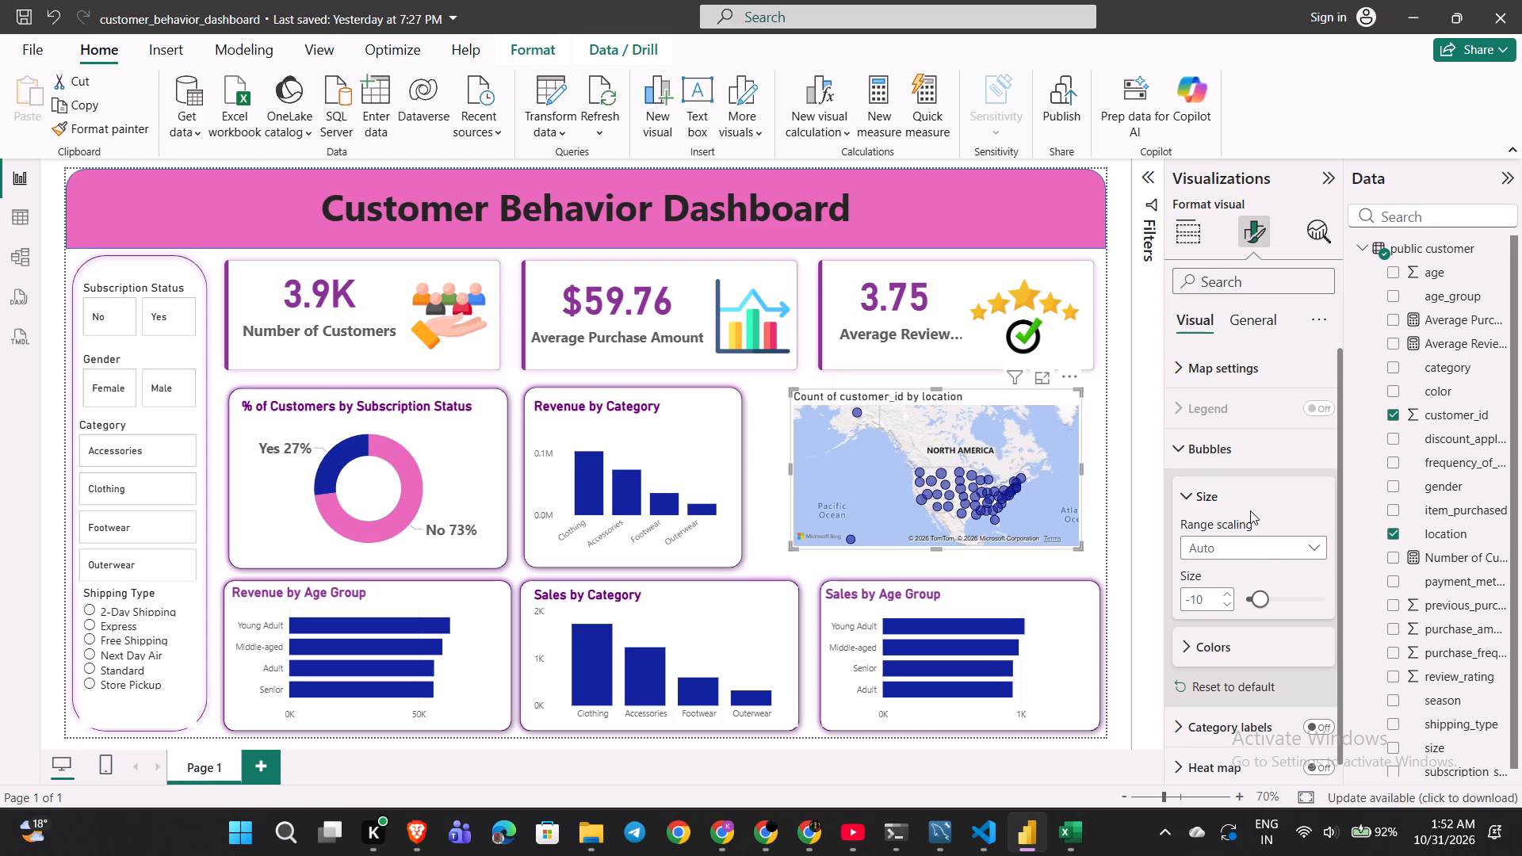
{"action": "left_click_drag", "start_coordinate": [1260, 602], "coordinate": [1242, 602]}
{"action": "left_click_drag", "start_coordinate": [1242, 602], "coordinate": [1279, 603]}
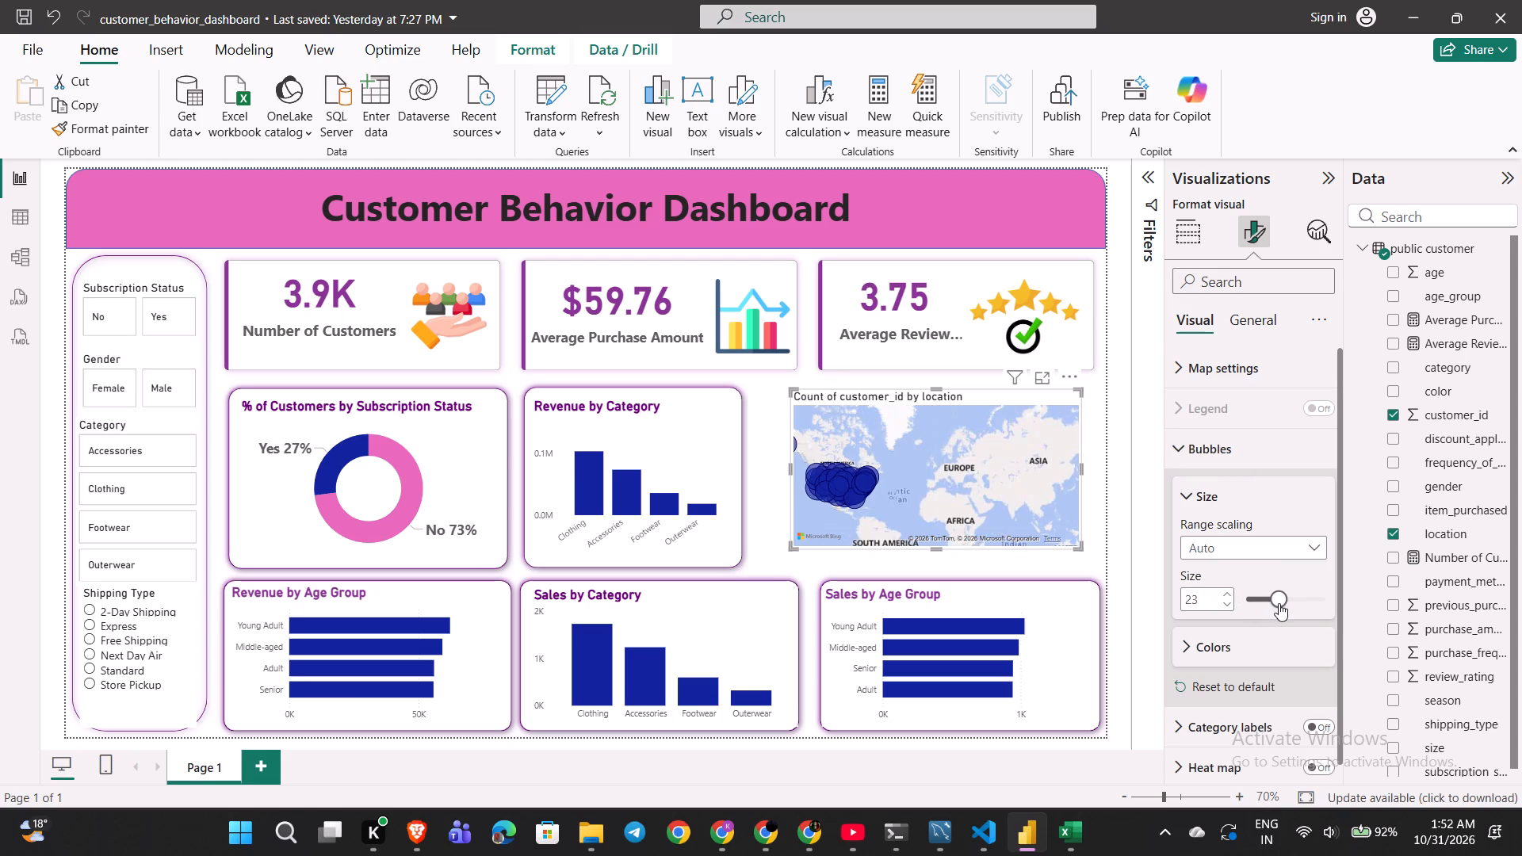
{"action": "left_click_drag", "start_coordinate": [1279, 603], "coordinate": [1242, 605]}
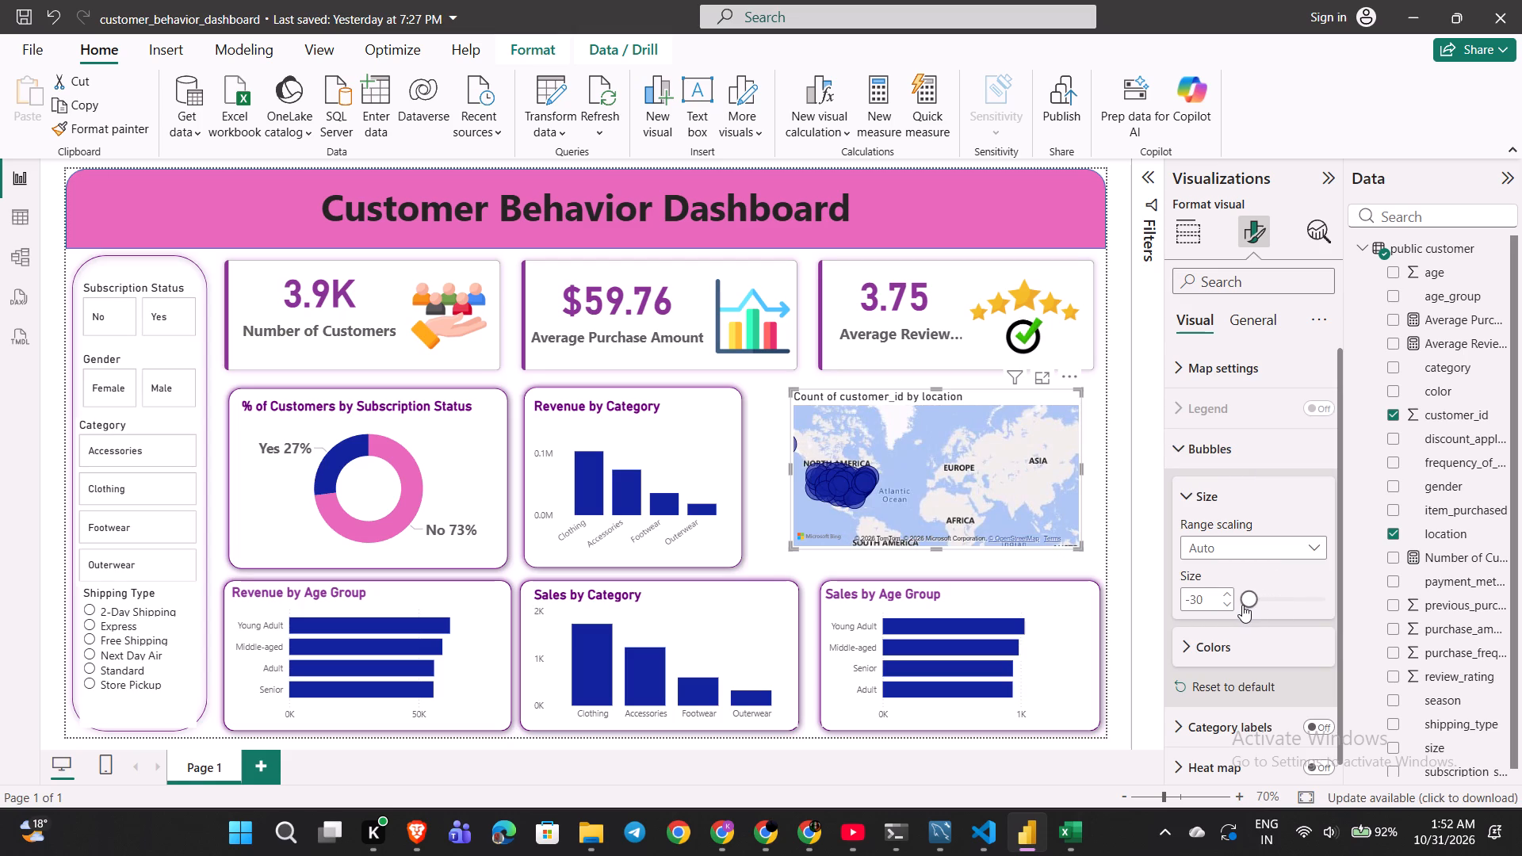
{"action": "left_click", "coordinate": [1245, 599]}
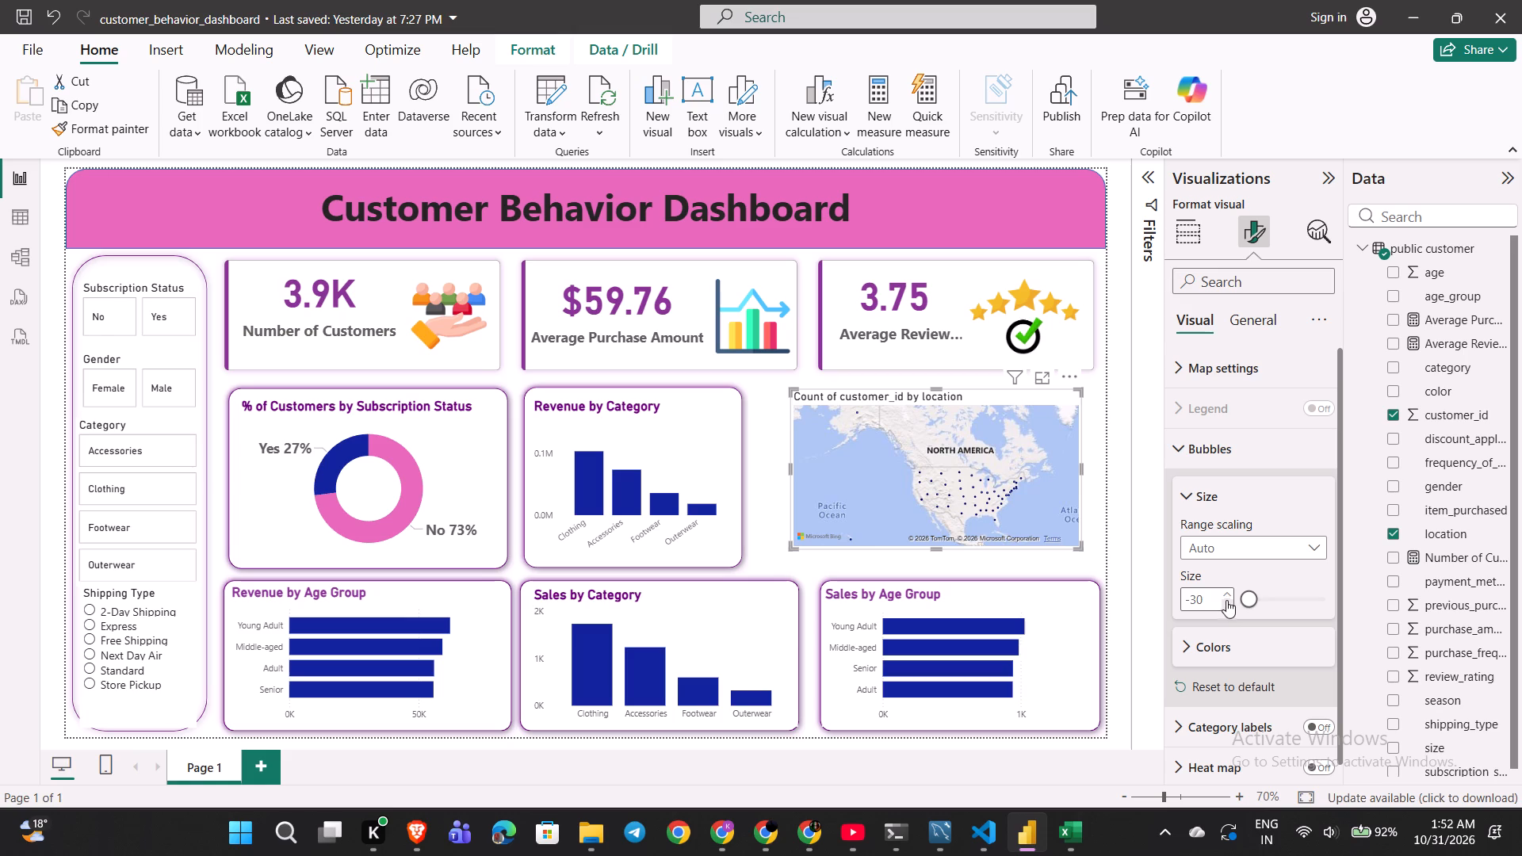
{"action": "left_click", "coordinate": [1250, 597]}
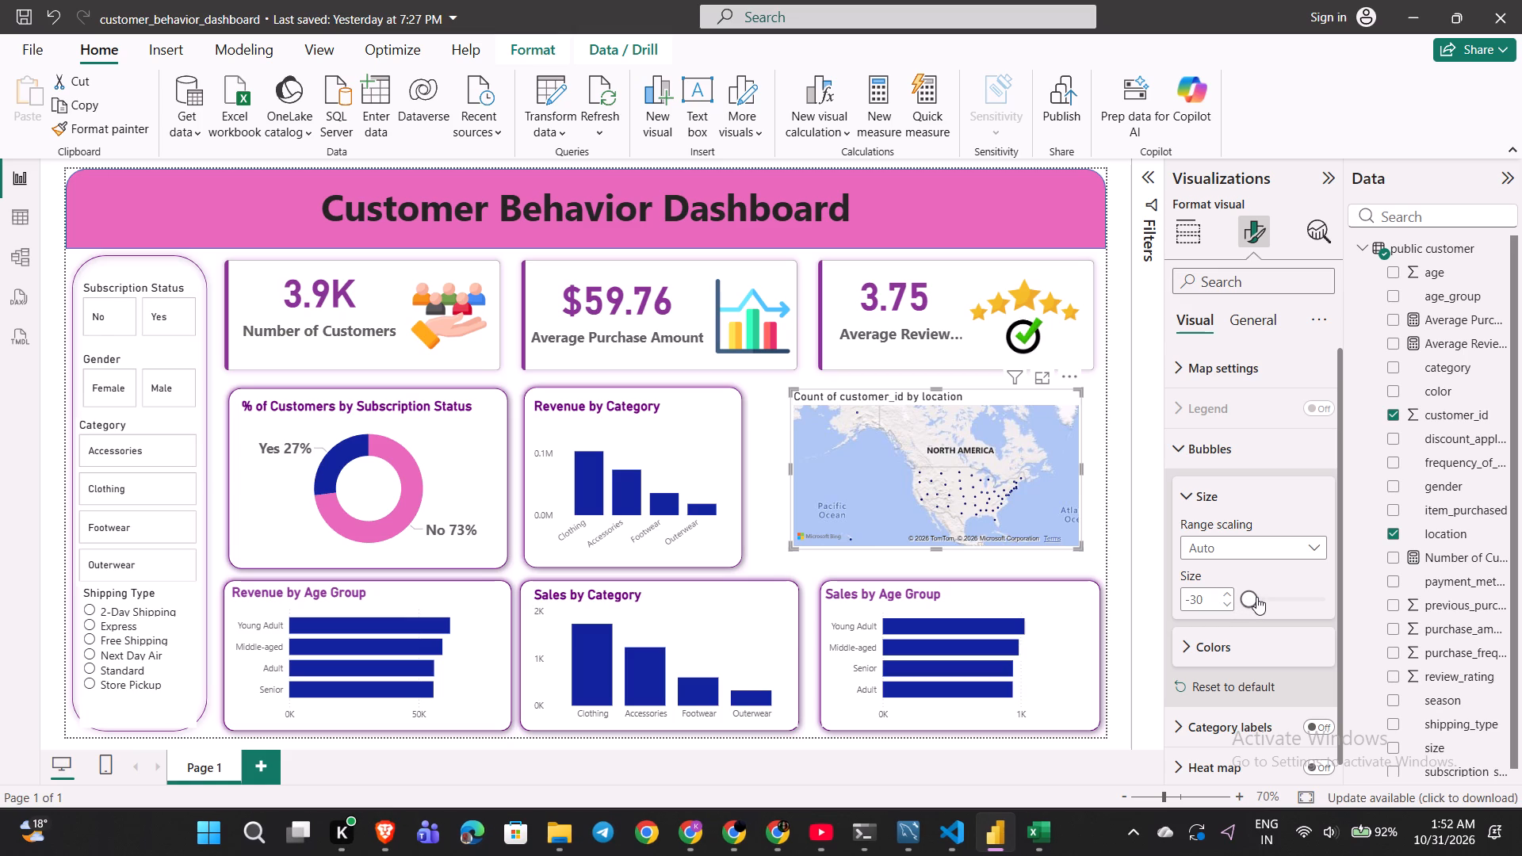
{"action": "left_click", "coordinate": [1256, 597]}
{"action": "left_click", "coordinate": [1235, 651]}
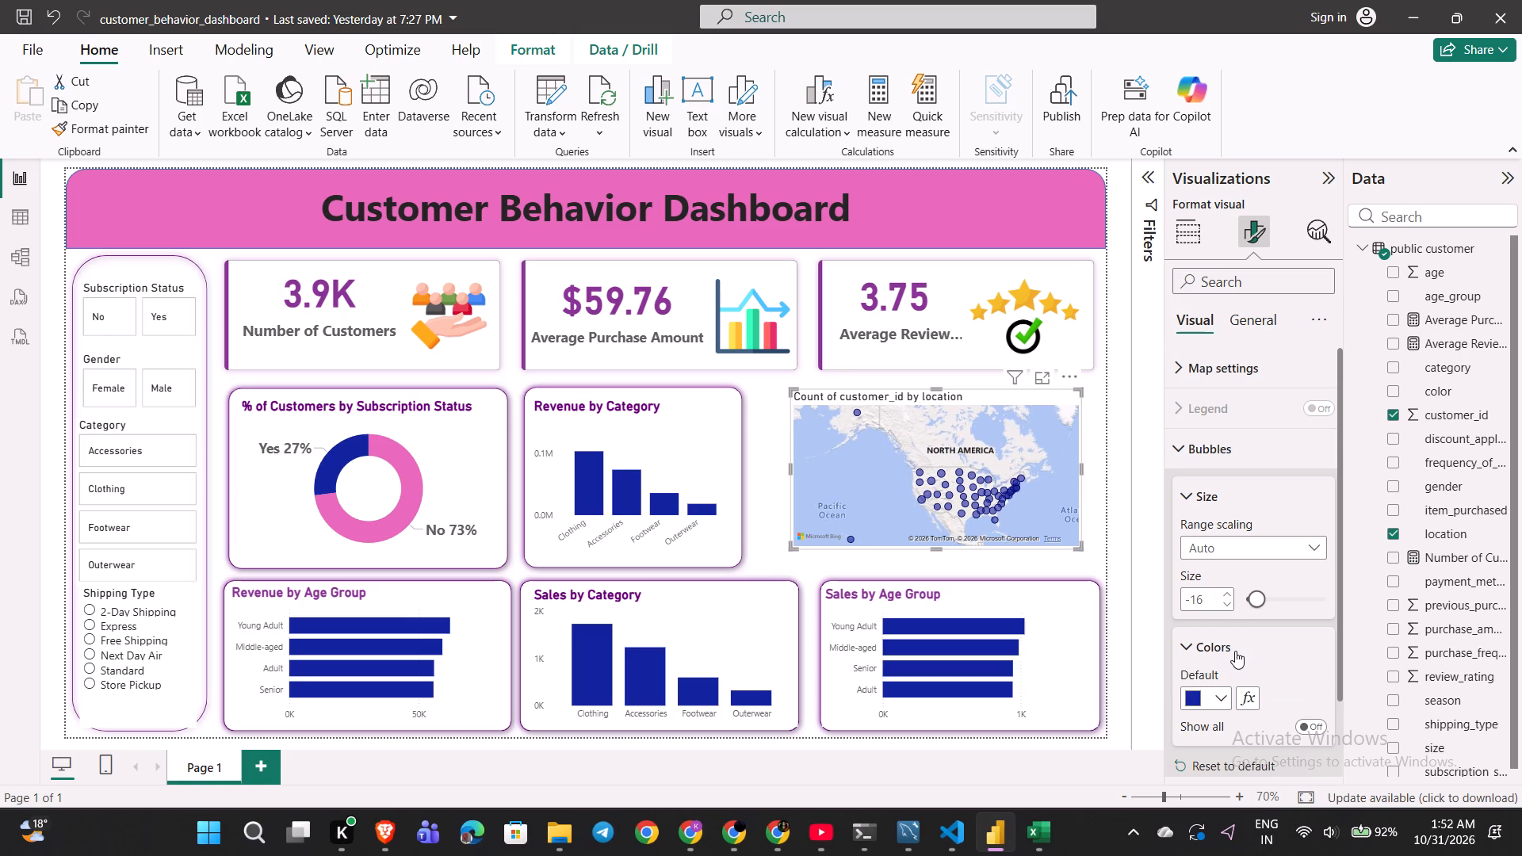
{"action": "left_click", "coordinate": [1235, 651]}
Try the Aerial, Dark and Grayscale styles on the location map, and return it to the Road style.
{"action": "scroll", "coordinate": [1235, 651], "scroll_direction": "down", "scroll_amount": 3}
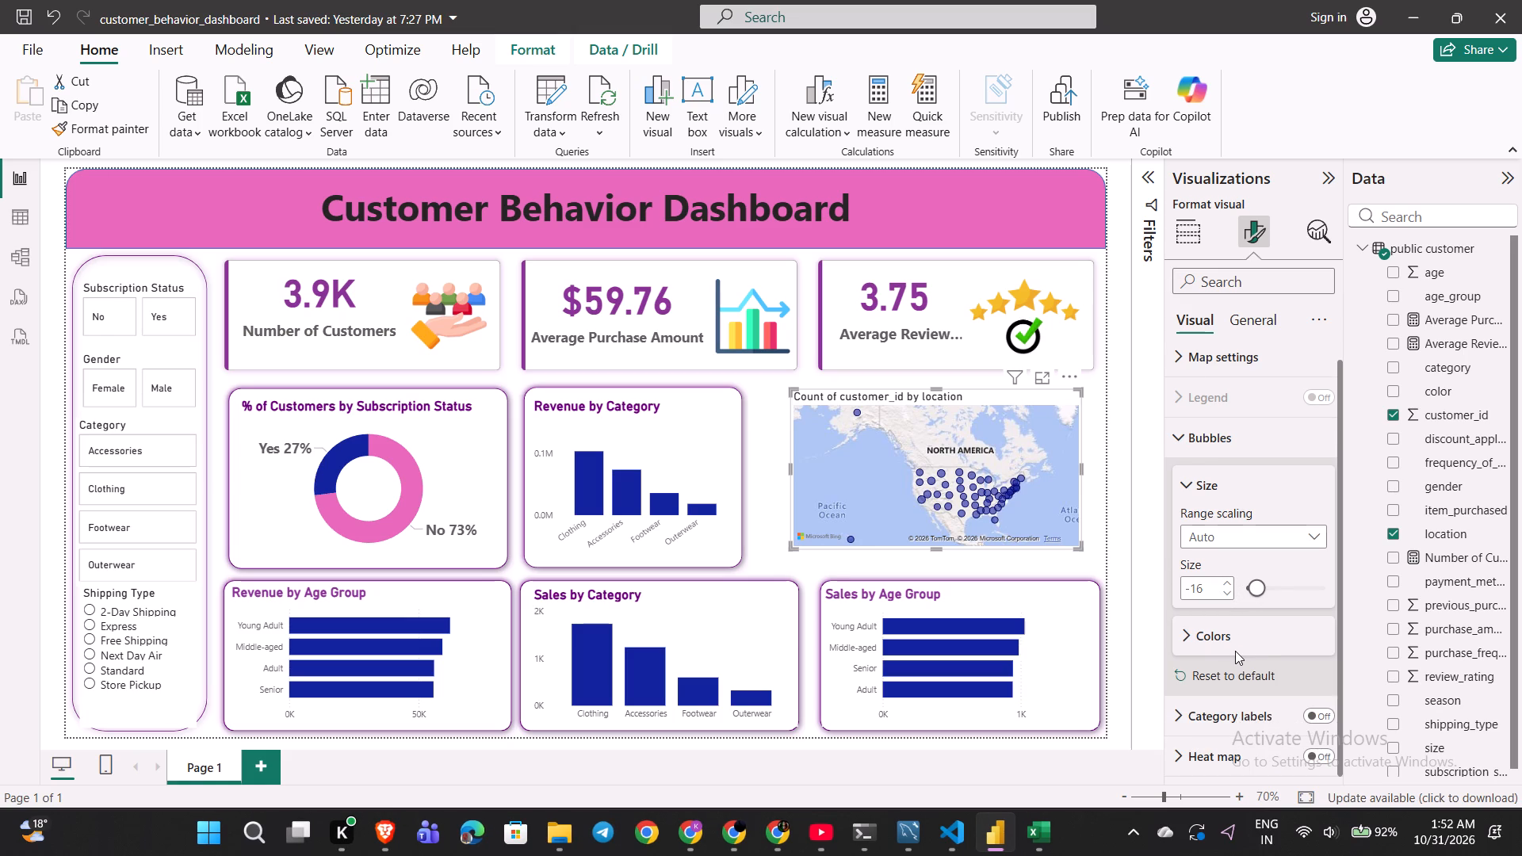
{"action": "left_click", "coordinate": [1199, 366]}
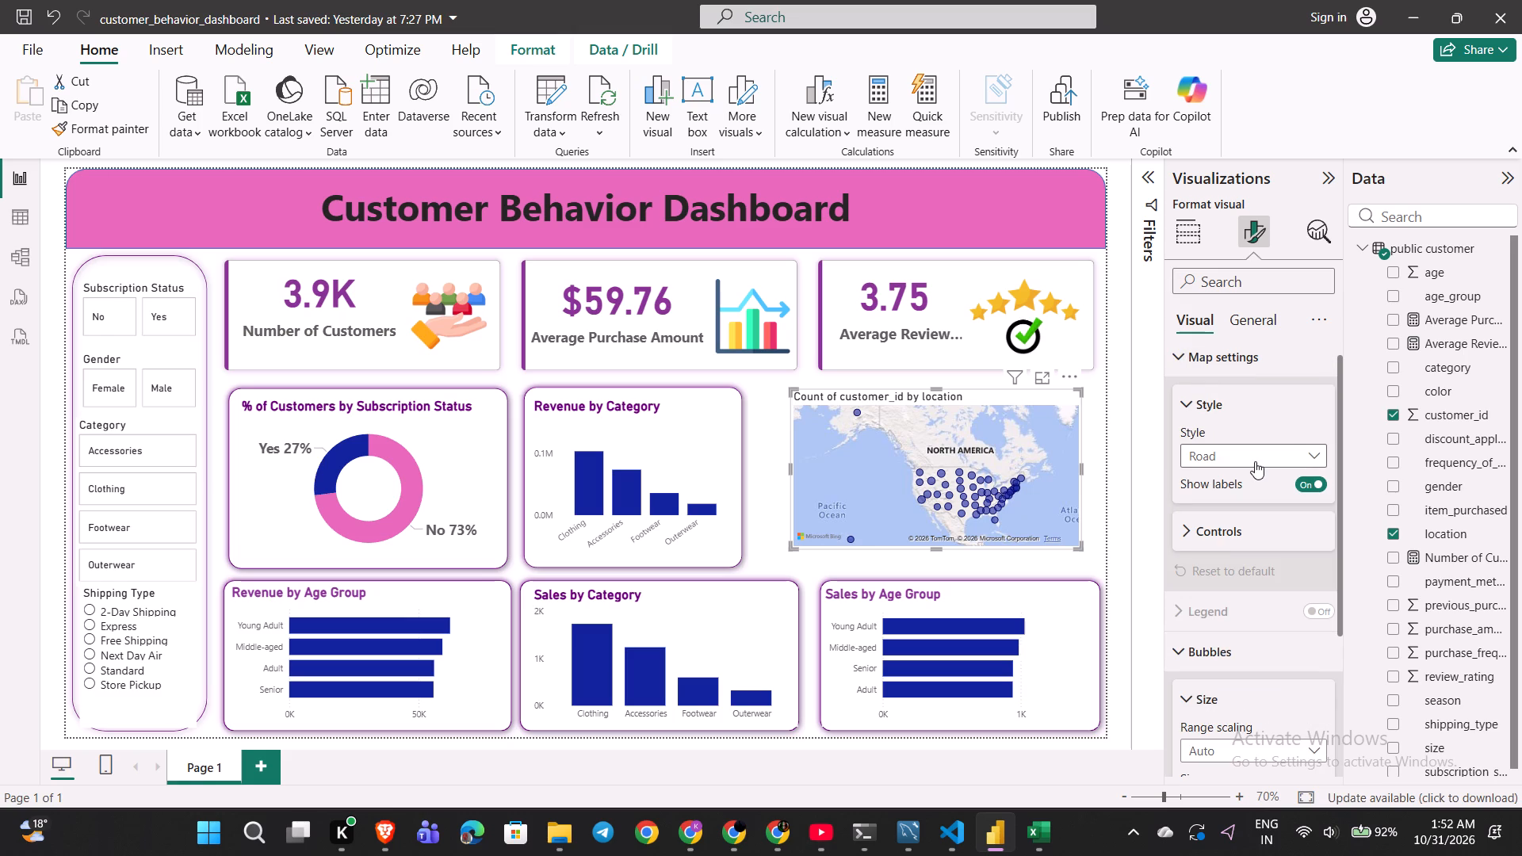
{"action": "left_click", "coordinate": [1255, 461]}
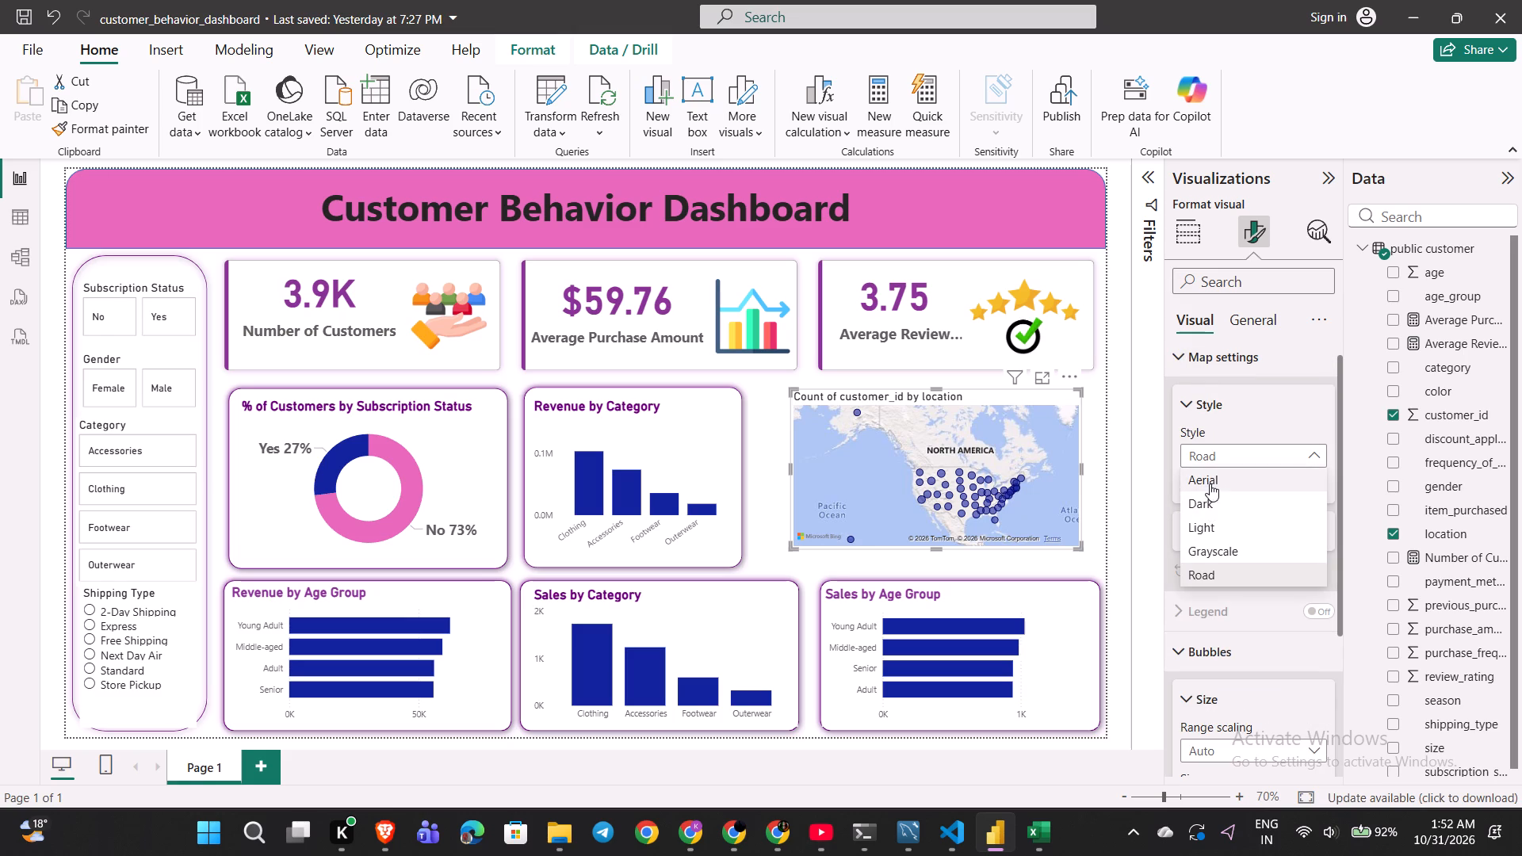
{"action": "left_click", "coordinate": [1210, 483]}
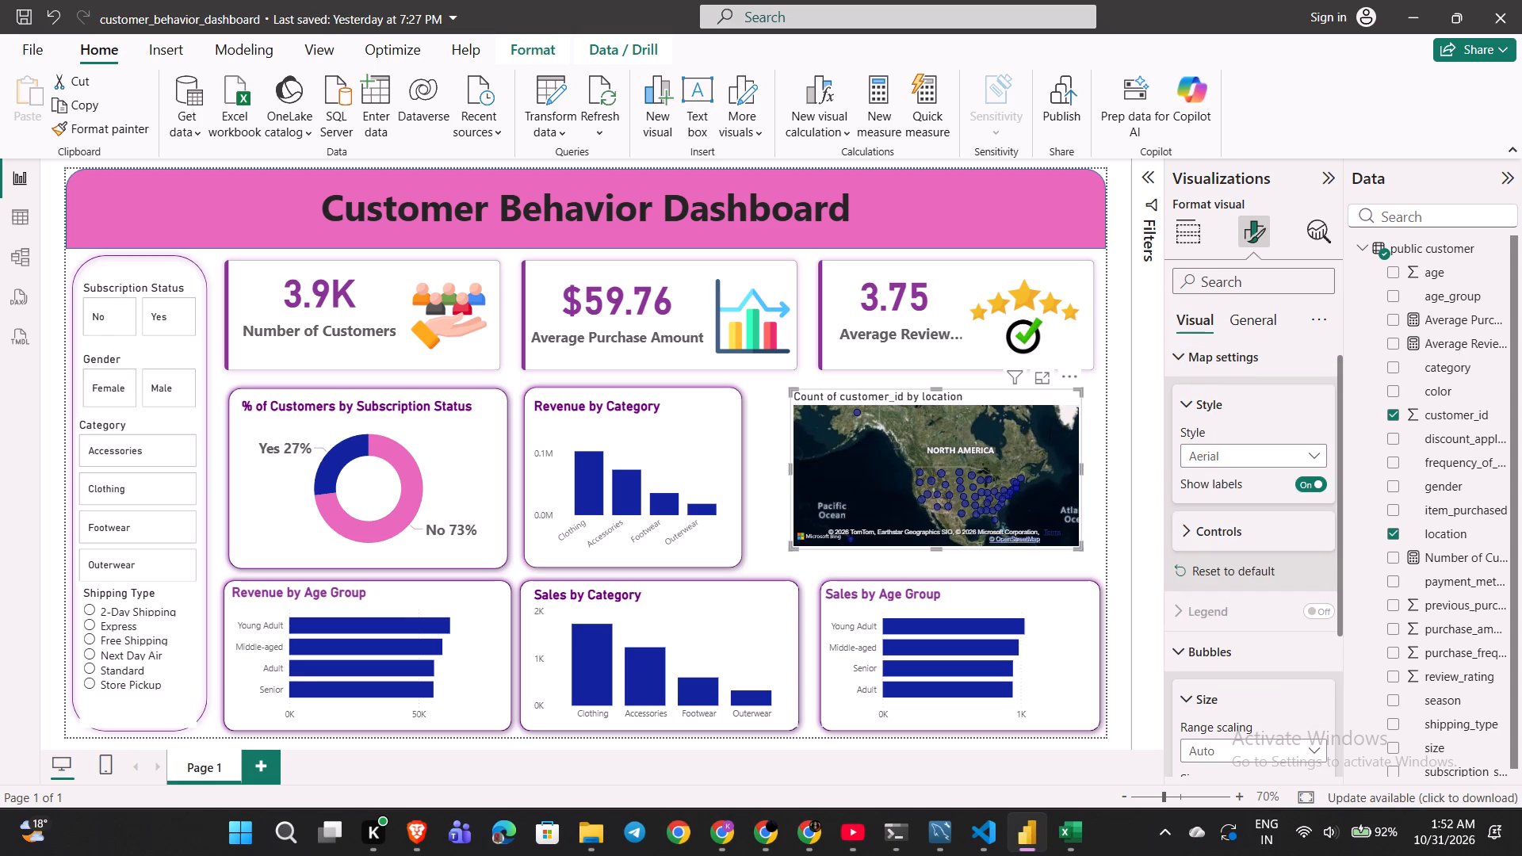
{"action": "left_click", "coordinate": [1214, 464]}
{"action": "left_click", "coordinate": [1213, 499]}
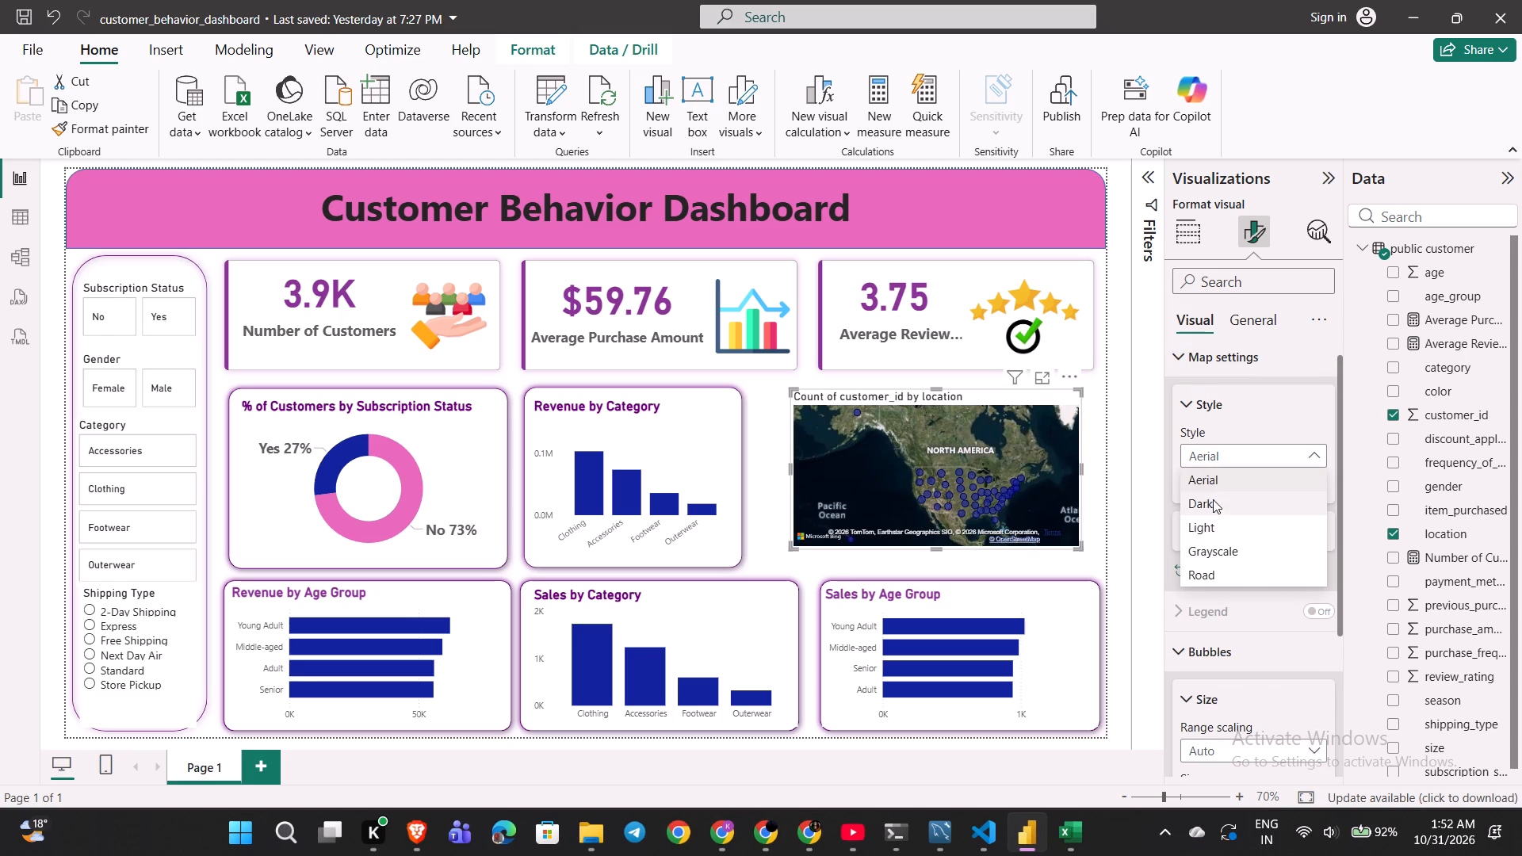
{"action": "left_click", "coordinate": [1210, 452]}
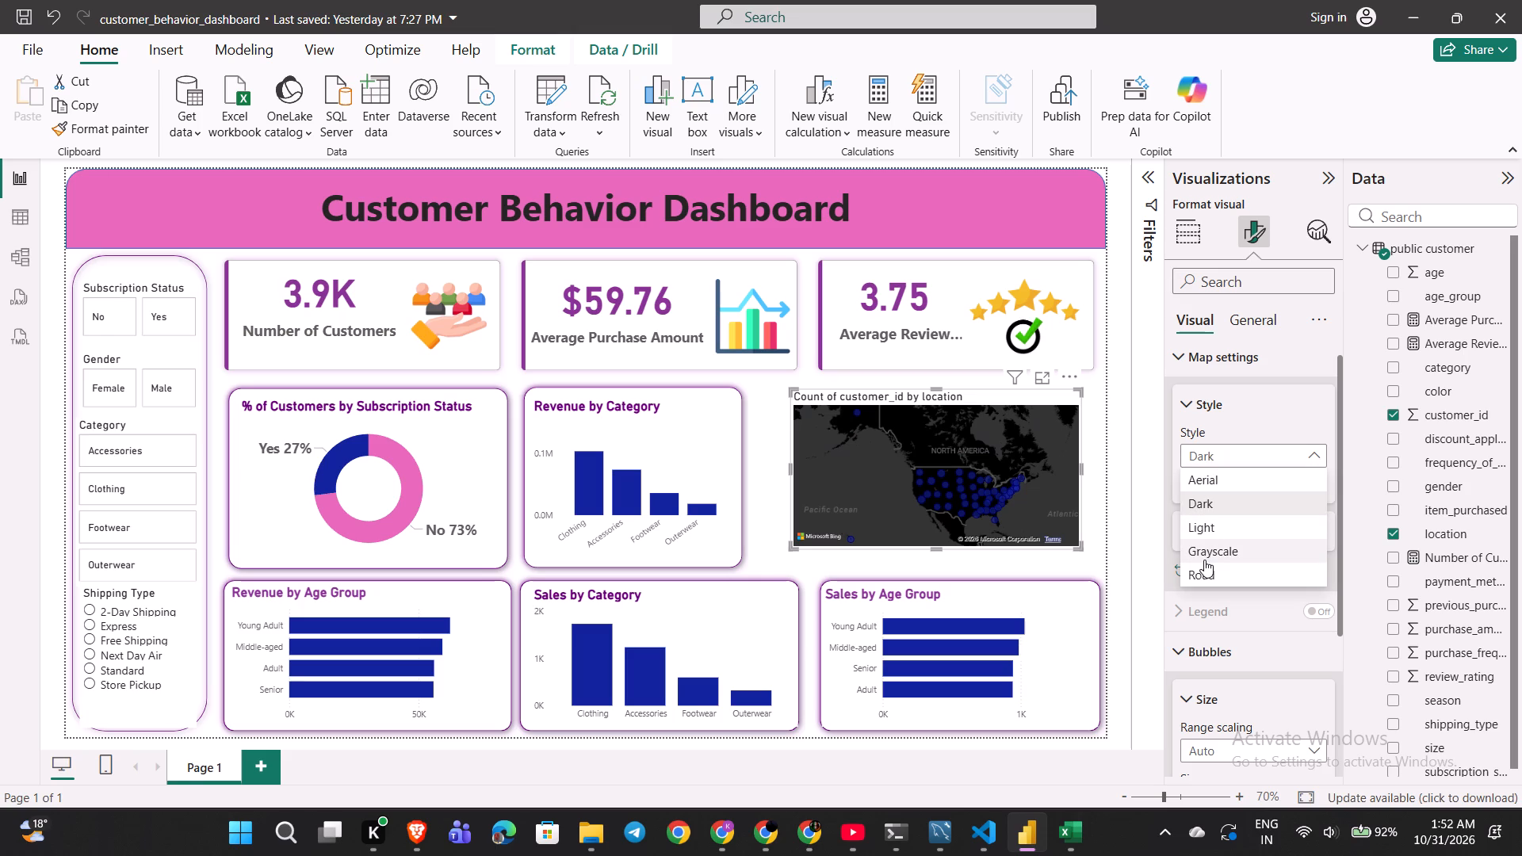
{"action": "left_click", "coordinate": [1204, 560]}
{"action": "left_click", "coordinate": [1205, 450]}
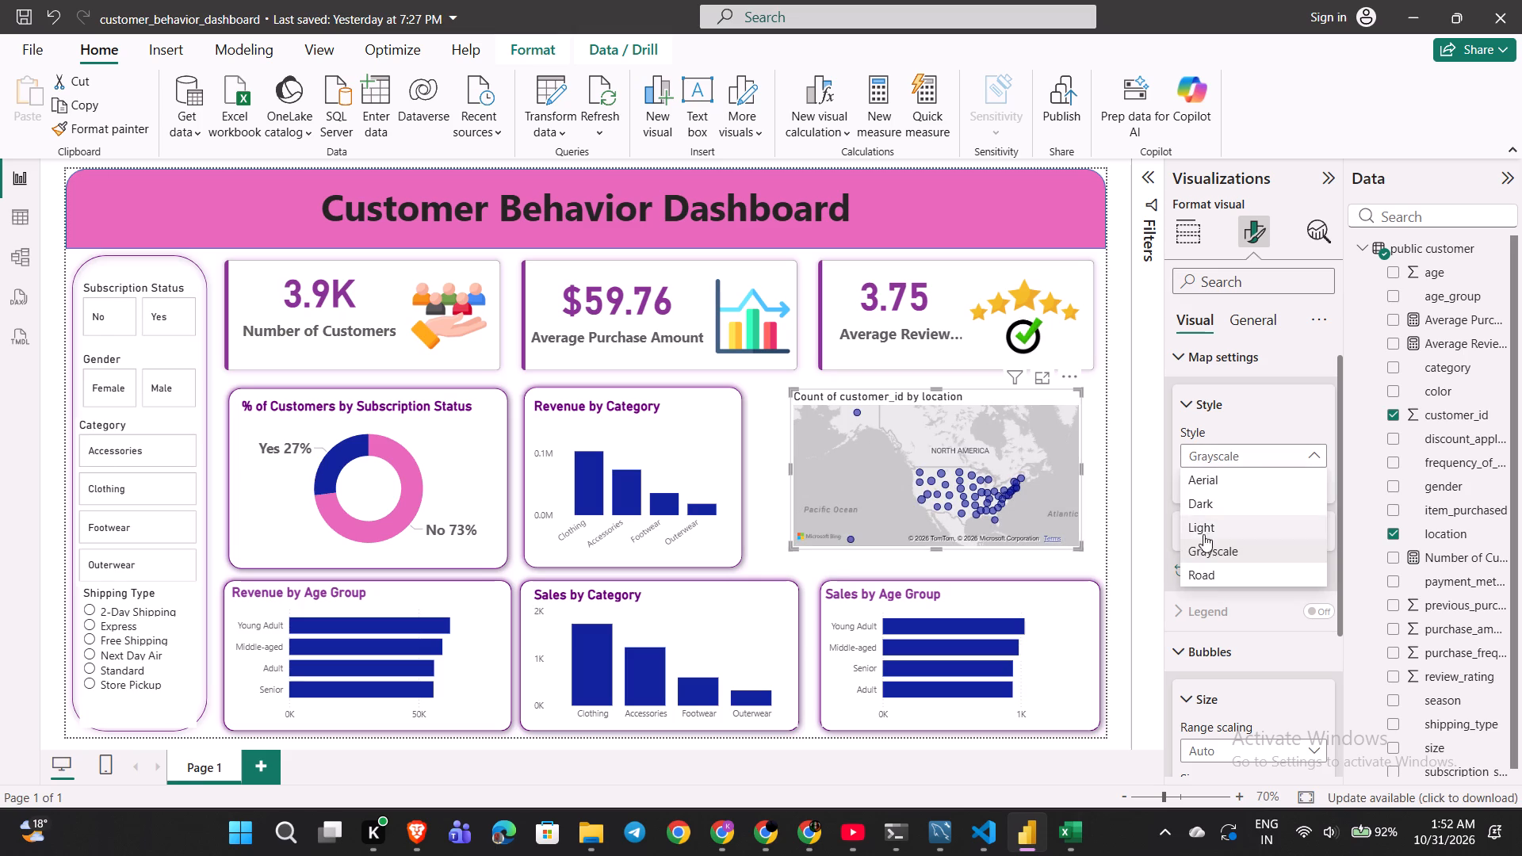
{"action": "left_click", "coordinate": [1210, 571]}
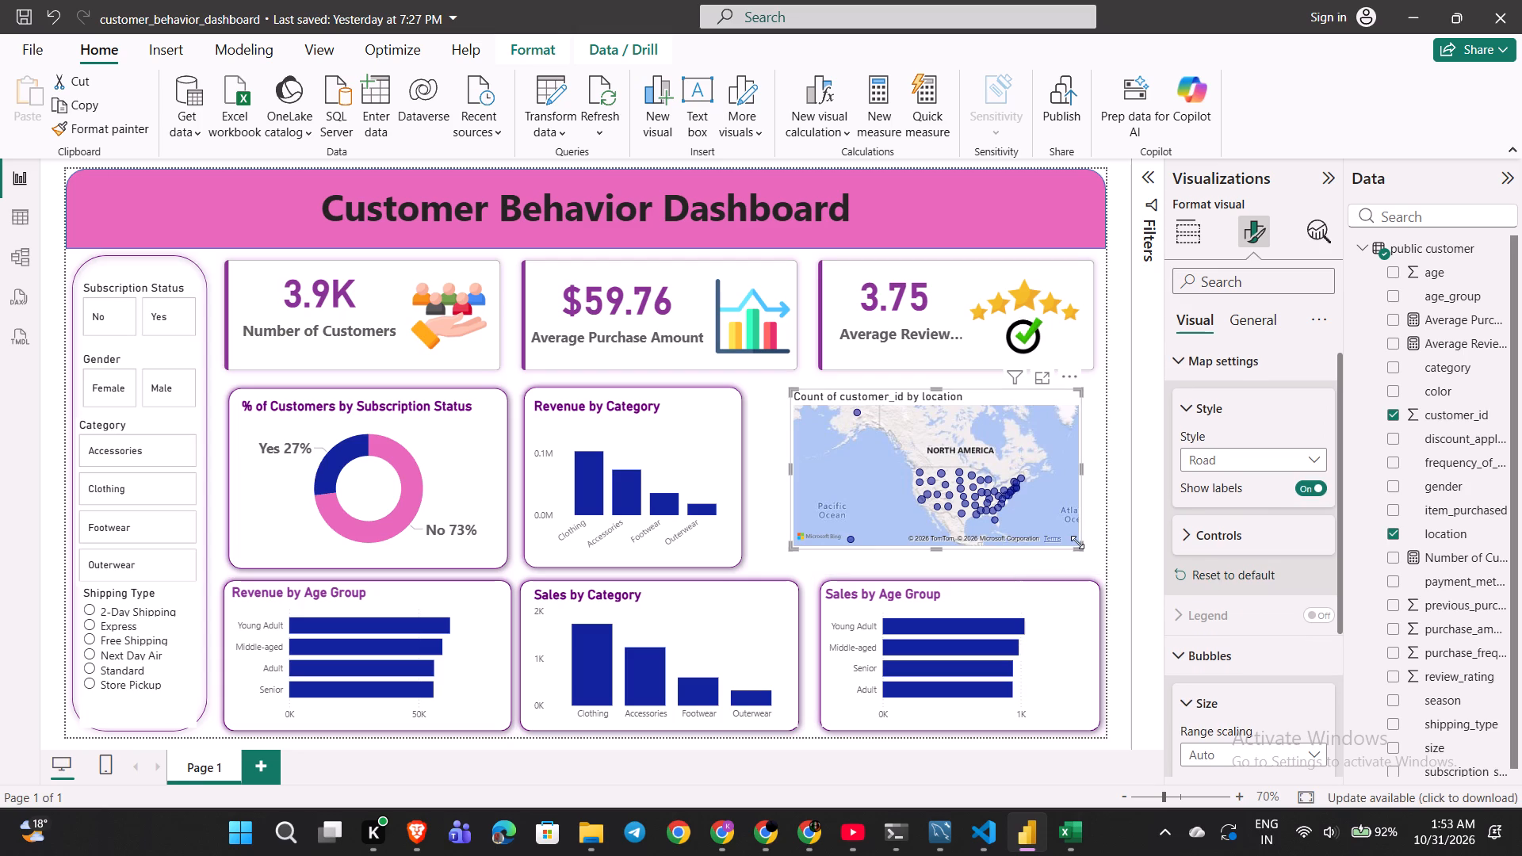
Enlarge the location map to fill the middle-row space between the Revenue by Category chart and the page's edge.
{"action": "left_click_drag", "start_coordinate": [1077, 542], "coordinate": [1105, 575]}
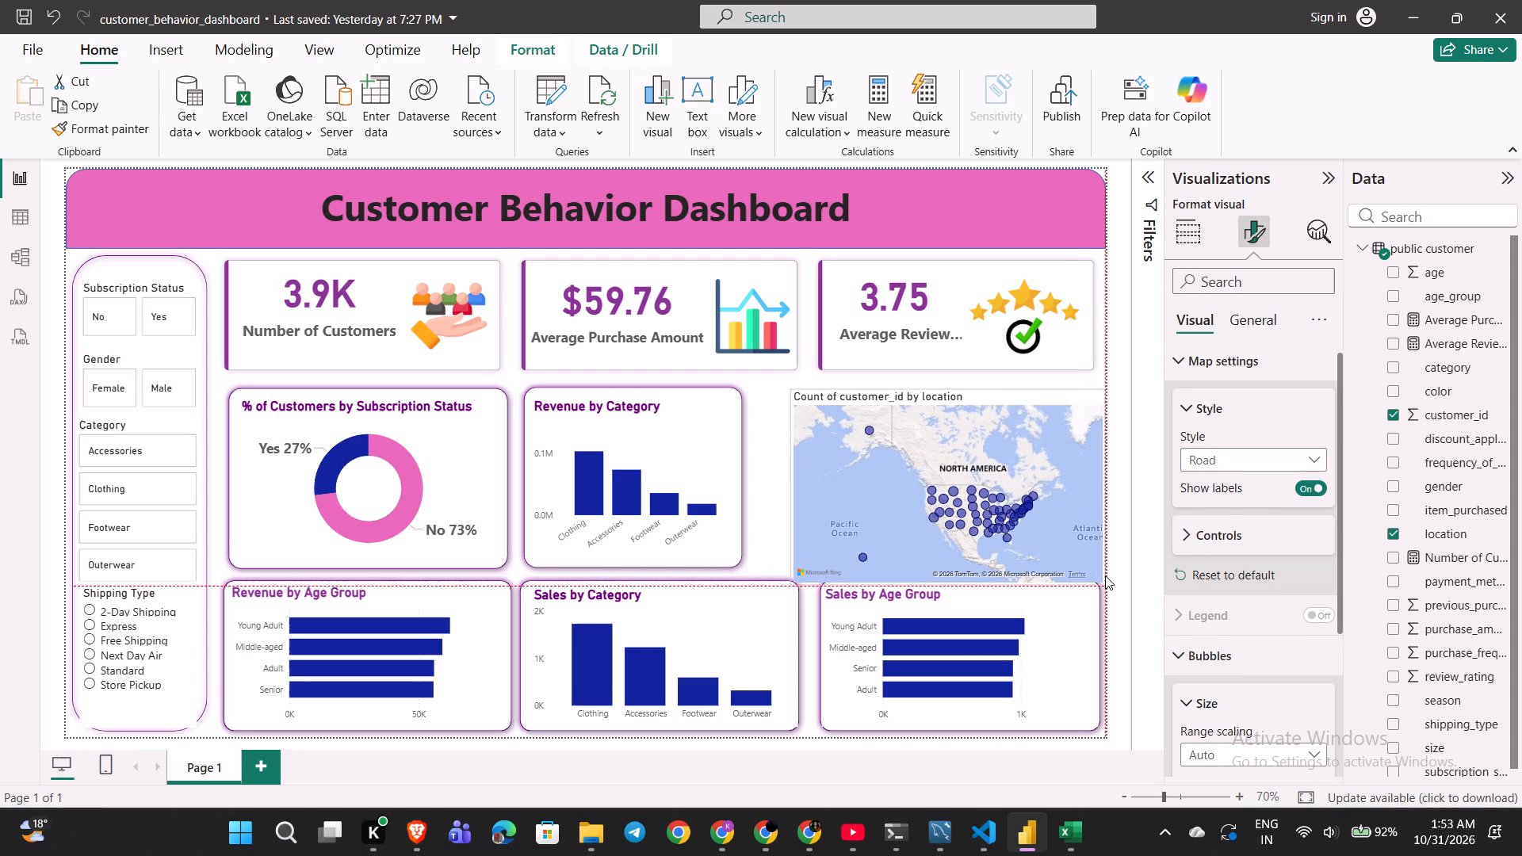
{"action": "left_click_drag", "start_coordinate": [1105, 575], "coordinate": [1107, 564]}
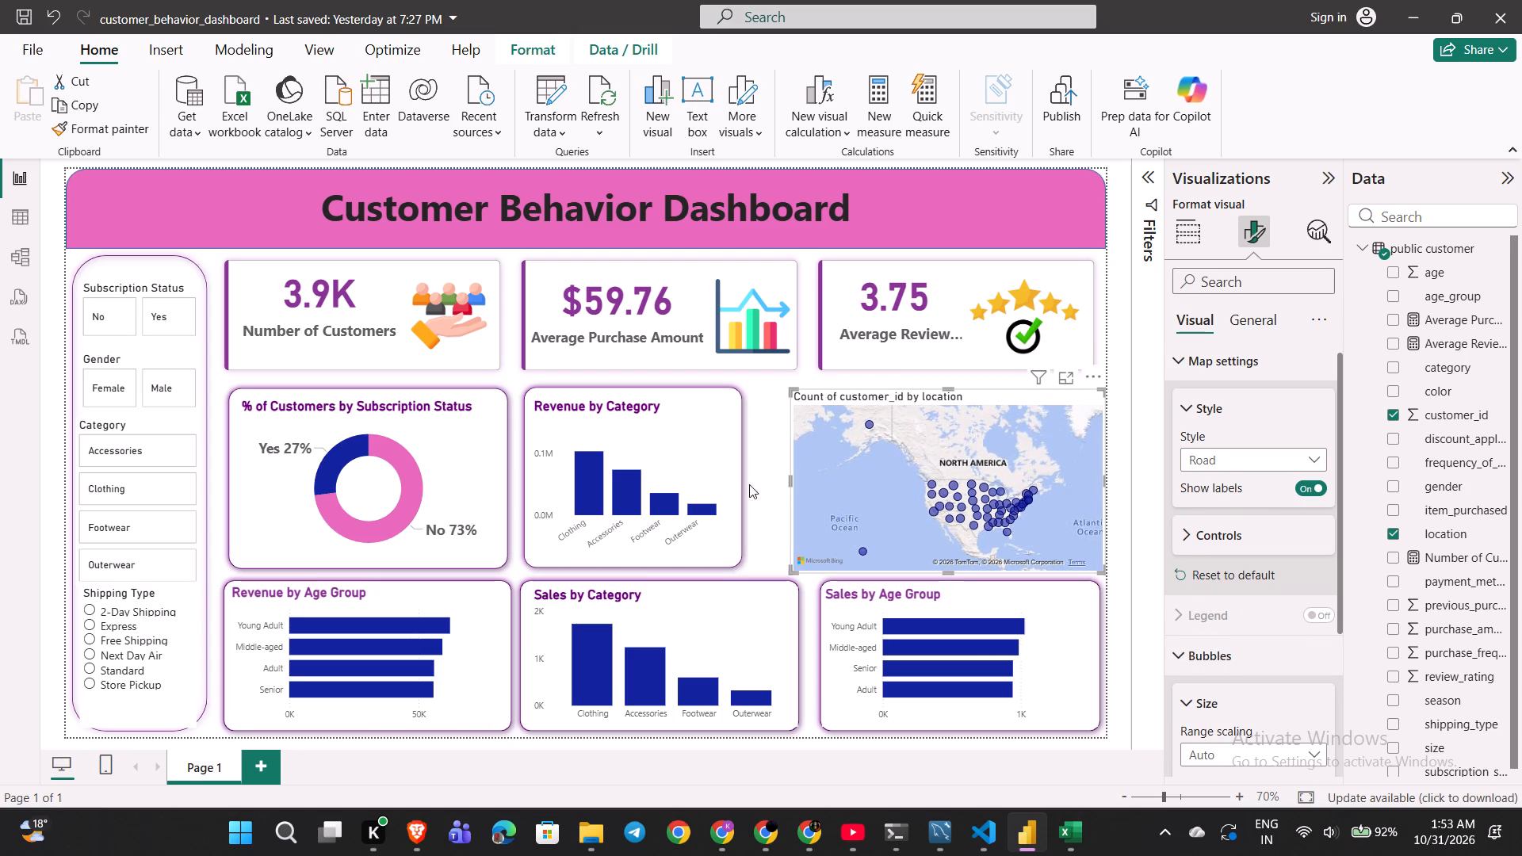
{"action": "left_click_drag", "start_coordinate": [789, 482], "coordinate": [763, 479]}
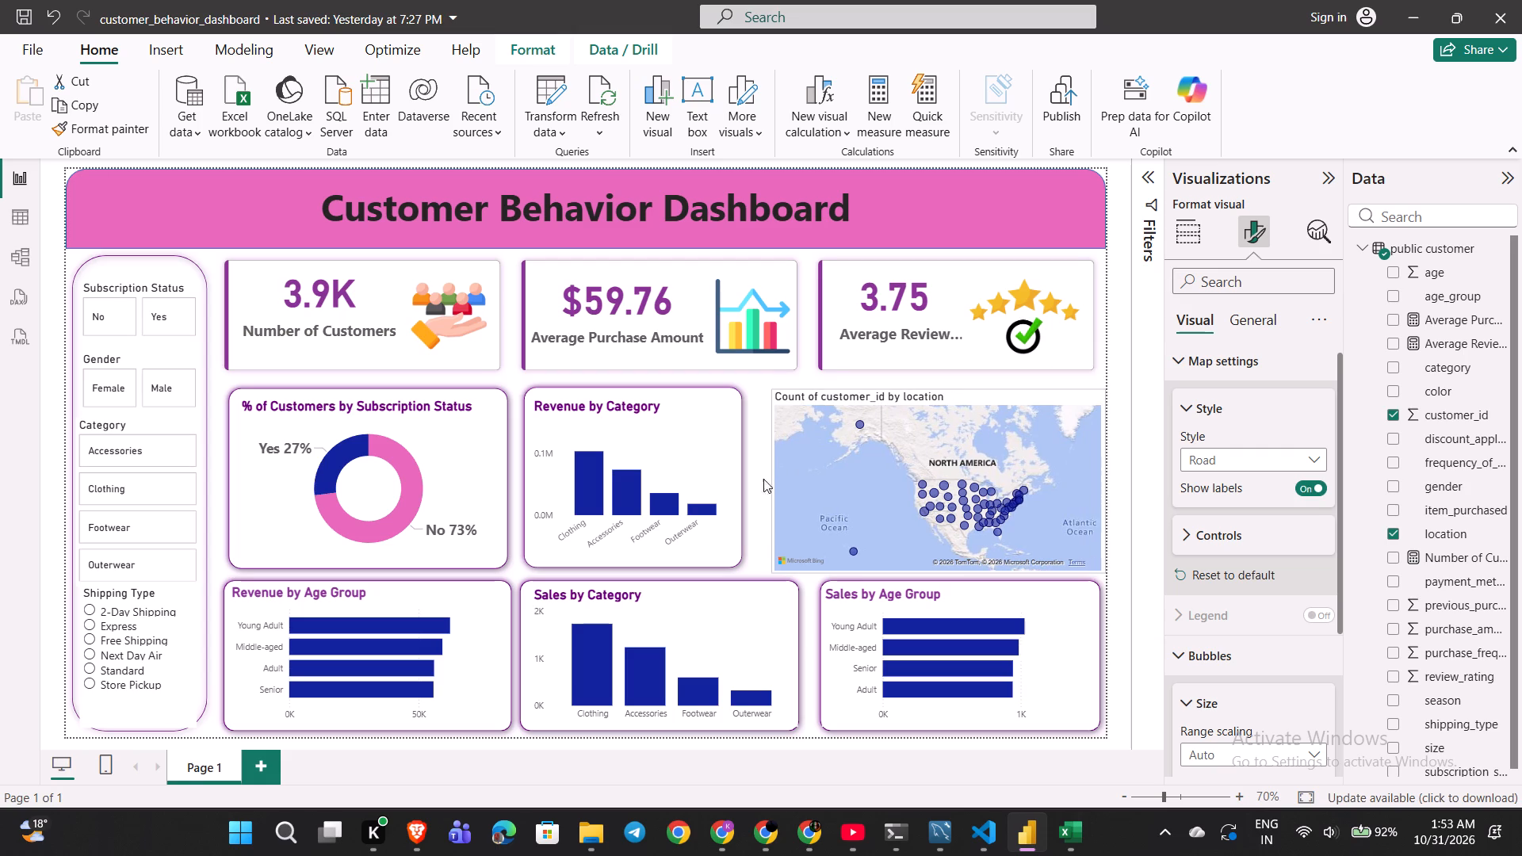
{"action": "left_click_drag", "start_coordinate": [763, 479], "coordinate": [759, 479]}
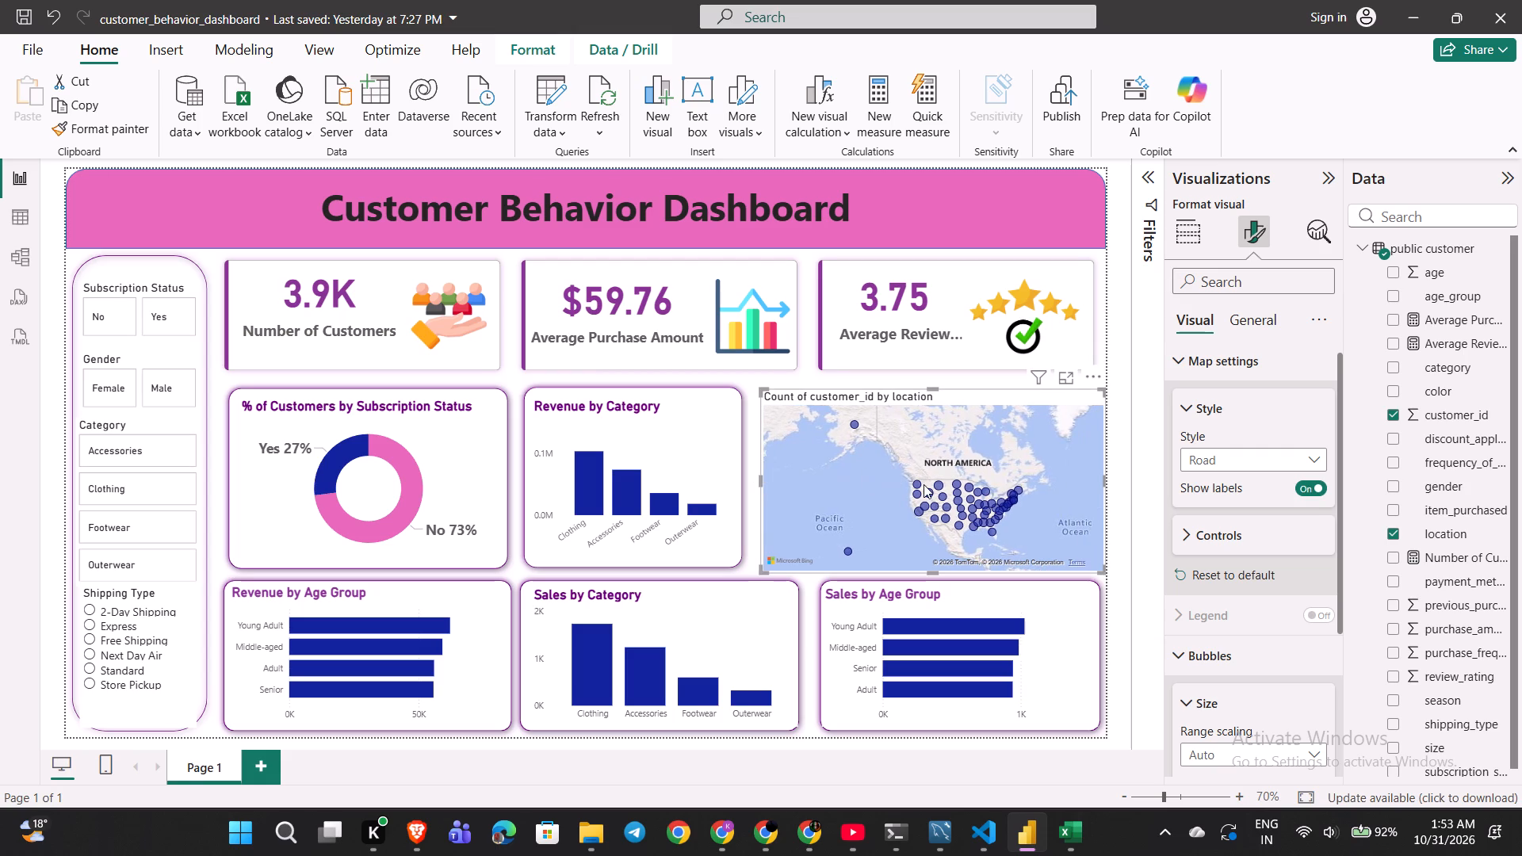
Examine the location map by panning and zooming in on the United States, keeping the report page at 70% zoom.
{"action": "left_click_drag", "start_coordinate": [967, 502], "coordinate": [910, 493]}
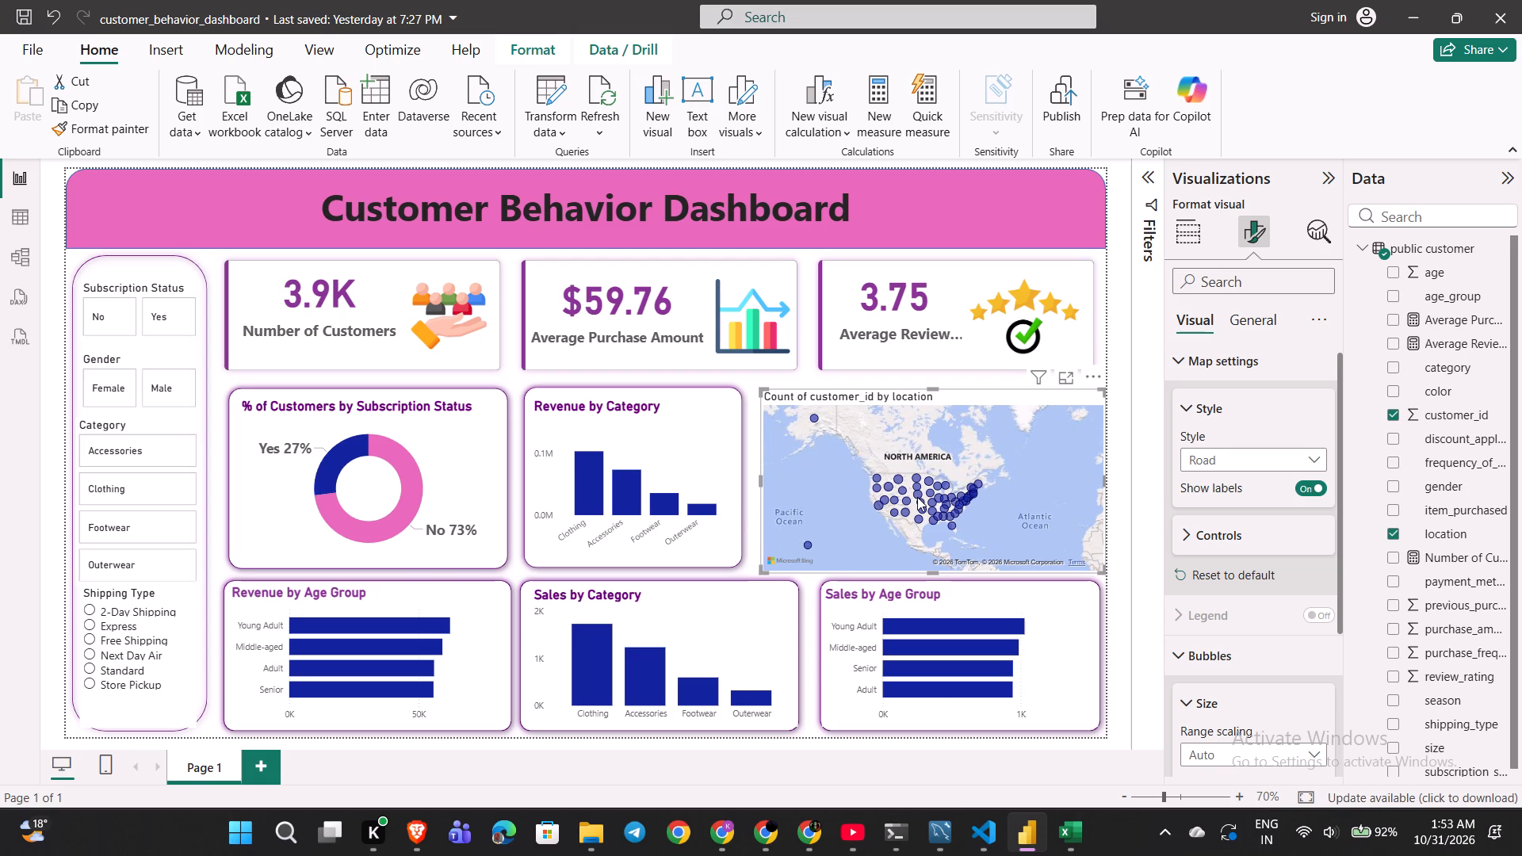
{"action": "left_click_drag", "start_coordinate": [970, 519], "coordinate": [893, 501]}
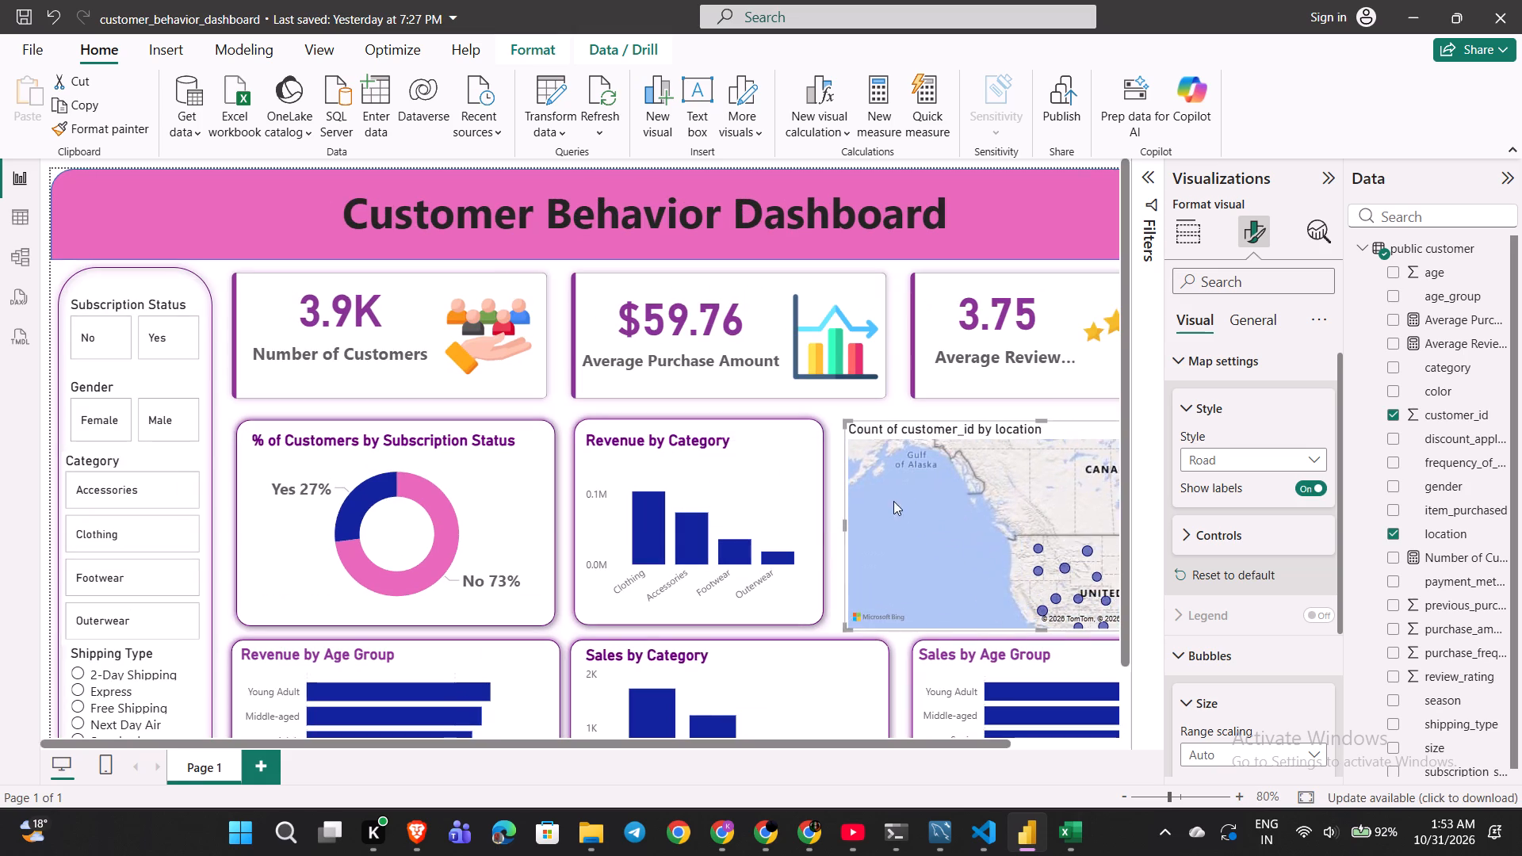
{"action": "left_click_drag", "start_coordinate": [893, 501], "coordinate": [844, 473]}
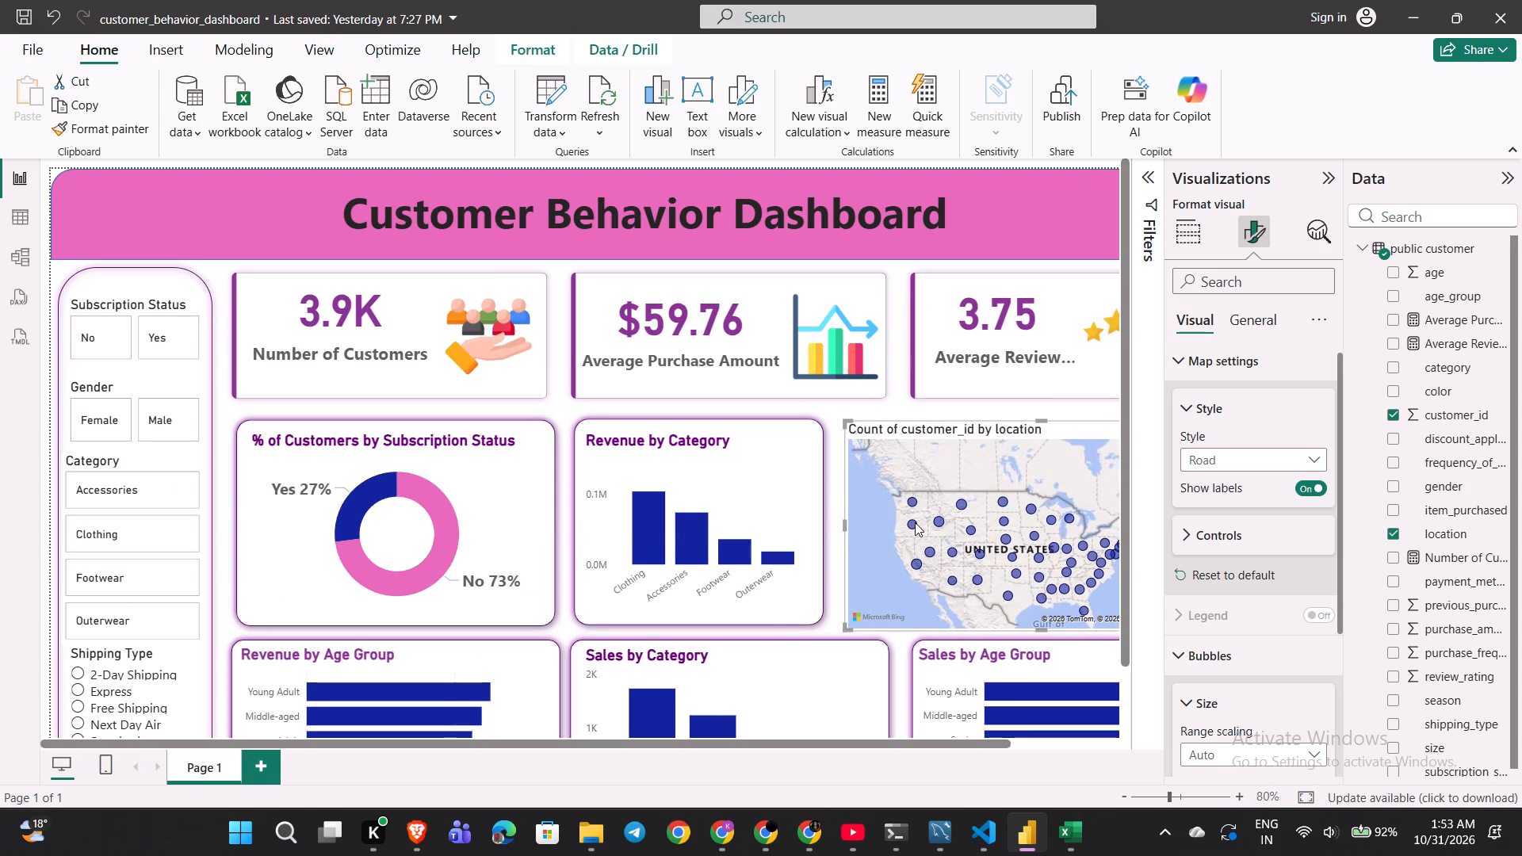
{"action": "scroll", "coordinate": [966, 541], "scroll_direction": "left", "scroll_amount": 1}
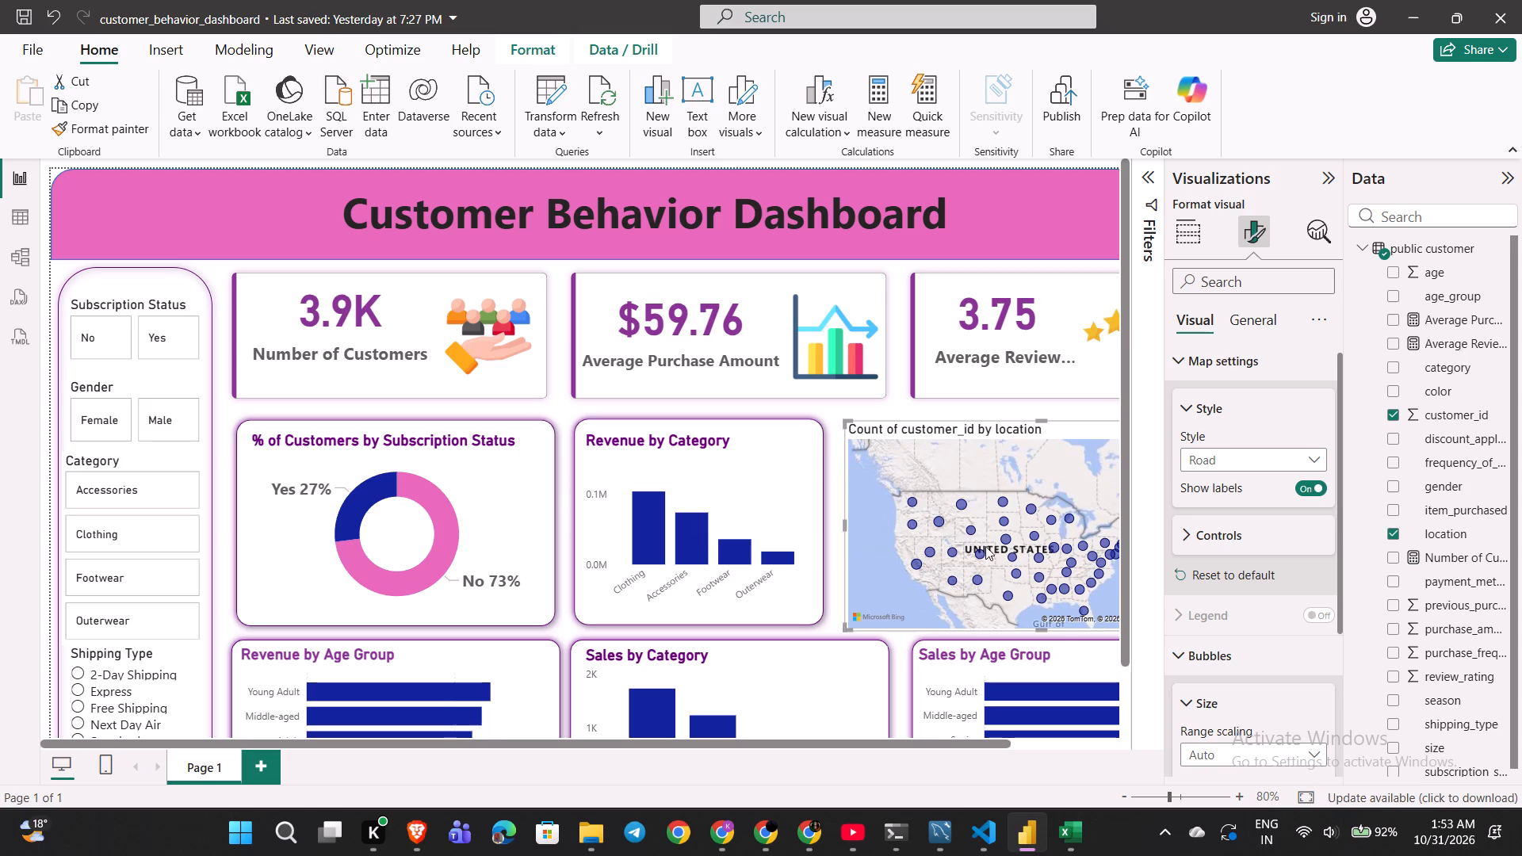
{"action": "left_click_drag", "start_coordinate": [988, 547], "coordinate": [951, 525]}
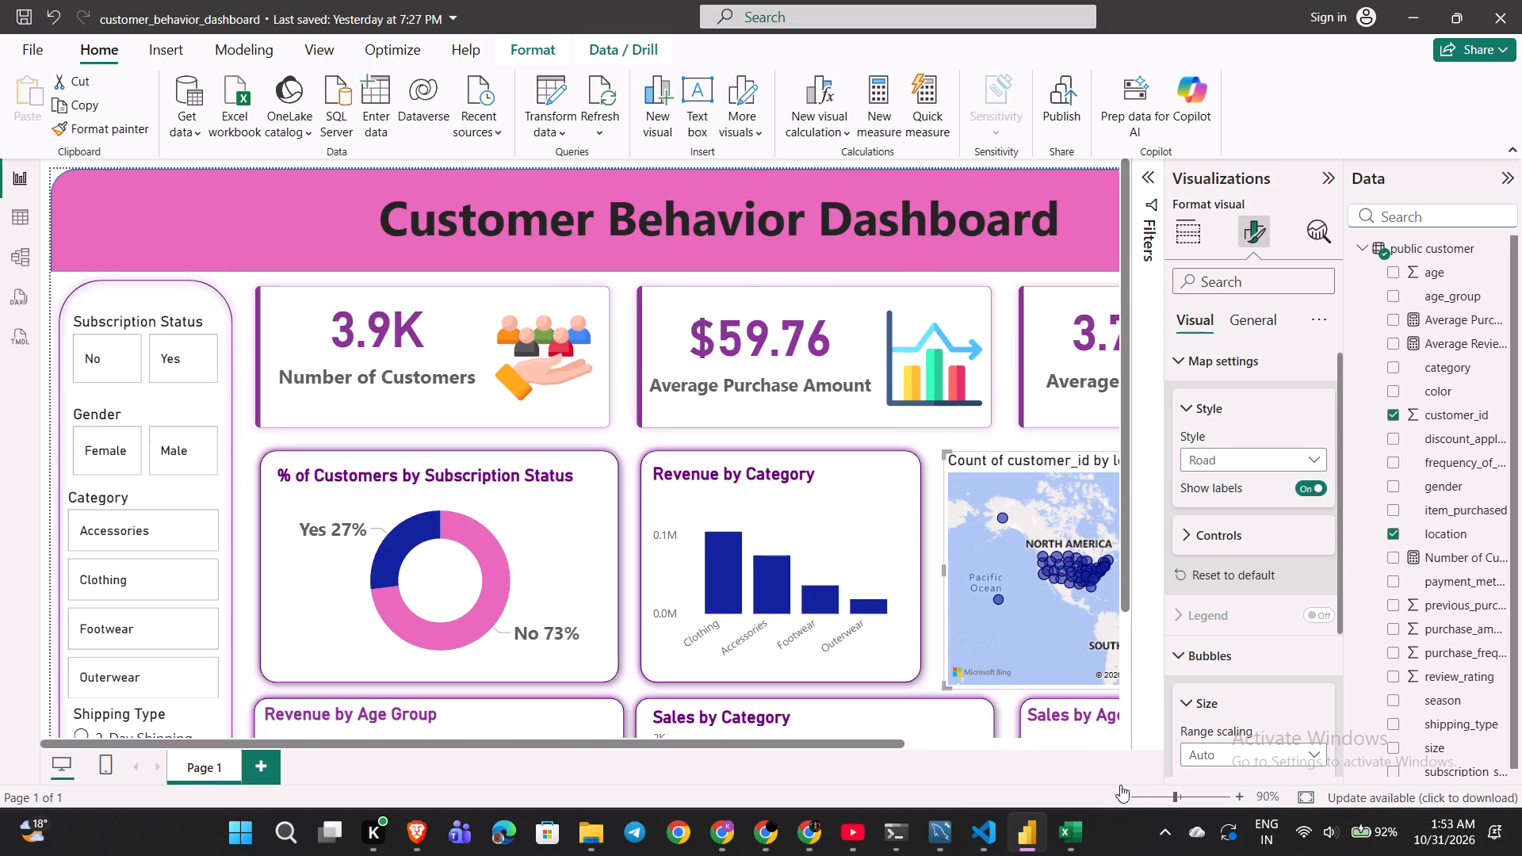
{"action": "left_click", "coordinate": [1123, 790]}
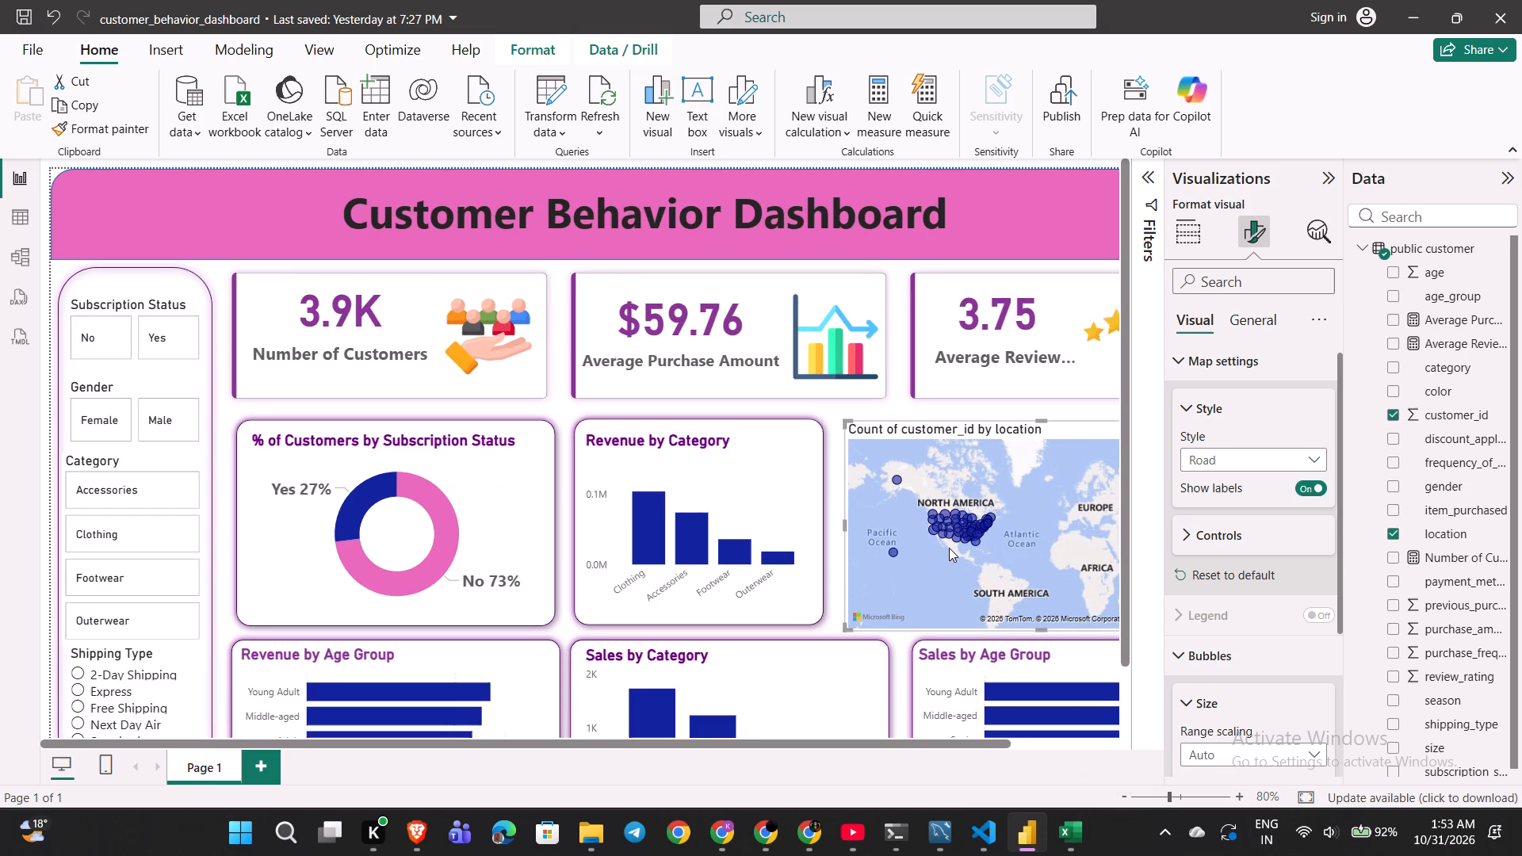
{"action": "left_click", "coordinate": [1114, 791]}
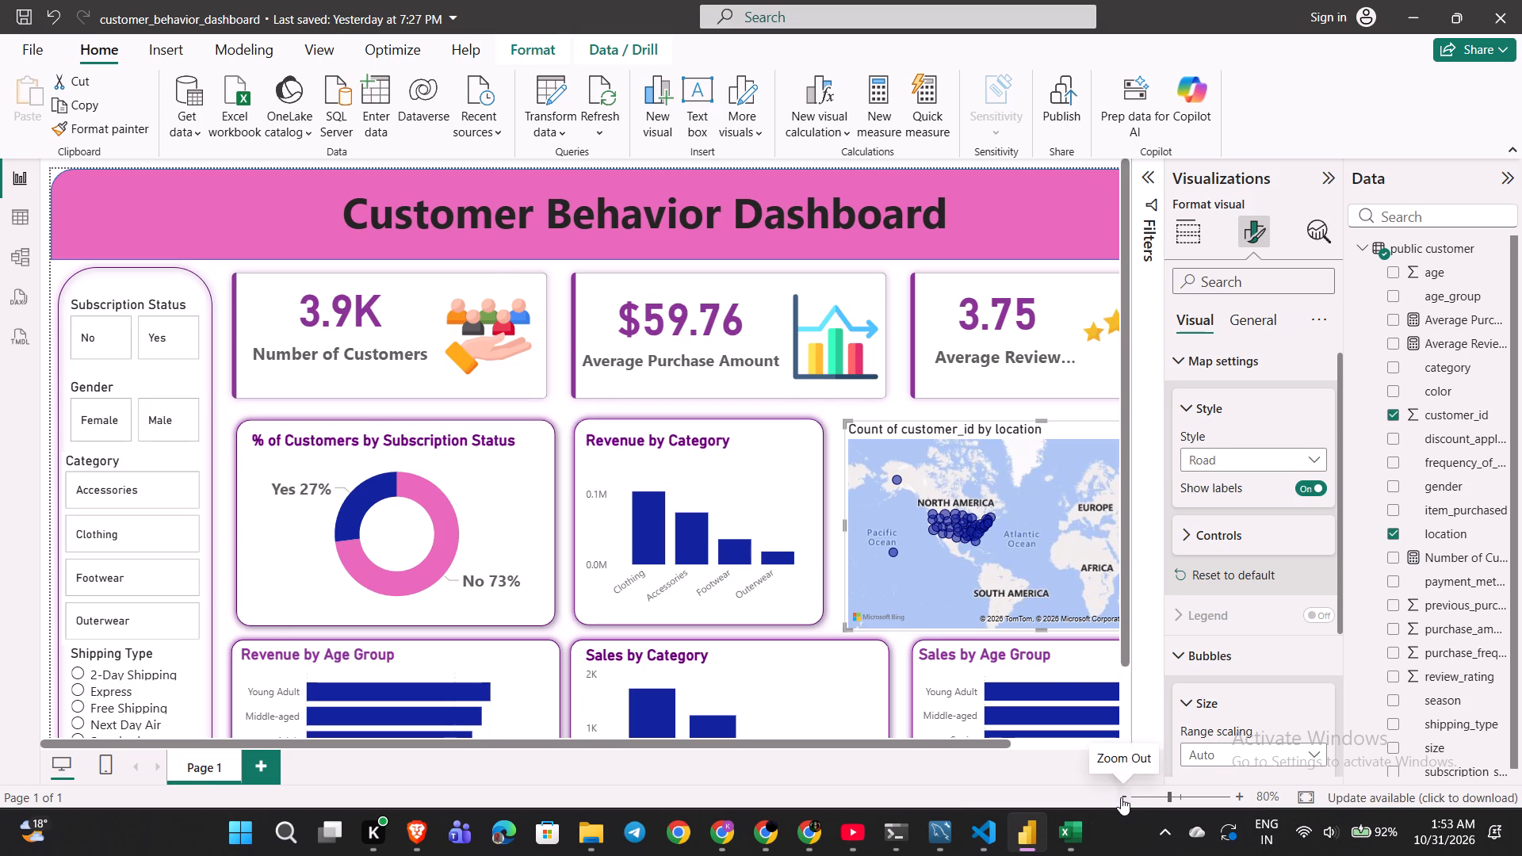
{"action": "left_click", "coordinate": [1121, 797]}
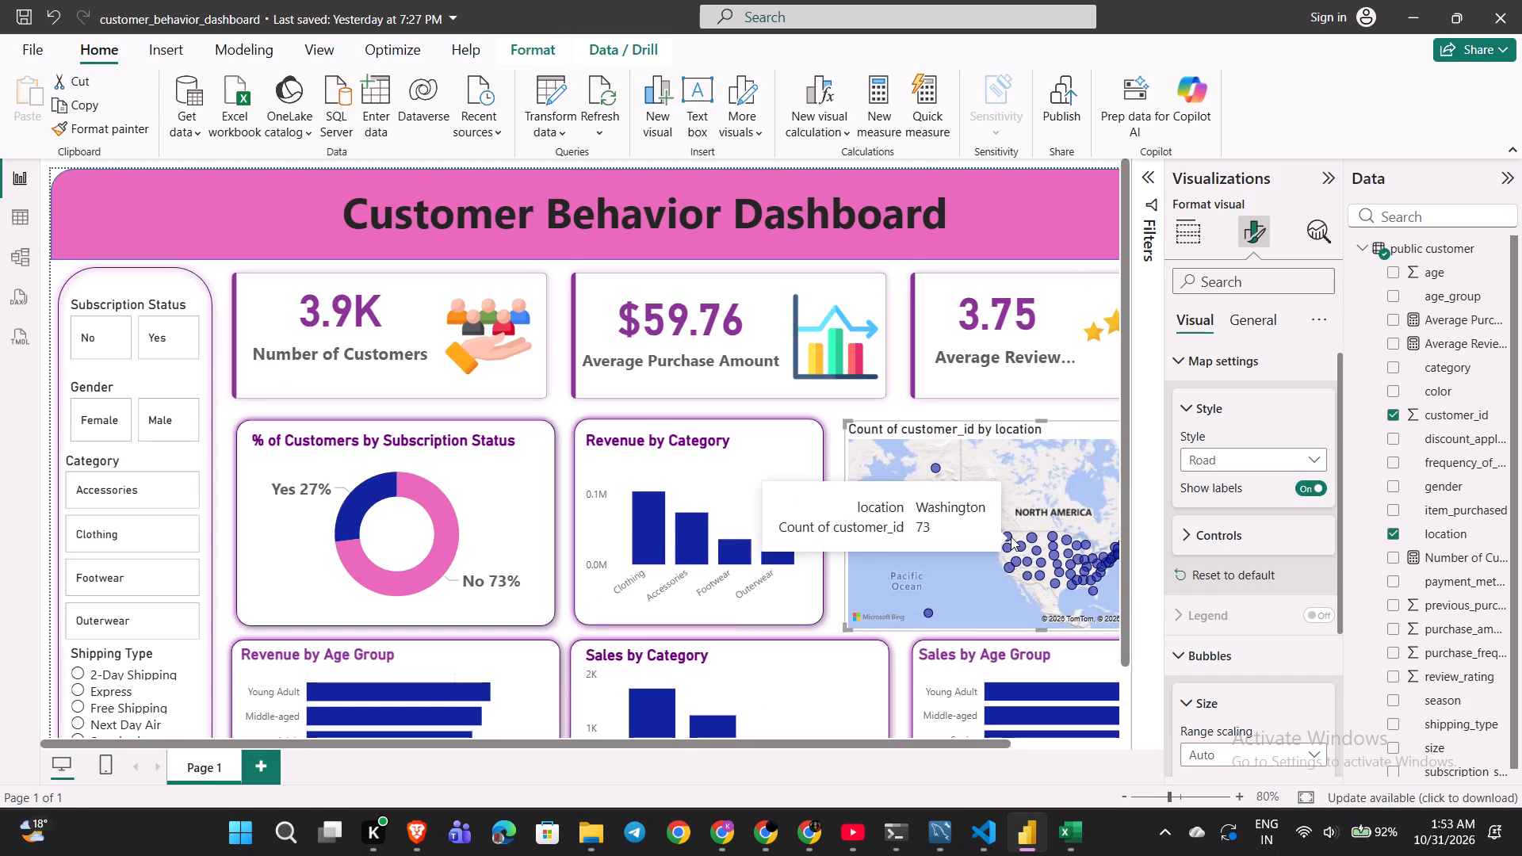
{"action": "left_click", "coordinate": [1119, 798]}
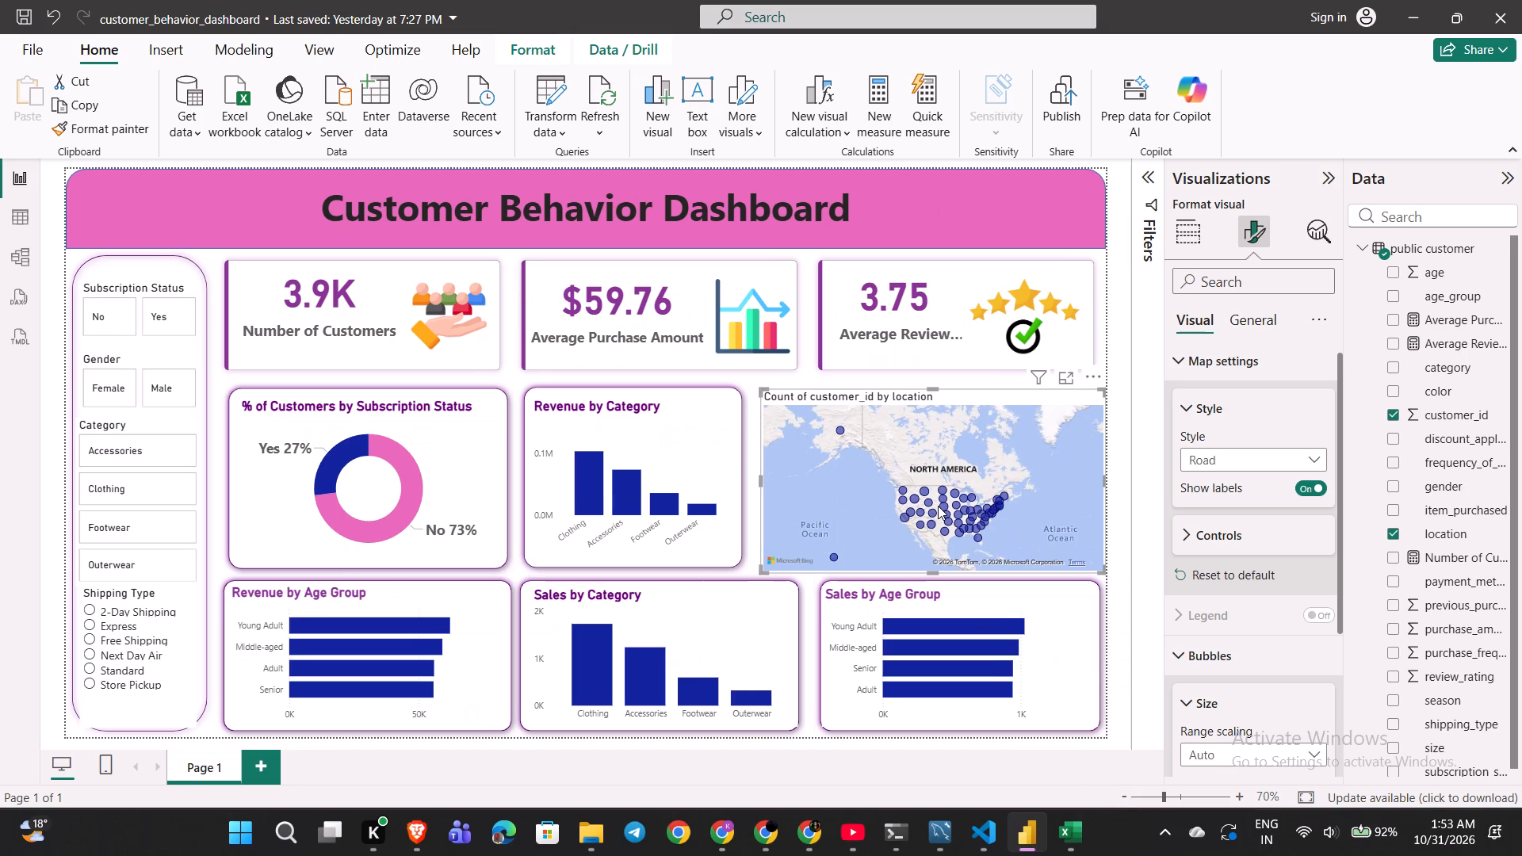
{"action": "left_click", "coordinate": [938, 506]}
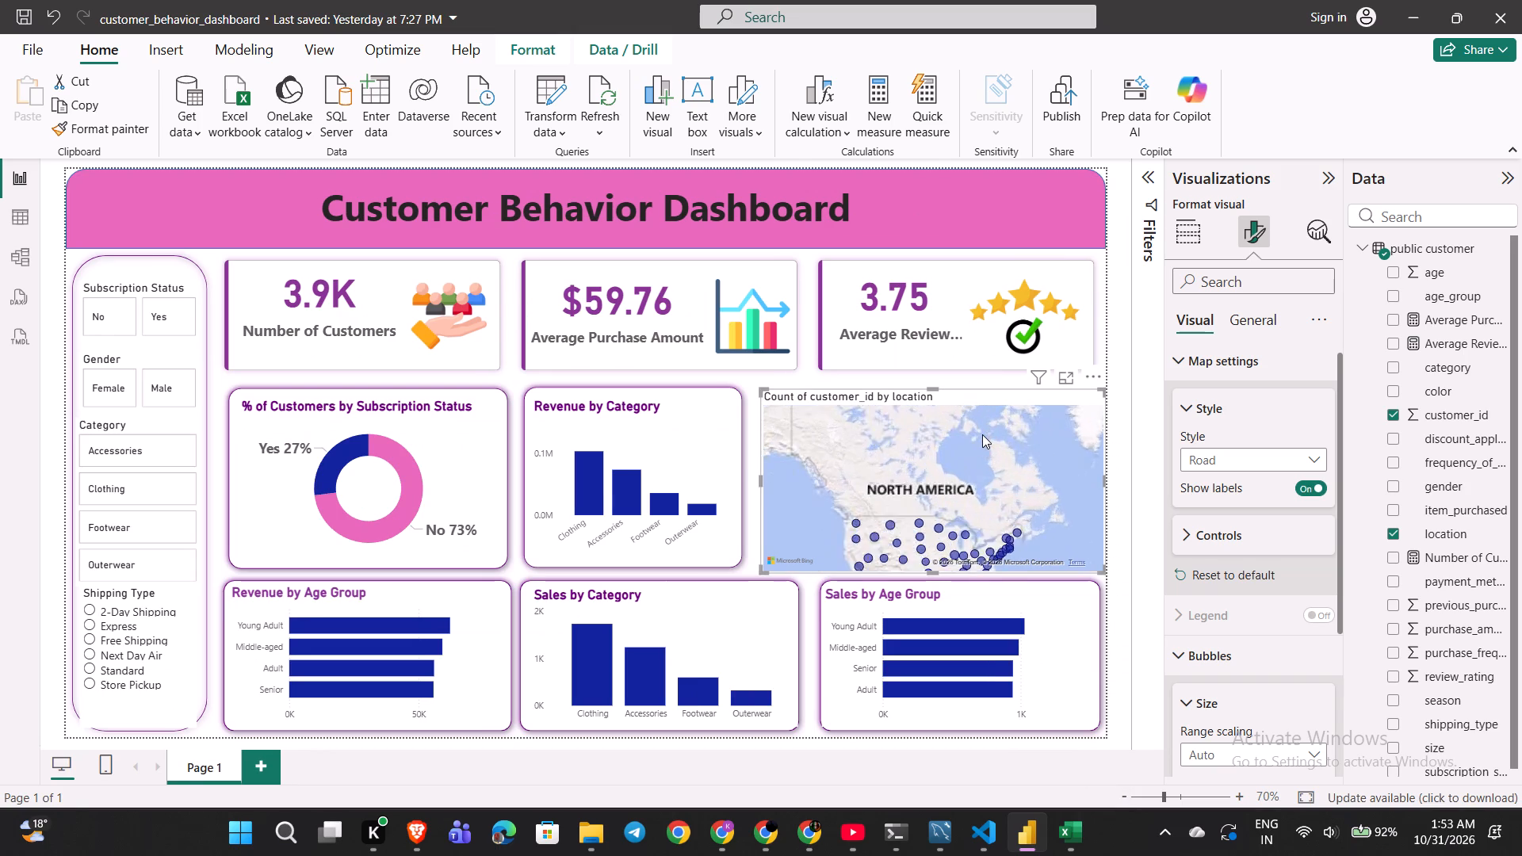
{"action": "double_click", "coordinate": [973, 489]}
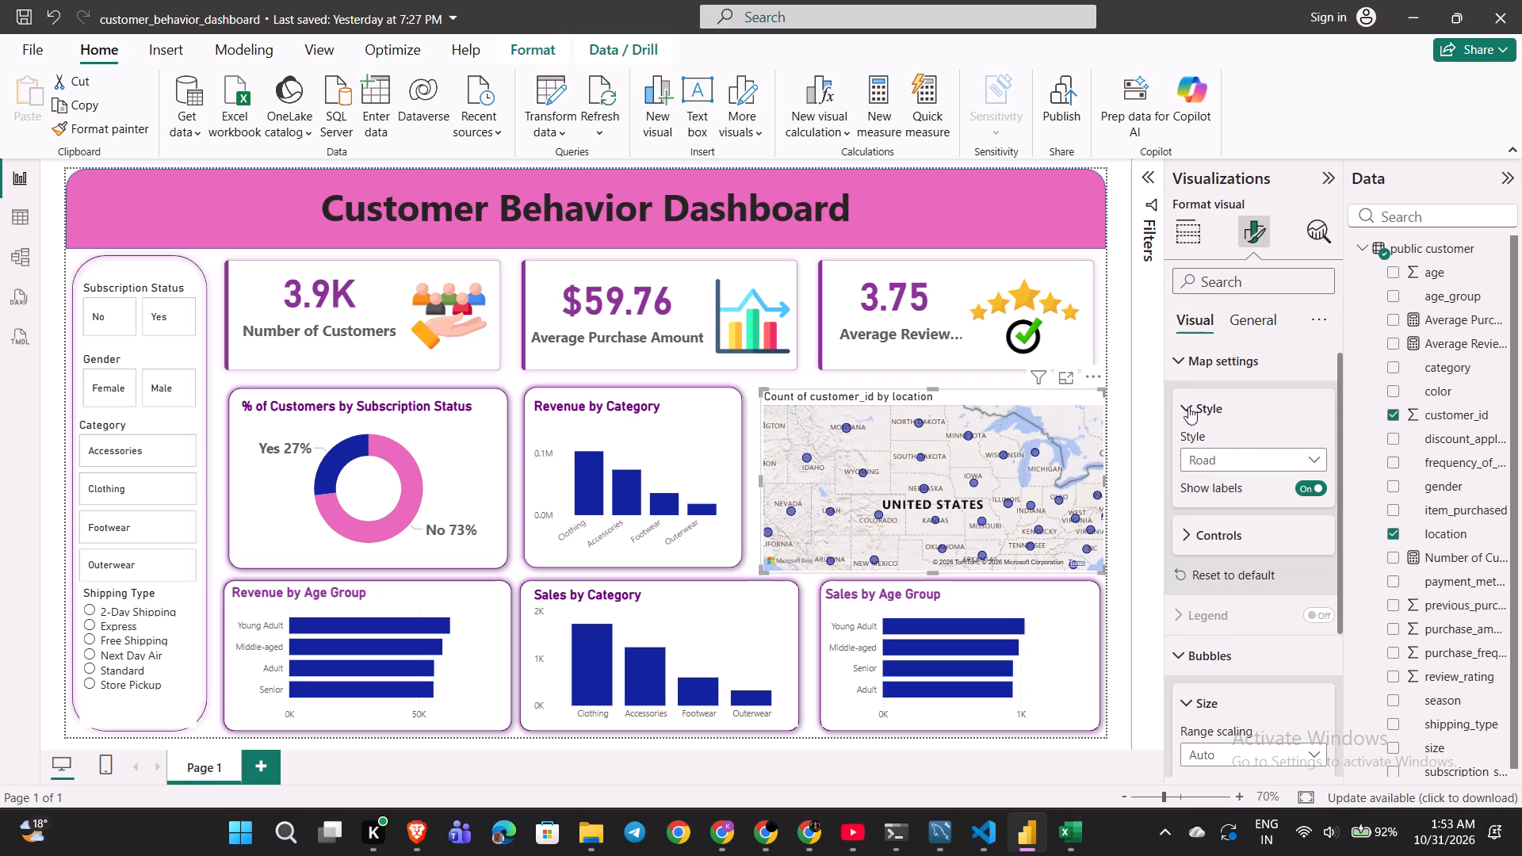
Turn off the location map's background effect.
{"action": "scroll", "coordinate": [1240, 443], "scroll_direction": "up", "scroll_amount": 4}
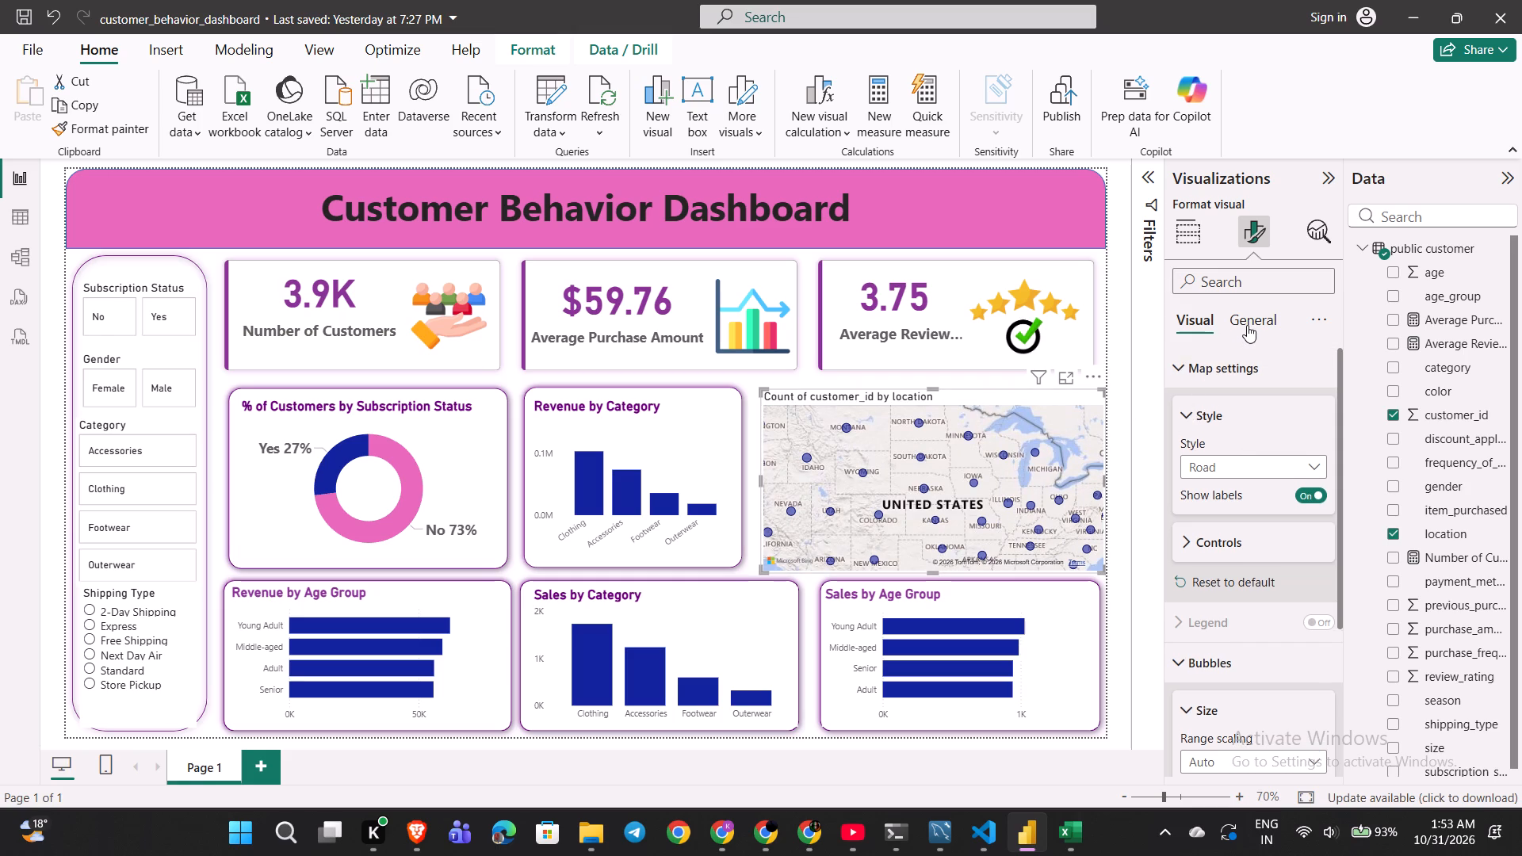
{"action": "left_click", "coordinate": [1247, 325]}
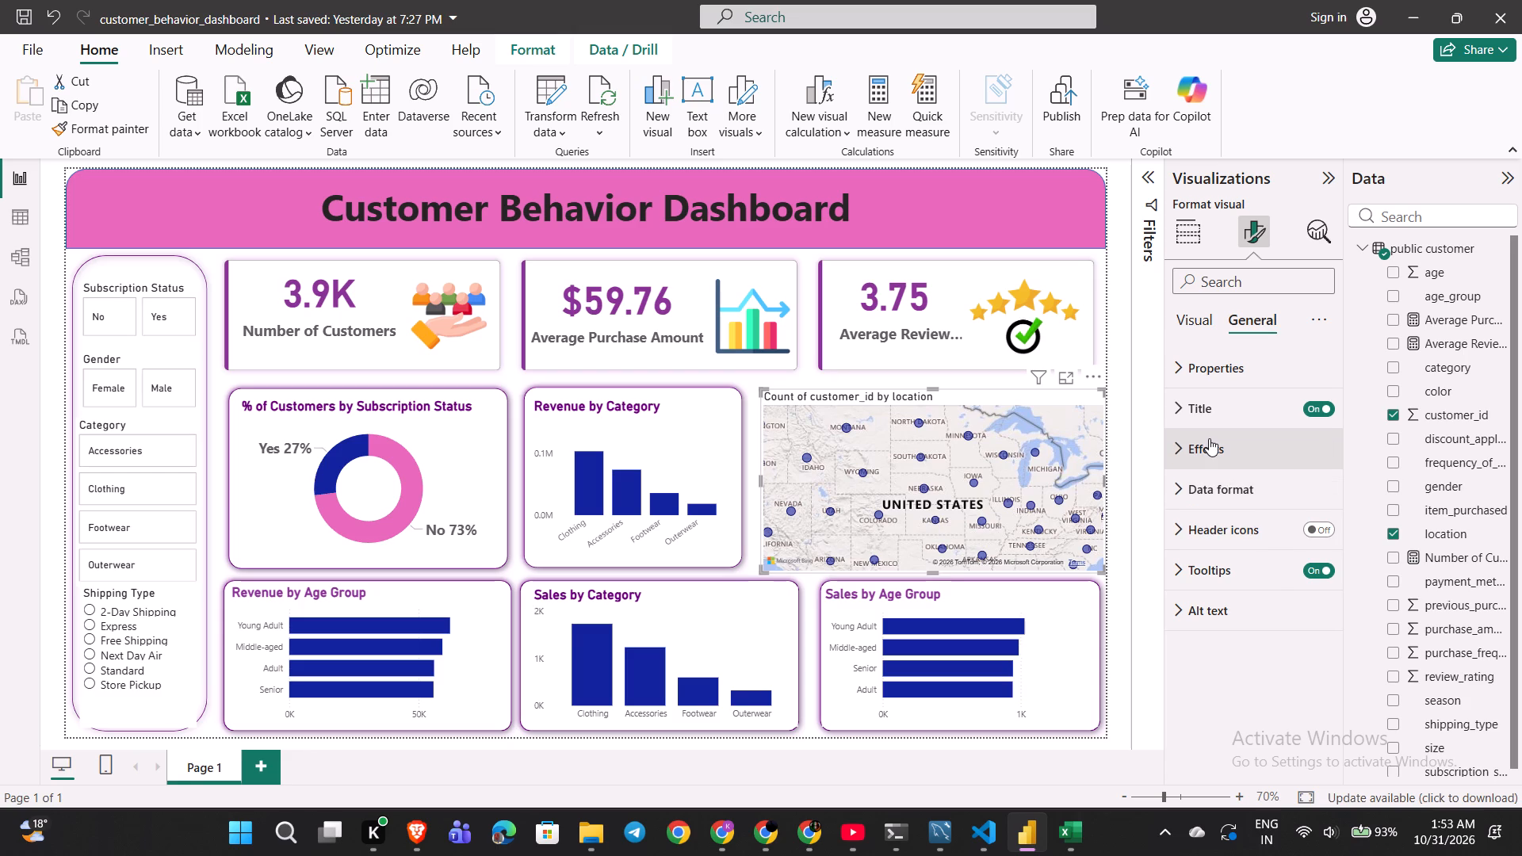
{"action": "left_click", "coordinate": [1209, 438]}
{"action": "scroll", "coordinate": [1209, 438], "scroll_direction": "down", "scroll_amount": 1}
{"action": "left_click", "coordinate": [1314, 436]}
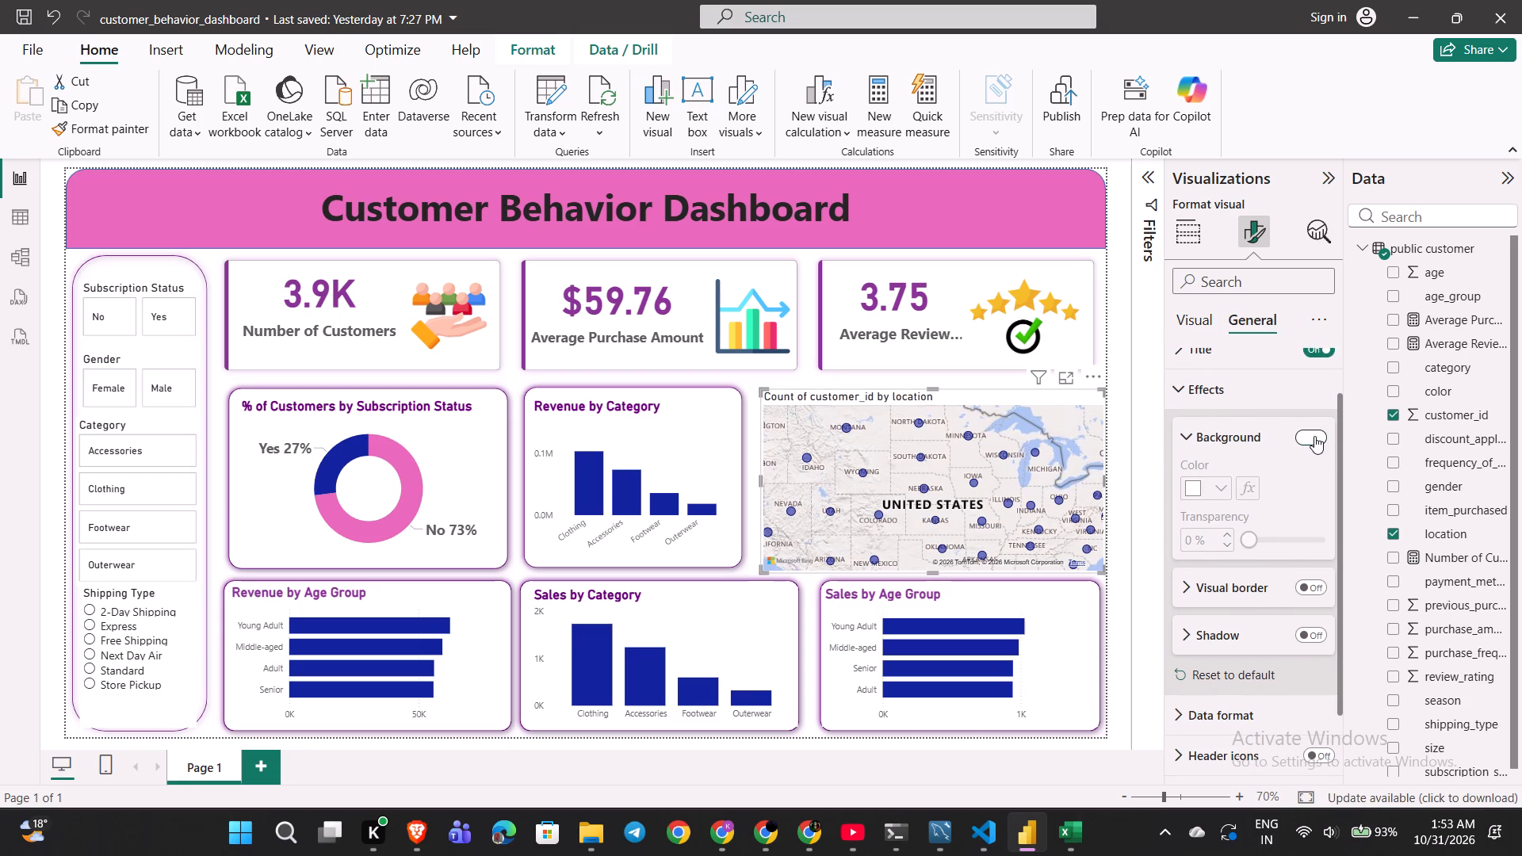
Set the location map's background off, and turn on its visual border and shadow.
{"action": "left_click", "coordinate": [1314, 436]}
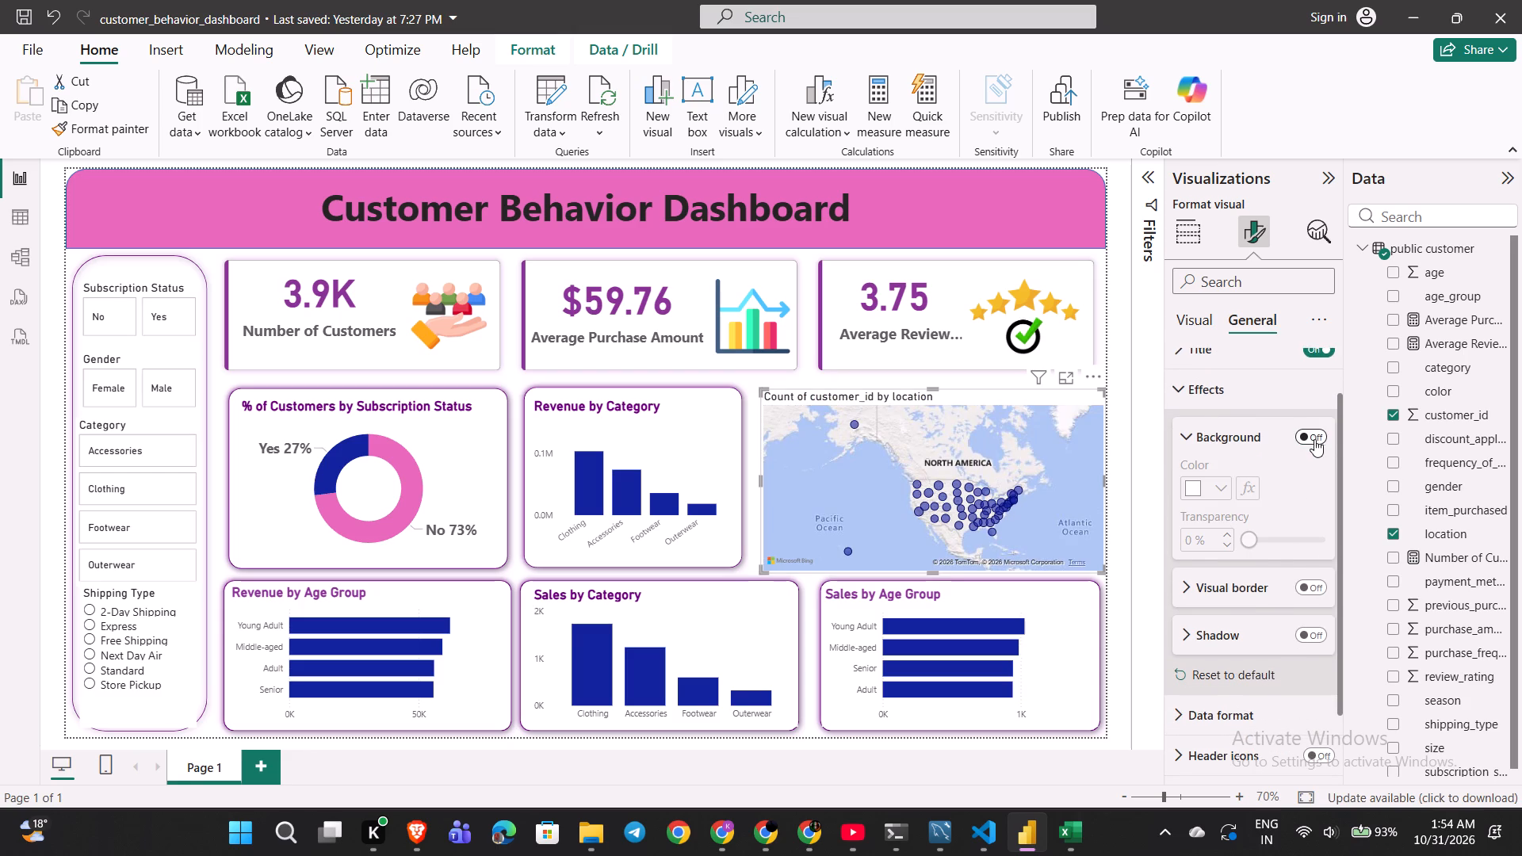
{"action": "left_click", "coordinate": [1307, 592]}
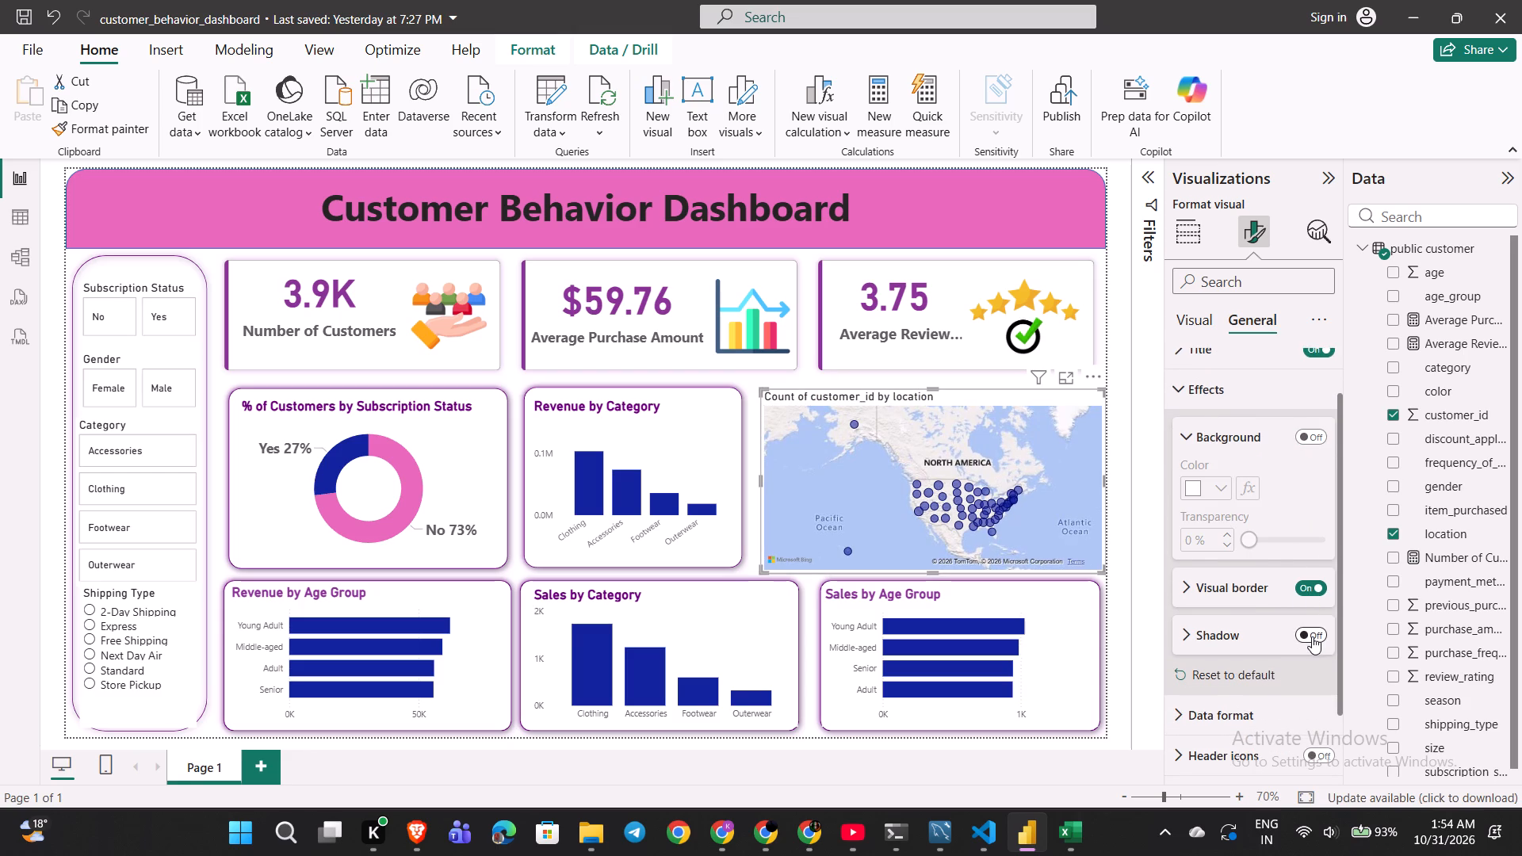
{"action": "left_click", "coordinate": [1312, 636]}
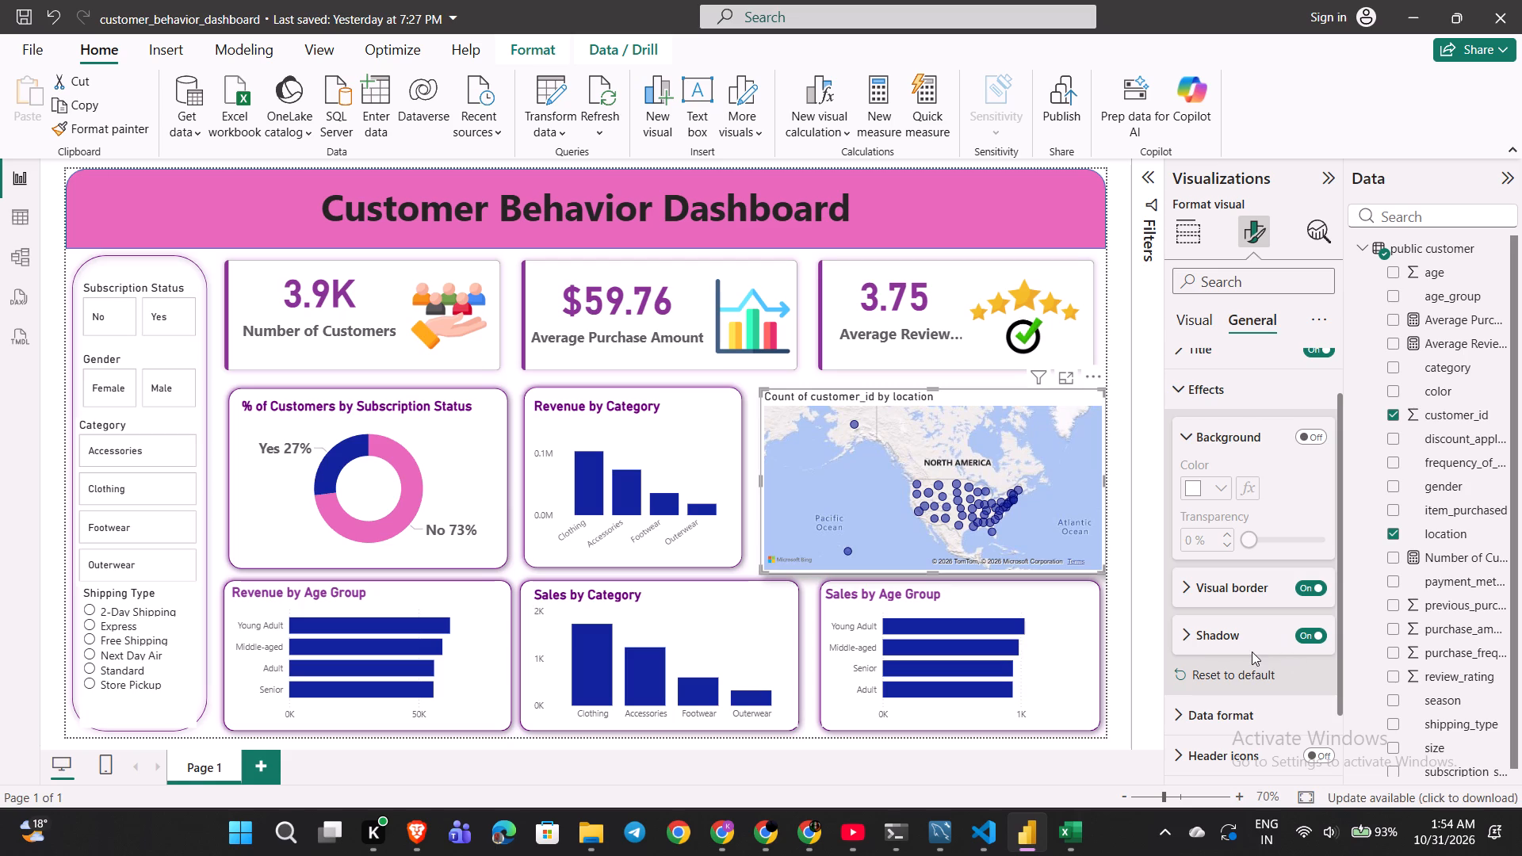
Format the location map's title as bold, dark blue and horizontally centred.
{"action": "scroll", "coordinate": [1220, 636], "scroll_direction": "down", "scroll_amount": 1}
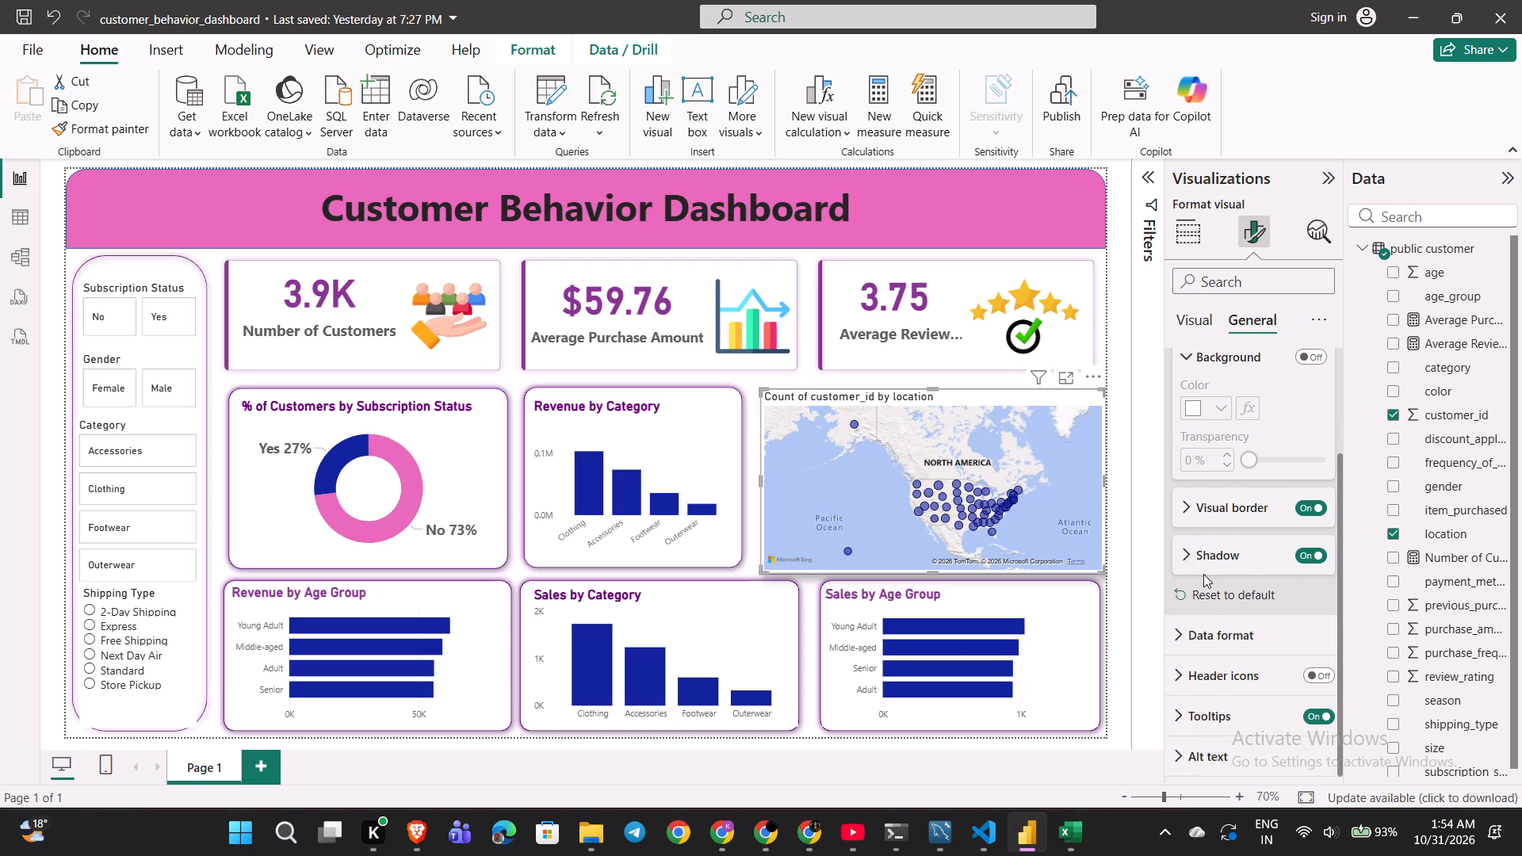
{"action": "scroll", "coordinate": [1203, 574], "scroll_direction": "up", "scroll_amount": 3}
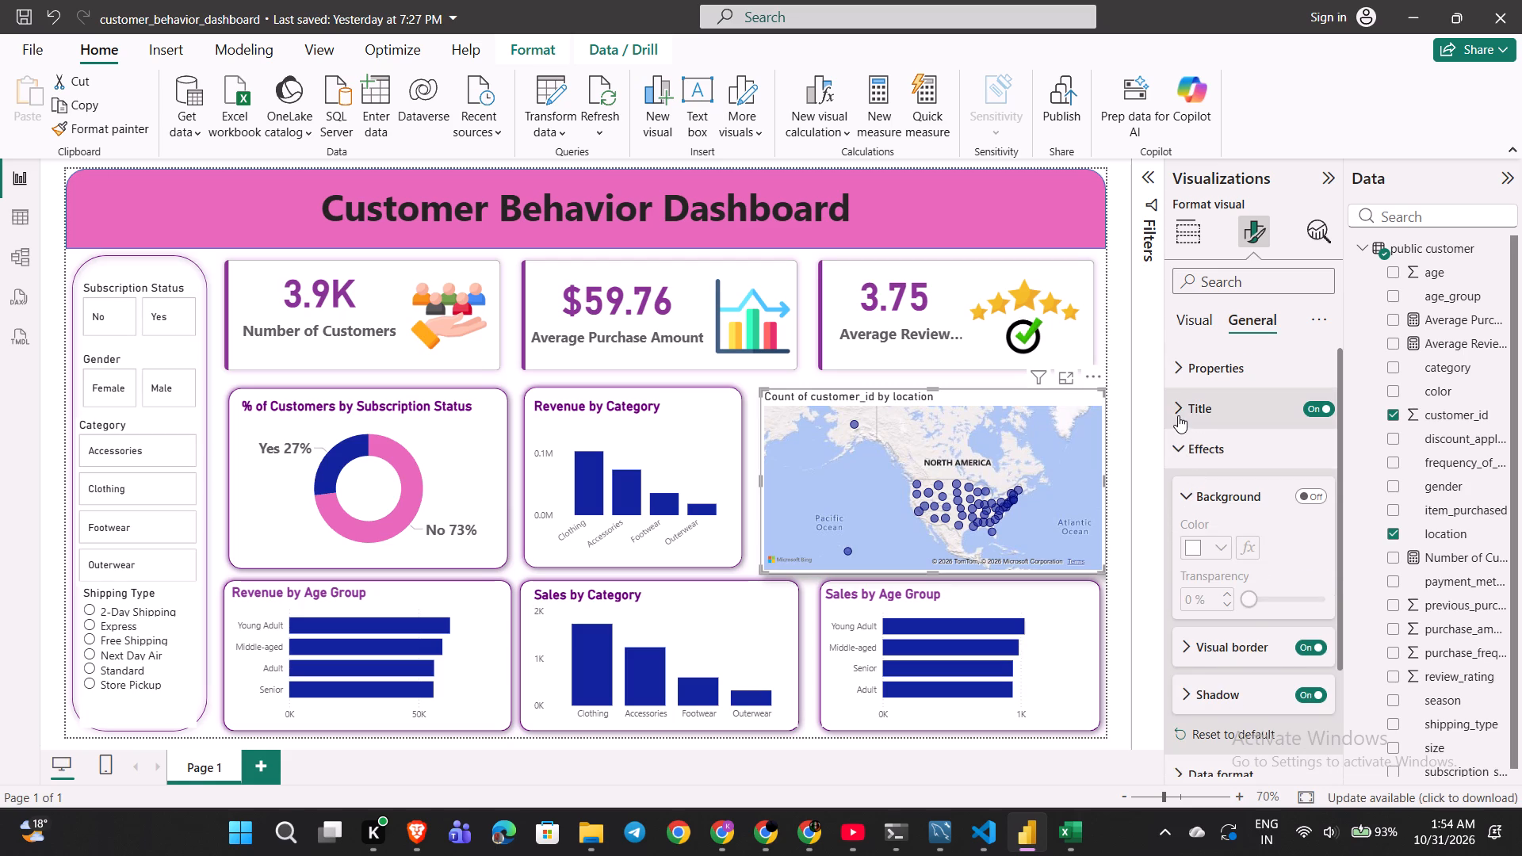
{"action": "left_click", "coordinate": [1178, 415]}
{"action": "scroll", "coordinate": [1248, 522], "scroll_direction": "down", "scroll_amount": 1}
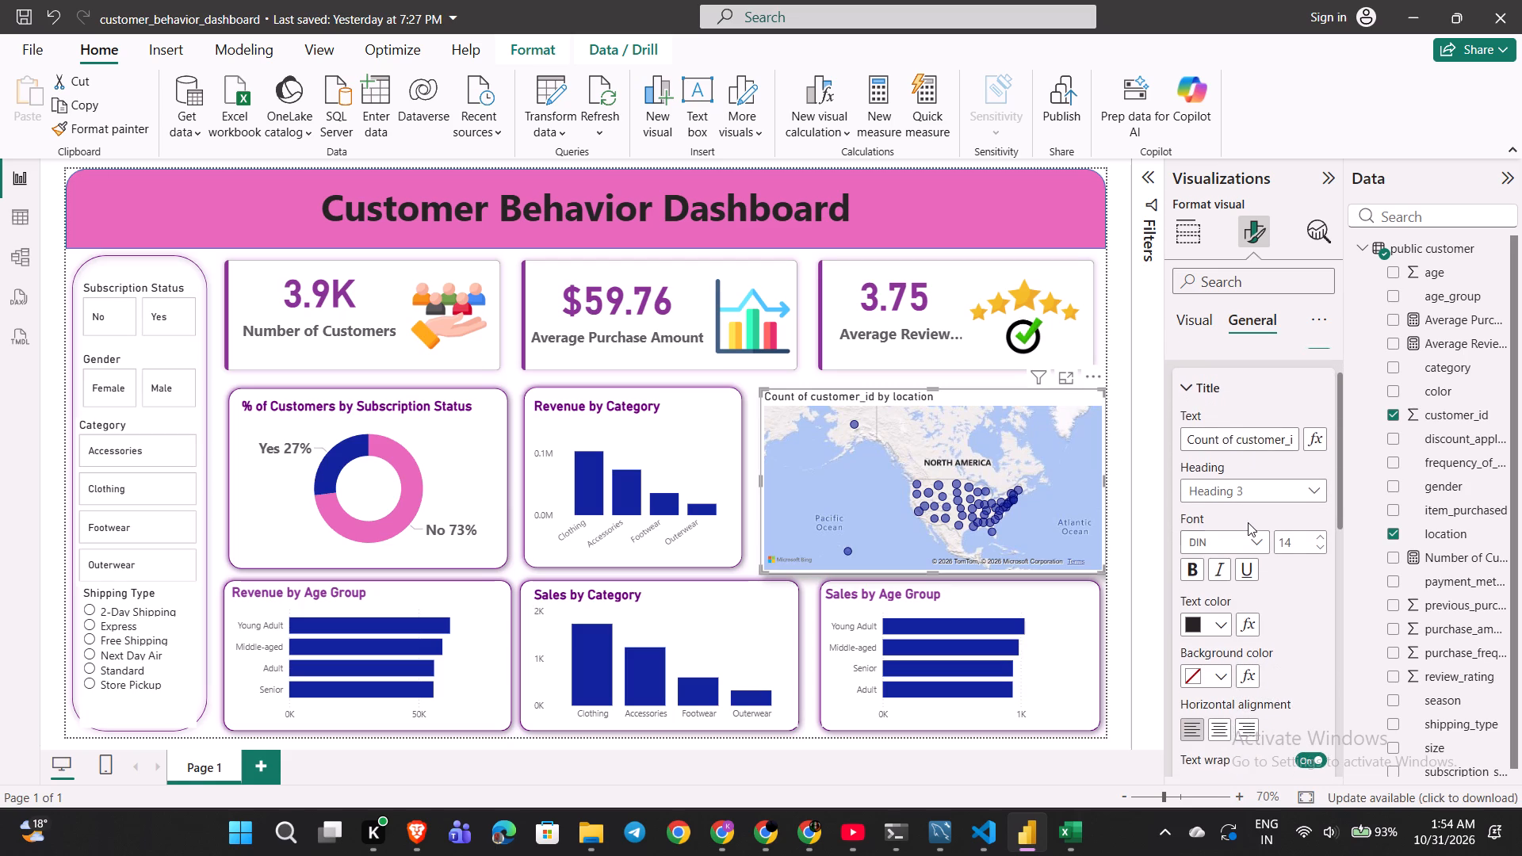
{"action": "left_click", "coordinate": [1195, 571]}
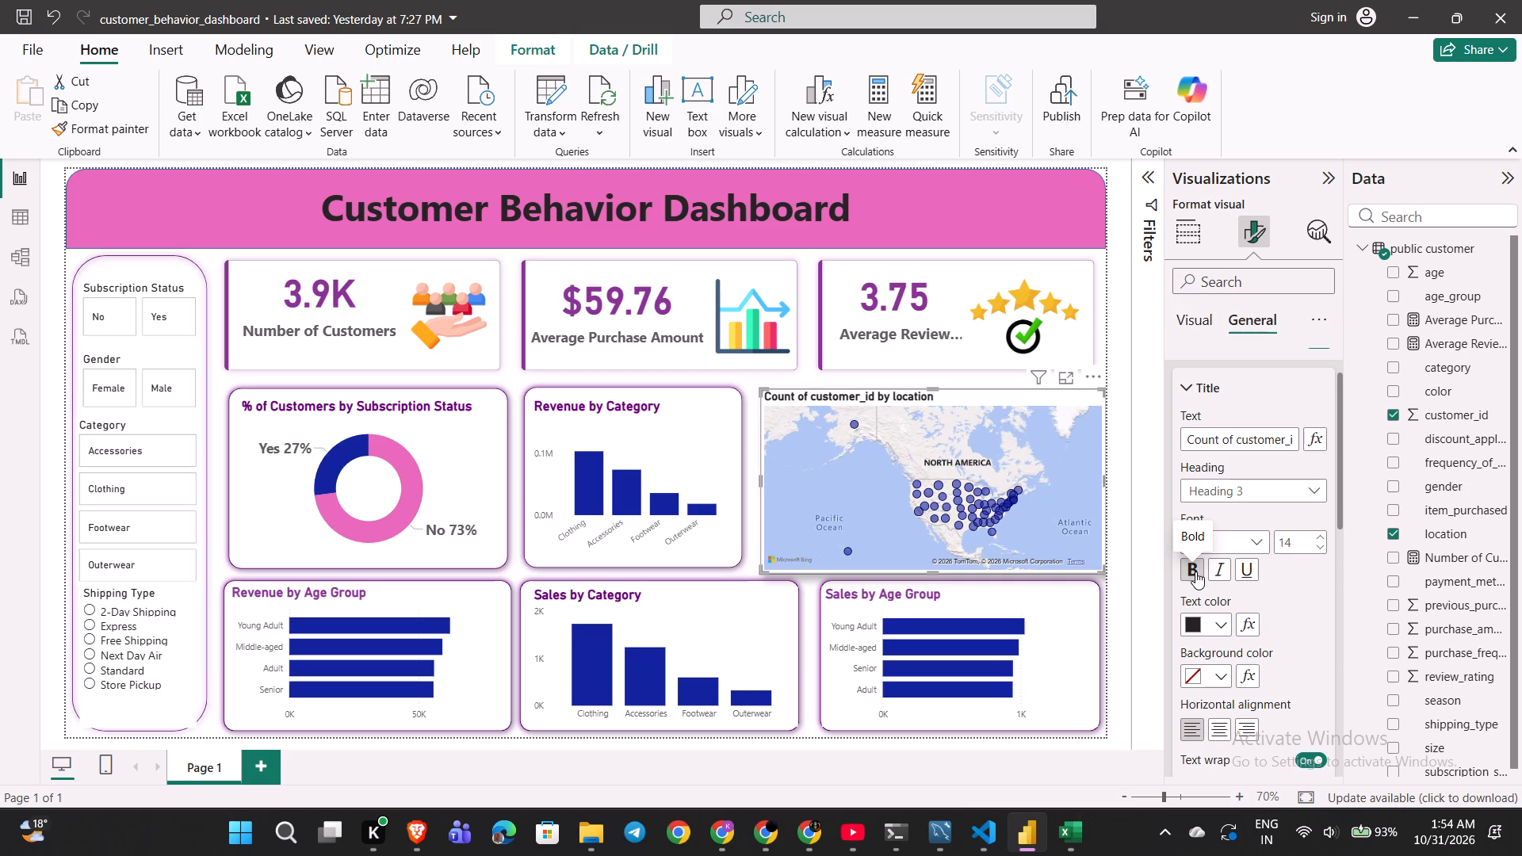
{"action": "scroll", "coordinate": [1253, 602], "scroll_direction": "down", "scroll_amount": 1}
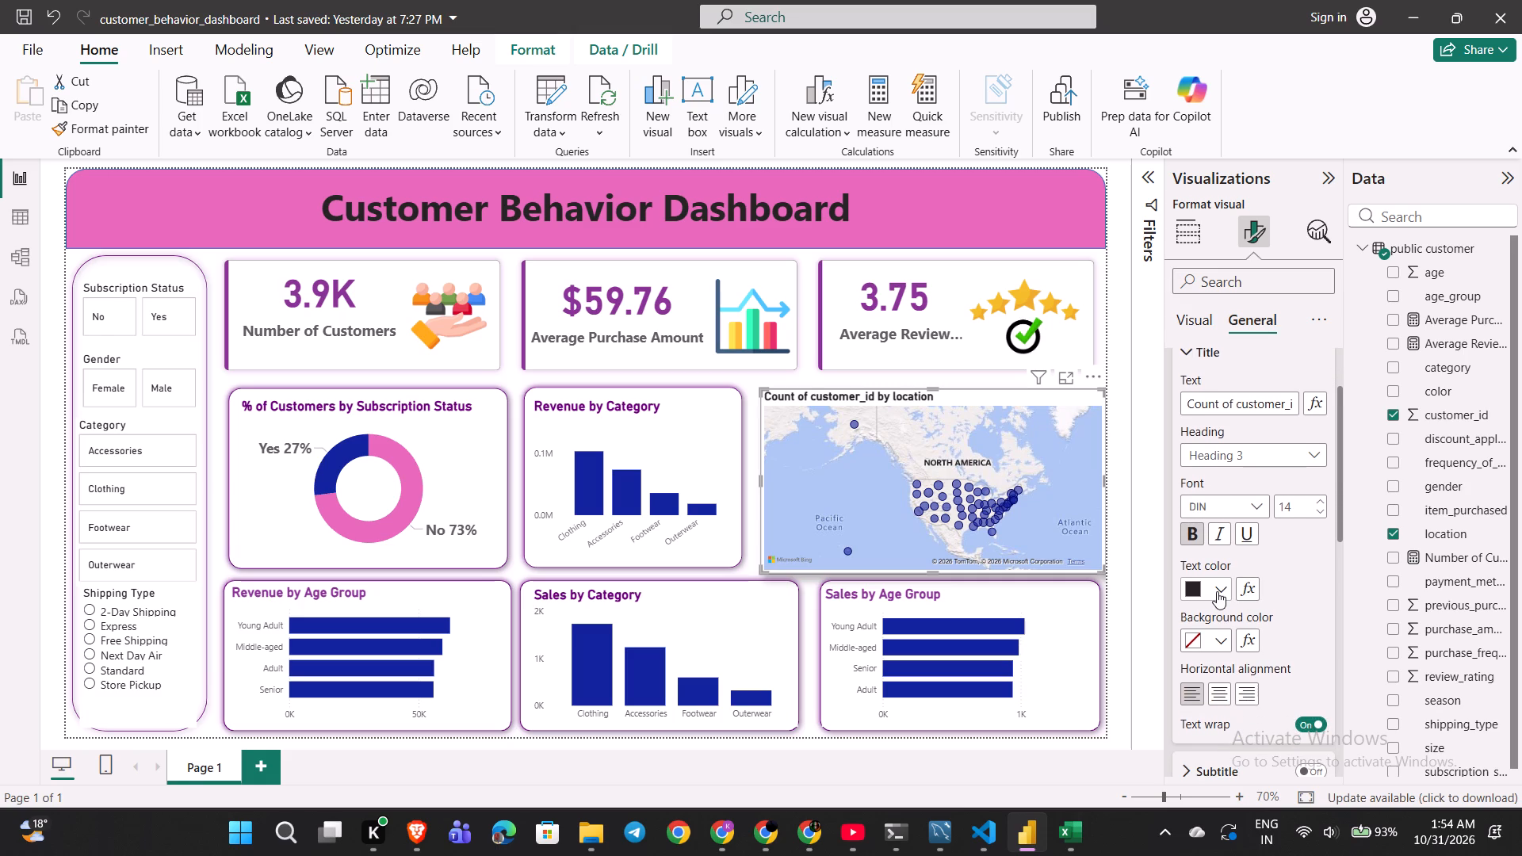
{"action": "left_click", "coordinate": [1217, 591]}
{"action": "left_click", "coordinate": [1285, 460]}
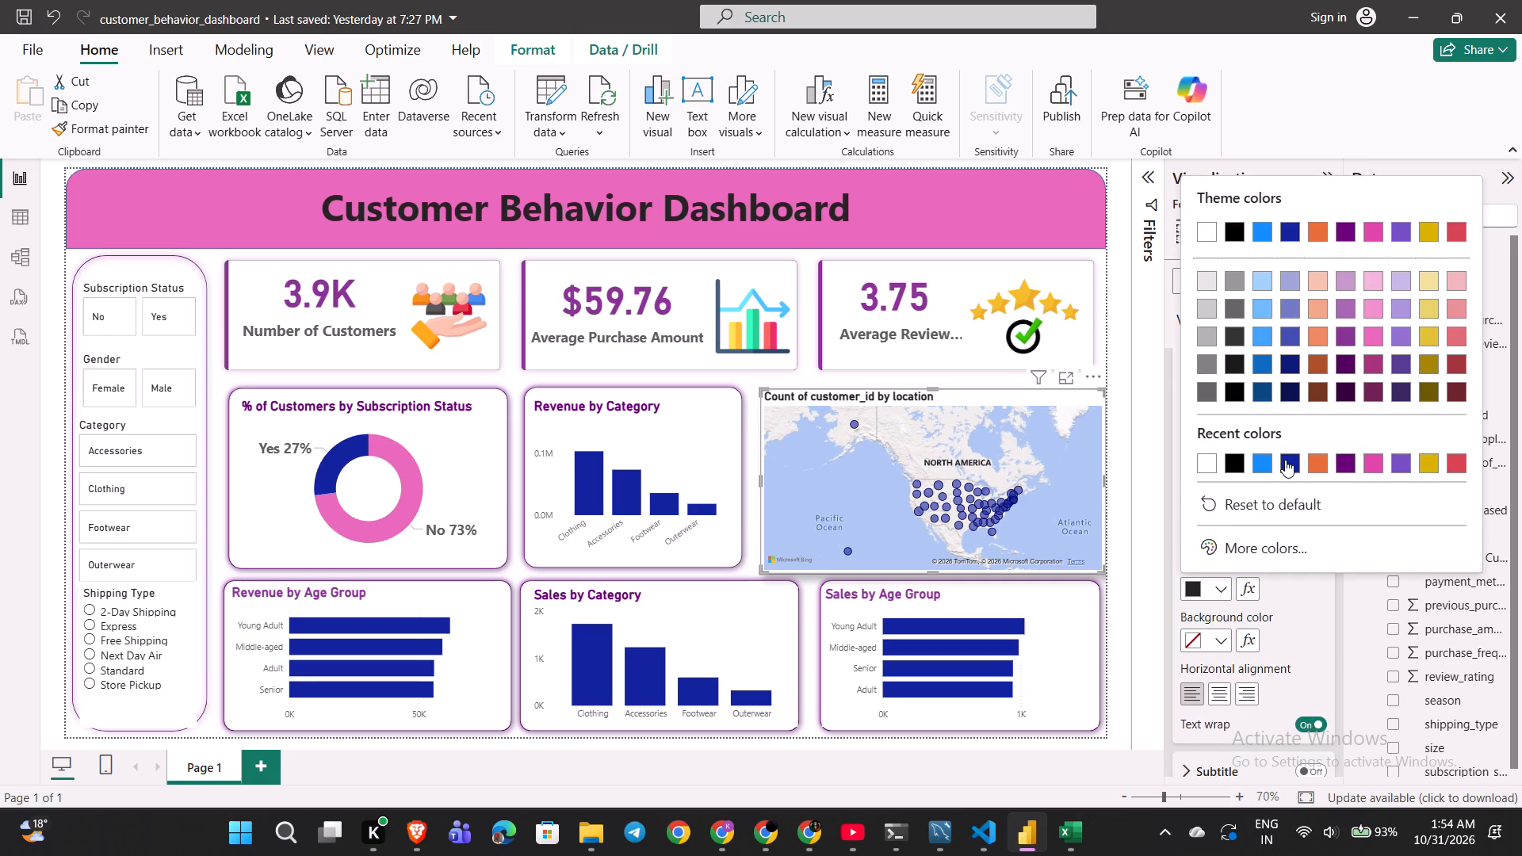
{"action": "scroll", "coordinate": [1253, 550], "scroll_direction": "down", "scroll_amount": 1}
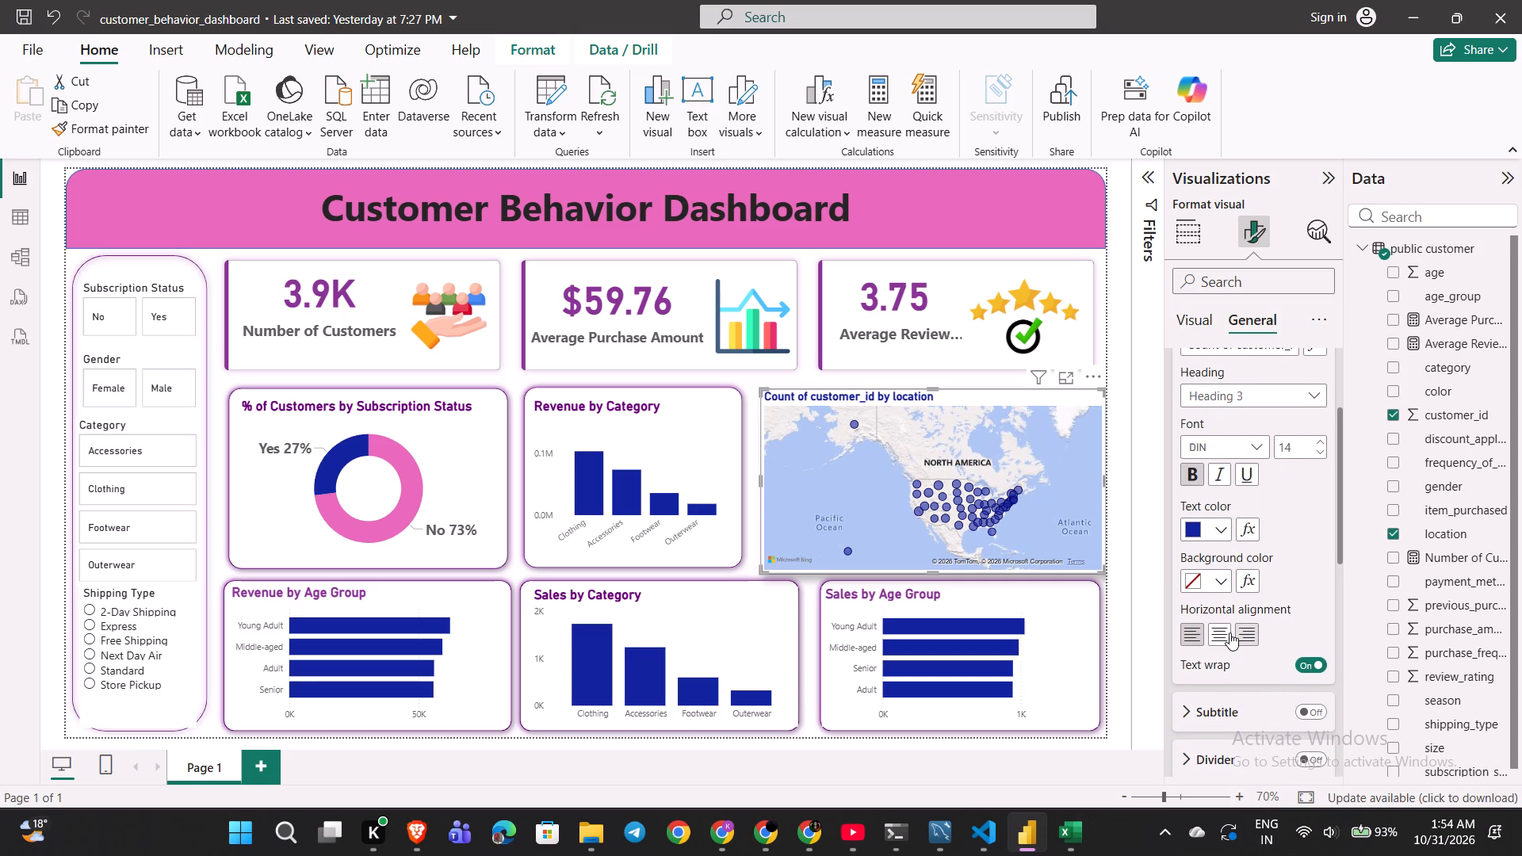
{"action": "left_click", "coordinate": [1222, 637]}
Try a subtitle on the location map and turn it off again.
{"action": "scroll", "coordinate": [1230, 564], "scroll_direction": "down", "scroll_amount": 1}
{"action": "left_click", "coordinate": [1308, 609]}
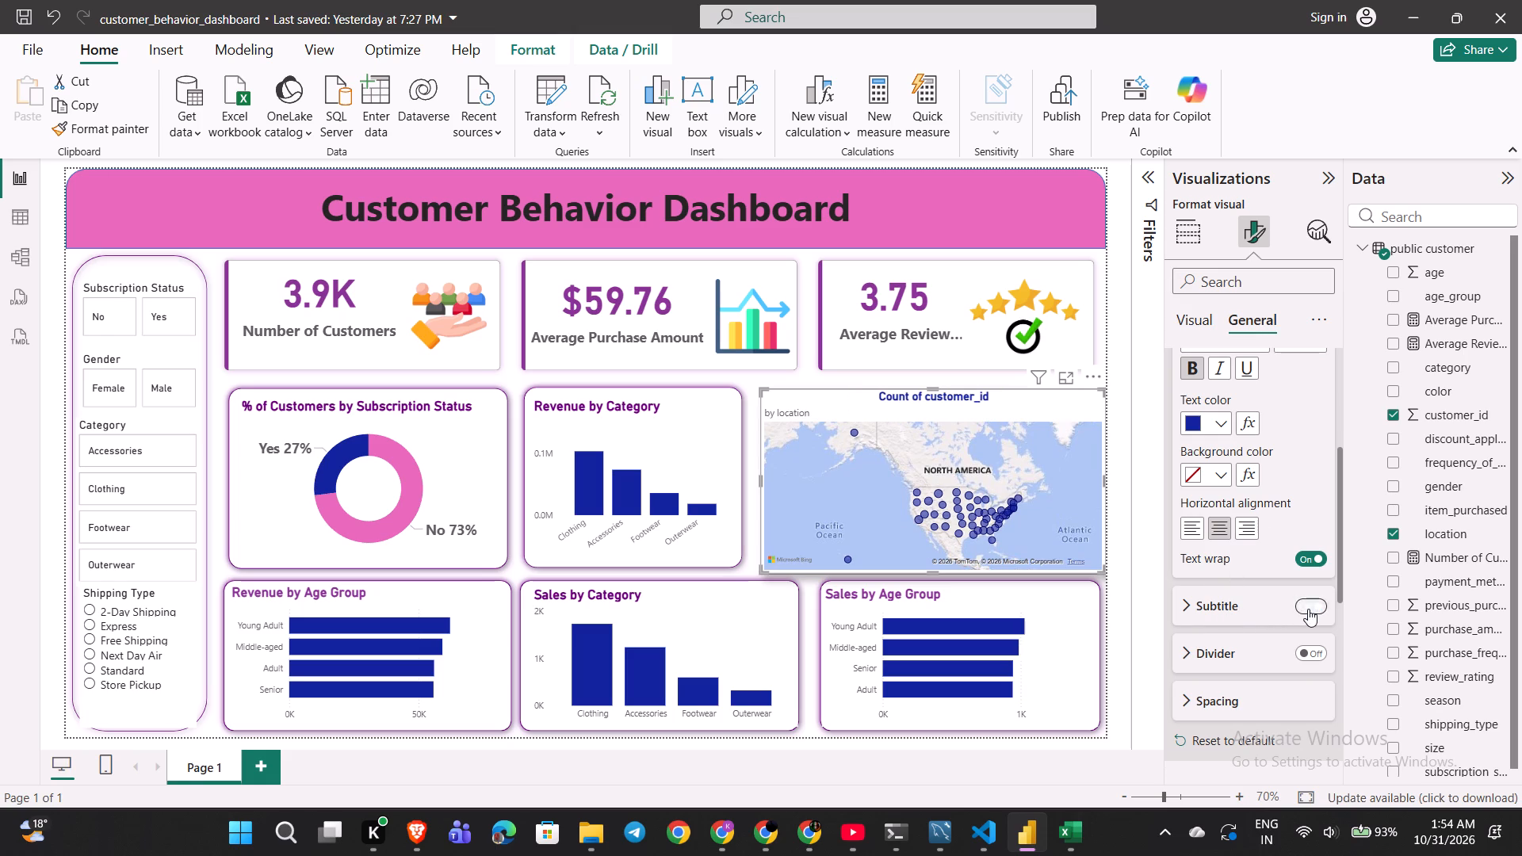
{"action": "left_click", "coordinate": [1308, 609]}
Change the location map's title text to "No. of customers by location".
{"action": "scroll", "coordinate": [1256, 552], "scroll_direction": "up", "scroll_amount": 4}
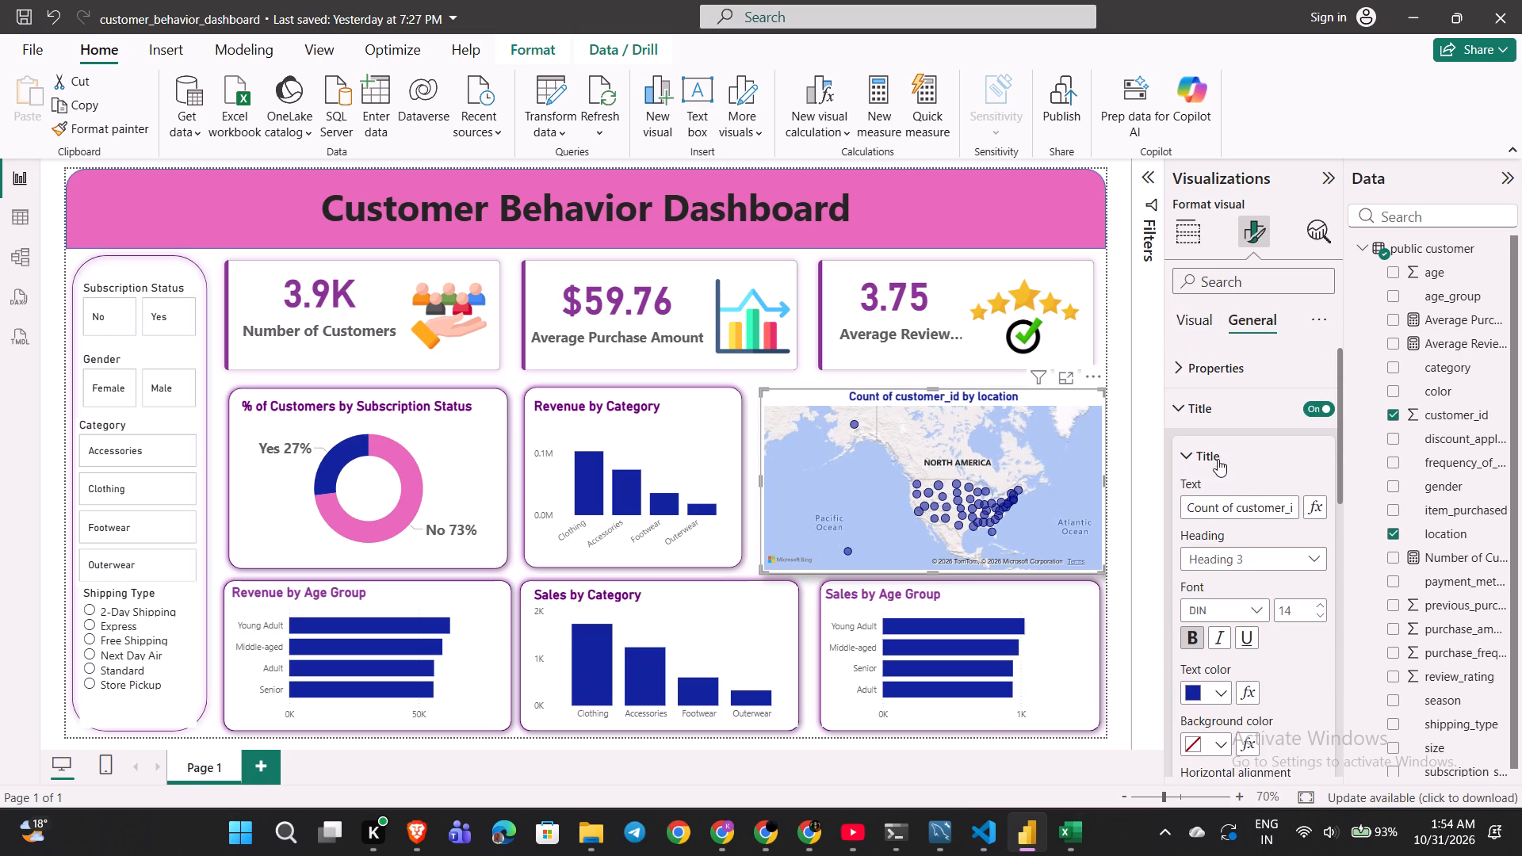
{"action": "scroll", "coordinate": [1259, 511], "scroll_direction": "left", "scroll_amount": 2}
{"action": "left_click_drag", "start_coordinate": [1232, 509], "coordinate": [1182, 510]}
{"action": "type", "text": "No."}
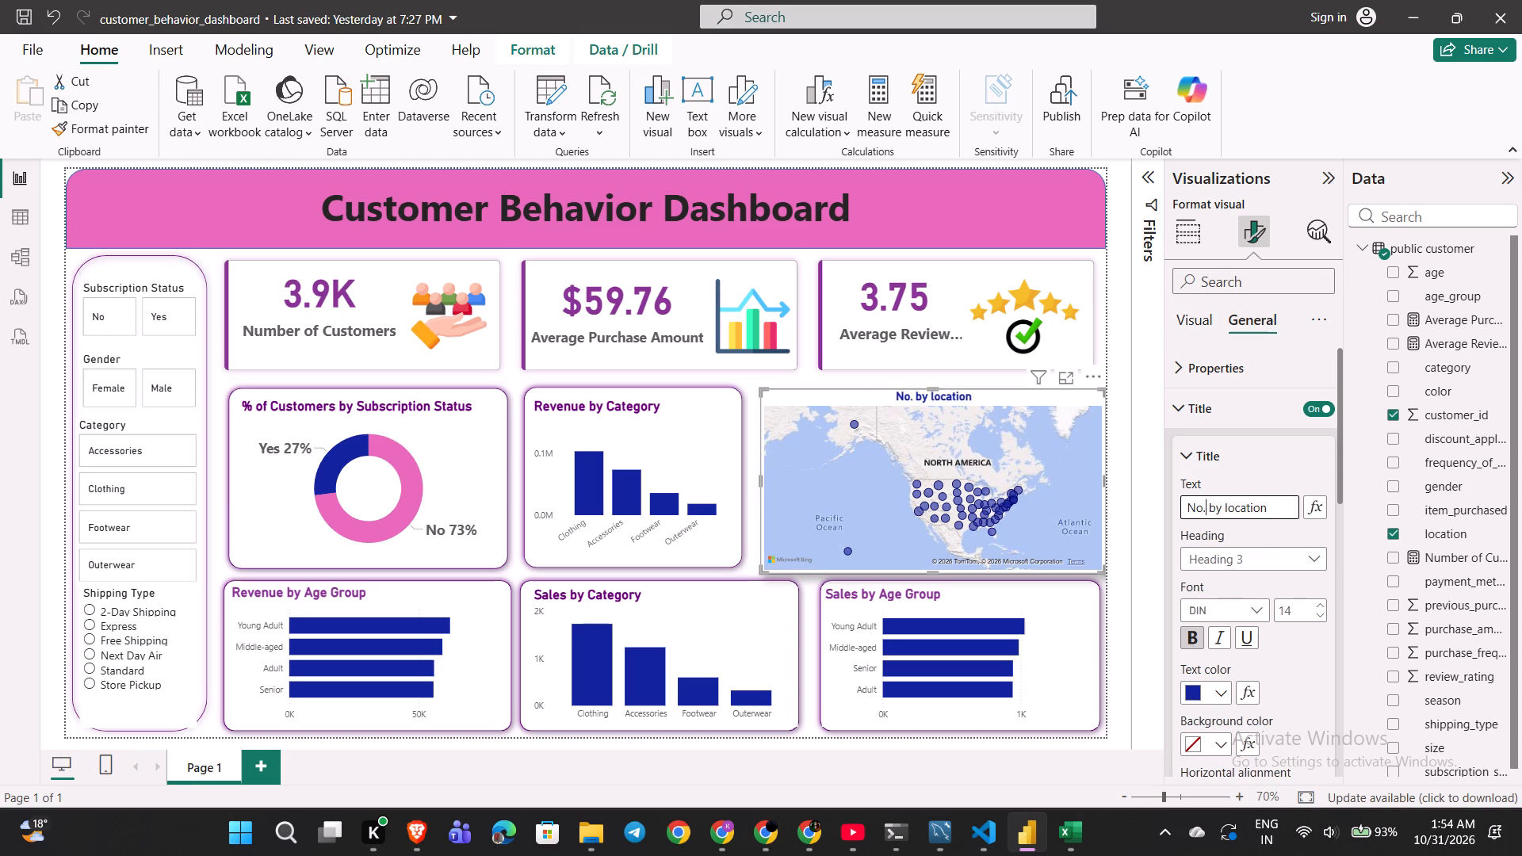
{"action": "key", "text": "space"}
{"action": "left_click", "coordinate": [910, 392]}
{"action": "left_click", "coordinate": [1205, 505]}
{"action": "key", "text": "Right"}
{"action": "key", "text": "Right"}
{"action": "key", "text": "Left"}
{"action": "type", "text": "of ci"}
{"action": "key", "text": "BackSpace"}
{"action": "type", "text": "ustomer"}
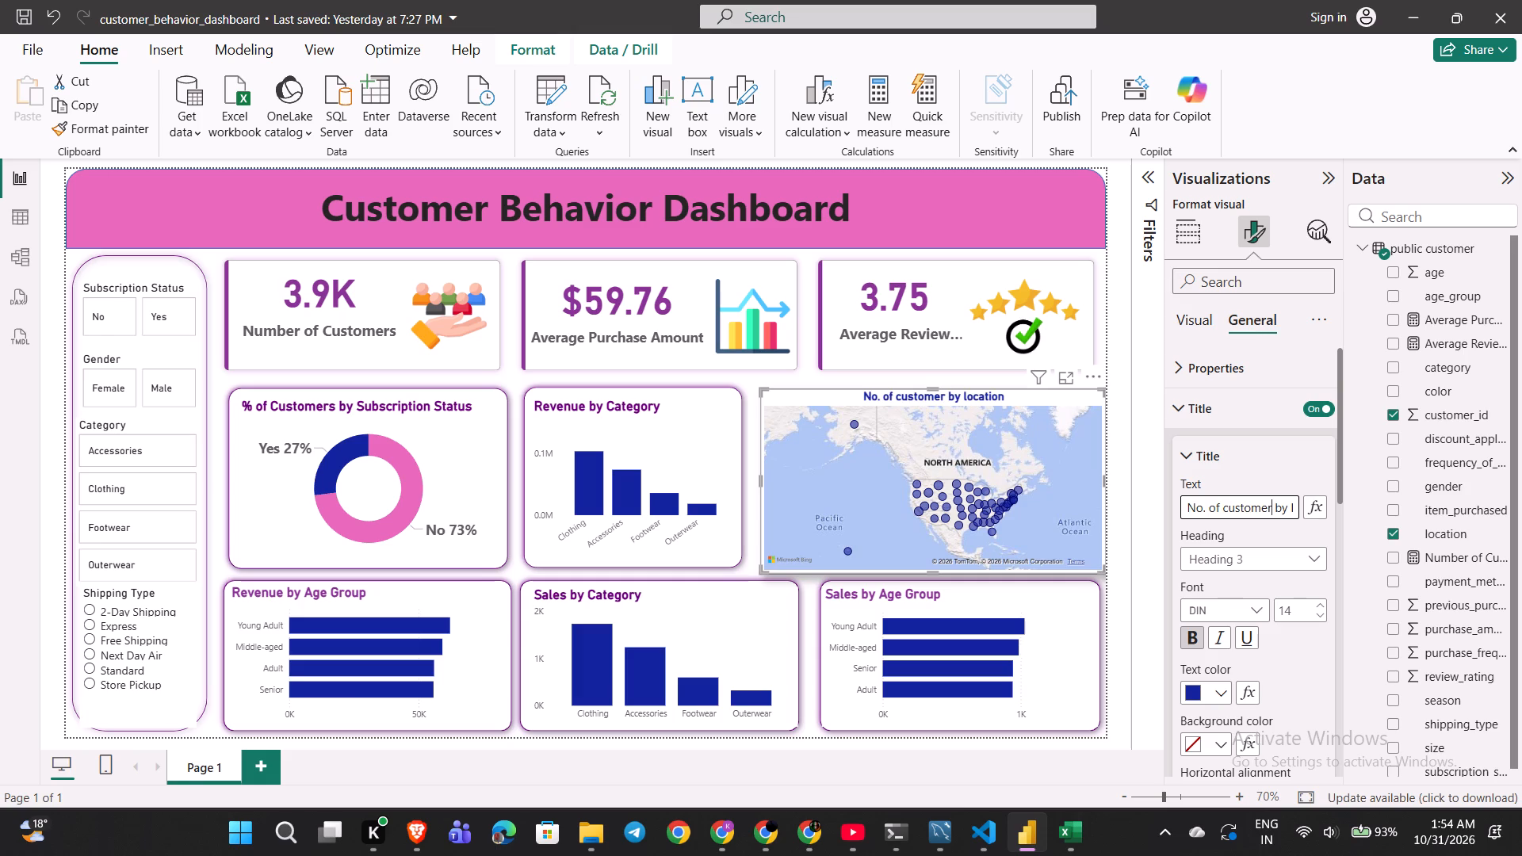
{"action": "key", "text": "s"}
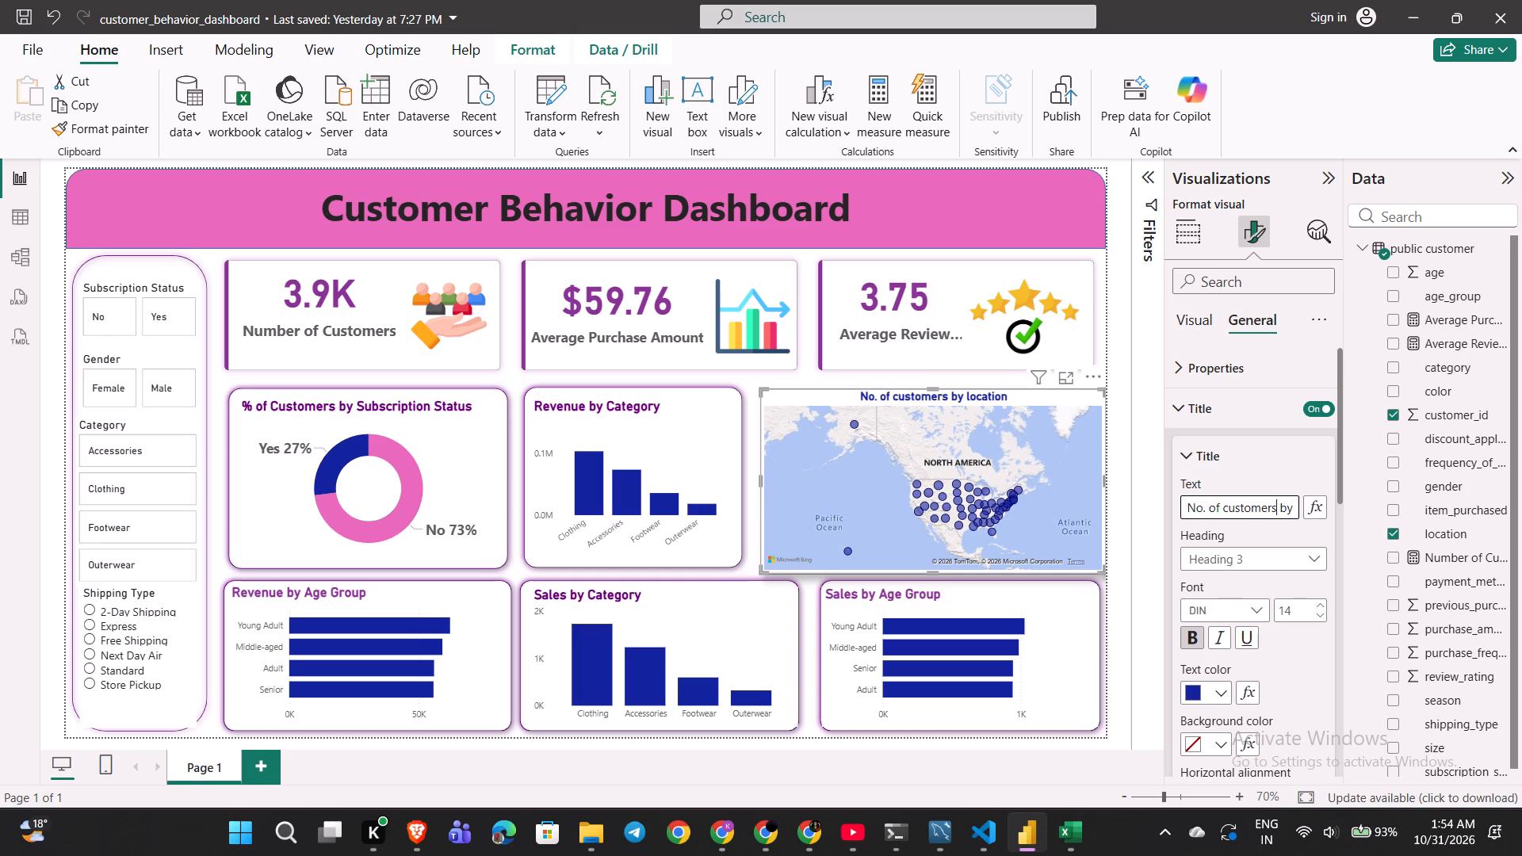
{"action": "scroll", "coordinate": [1283, 511], "scroll_direction": "left", "scroll_amount": 1}
Zoom and pan the location map to centre it on the United States.
{"action": "left_click", "coordinate": [966, 499]}
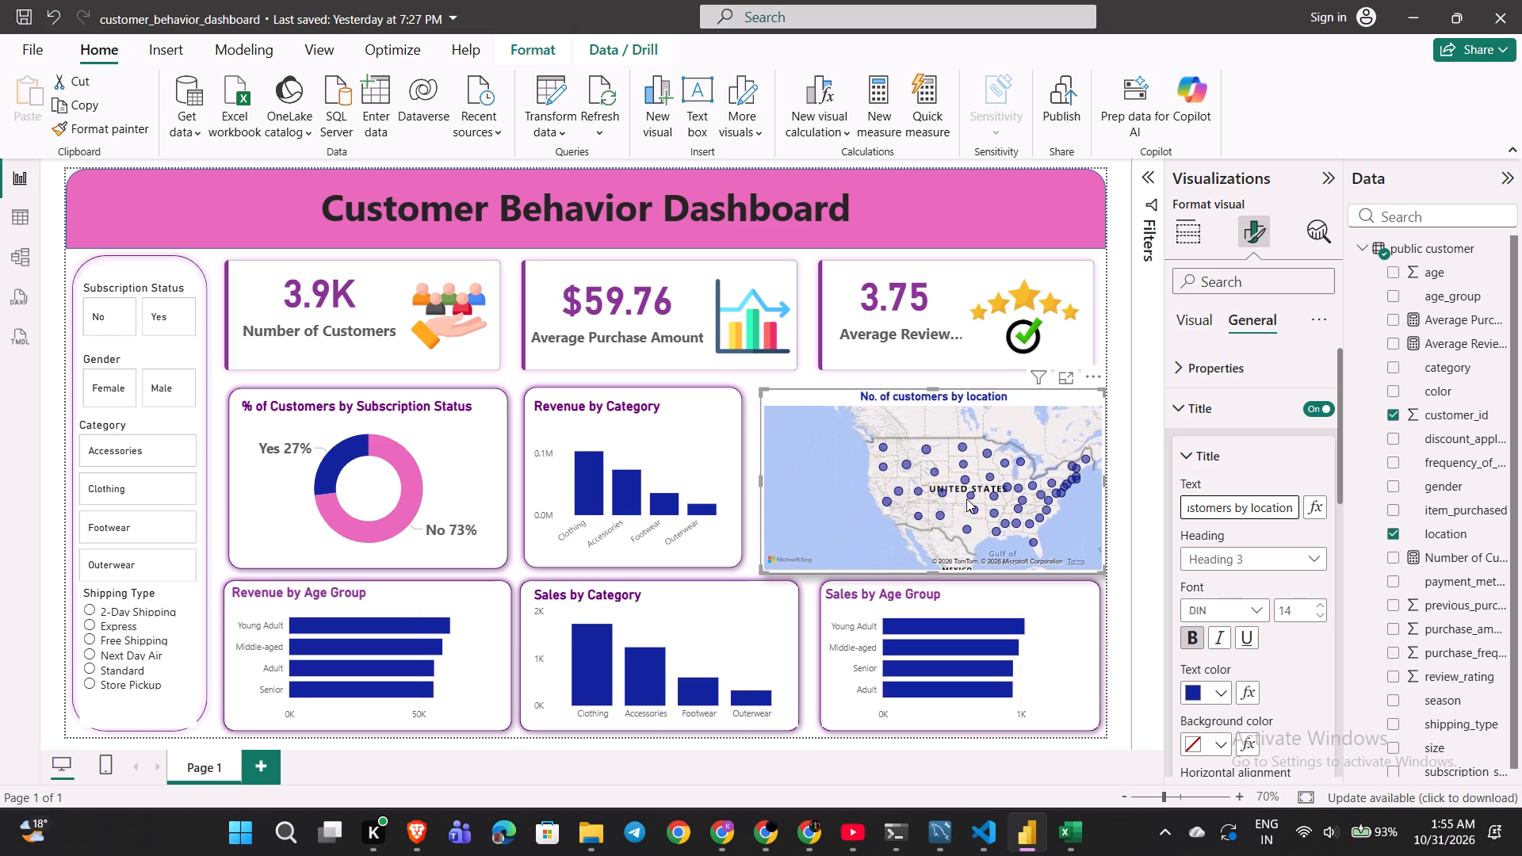
{"action": "left_click_drag", "start_coordinate": [966, 499], "coordinate": [916, 499]}
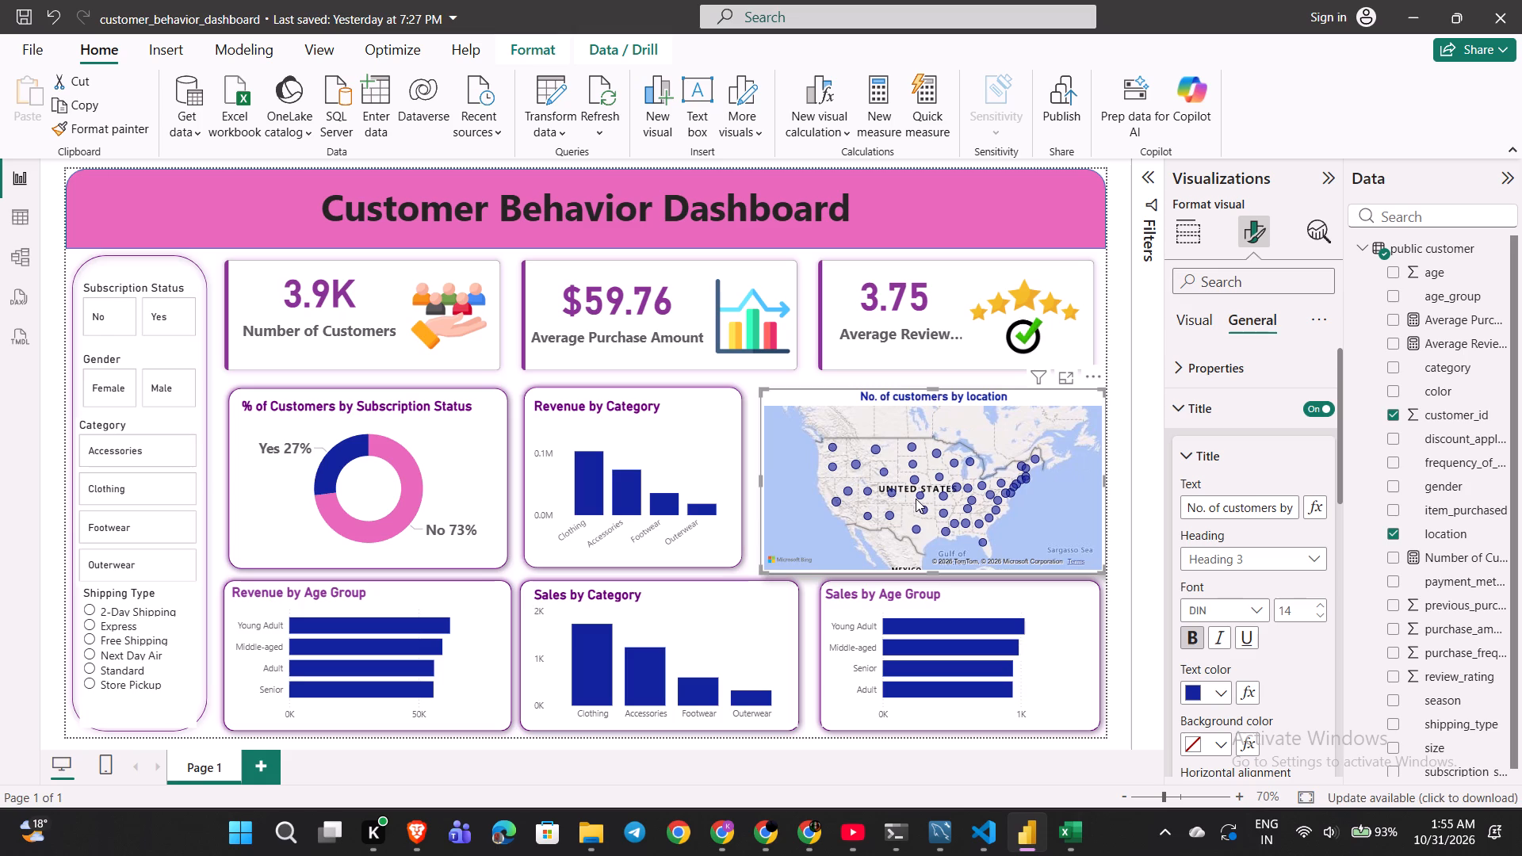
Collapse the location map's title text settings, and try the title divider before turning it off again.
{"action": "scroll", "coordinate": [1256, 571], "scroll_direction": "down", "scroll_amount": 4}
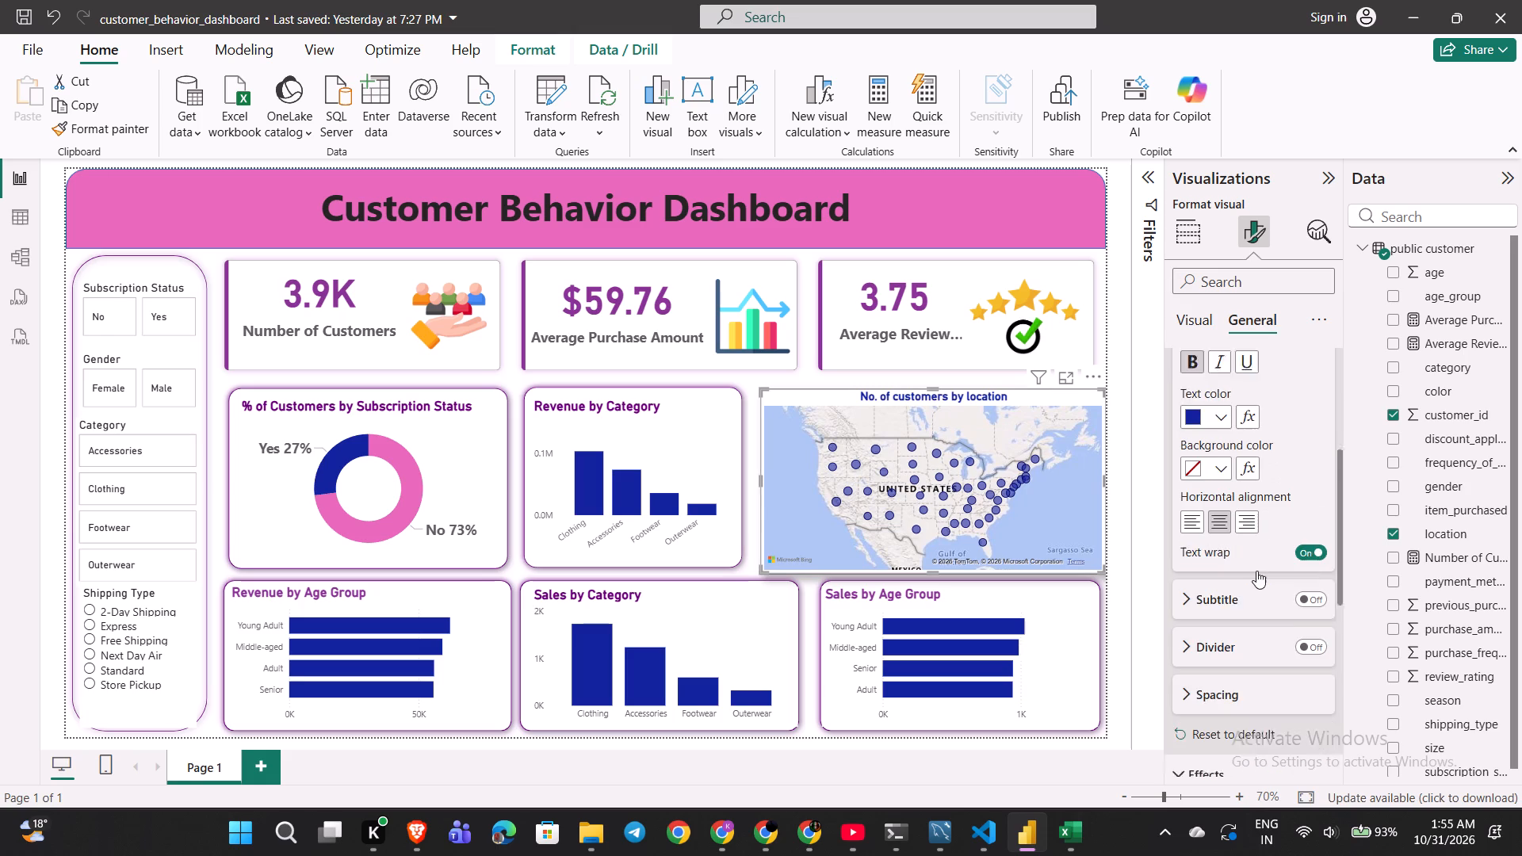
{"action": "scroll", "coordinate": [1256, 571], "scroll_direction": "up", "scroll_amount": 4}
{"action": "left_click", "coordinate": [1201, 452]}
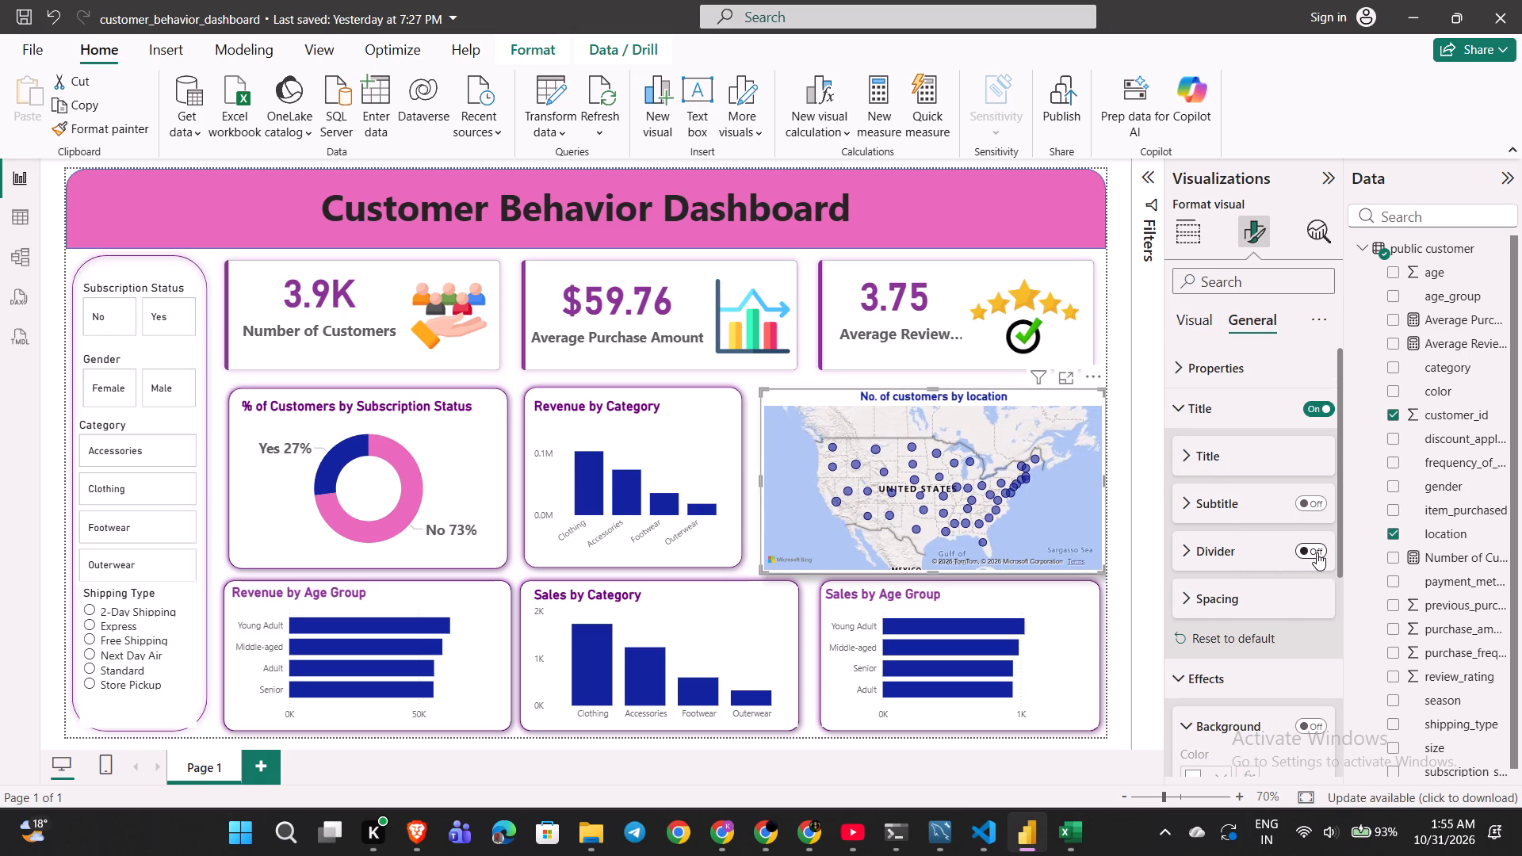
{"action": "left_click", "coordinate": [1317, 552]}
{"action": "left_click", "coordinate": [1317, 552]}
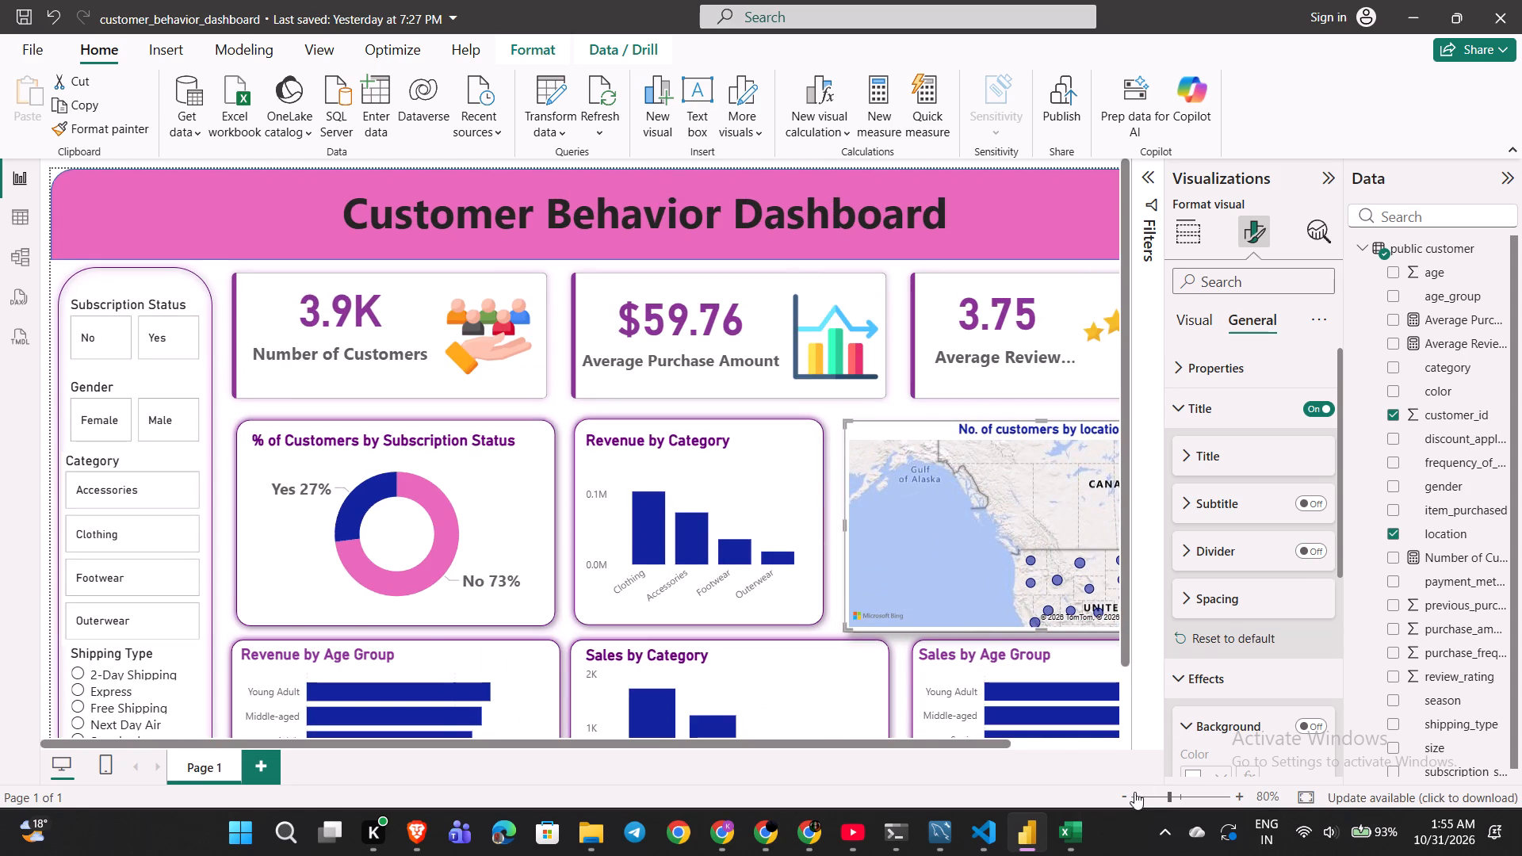
Return the report page zoom to 70% and recentre the location map on the United States.
{"action": "left_click", "coordinate": [1126, 797]}
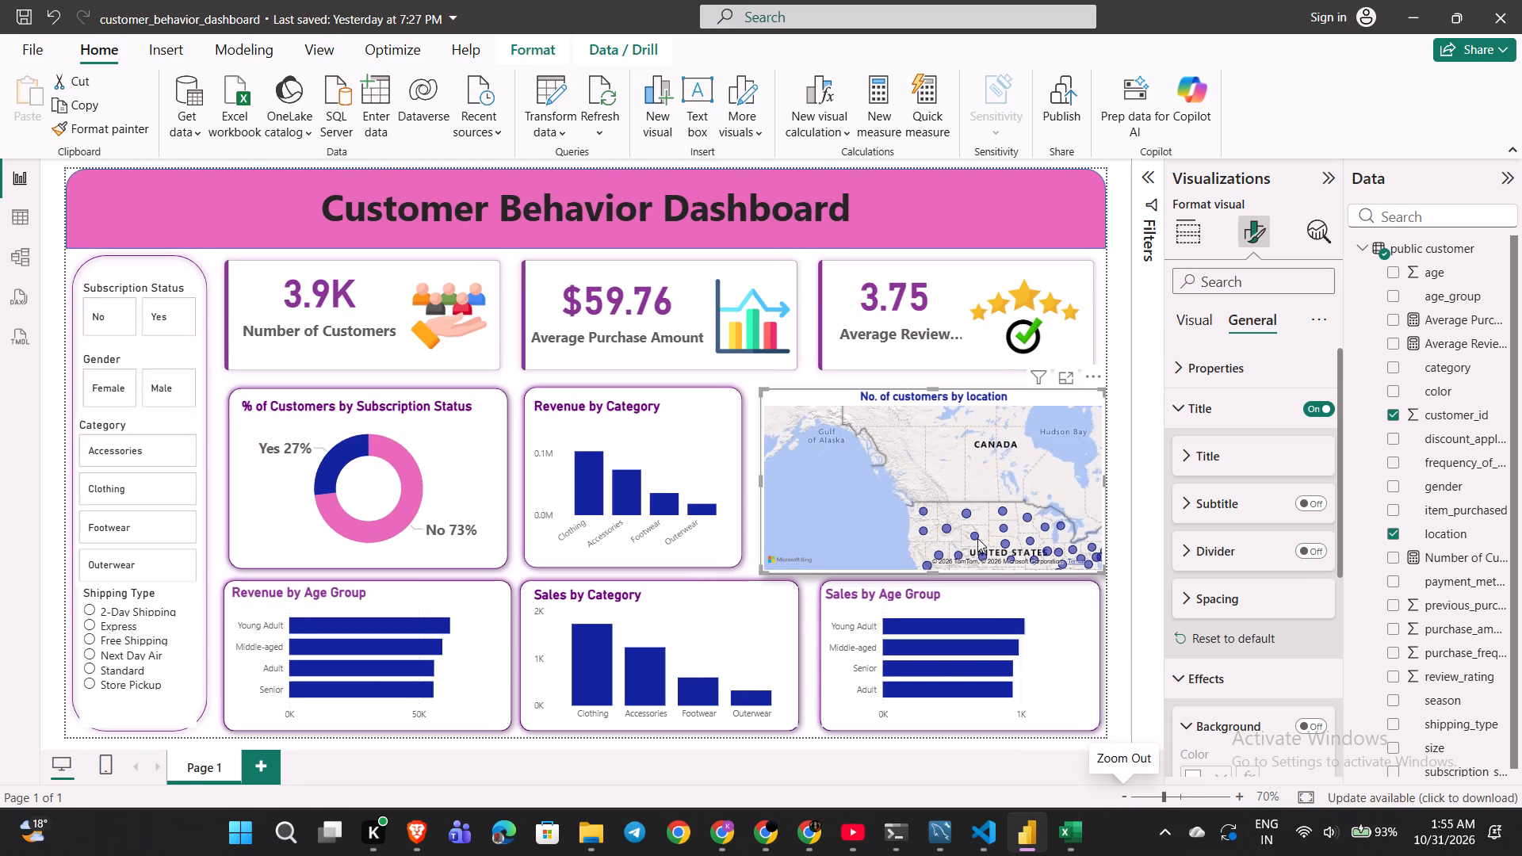
{"action": "left_click_drag", "start_coordinate": [966, 519], "coordinate": [861, 475]}
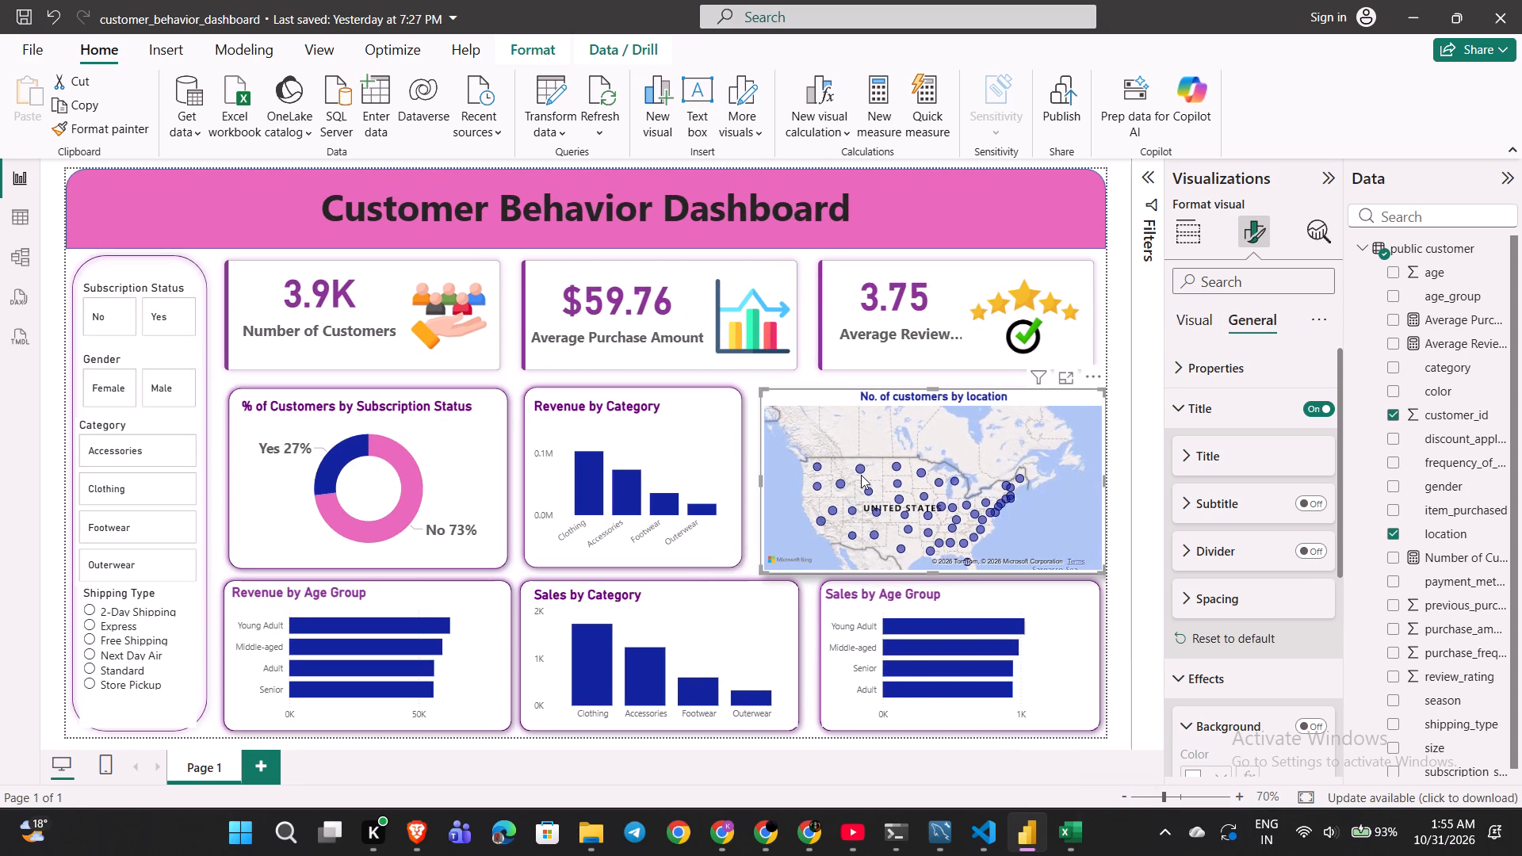
{"action": "left_click_drag", "start_coordinate": [861, 475], "coordinate": [885, 454]}
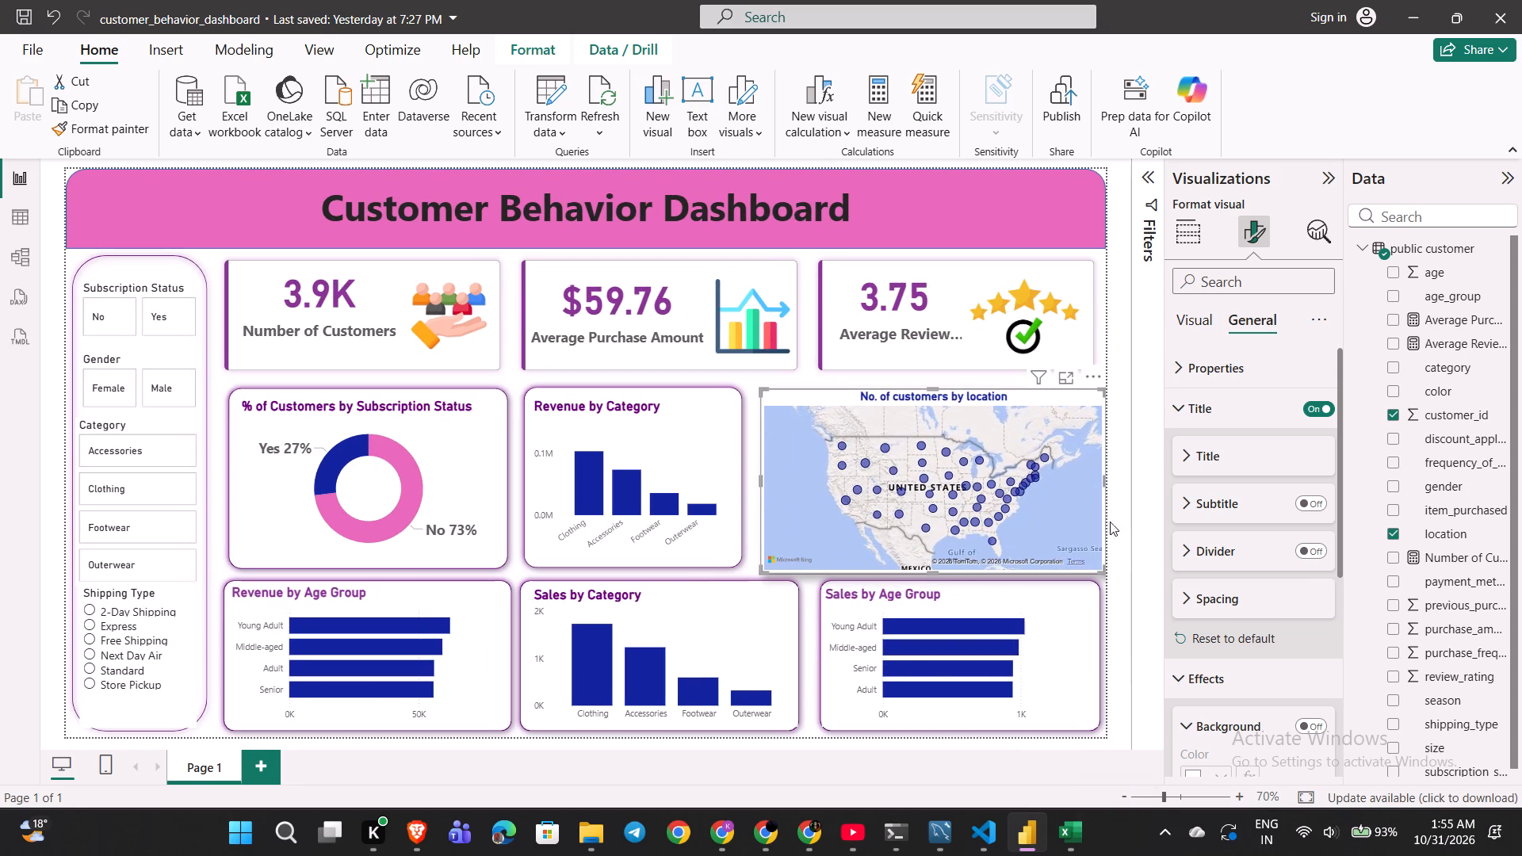
{"action": "left_click", "coordinate": [1155, 656]}
{"action": "left_click", "coordinate": [788, 448]}
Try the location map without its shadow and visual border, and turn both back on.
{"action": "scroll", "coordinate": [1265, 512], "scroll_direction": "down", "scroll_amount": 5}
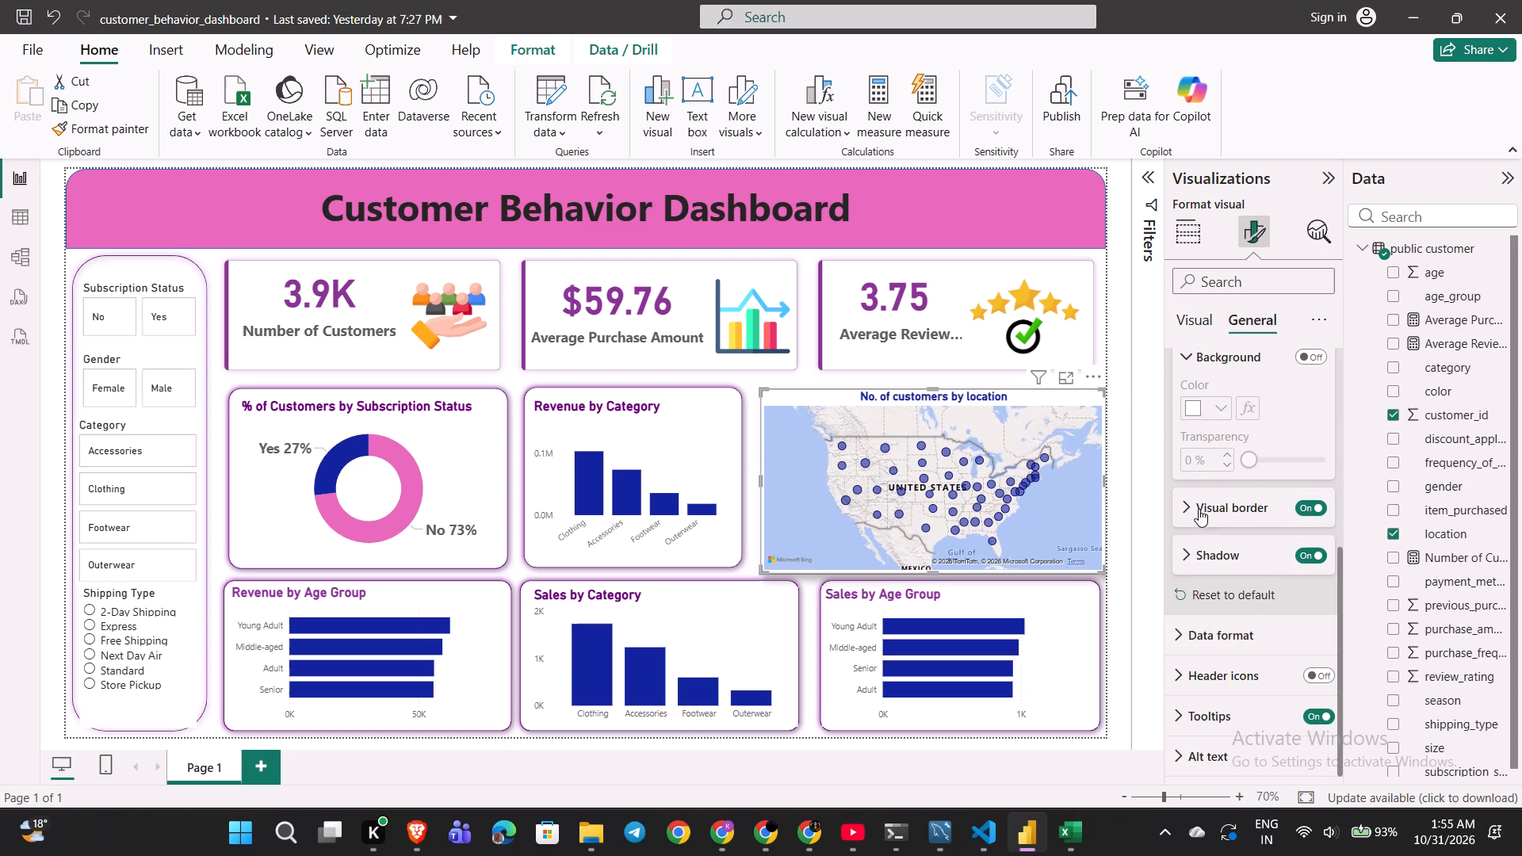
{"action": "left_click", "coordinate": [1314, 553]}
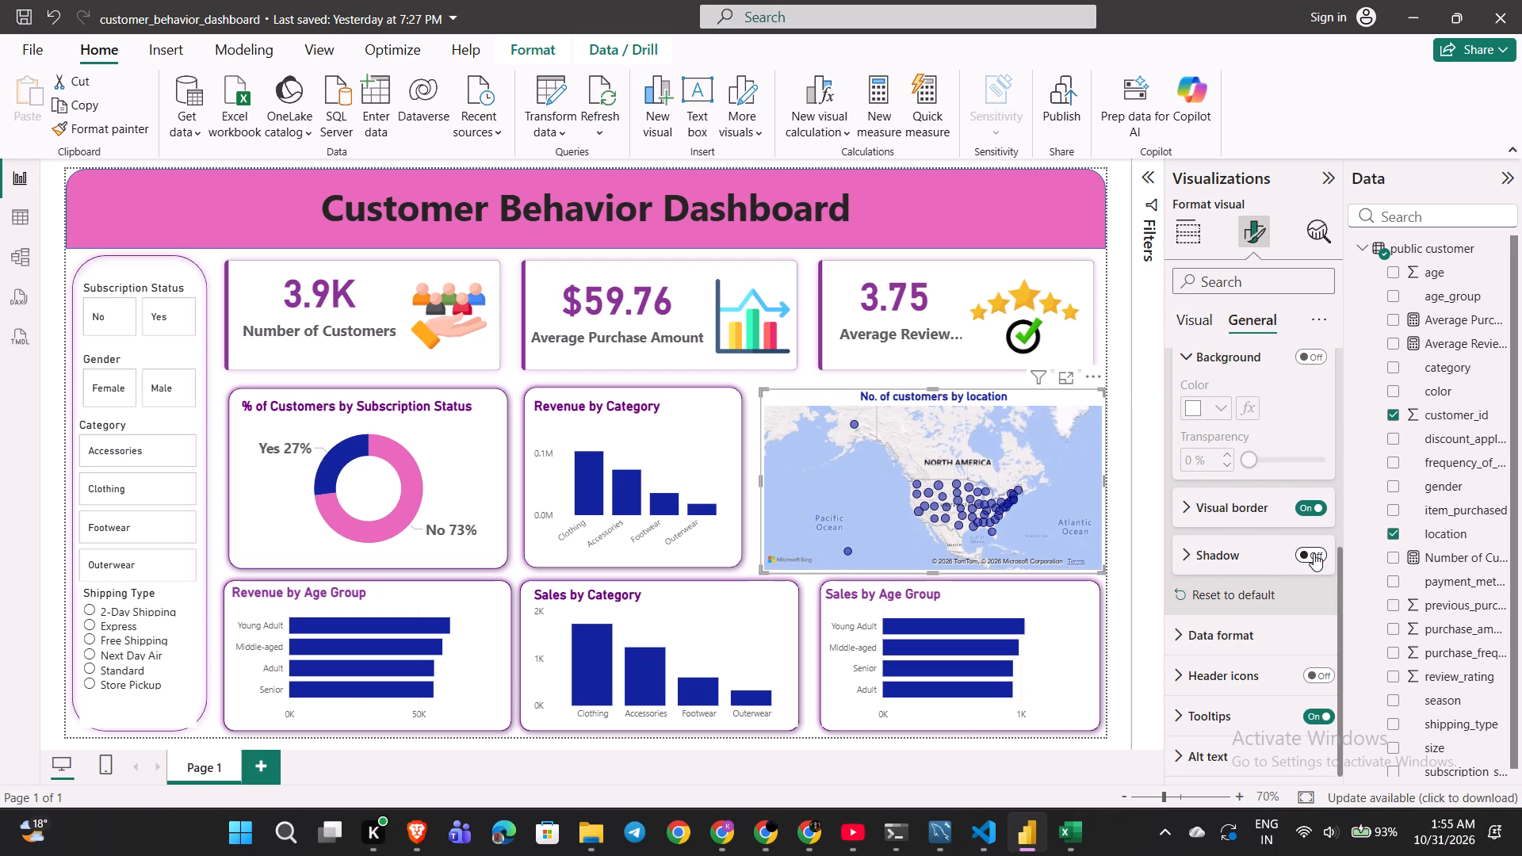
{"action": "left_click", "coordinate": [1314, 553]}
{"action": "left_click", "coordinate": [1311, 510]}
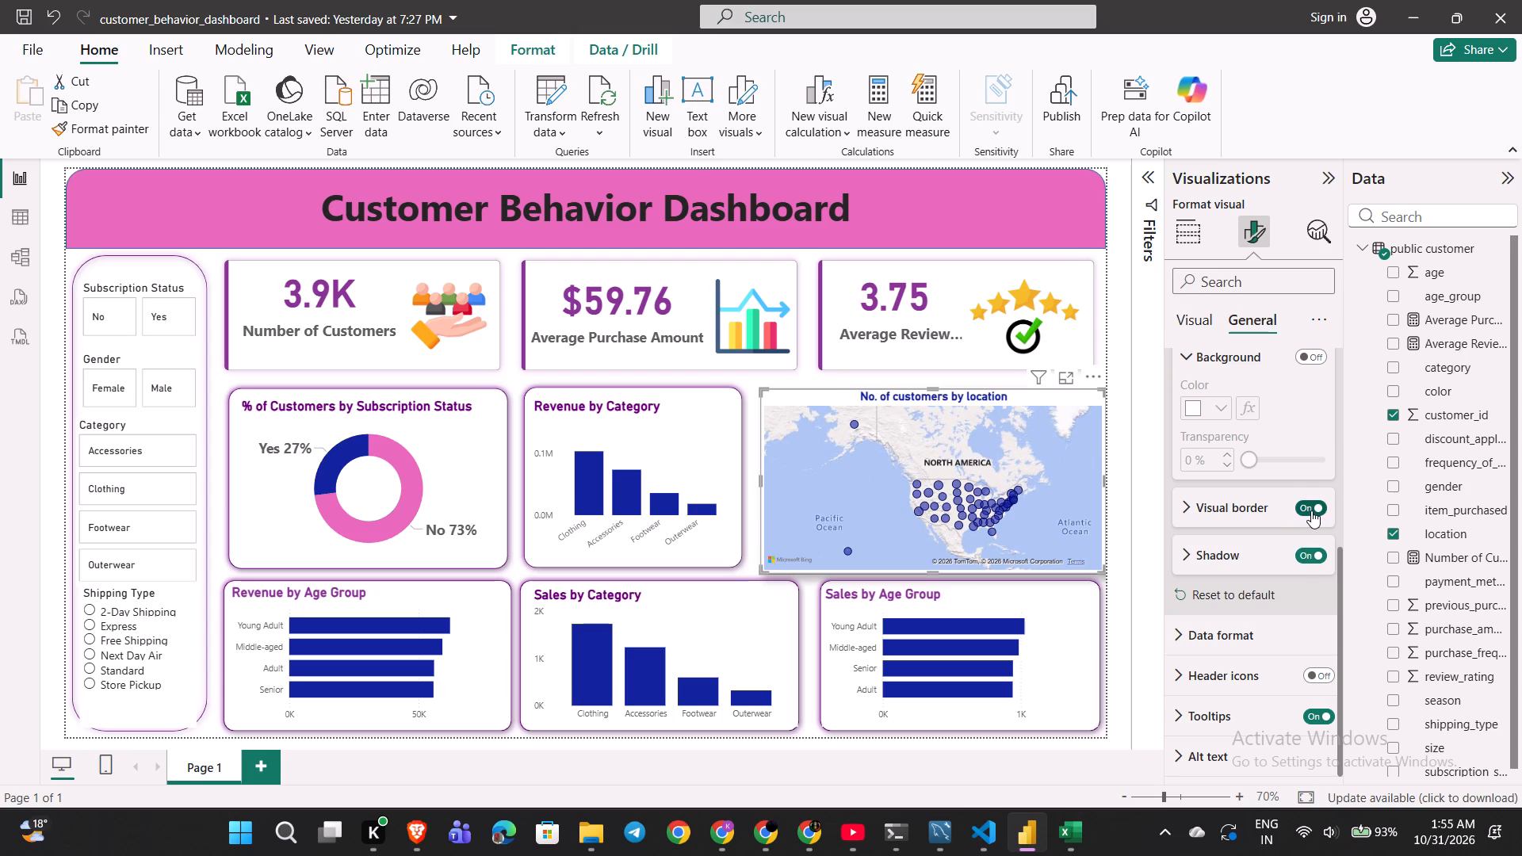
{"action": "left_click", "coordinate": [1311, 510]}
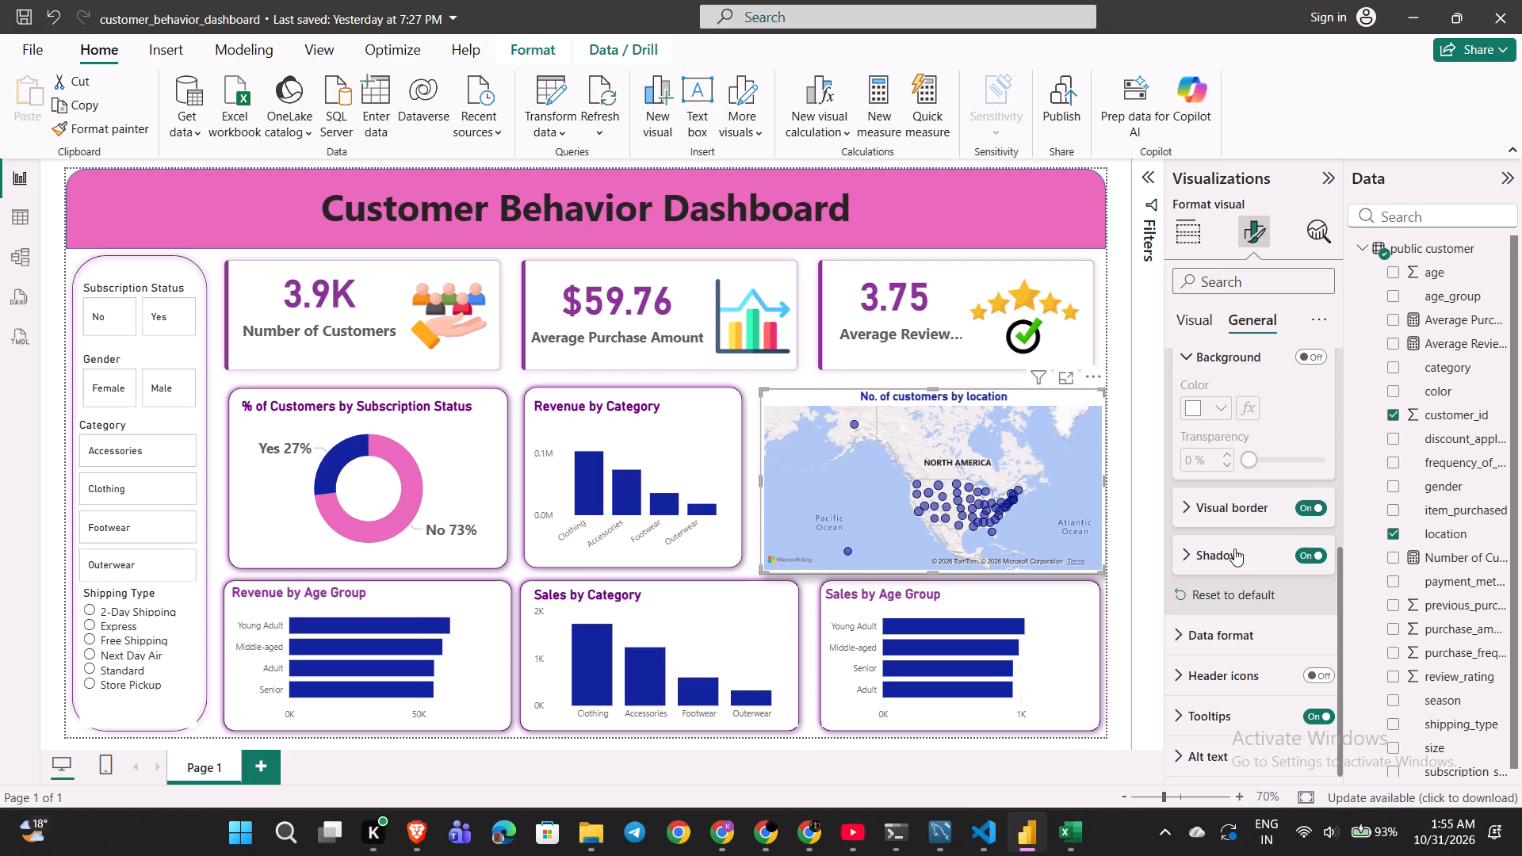
Set the location map's shadow offset to Inside after comparing it with Outside, leaving the shadow position at Bottom right.
{"action": "left_click", "coordinate": [1227, 550]}
{"action": "scroll", "coordinate": [1227, 550], "scroll_direction": "down", "scroll_amount": 2}
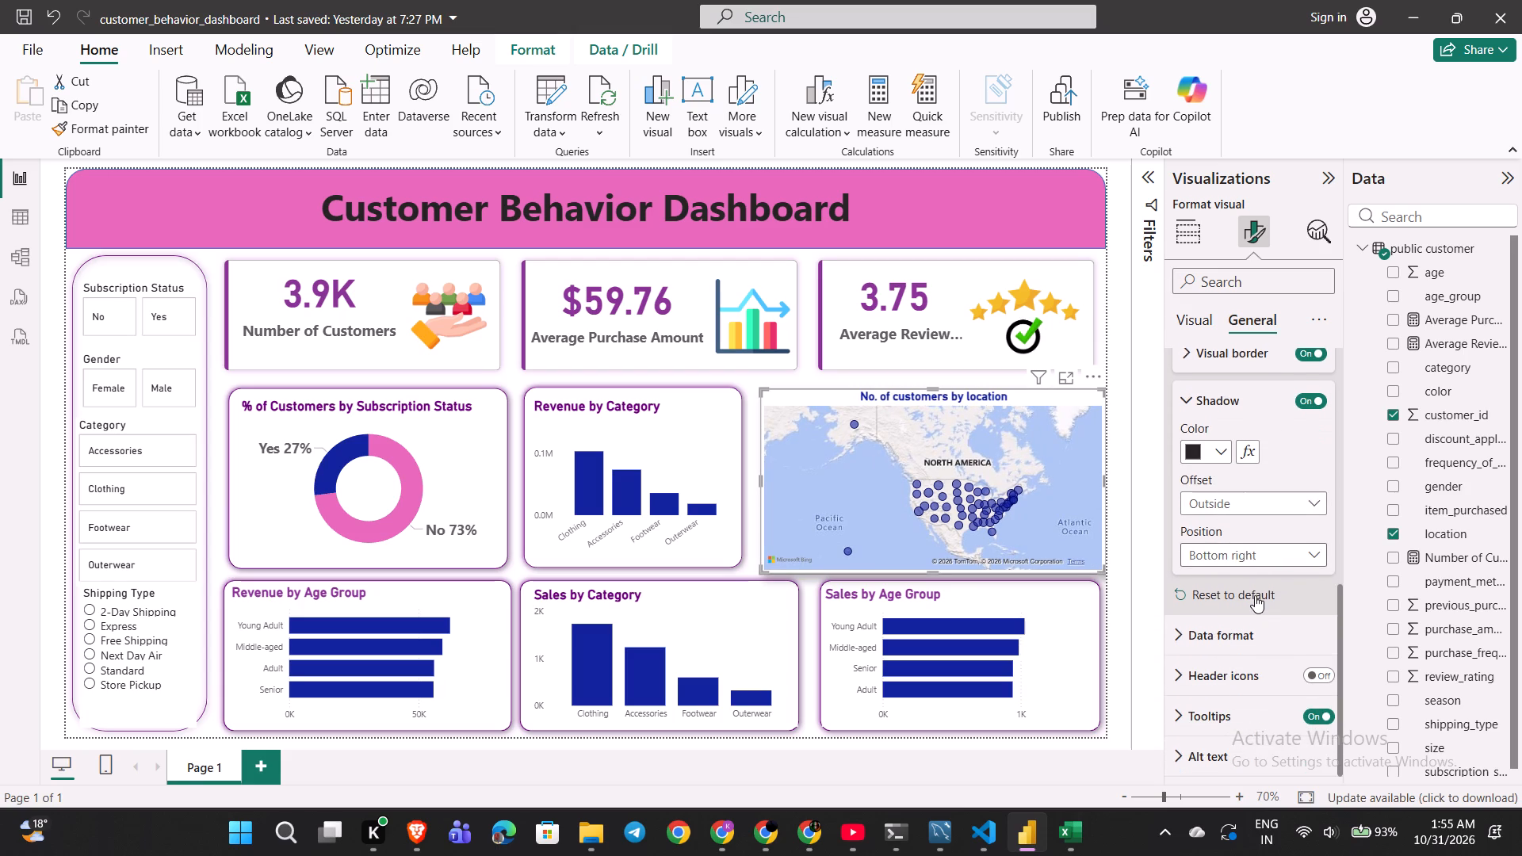
{"action": "left_click", "coordinate": [1256, 542]}
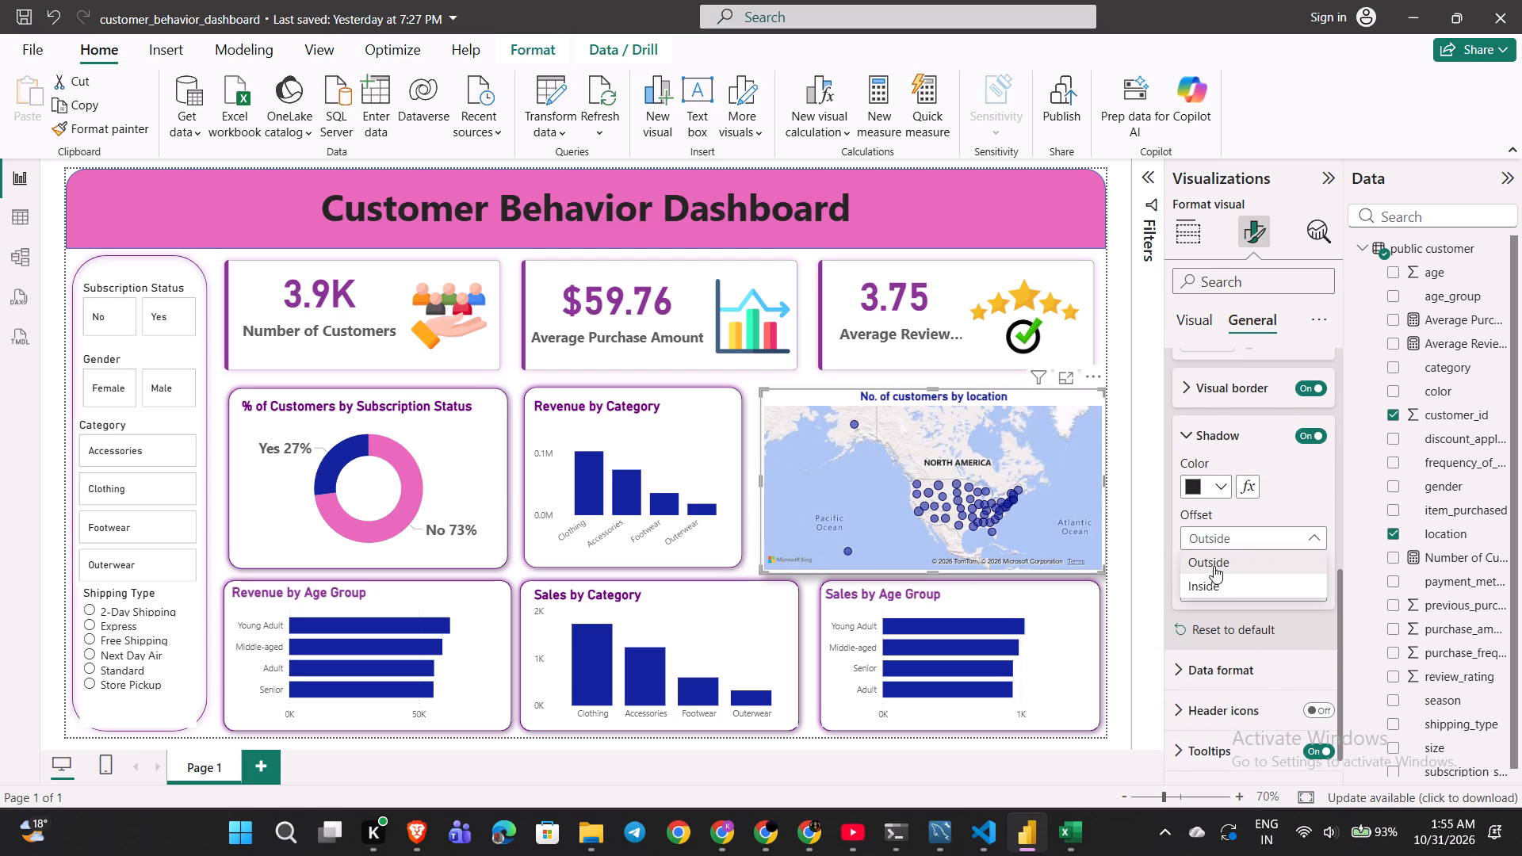
{"action": "left_click", "coordinate": [1207, 587]}
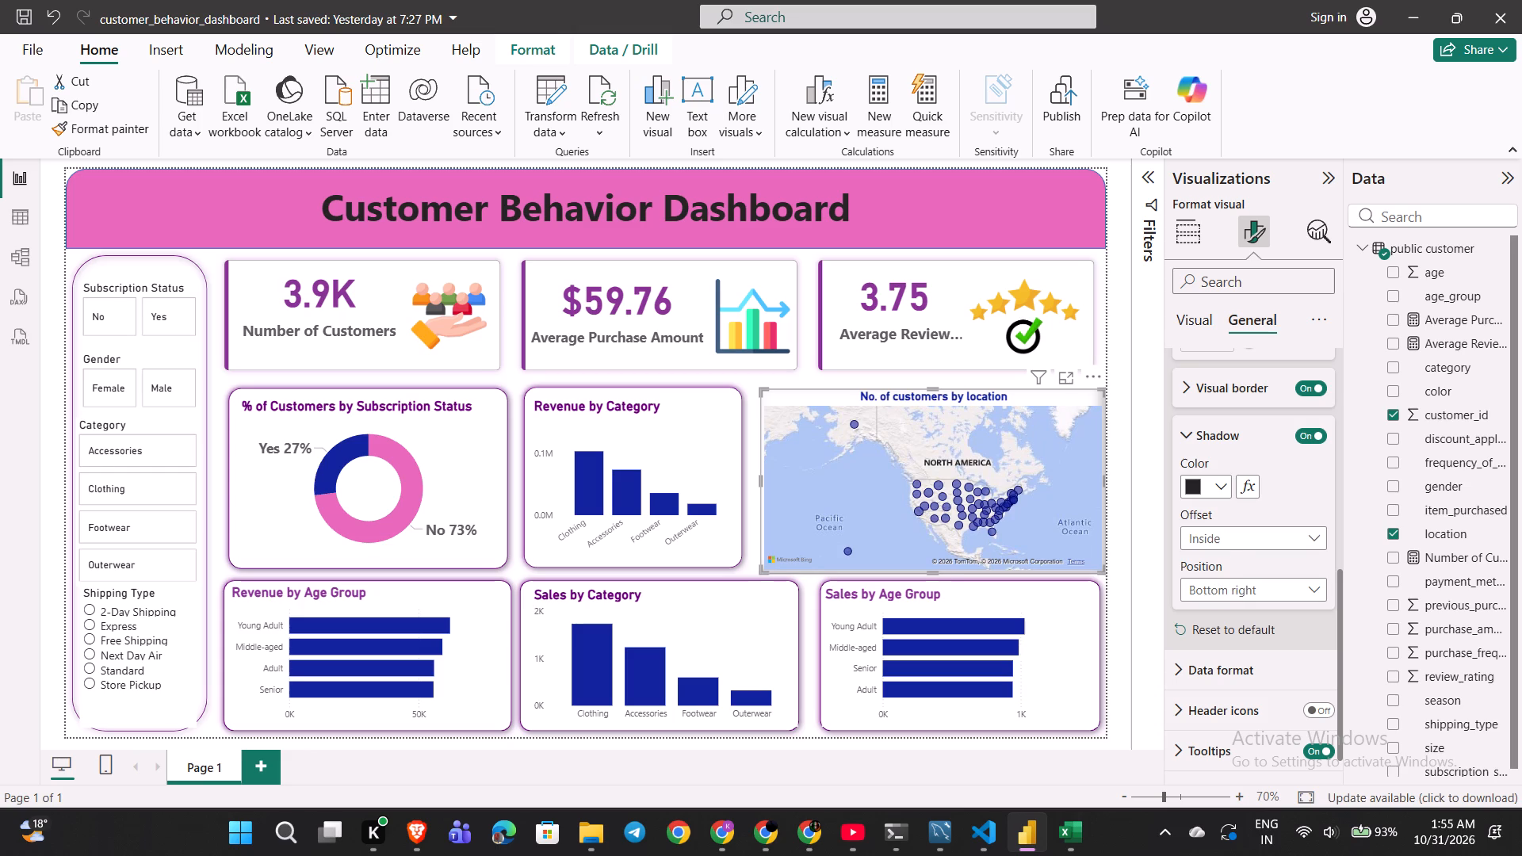
{"action": "scroll", "coordinate": [1247, 537], "scroll_direction": "down", "scroll_amount": 1}
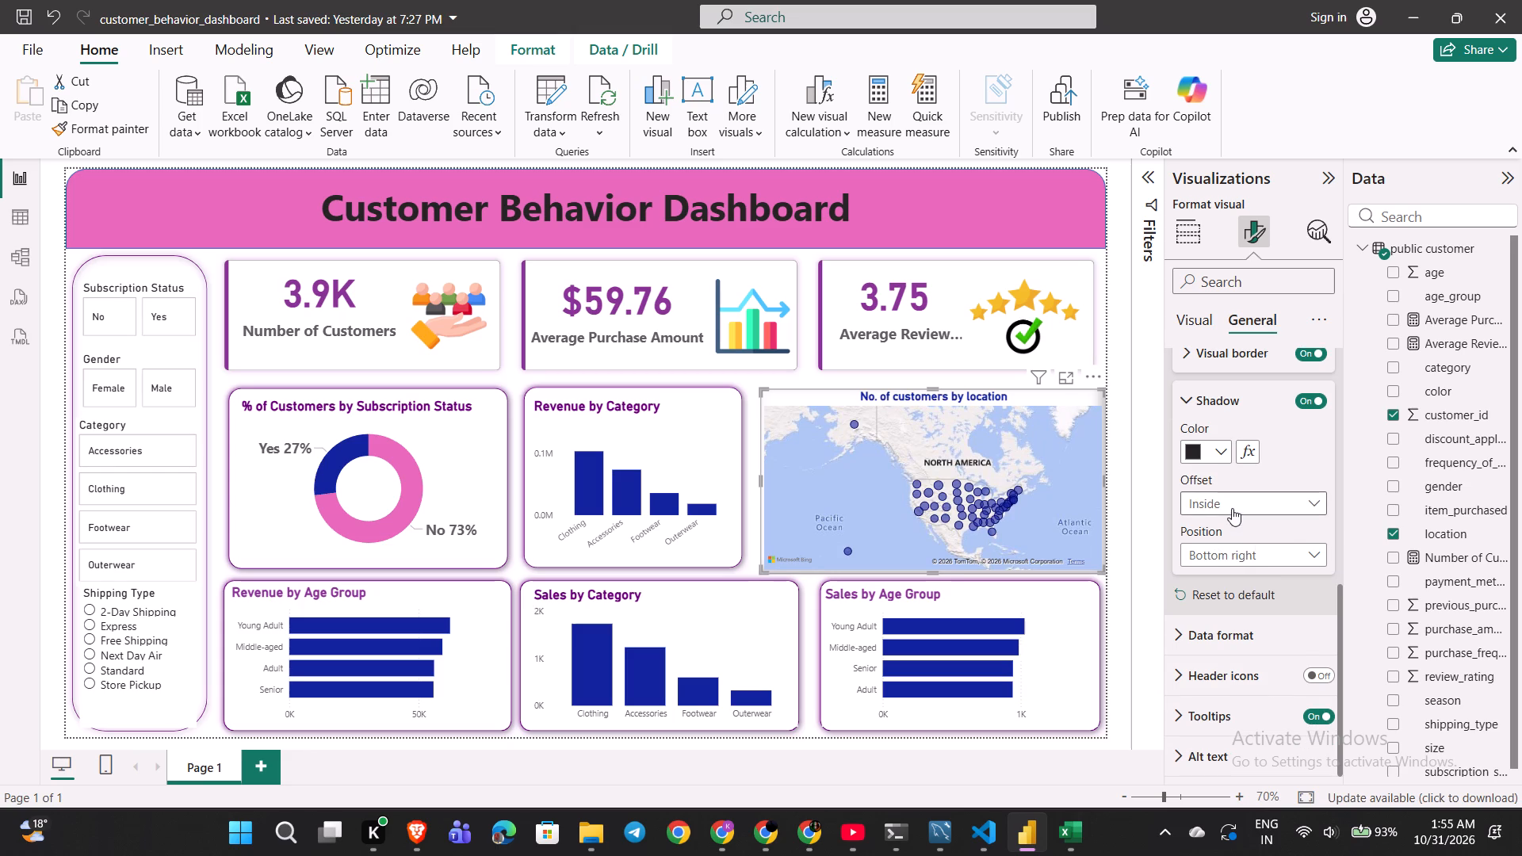
{"action": "left_click", "coordinate": [1218, 506]}
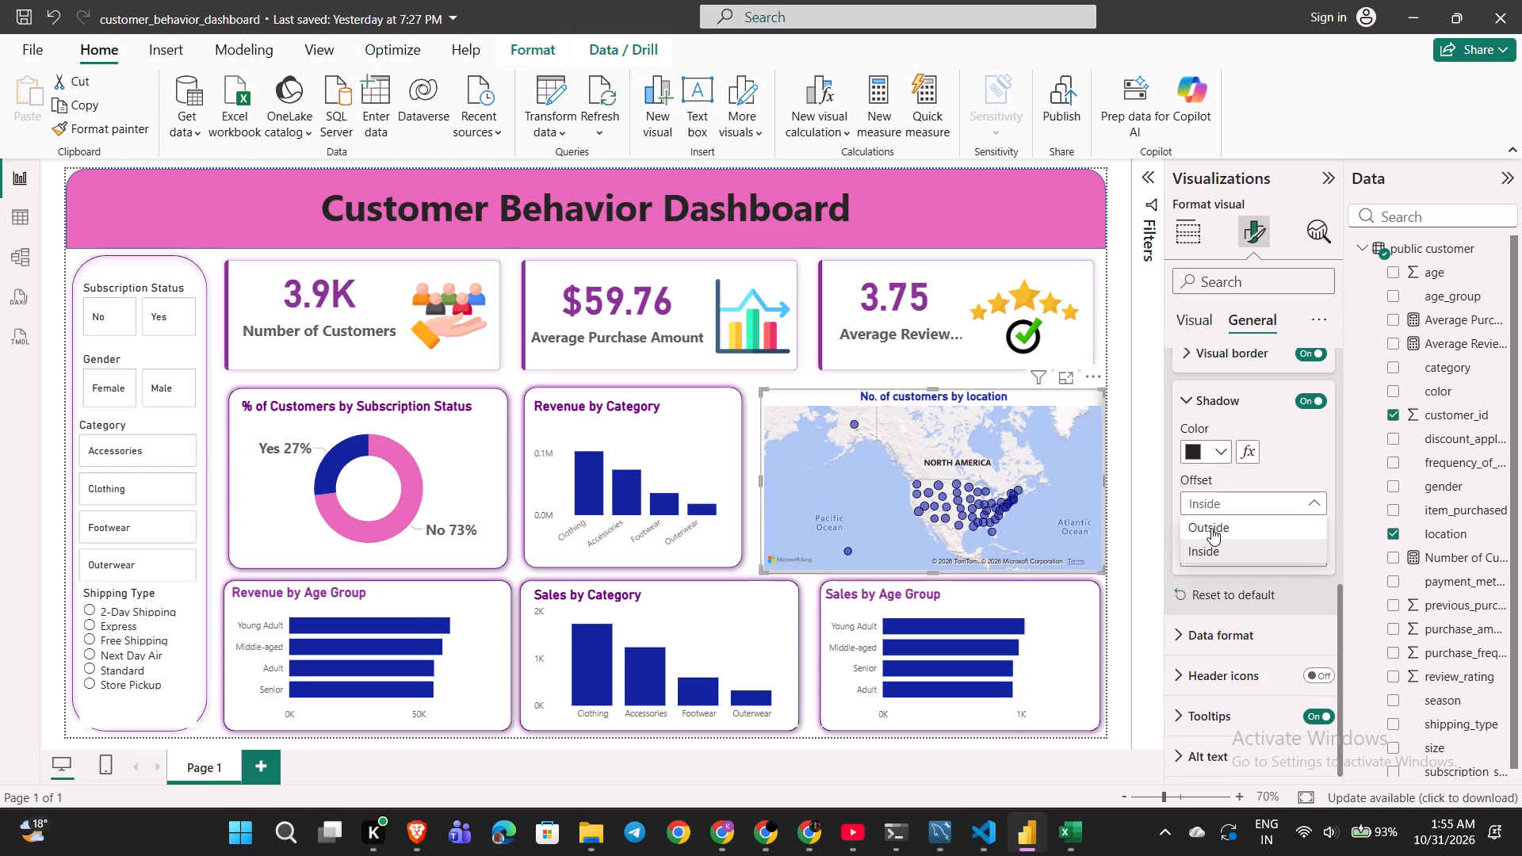
{"action": "left_click", "coordinate": [1210, 528]}
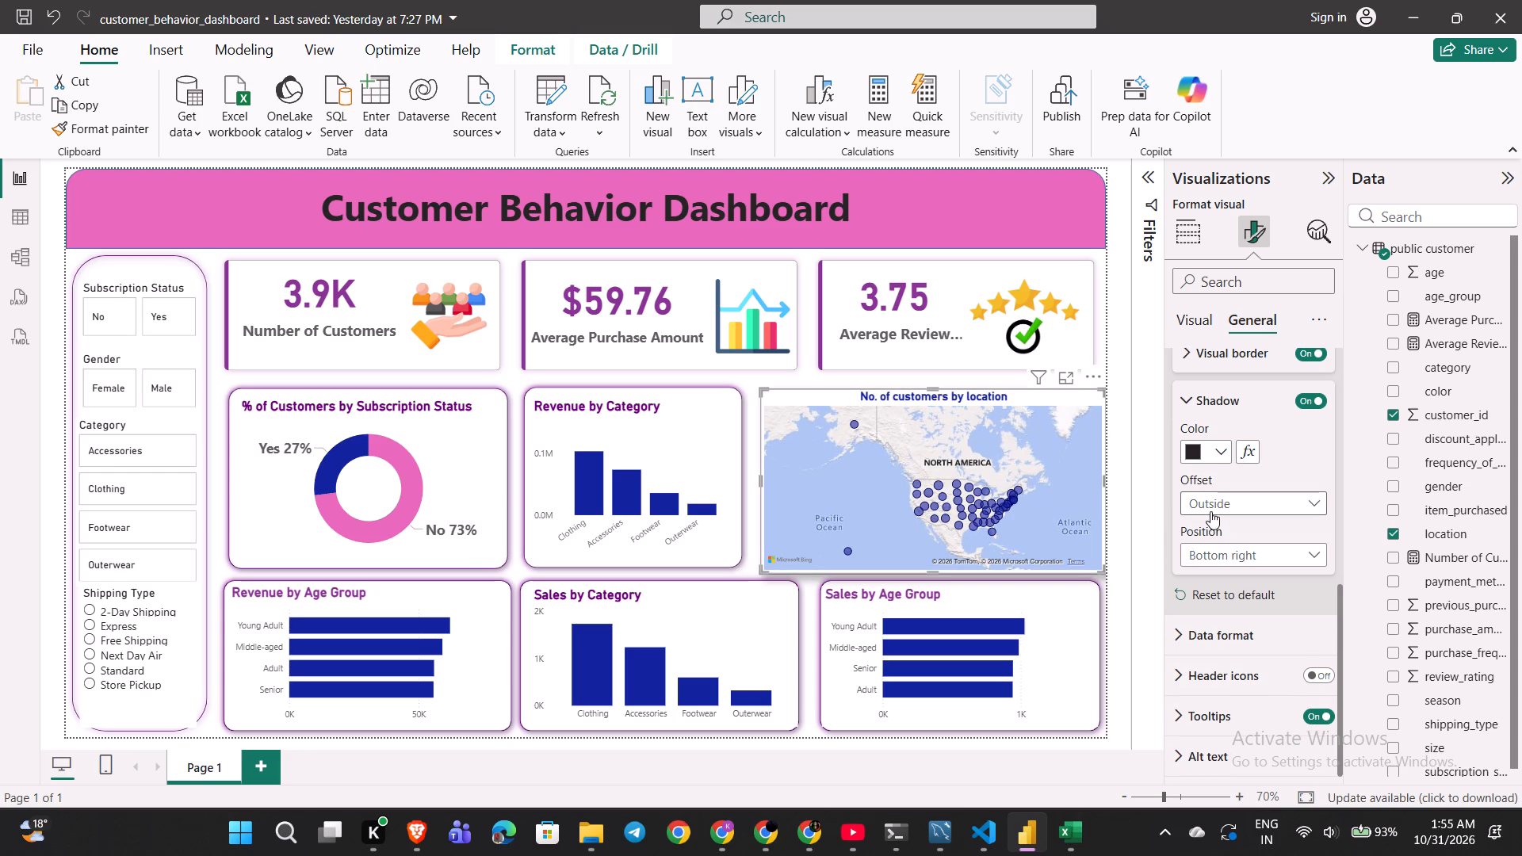
{"action": "left_click", "coordinate": [1210, 510]}
{"action": "left_click", "coordinate": [1210, 543]}
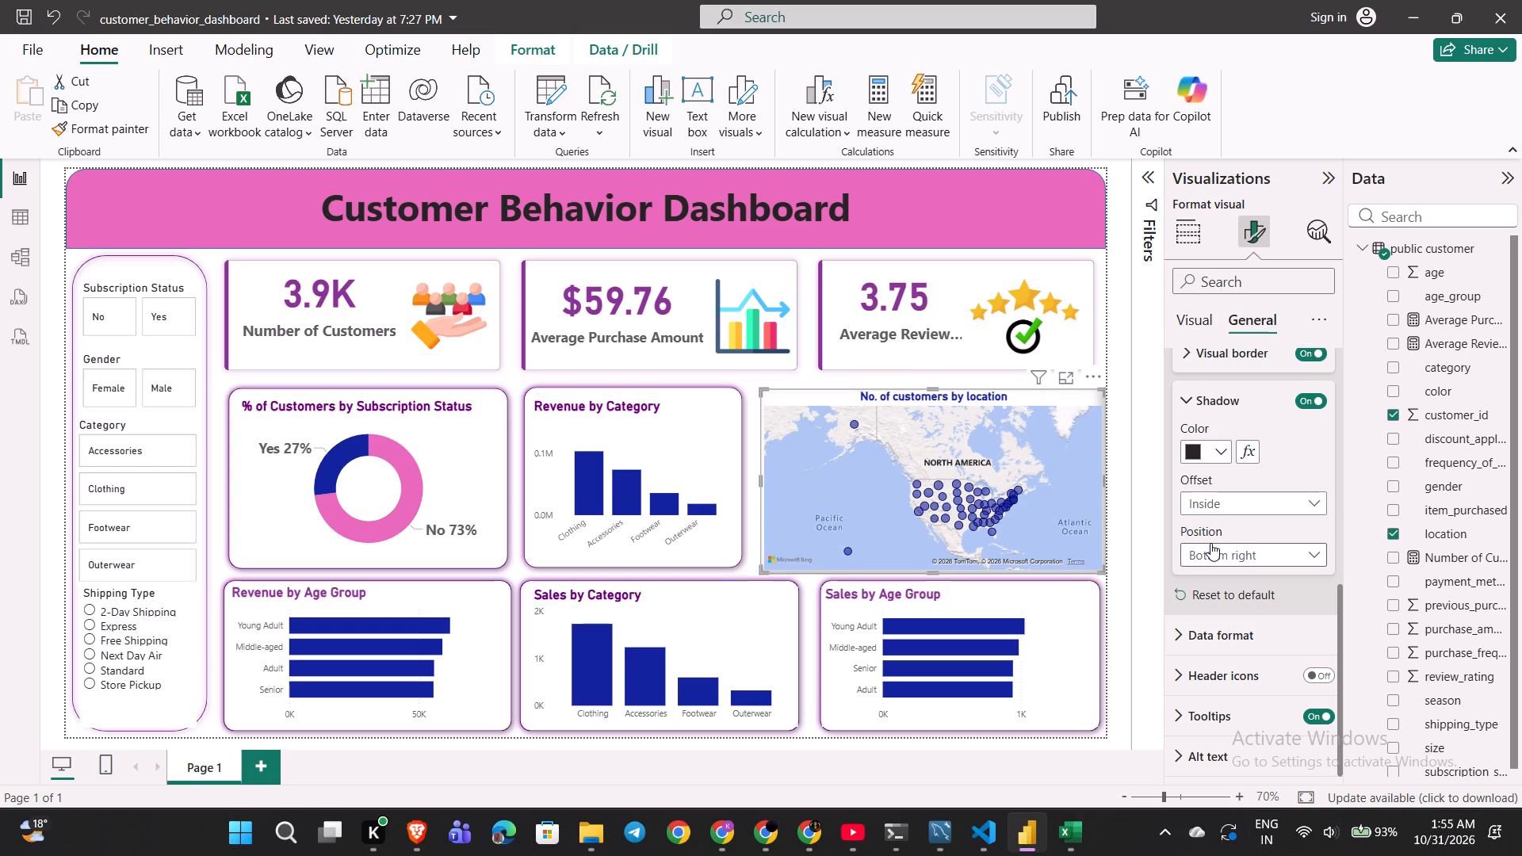
{"action": "scroll", "coordinate": [1210, 543], "scroll_direction": "down", "scroll_amount": 3}
{"action": "left_click", "coordinate": [1220, 552]}
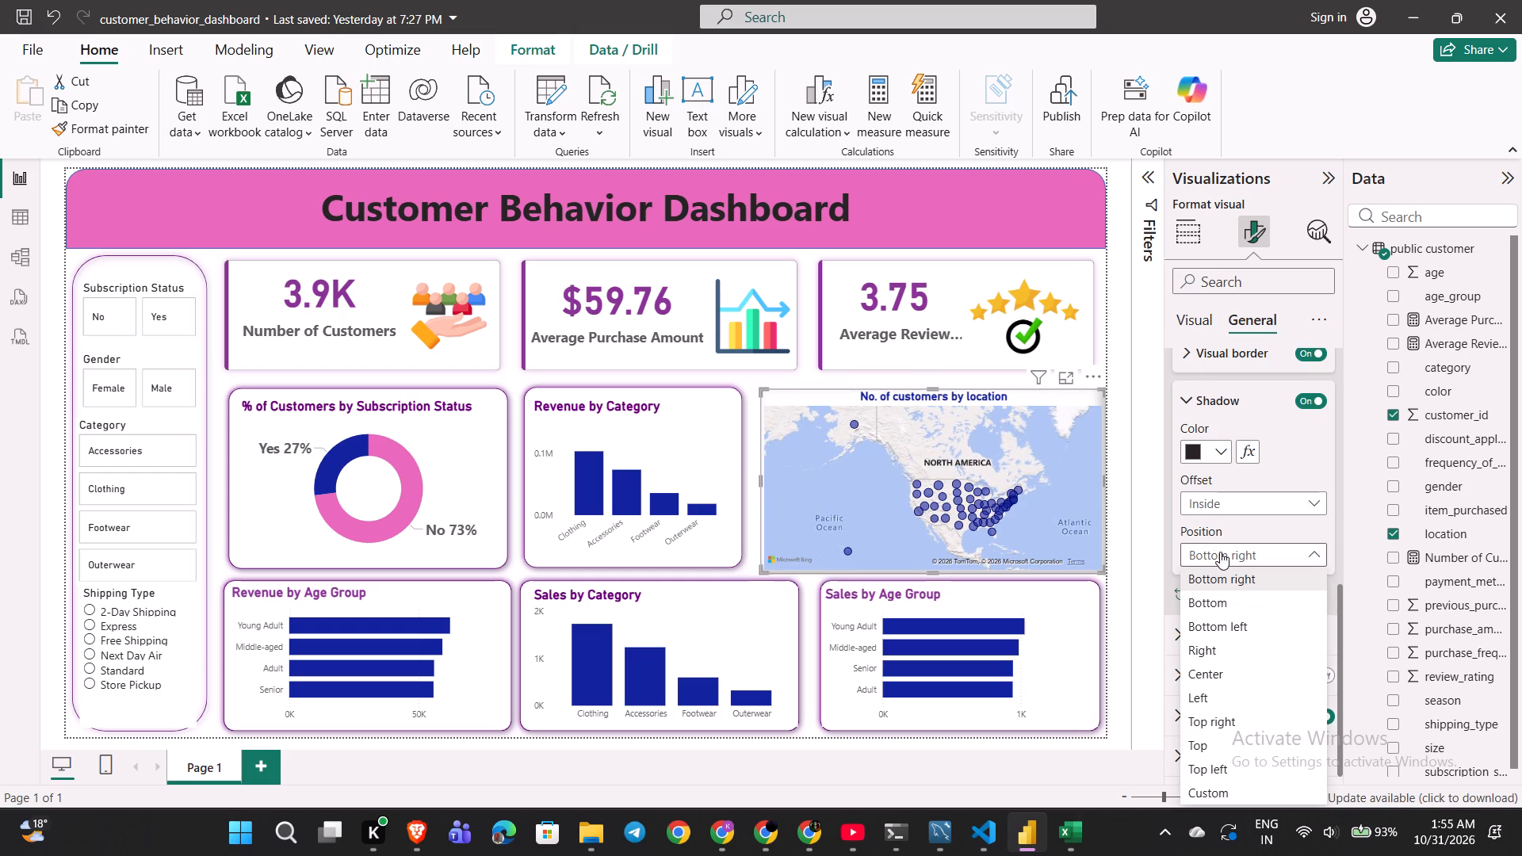
{"action": "left_click", "coordinate": [1220, 552]}
{"action": "scroll", "coordinate": [1220, 552], "scroll_direction": "down", "scroll_amount": 5}
{"action": "scroll", "coordinate": [1220, 552], "scroll_direction": "up", "scroll_amount": 2}
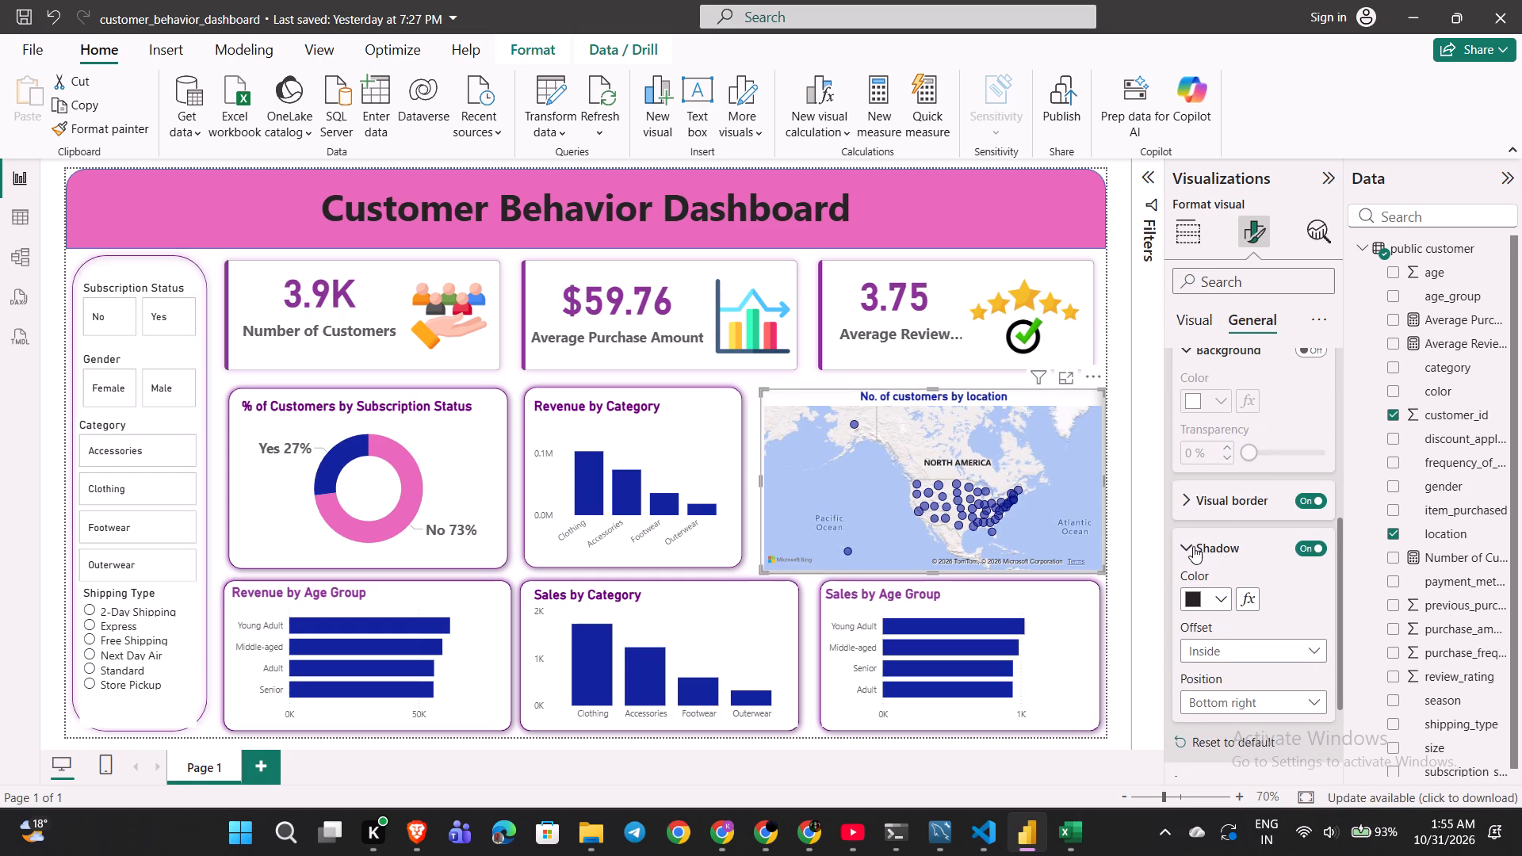
{"action": "left_click", "coordinate": [1191, 545]}
Round the corners of the location map's visual border to 11 px.
{"action": "left_click", "coordinate": [1191, 506]}
{"action": "scroll", "coordinate": [1191, 506], "scroll_direction": "down", "scroll_amount": 1}
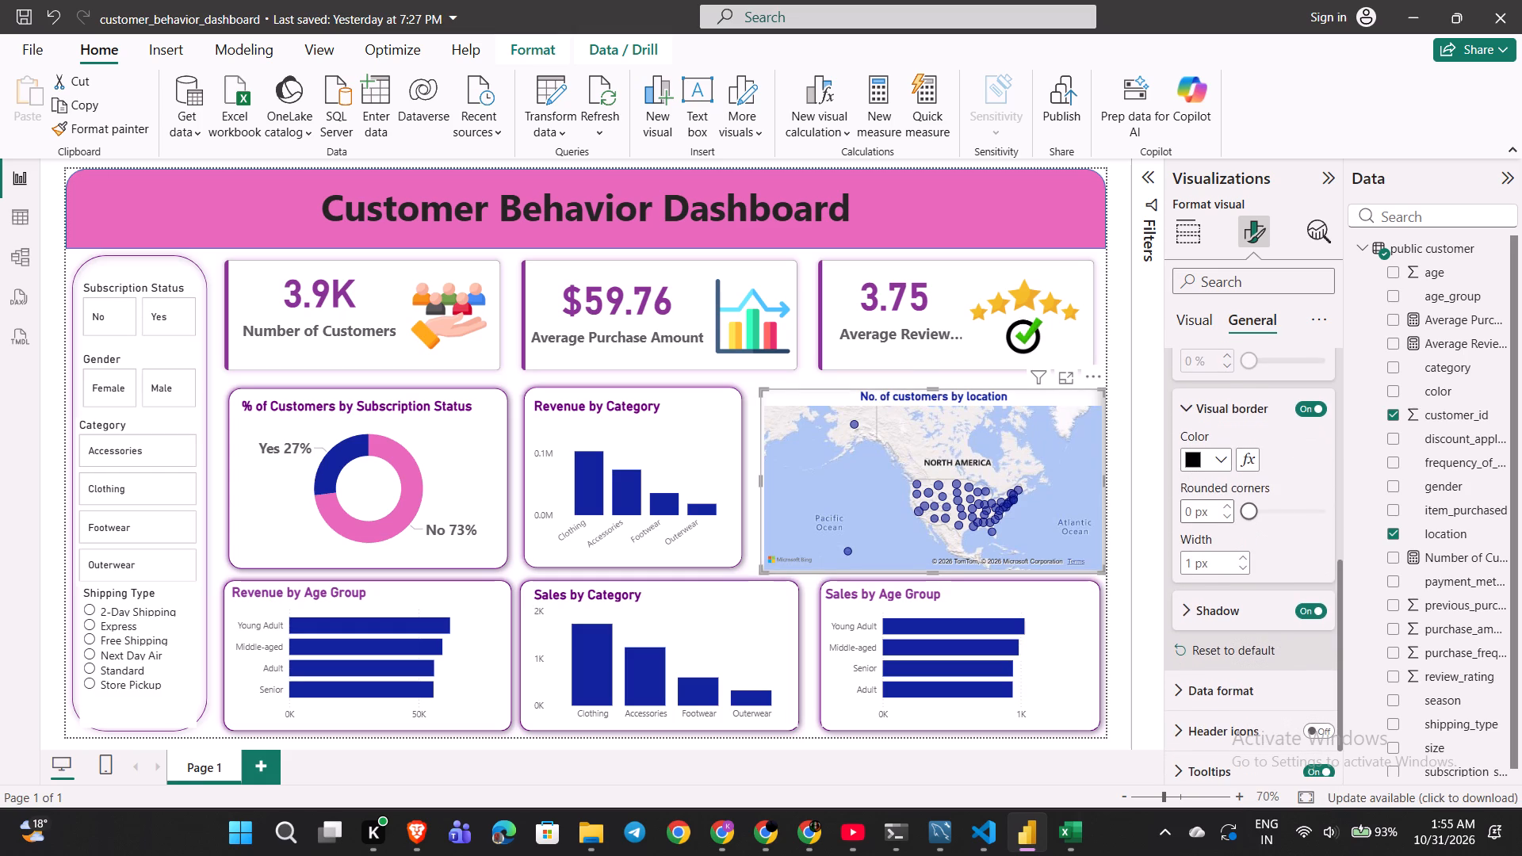
{"action": "left_click_drag", "start_coordinate": [1256, 513], "coordinate": [1275, 510]}
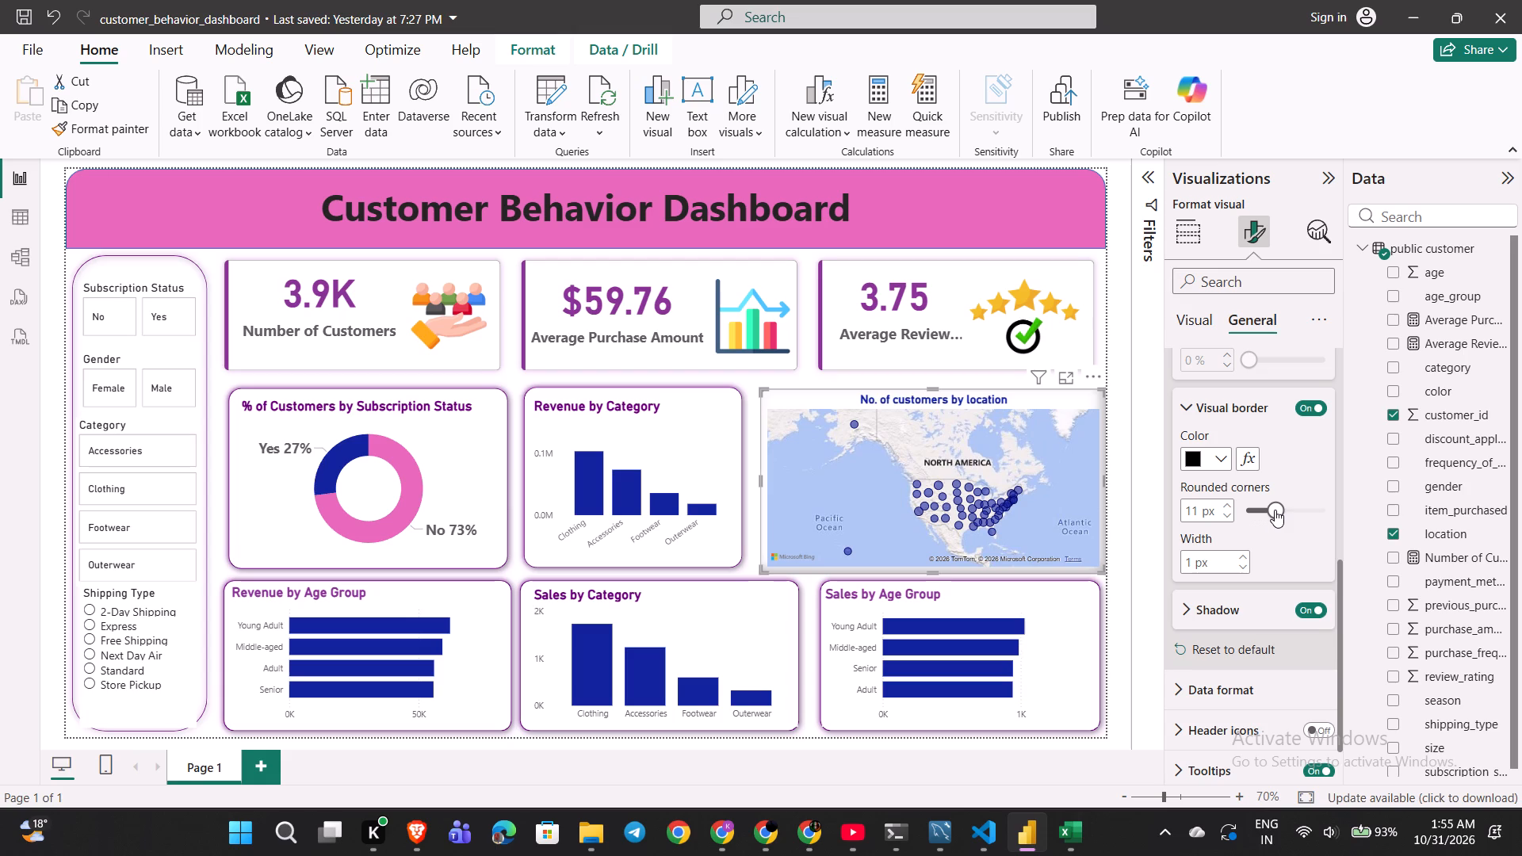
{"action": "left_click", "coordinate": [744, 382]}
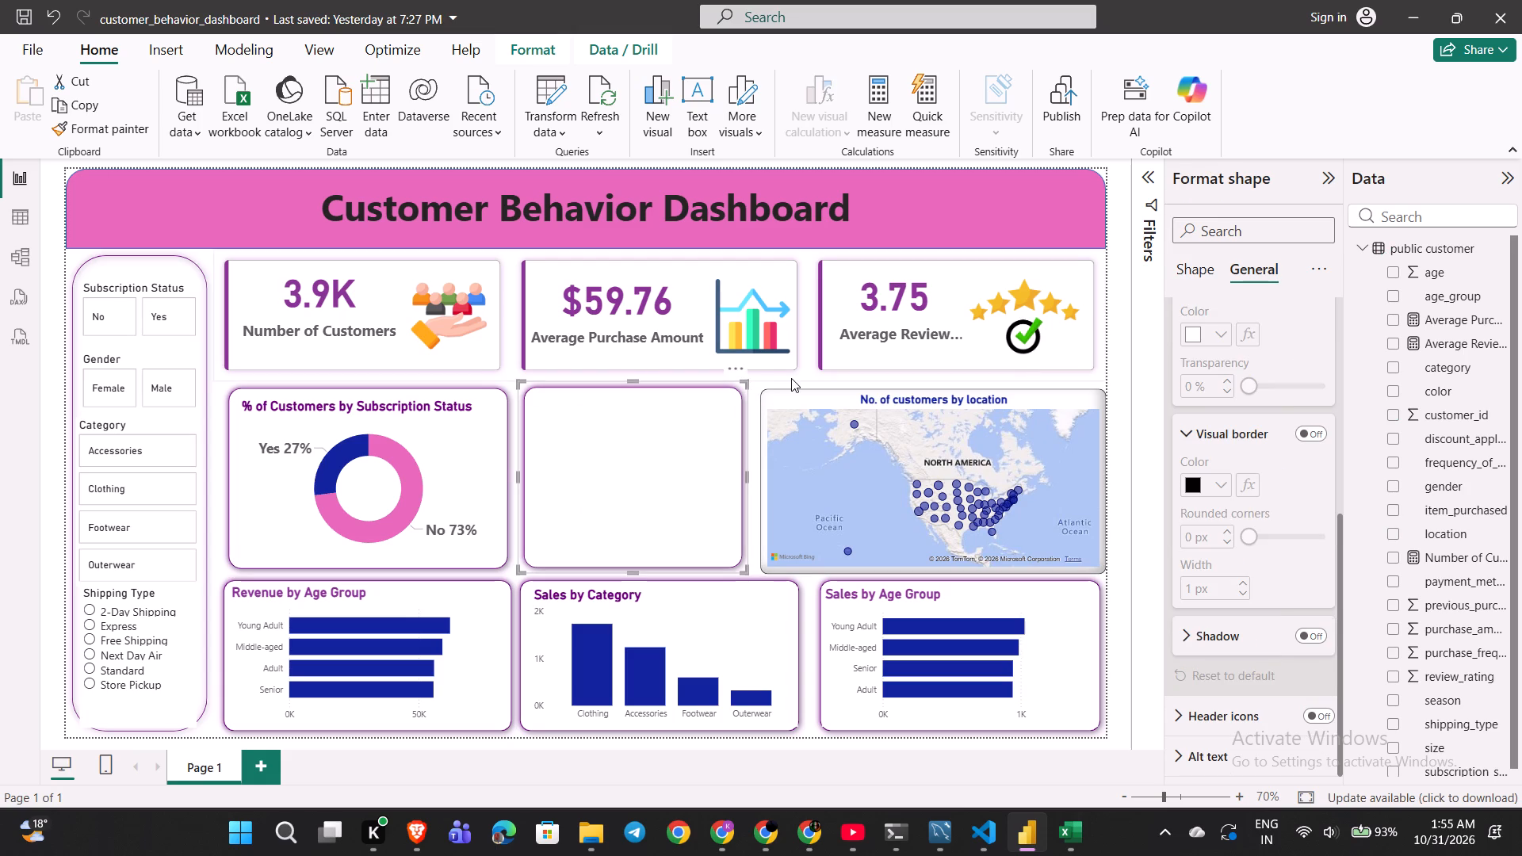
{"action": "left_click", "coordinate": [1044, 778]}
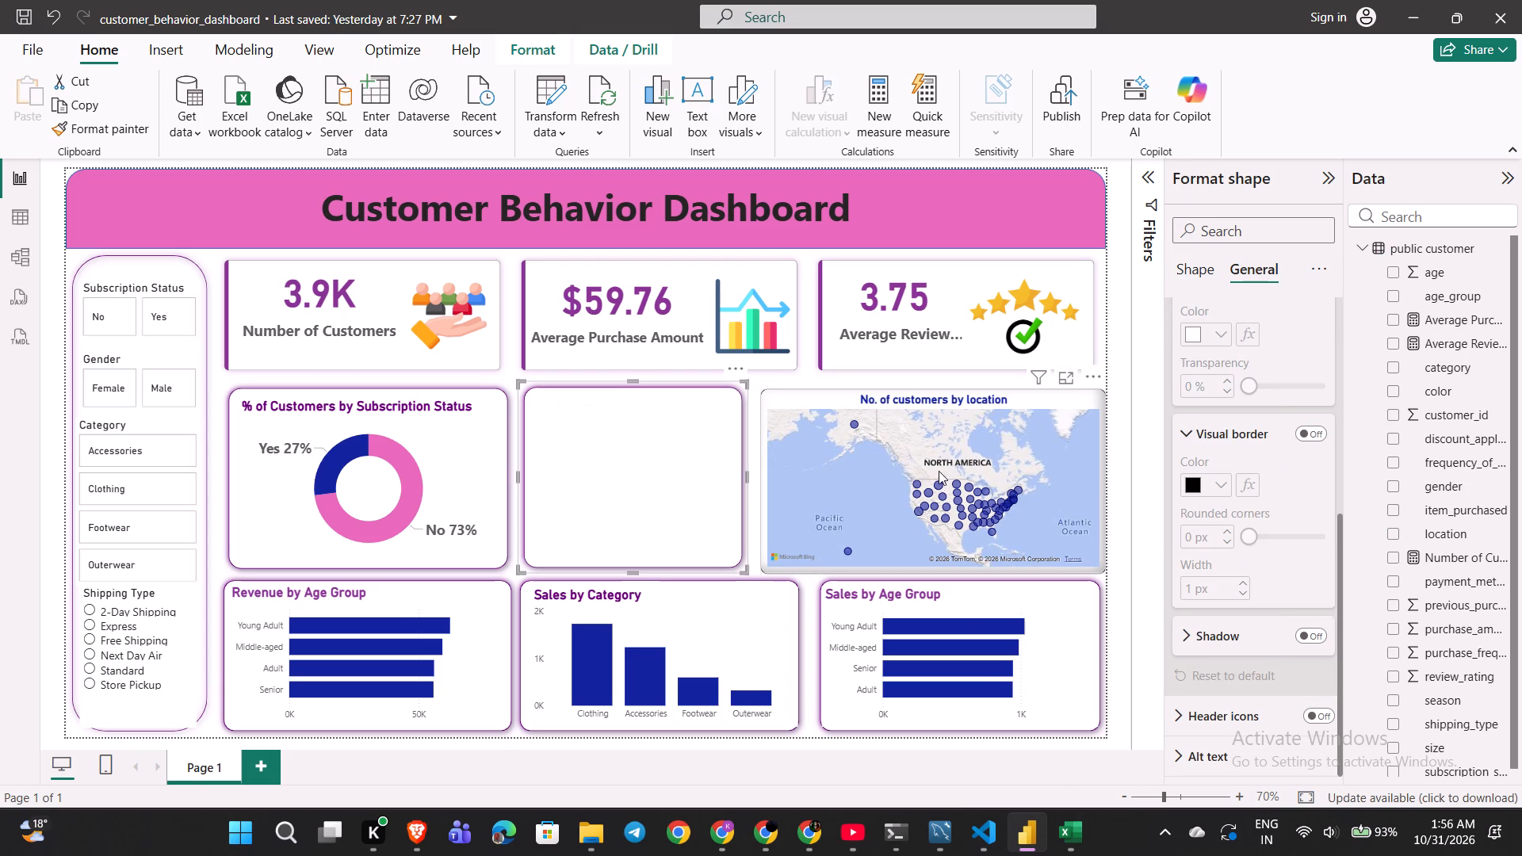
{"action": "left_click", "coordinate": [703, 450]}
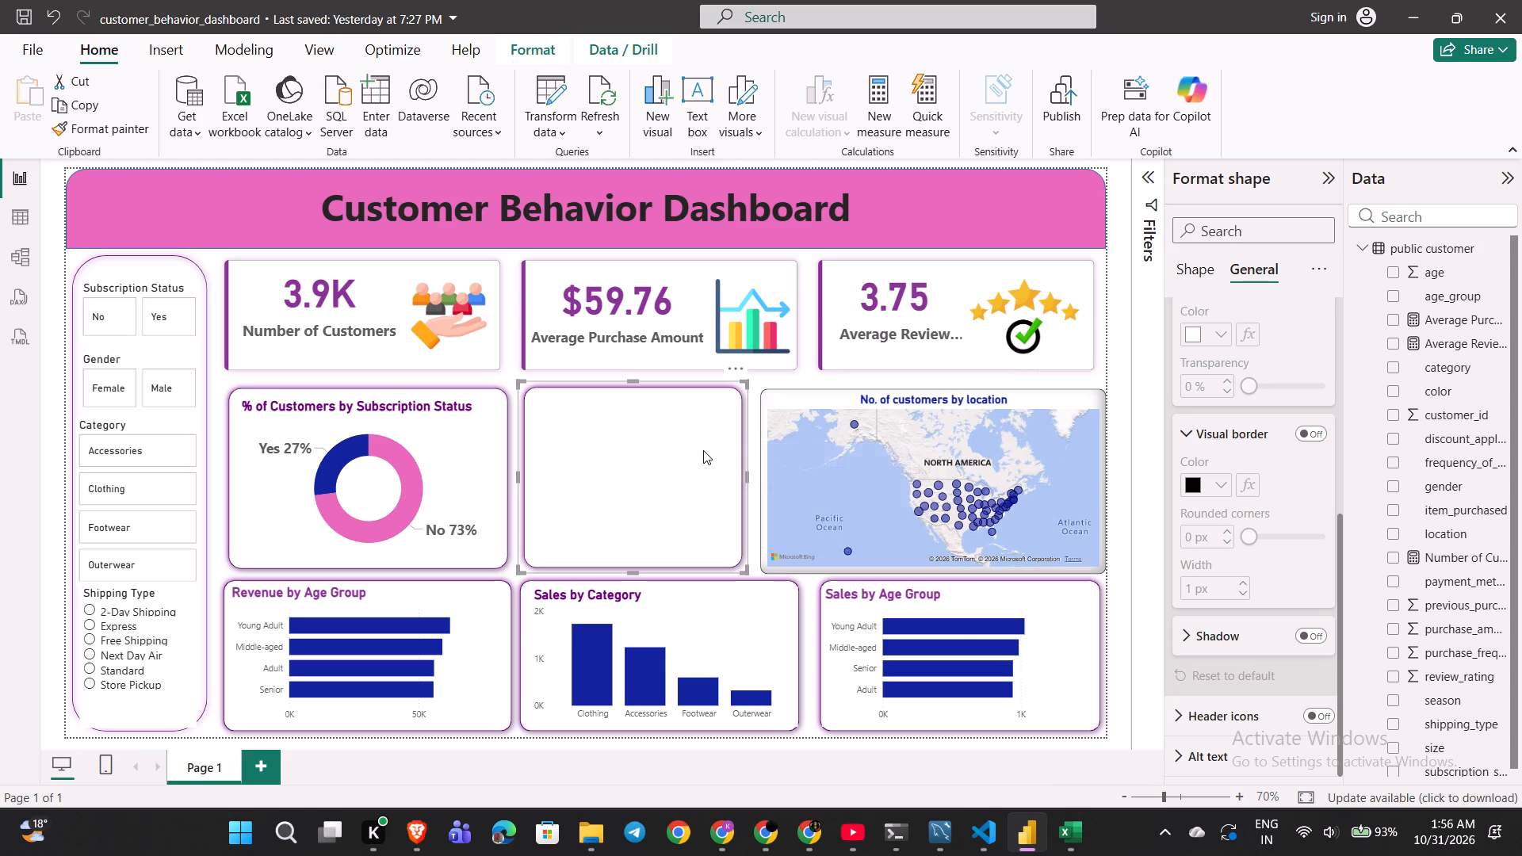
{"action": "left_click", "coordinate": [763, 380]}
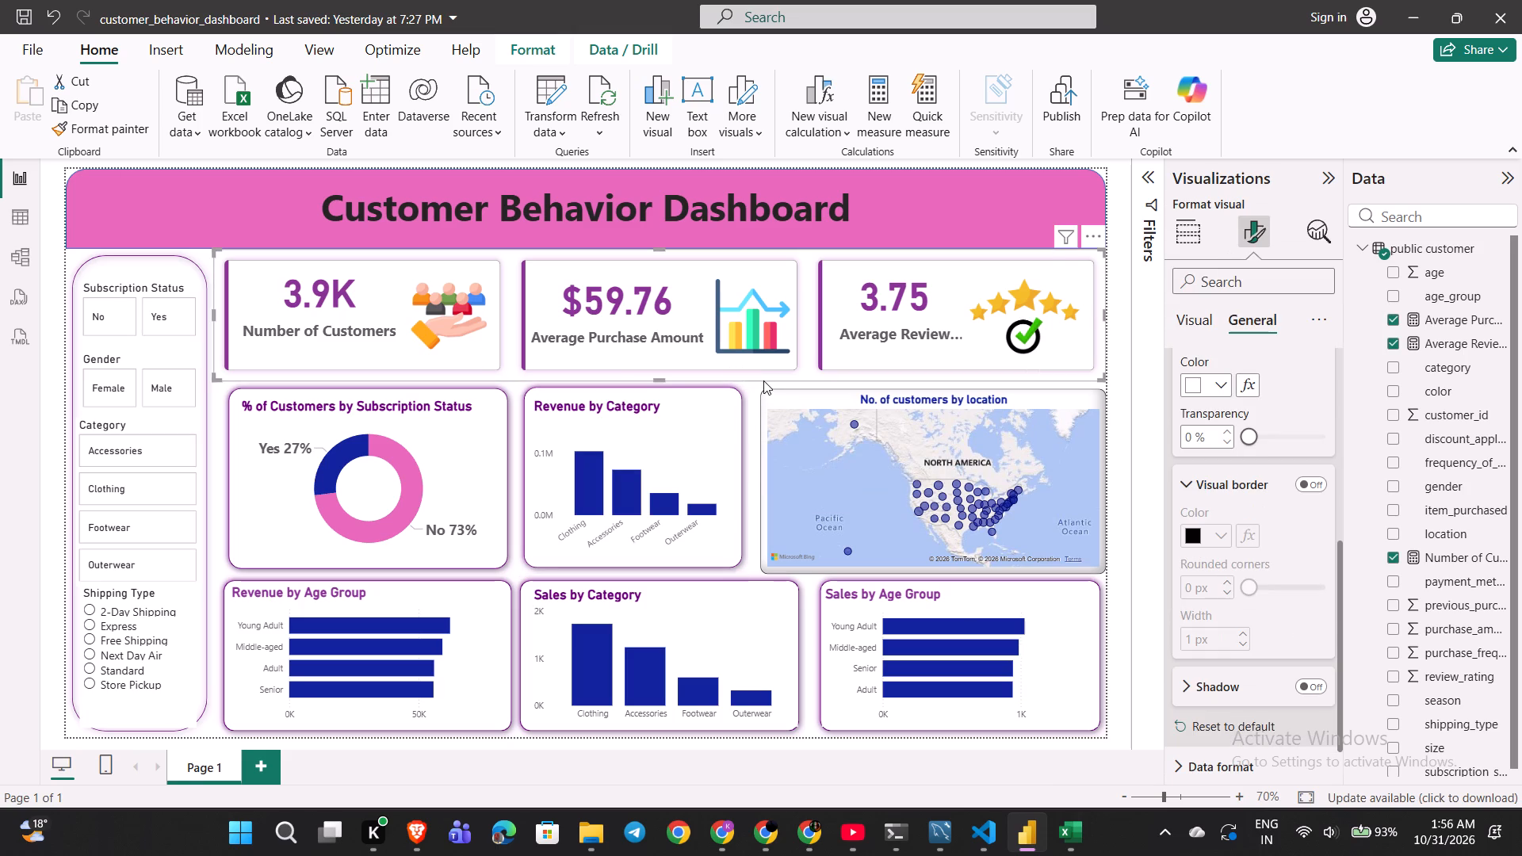
Pan and zoom the location map to centre it on the United States, and deselect the map.
{"action": "left_click_drag", "start_coordinate": [859, 490], "coordinate": [814, 457]}
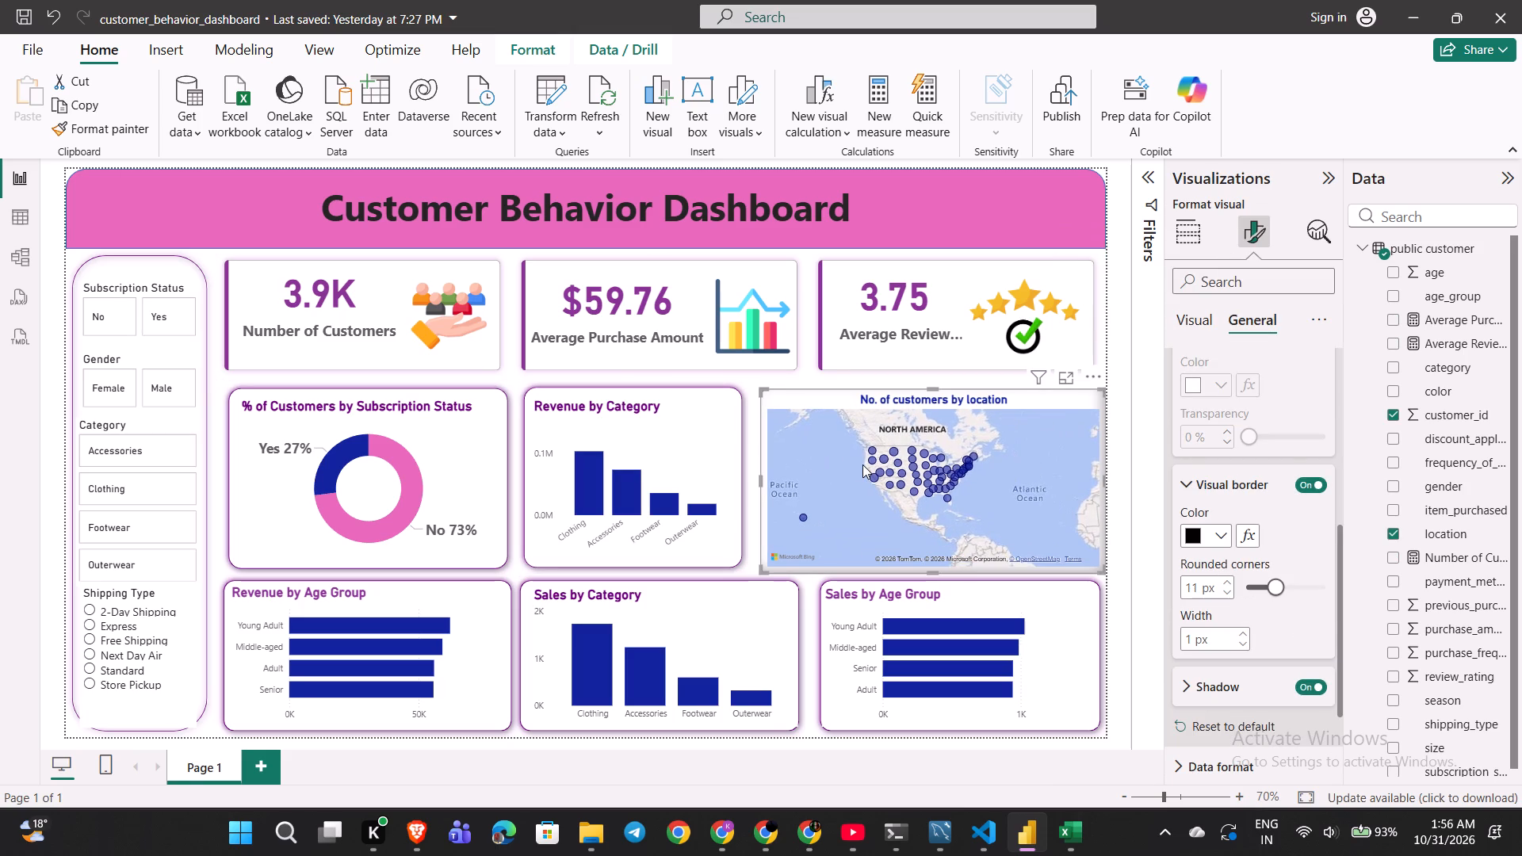
{"action": "left_click_drag", "start_coordinate": [951, 494], "coordinate": [828, 500]}
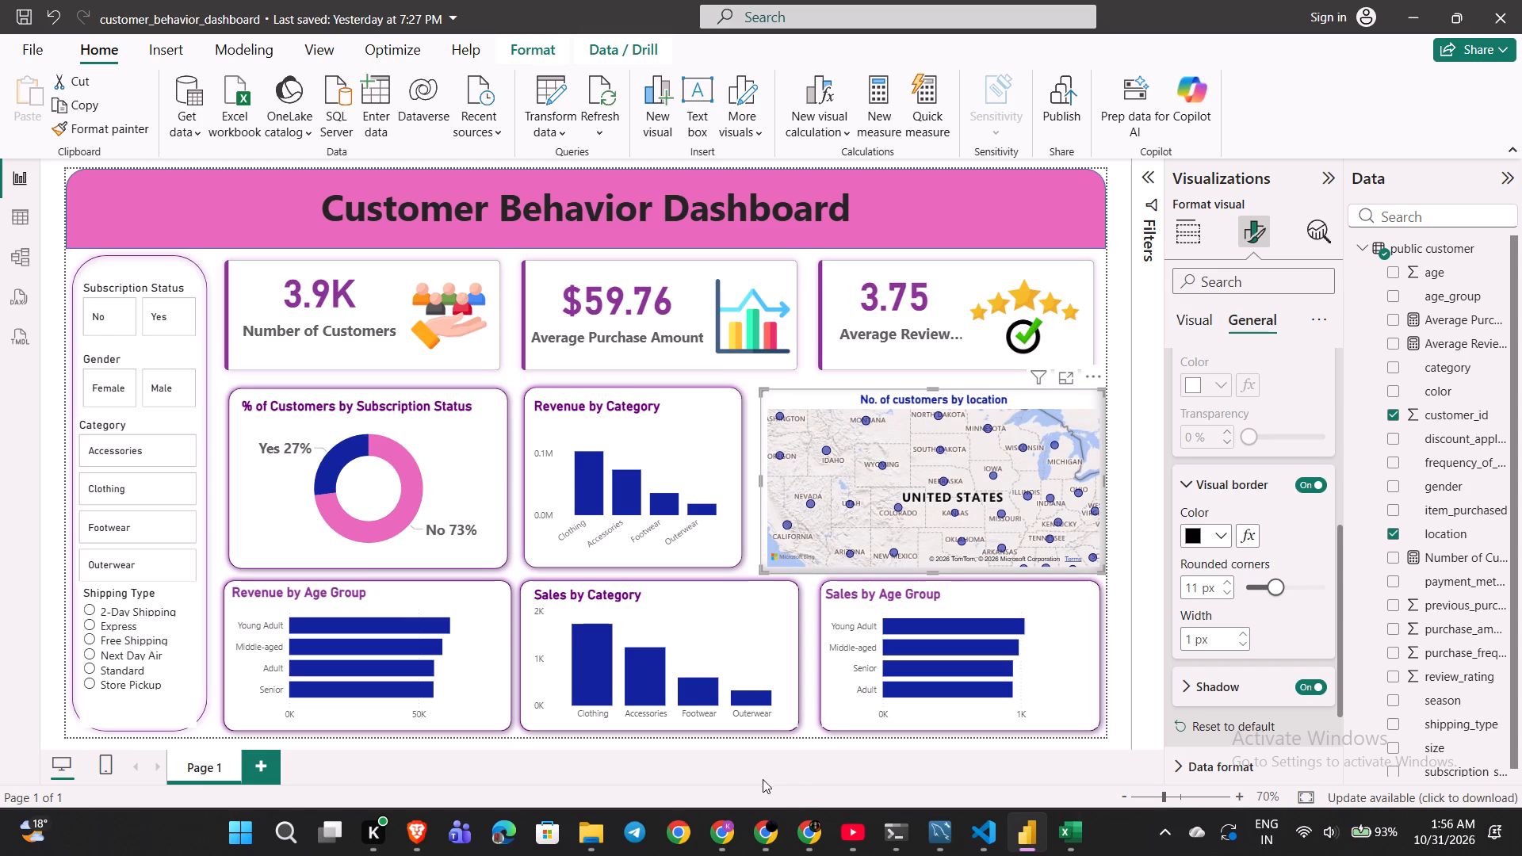
{"action": "left_click", "coordinate": [761, 778]}
{"action": "left_click", "coordinate": [761, 778]}
{"action": "left_click", "coordinate": [1107, 766]}
{"action": "left_click", "coordinate": [692, 292]}
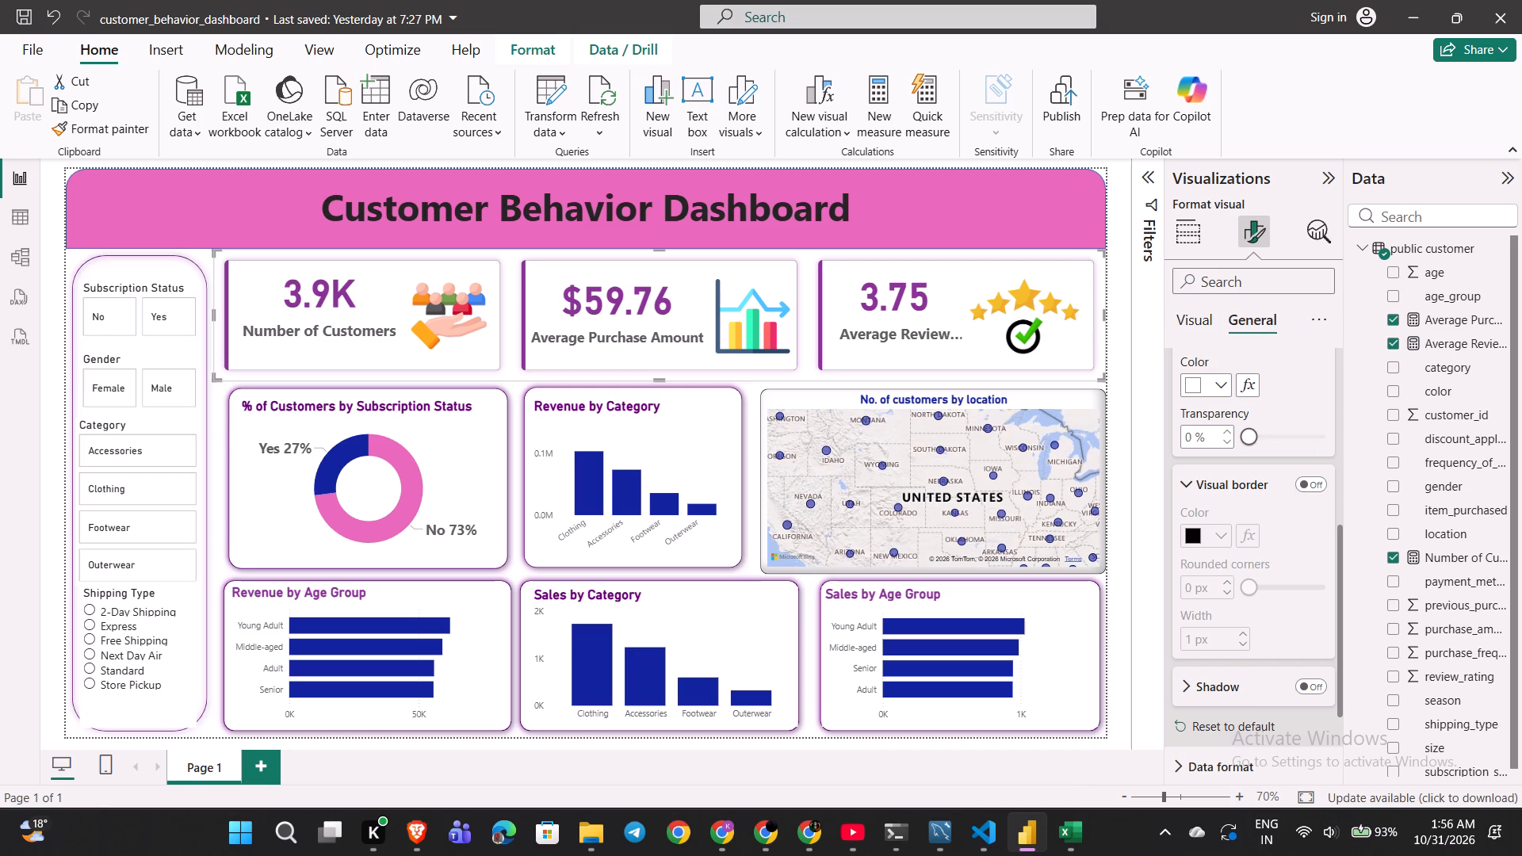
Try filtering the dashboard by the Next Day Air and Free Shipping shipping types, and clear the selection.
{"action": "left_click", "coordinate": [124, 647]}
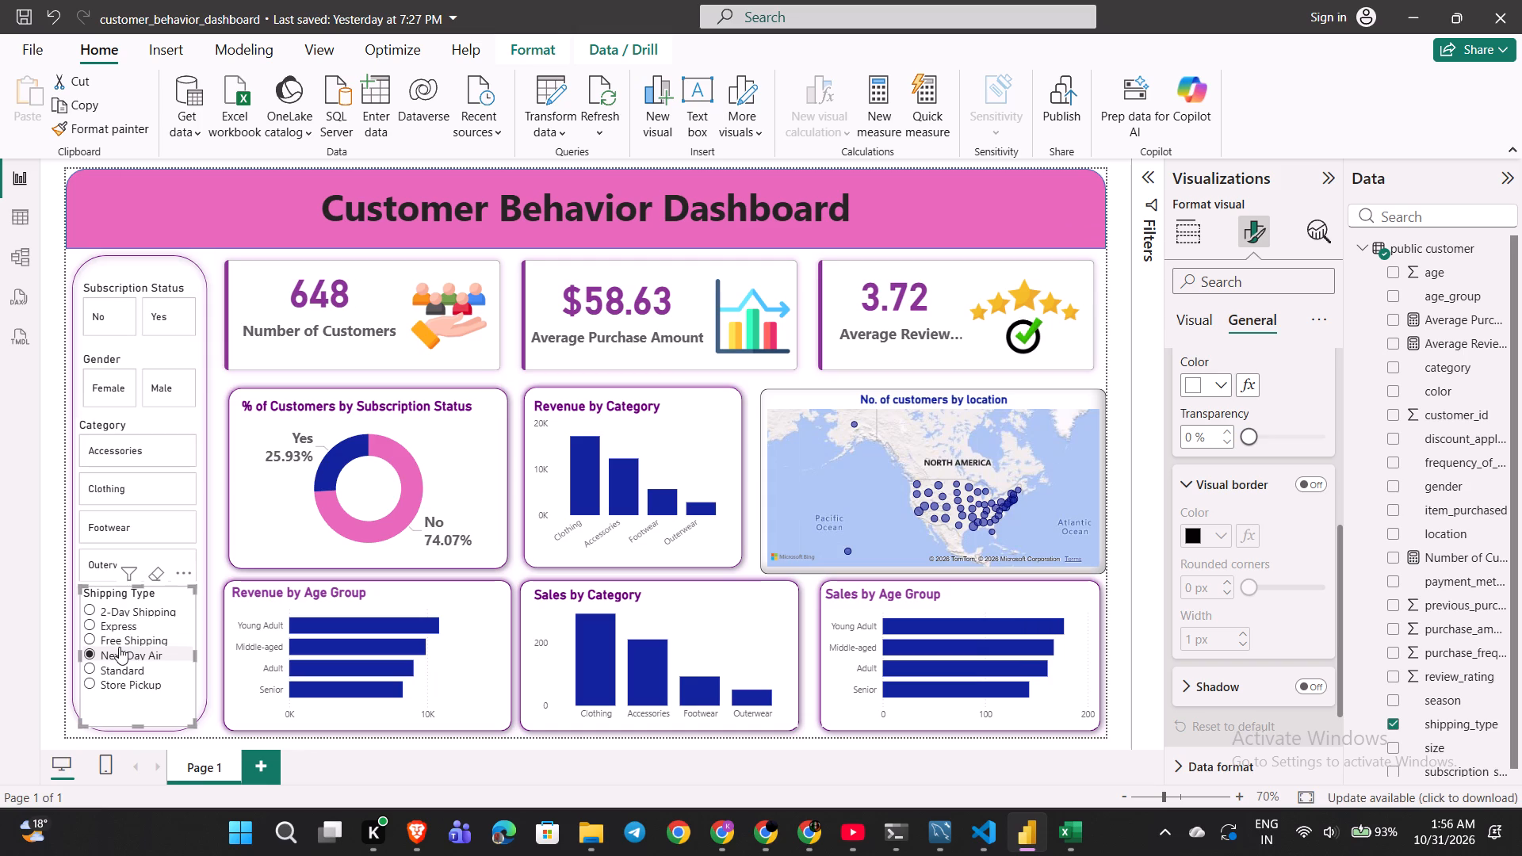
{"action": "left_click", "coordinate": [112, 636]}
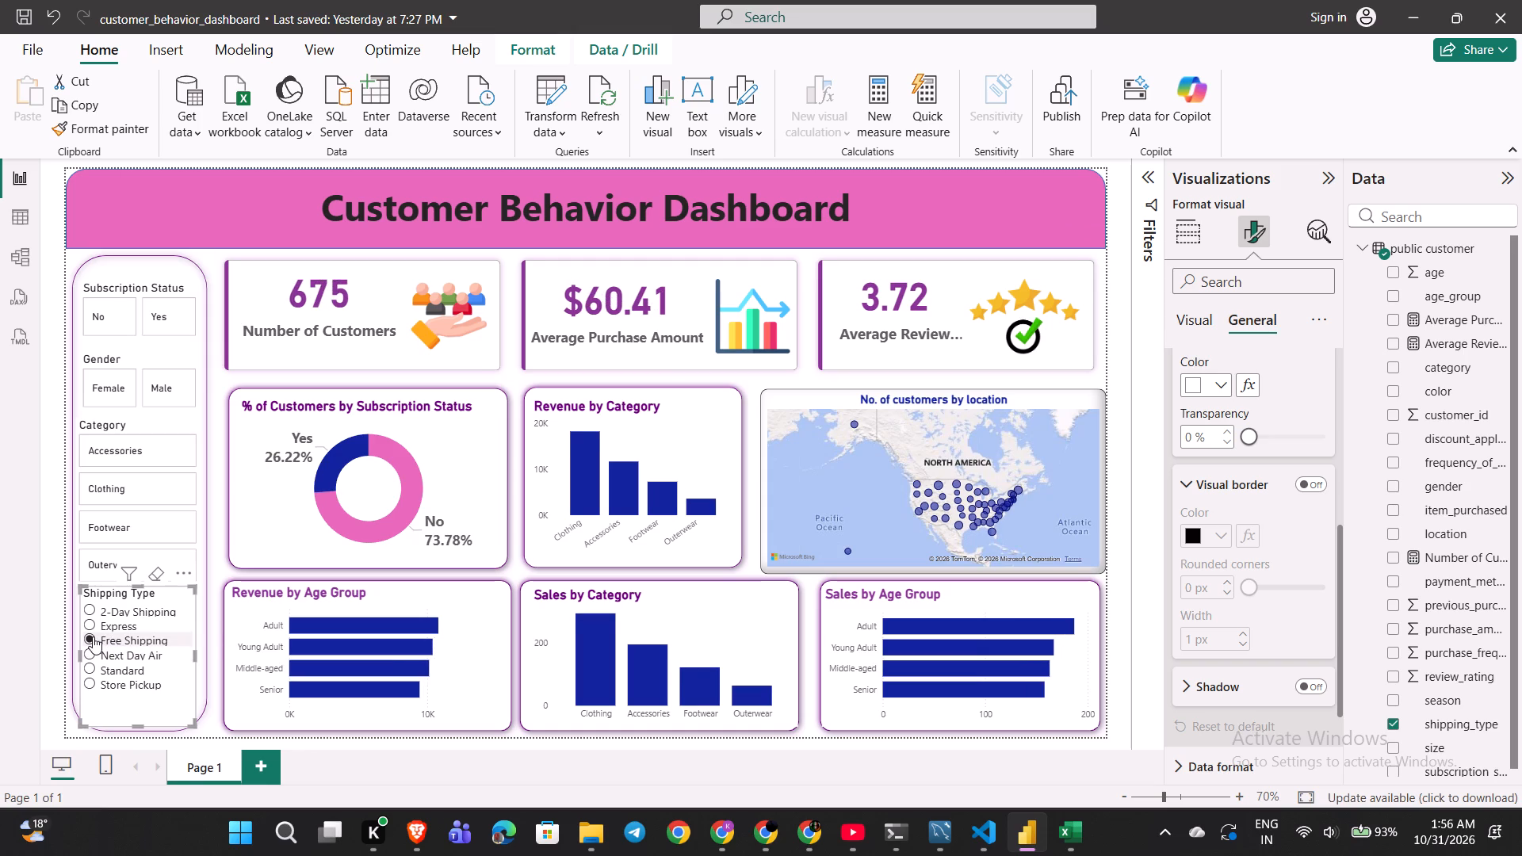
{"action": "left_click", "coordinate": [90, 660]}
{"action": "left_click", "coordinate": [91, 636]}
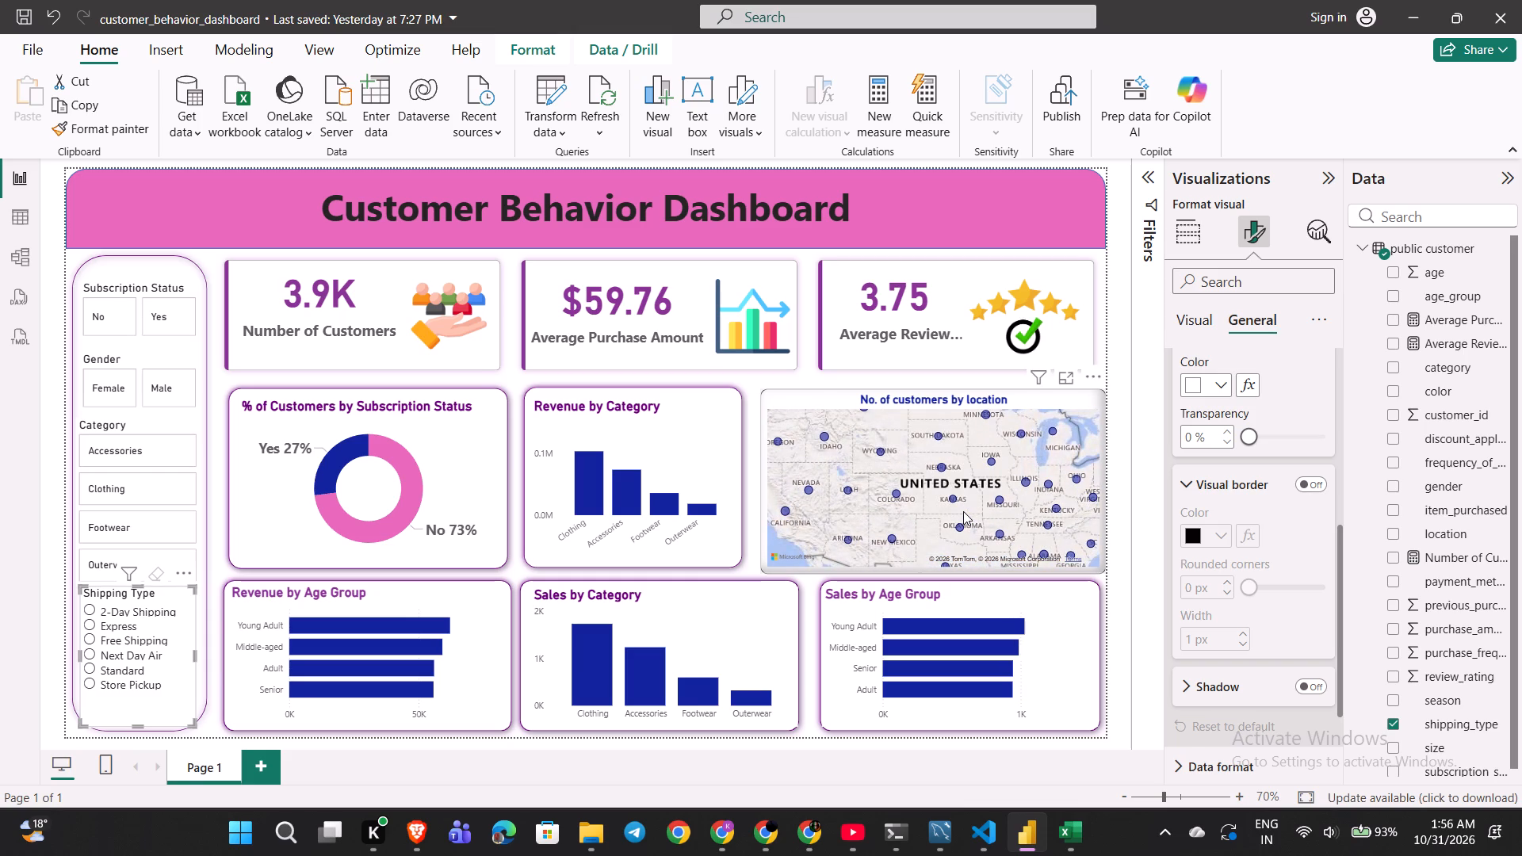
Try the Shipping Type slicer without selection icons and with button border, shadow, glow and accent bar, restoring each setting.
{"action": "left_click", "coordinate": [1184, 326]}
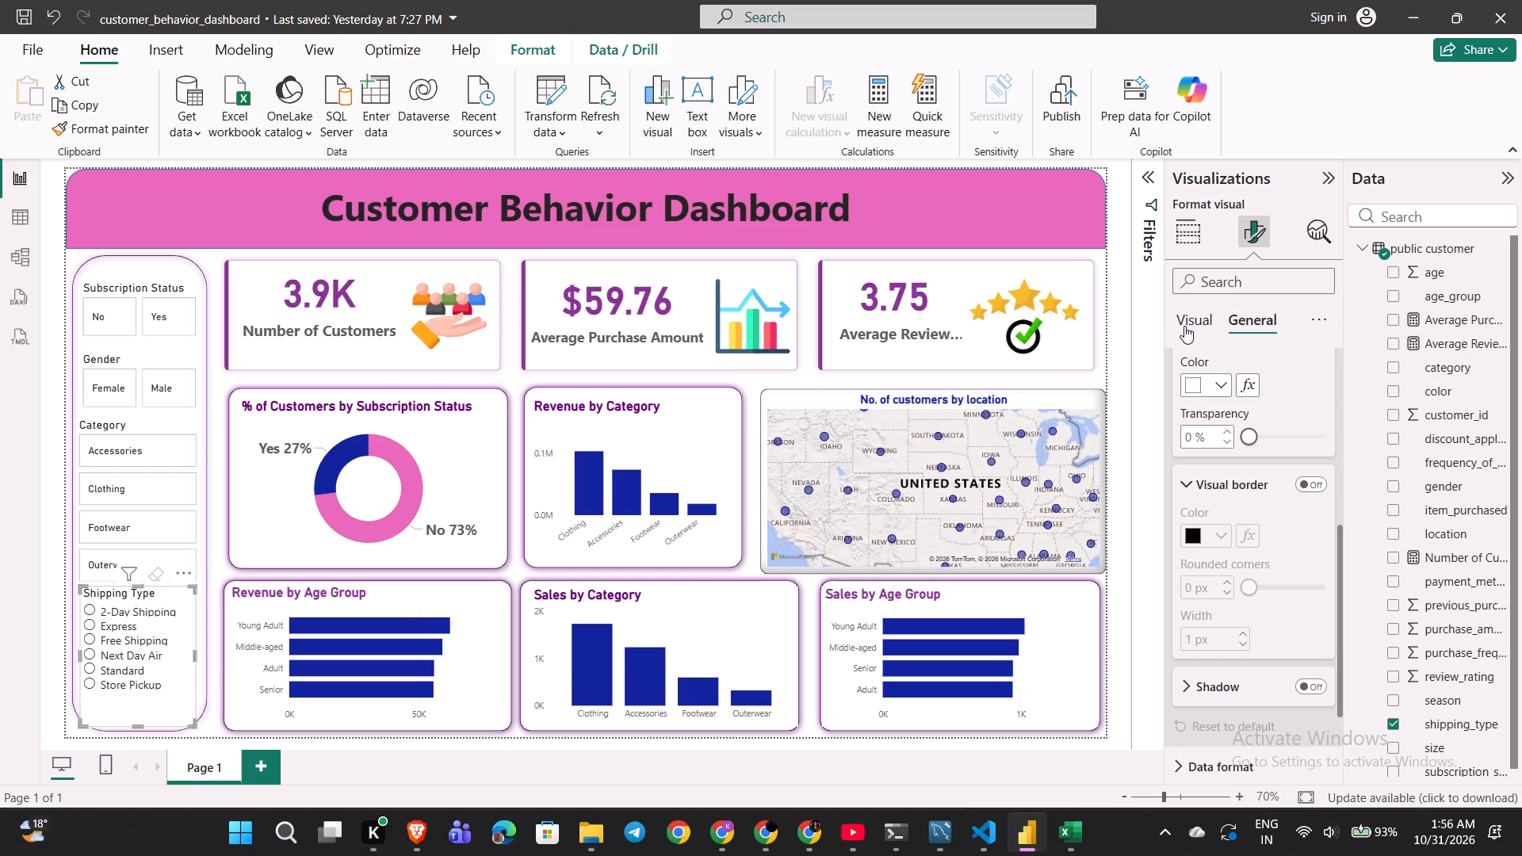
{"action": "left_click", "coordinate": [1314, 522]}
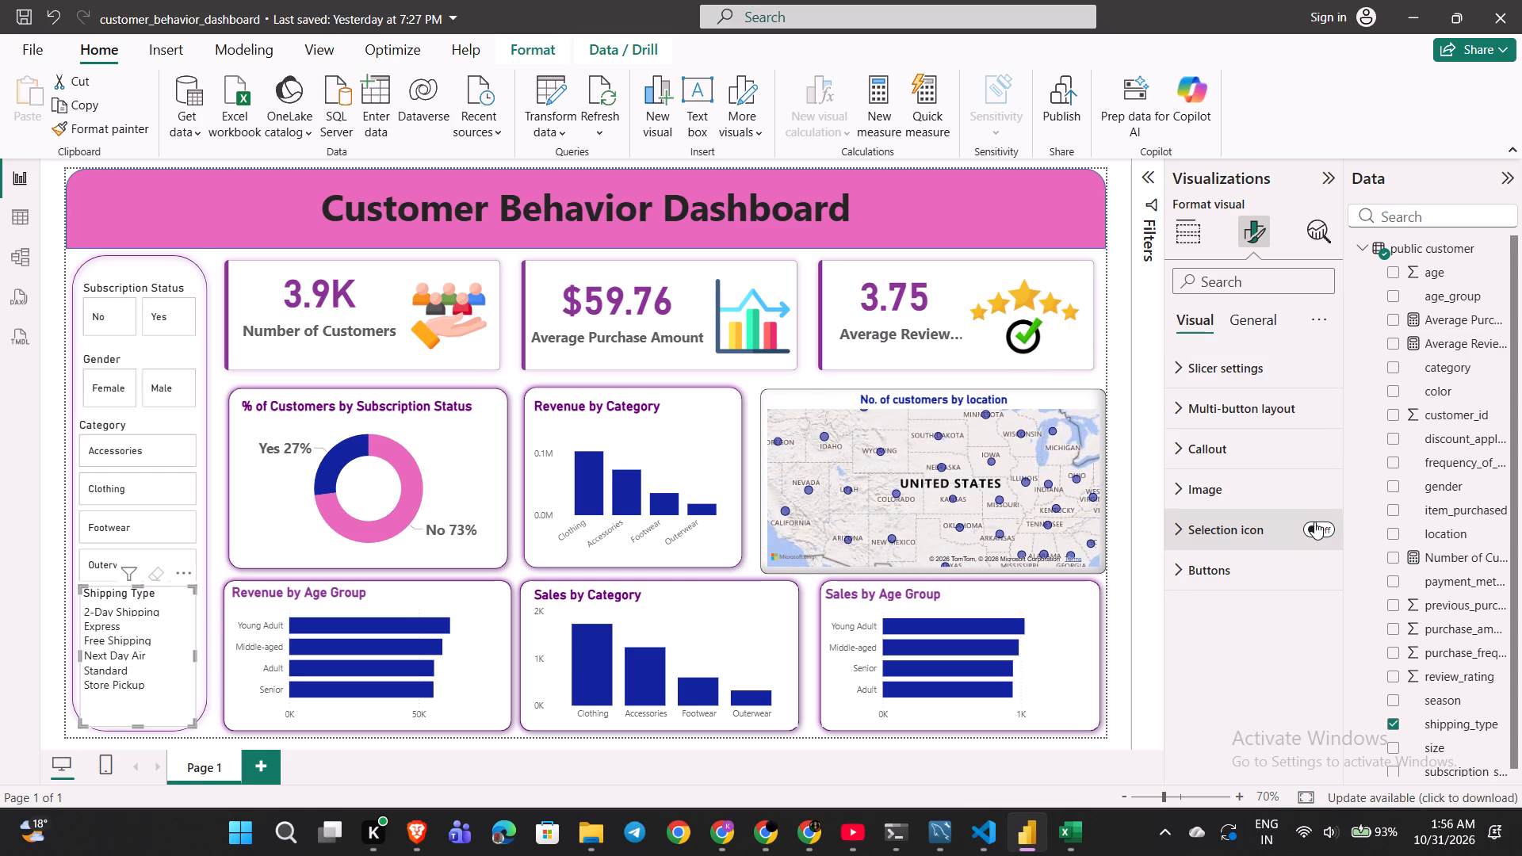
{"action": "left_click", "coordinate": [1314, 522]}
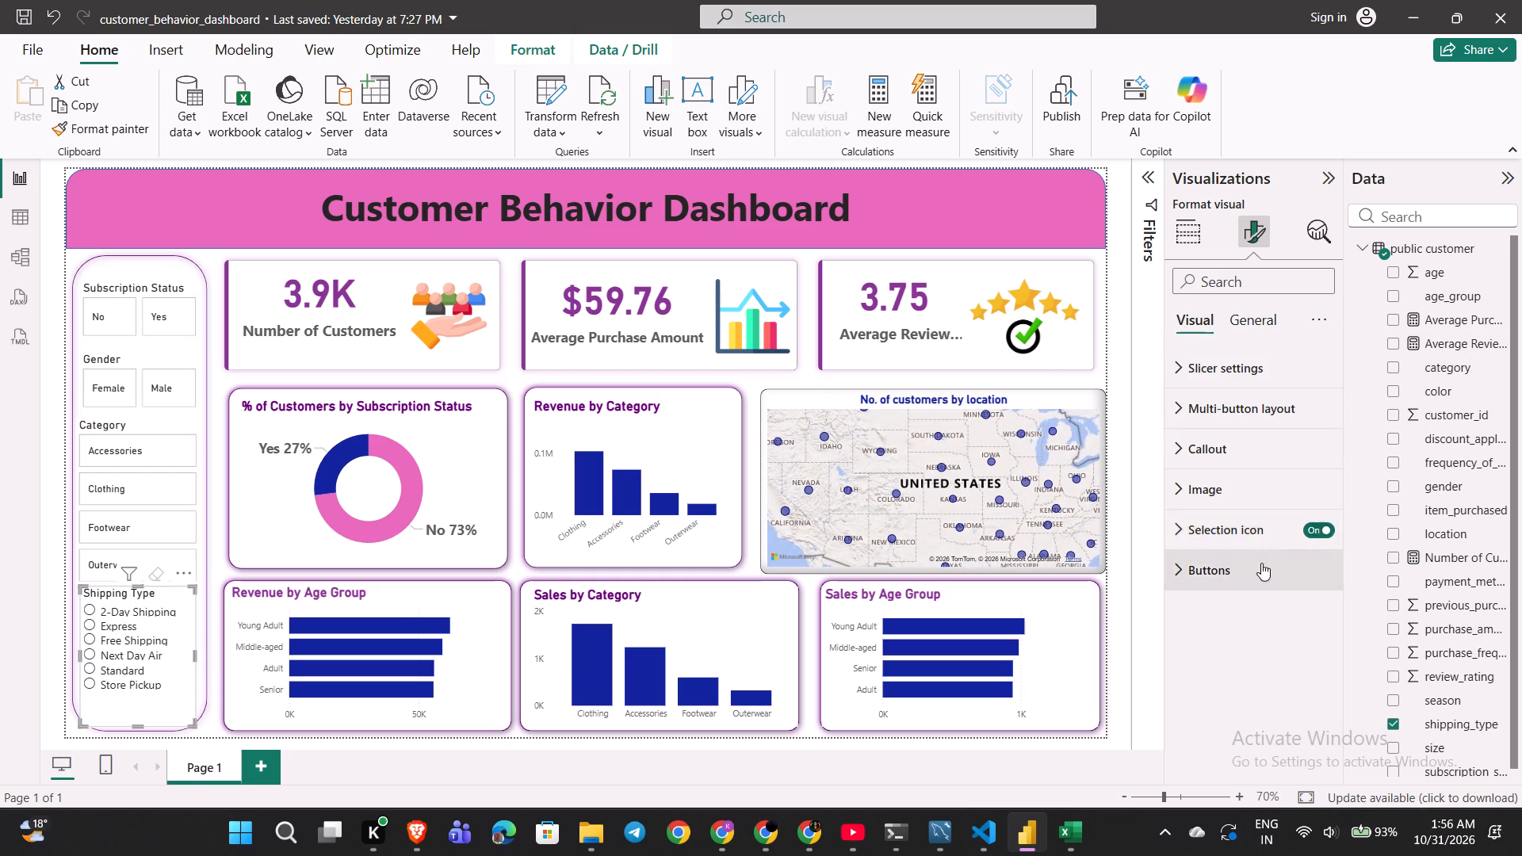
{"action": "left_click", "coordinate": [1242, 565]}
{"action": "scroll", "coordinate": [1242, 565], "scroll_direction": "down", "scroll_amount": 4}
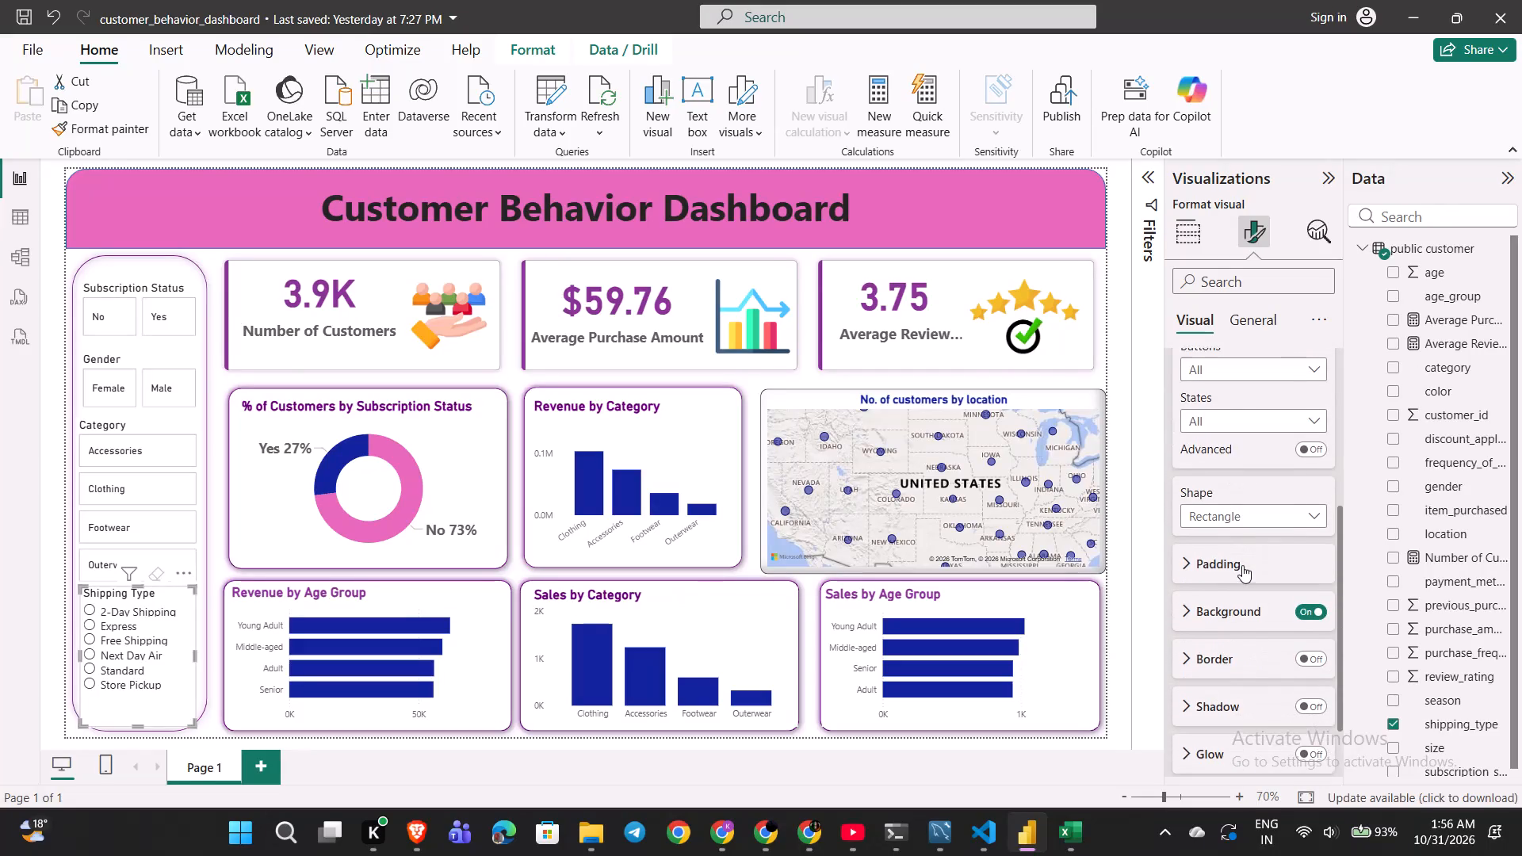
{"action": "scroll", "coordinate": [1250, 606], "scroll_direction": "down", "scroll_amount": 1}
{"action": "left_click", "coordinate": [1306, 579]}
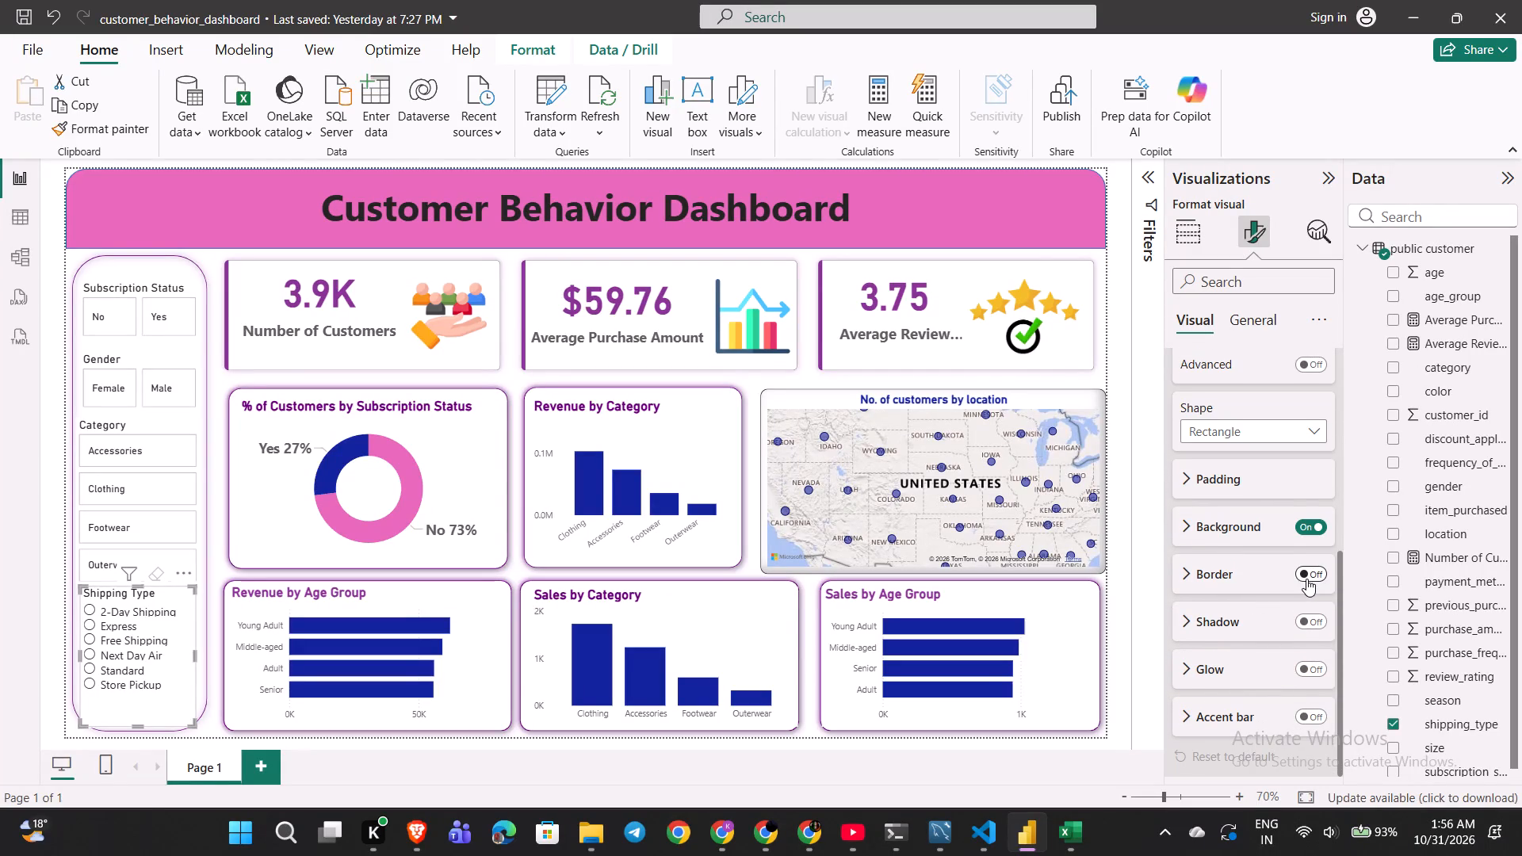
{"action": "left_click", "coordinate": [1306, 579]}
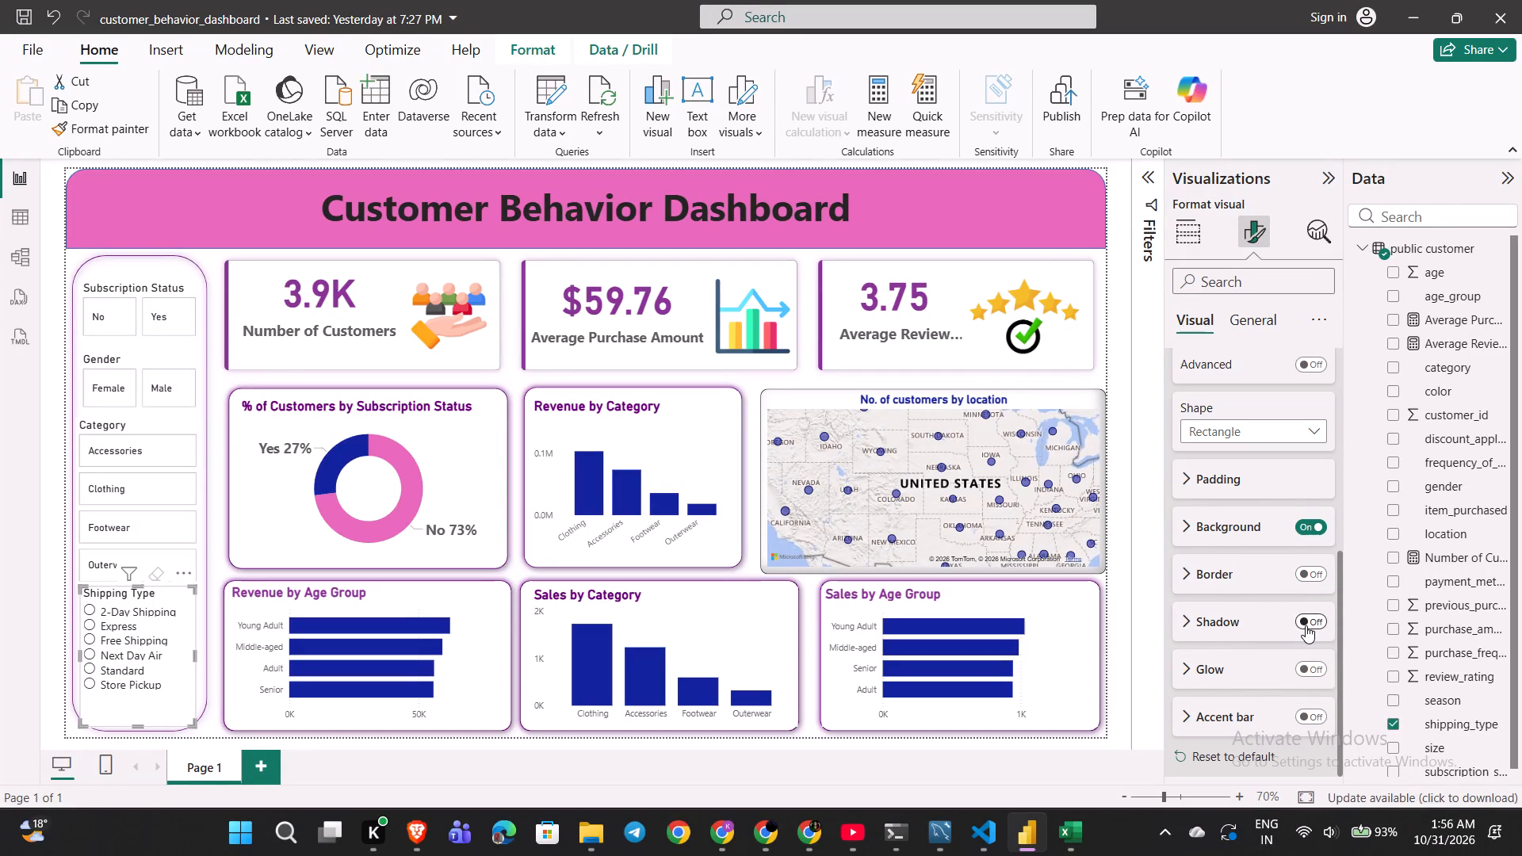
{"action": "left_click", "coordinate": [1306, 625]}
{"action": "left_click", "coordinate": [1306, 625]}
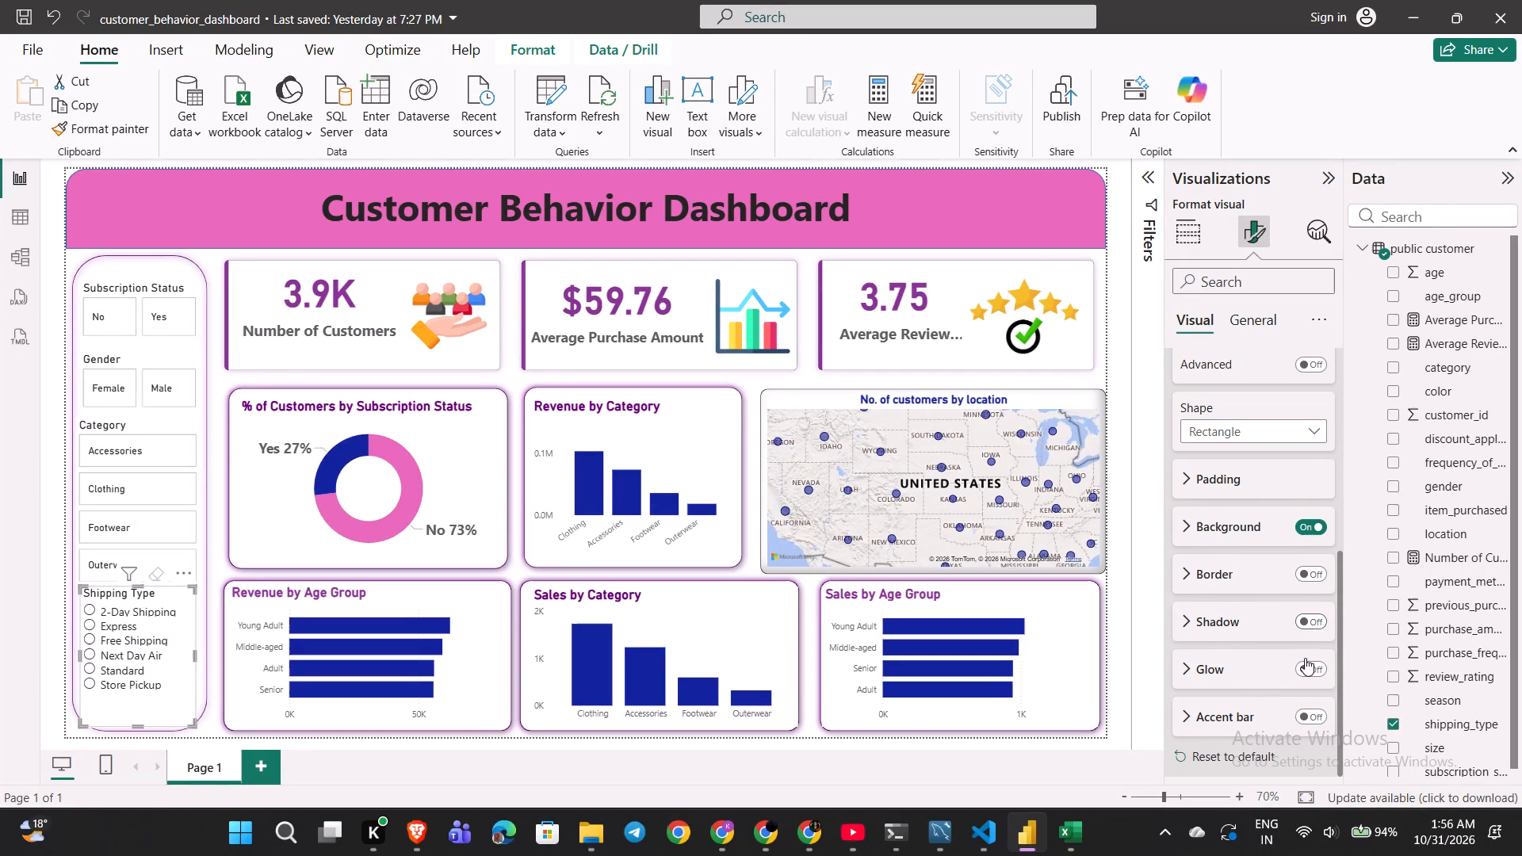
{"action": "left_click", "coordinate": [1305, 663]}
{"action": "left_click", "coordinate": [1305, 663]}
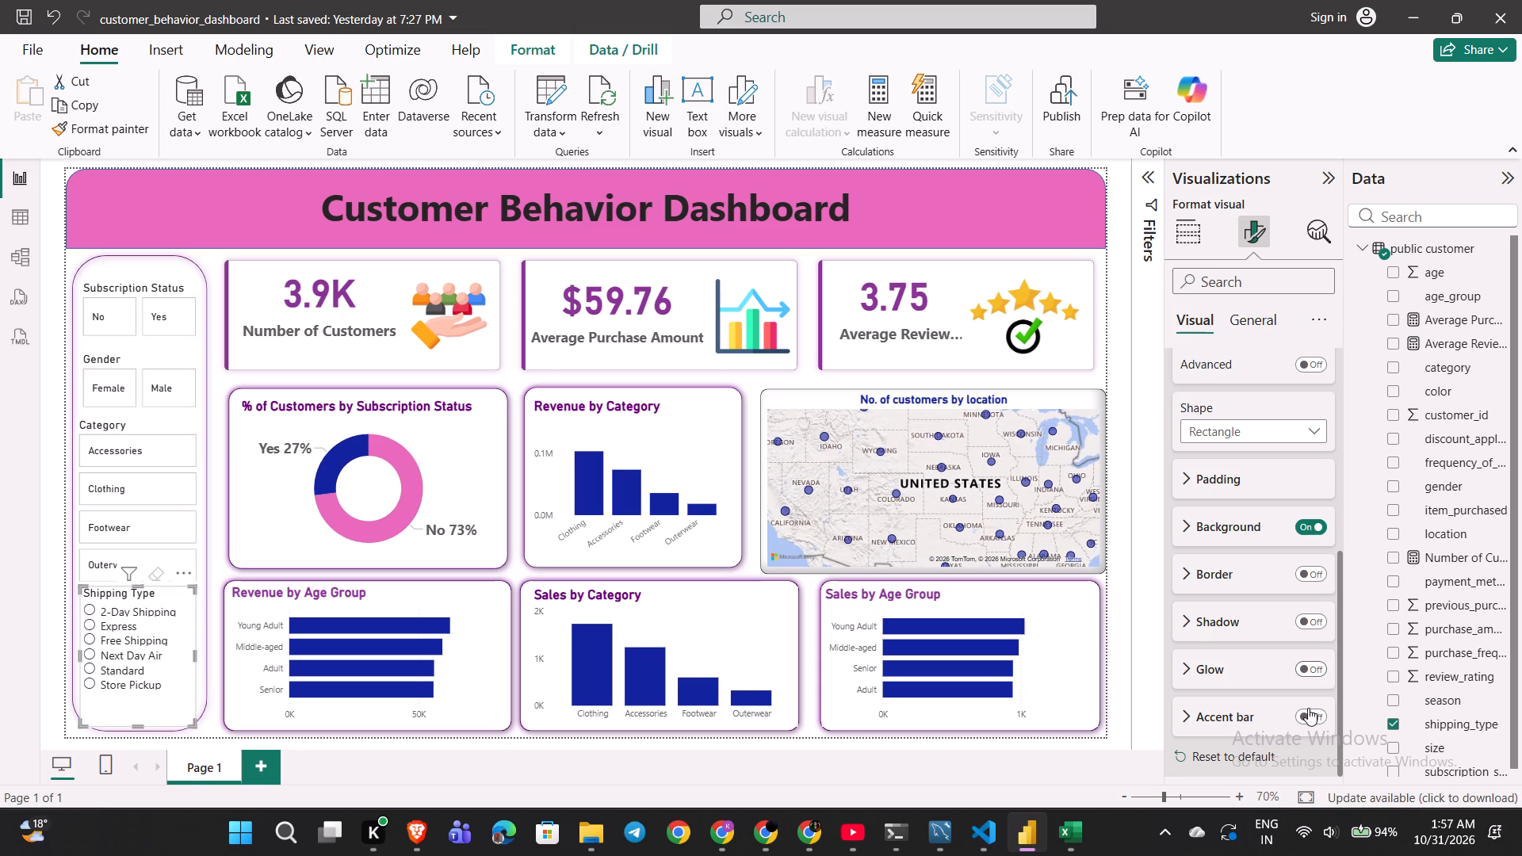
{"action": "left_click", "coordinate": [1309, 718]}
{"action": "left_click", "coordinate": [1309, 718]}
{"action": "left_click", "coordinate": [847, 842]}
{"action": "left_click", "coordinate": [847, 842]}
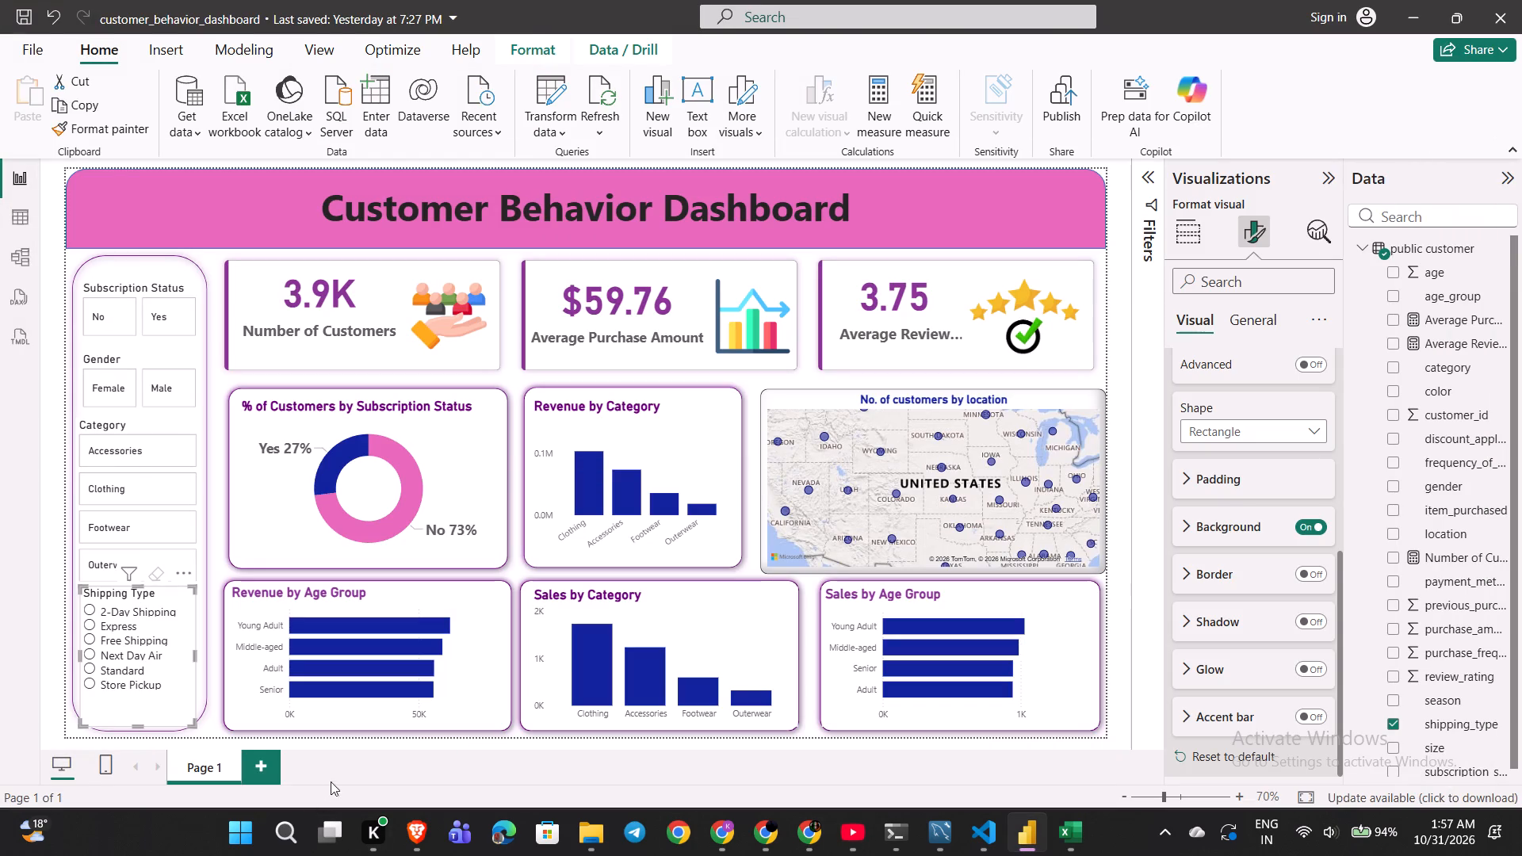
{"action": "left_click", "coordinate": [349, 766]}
Shorten the Category slicer slightly so it ends above the Shipping Type slicer, leaving all categories unfiltered.
{"action": "left_click", "coordinate": [29, 478]}
{"action": "left_click", "coordinate": [137, 539]}
{"action": "left_click", "coordinate": [108, 562]}
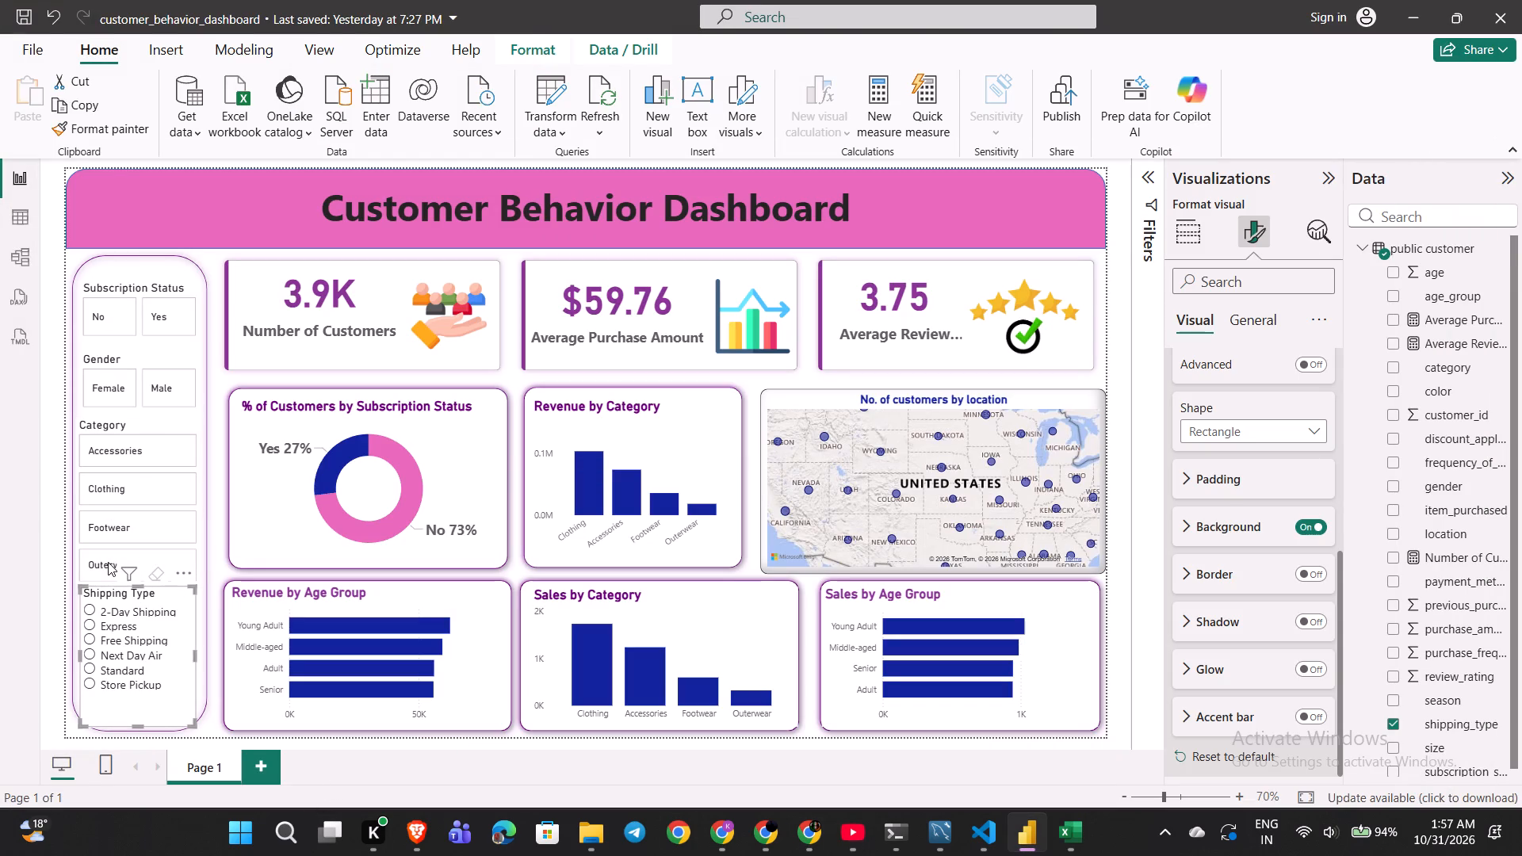
{"action": "left_click", "coordinate": [112, 527]}
{"action": "left_click", "coordinate": [112, 527]}
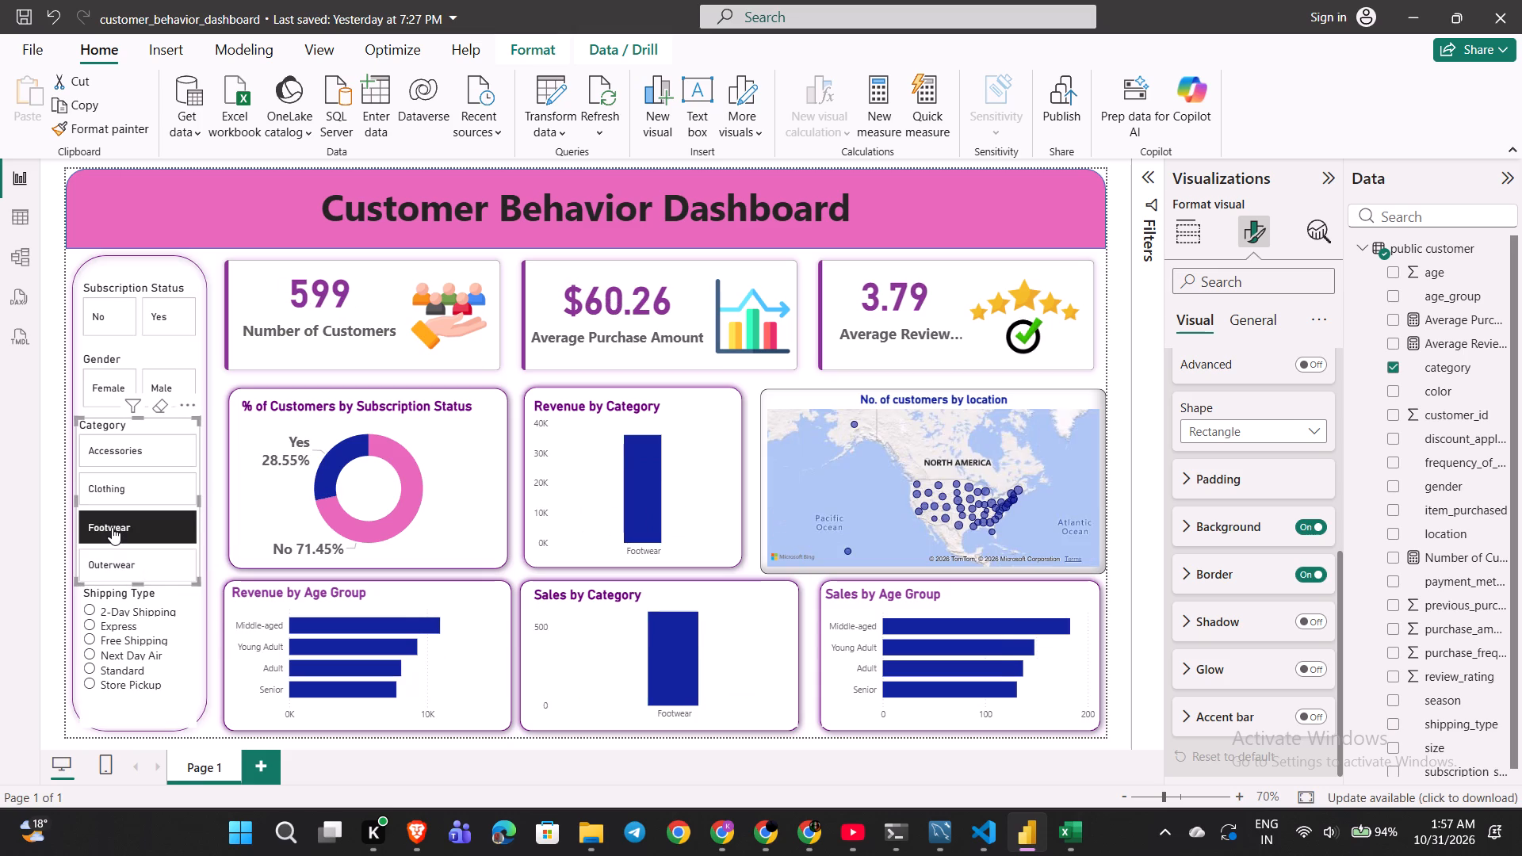
{"action": "left_click_drag", "start_coordinate": [138, 583], "coordinate": [139, 575]}
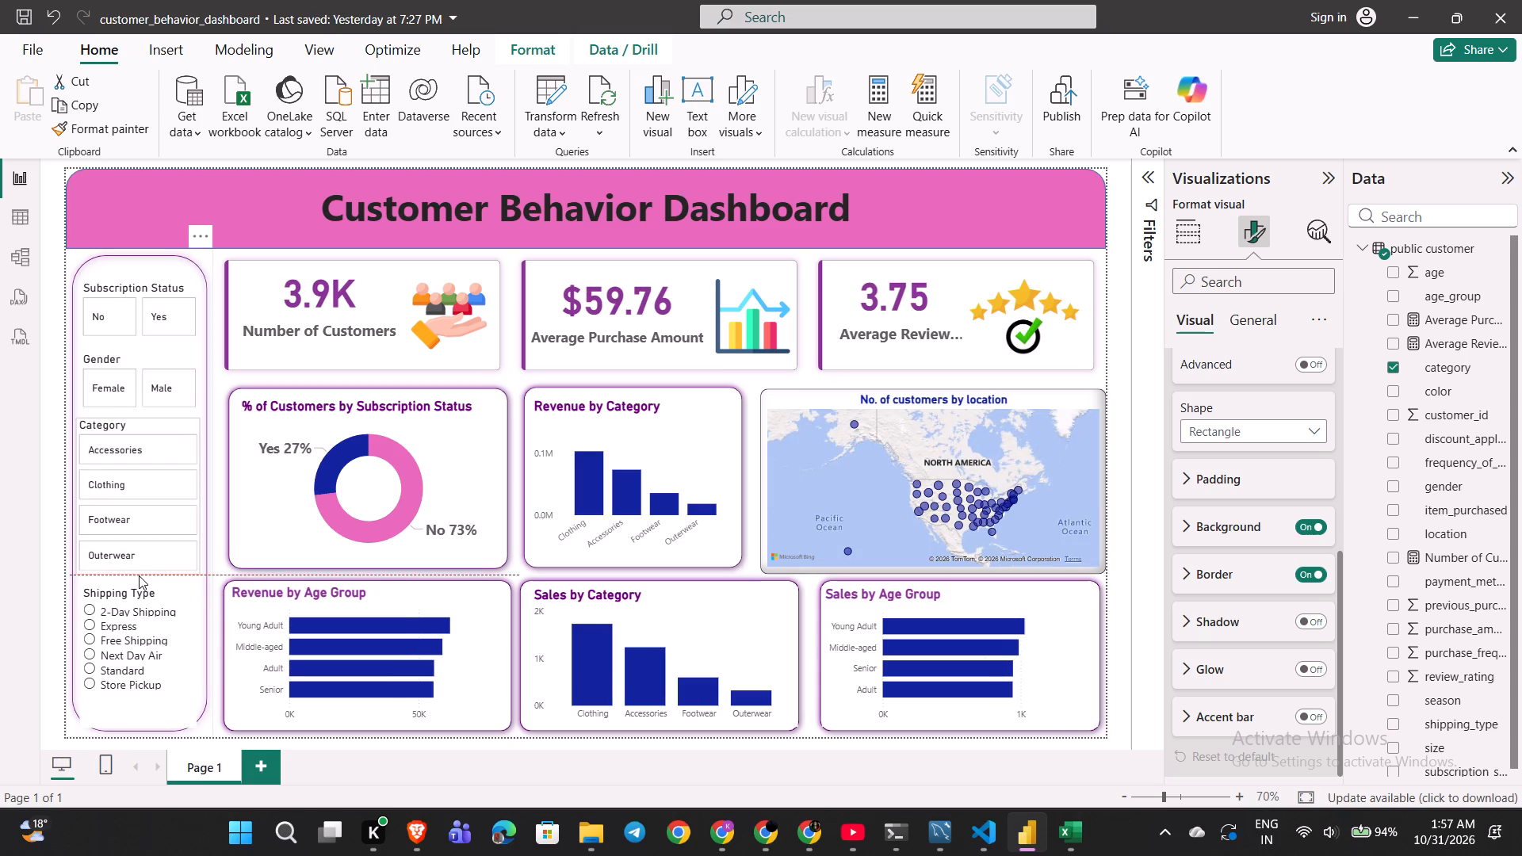
{"action": "left_click_drag", "start_coordinate": [139, 575], "coordinate": [139, 576]}
{"action": "left_click", "coordinate": [347, 760]}
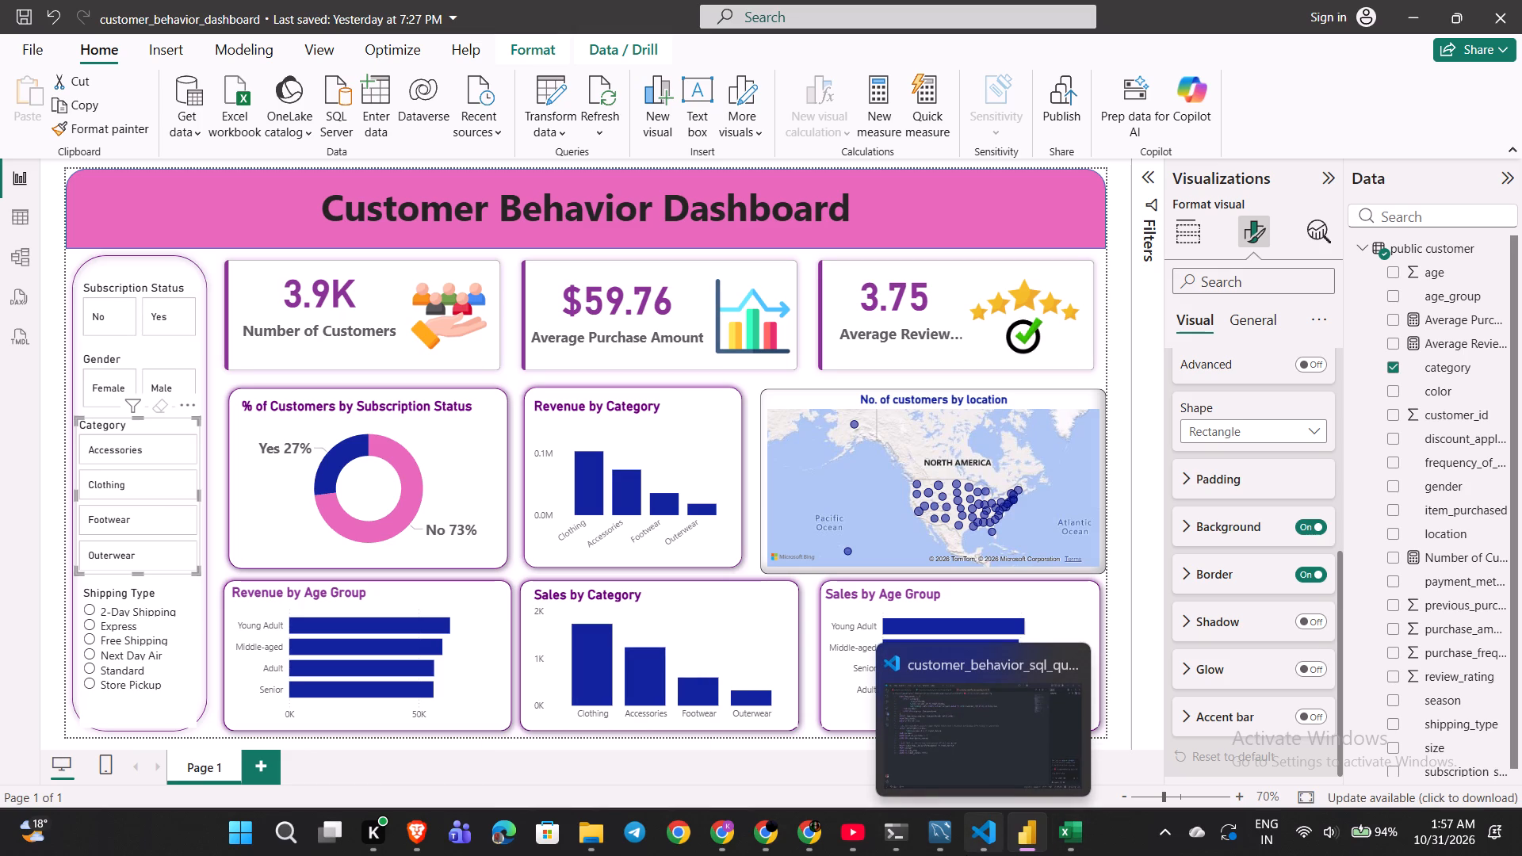
Examine the KPI card visual's multi-card layout and card formatting settings.
{"action": "left_click", "coordinate": [924, 335]}
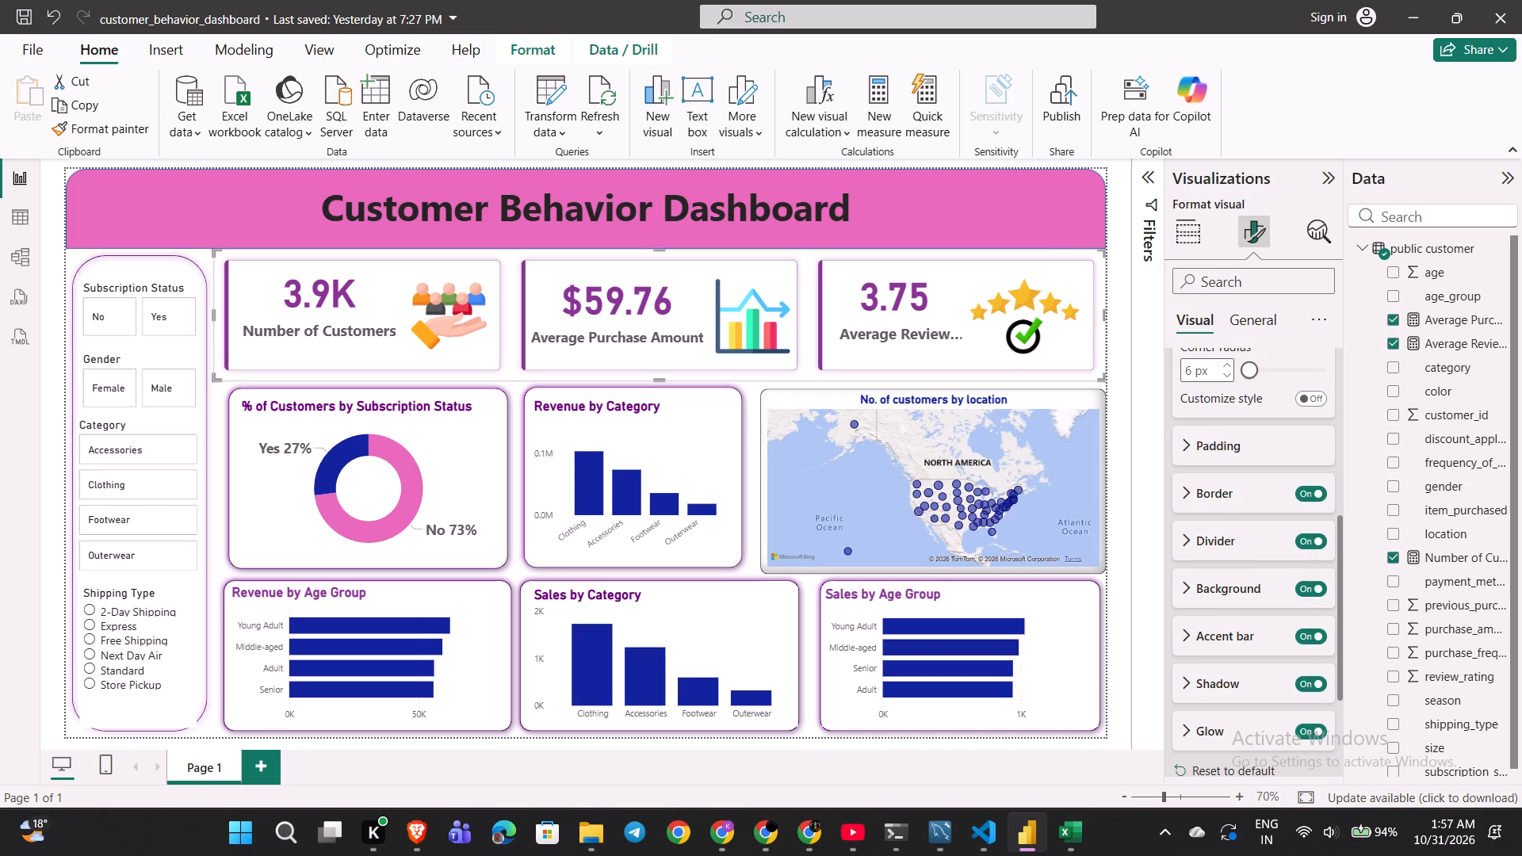
{"action": "scroll", "coordinate": [1203, 535], "scroll_direction": "up", "scroll_amount": 7}
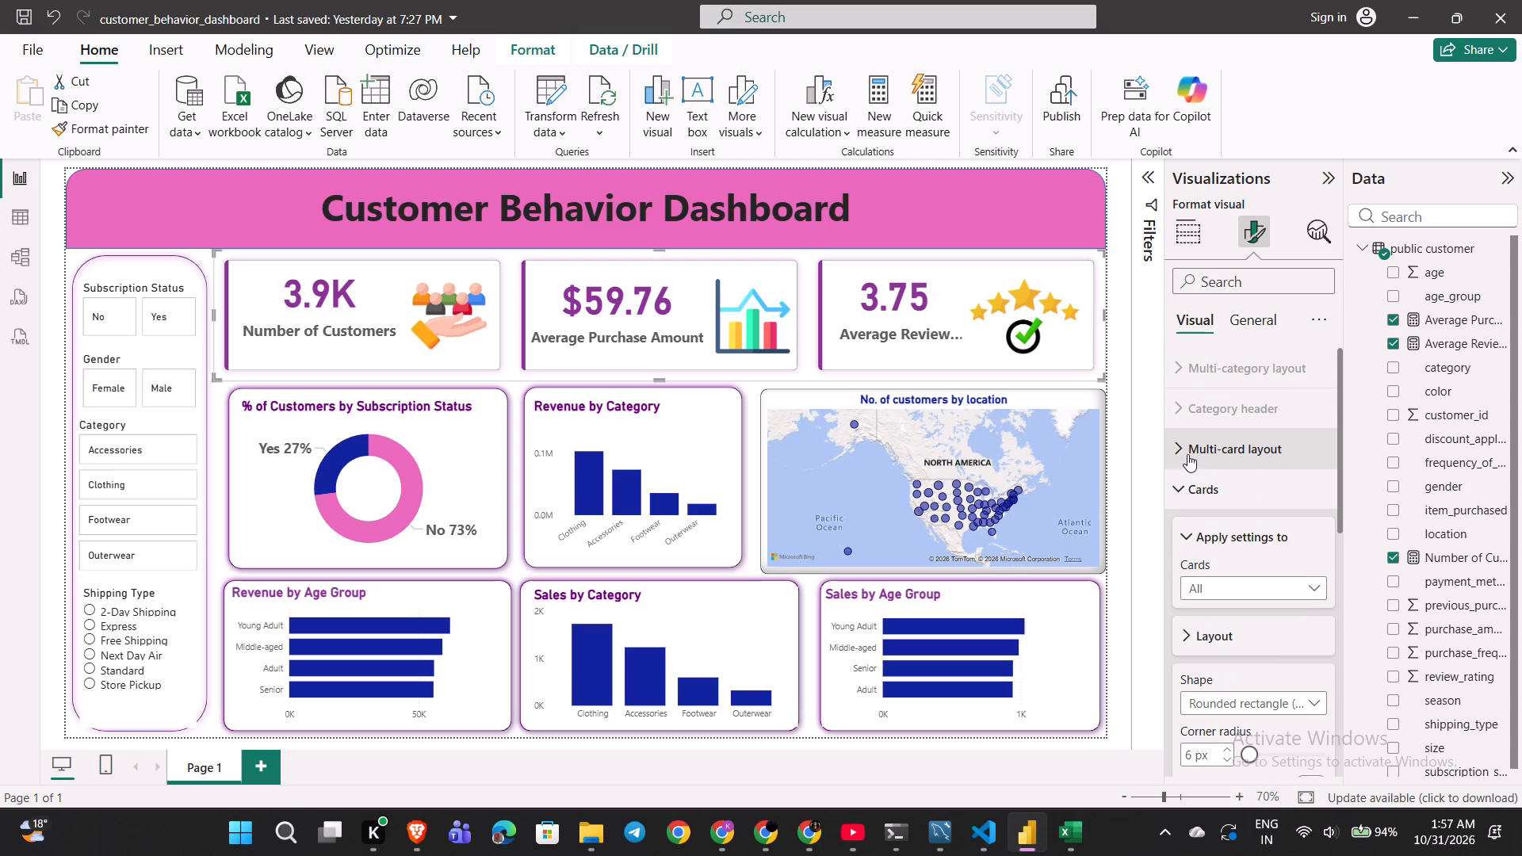
{"action": "left_click", "coordinate": [1188, 453]}
{"action": "scroll", "coordinate": [1188, 453], "scroll_direction": "down", "scroll_amount": 1}
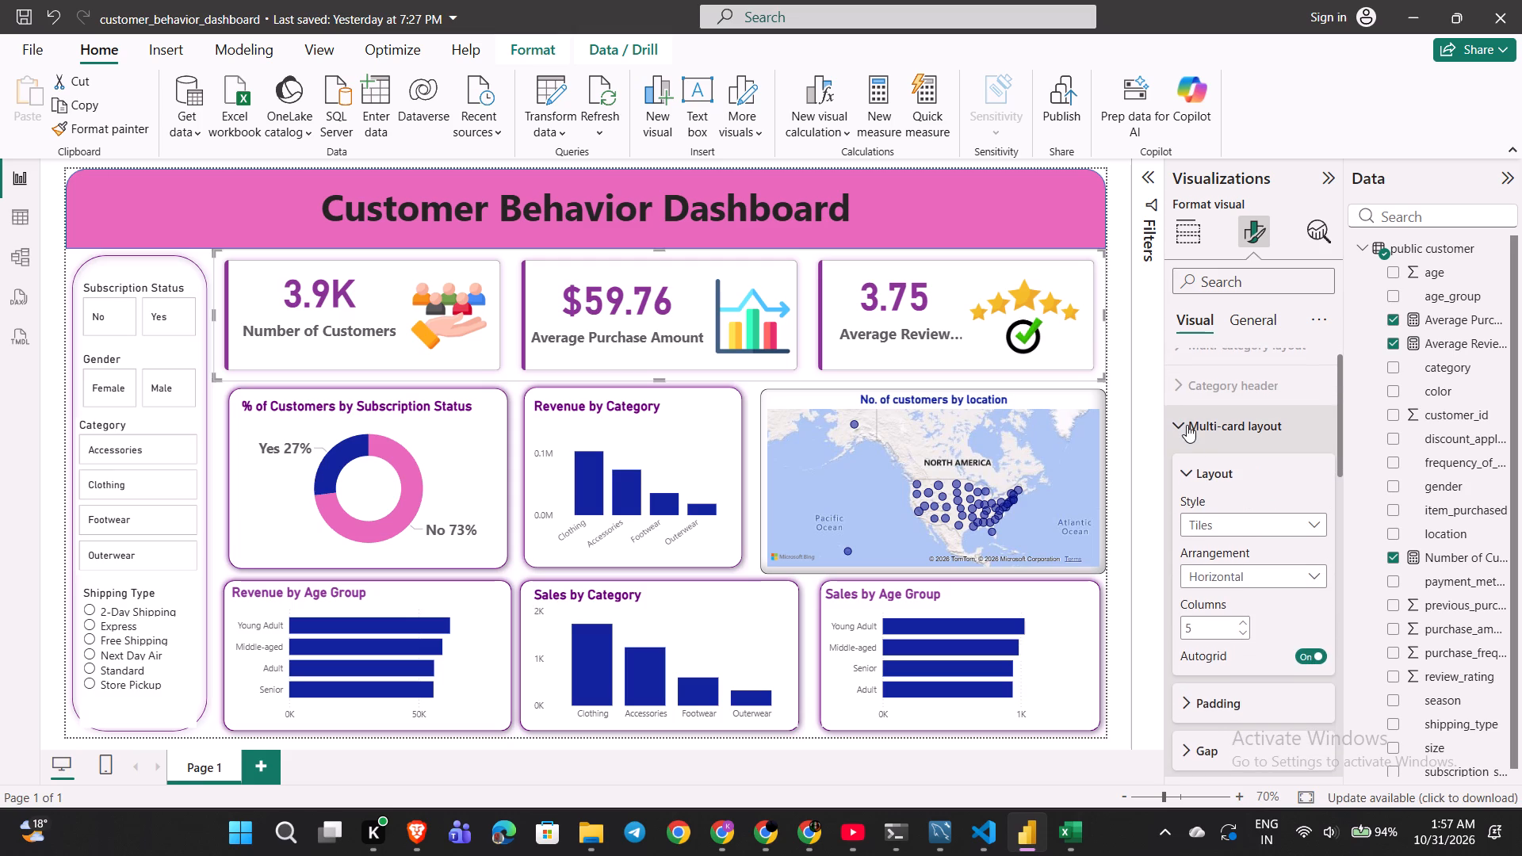
{"action": "left_click", "coordinate": [1187, 425]}
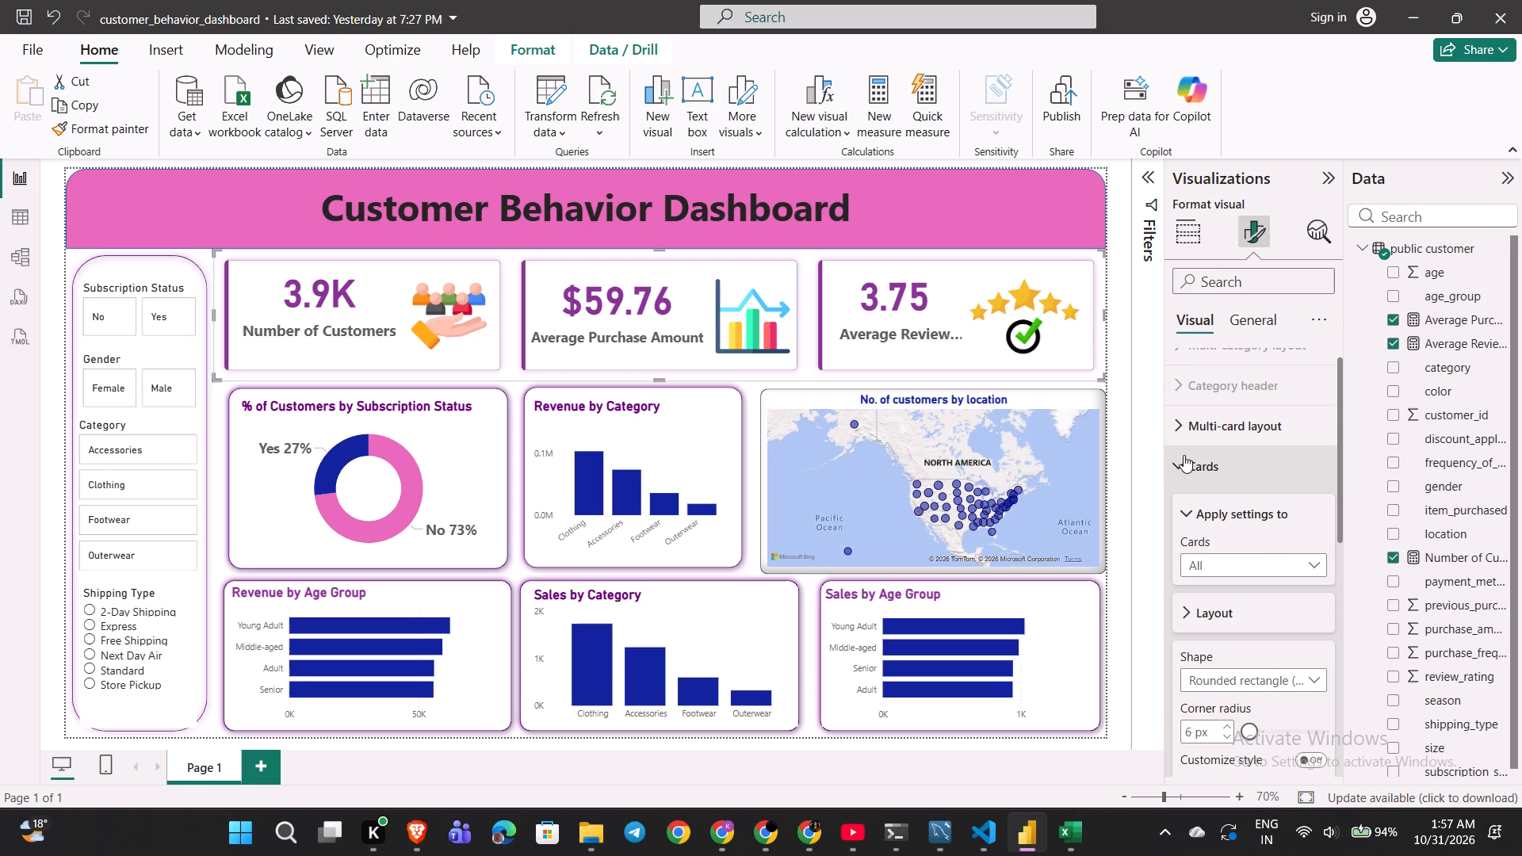
{"action": "scroll", "coordinate": [1262, 657], "scroll_direction": "down", "scroll_amount": 1}
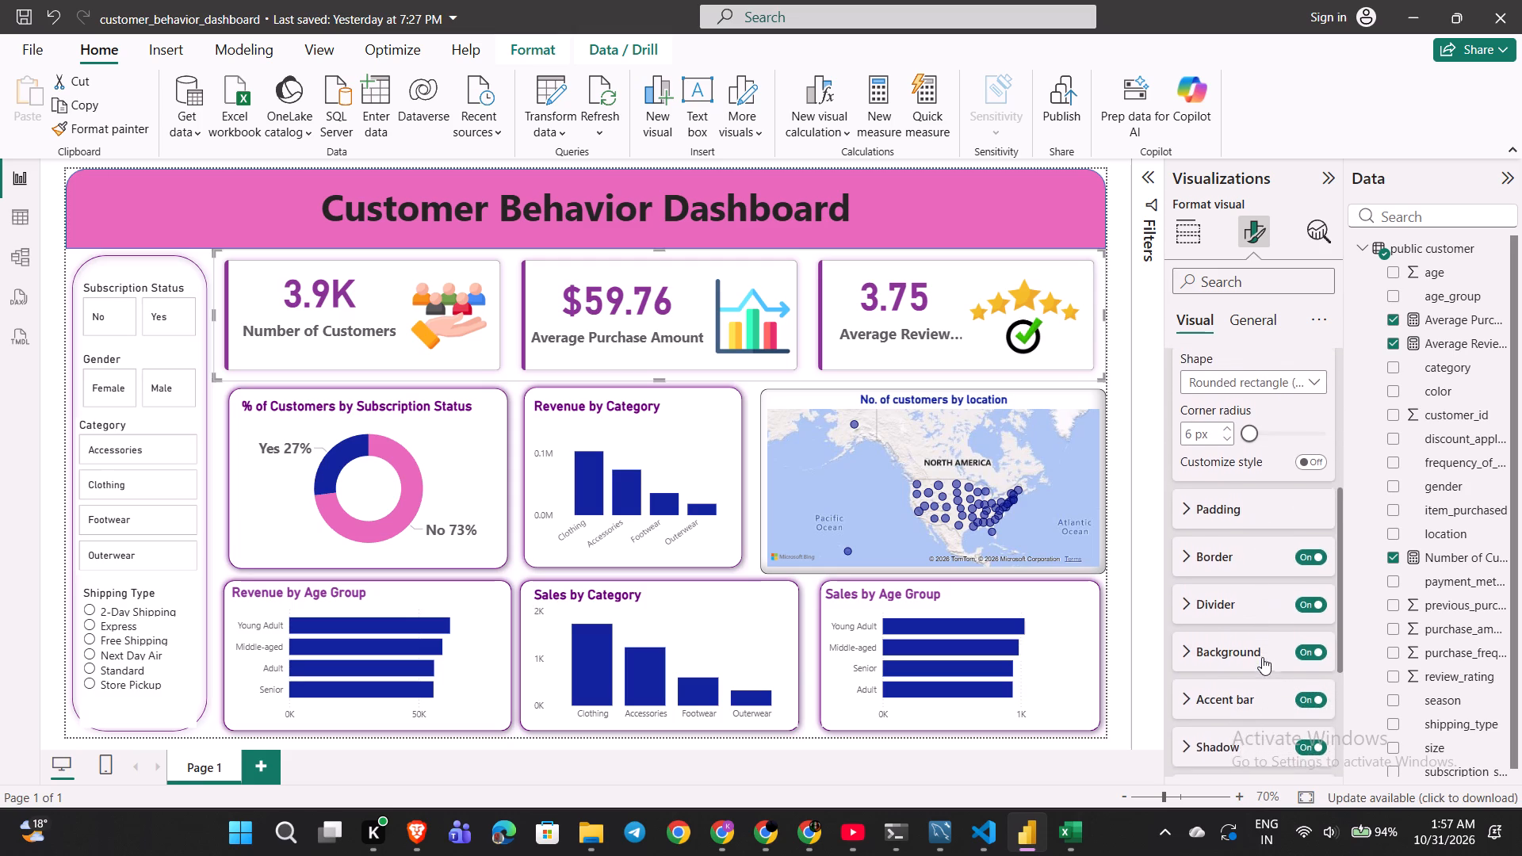
{"action": "scroll", "coordinate": [1262, 657], "scroll_direction": "down", "scroll_amount": 2}
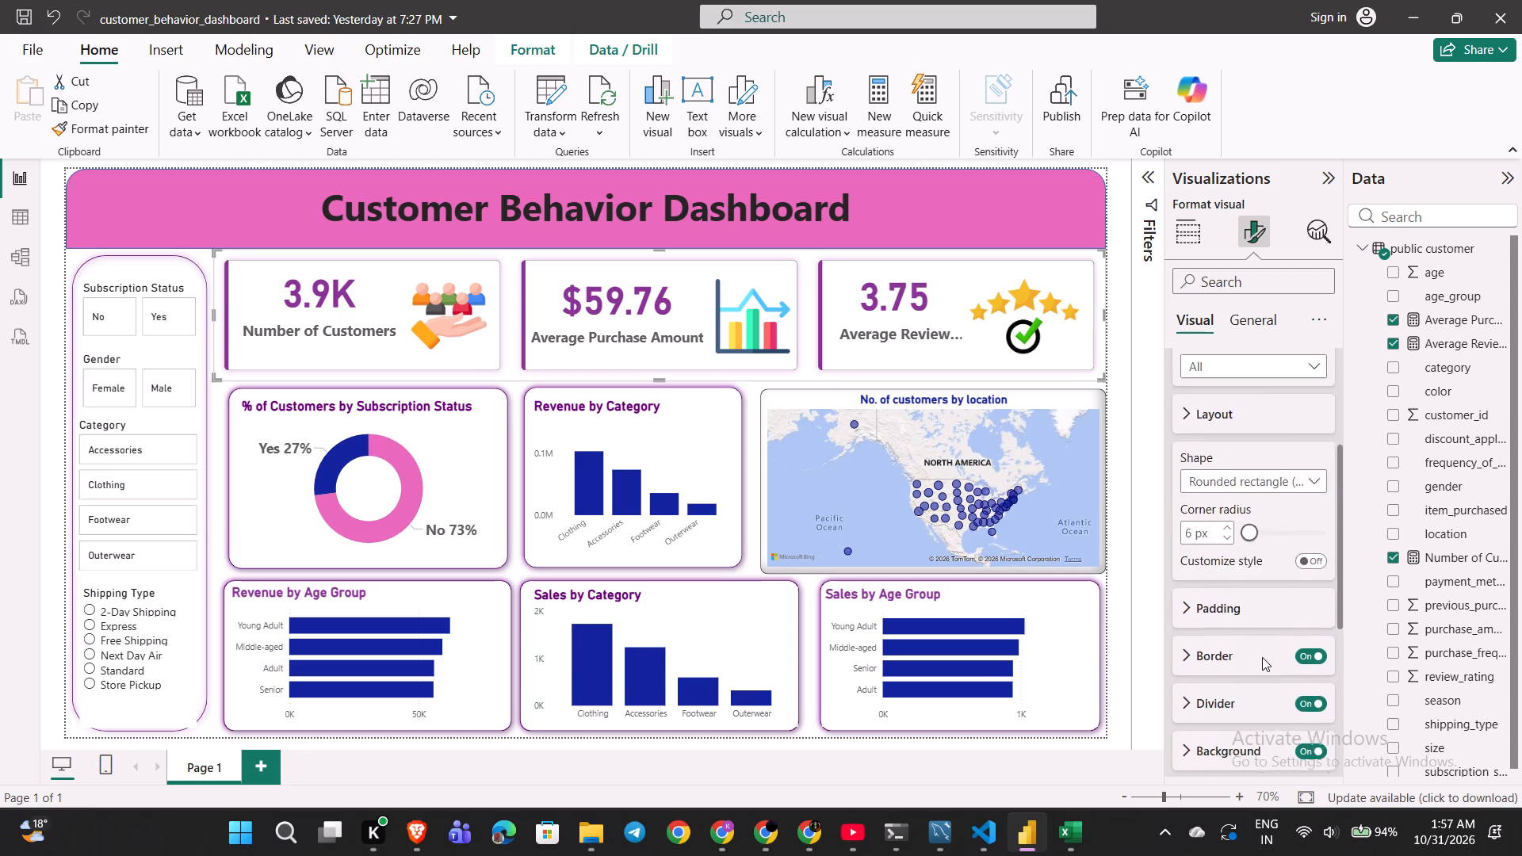
{"action": "scroll", "coordinate": [1262, 657], "scroll_direction": "down", "scroll_amount": 1}
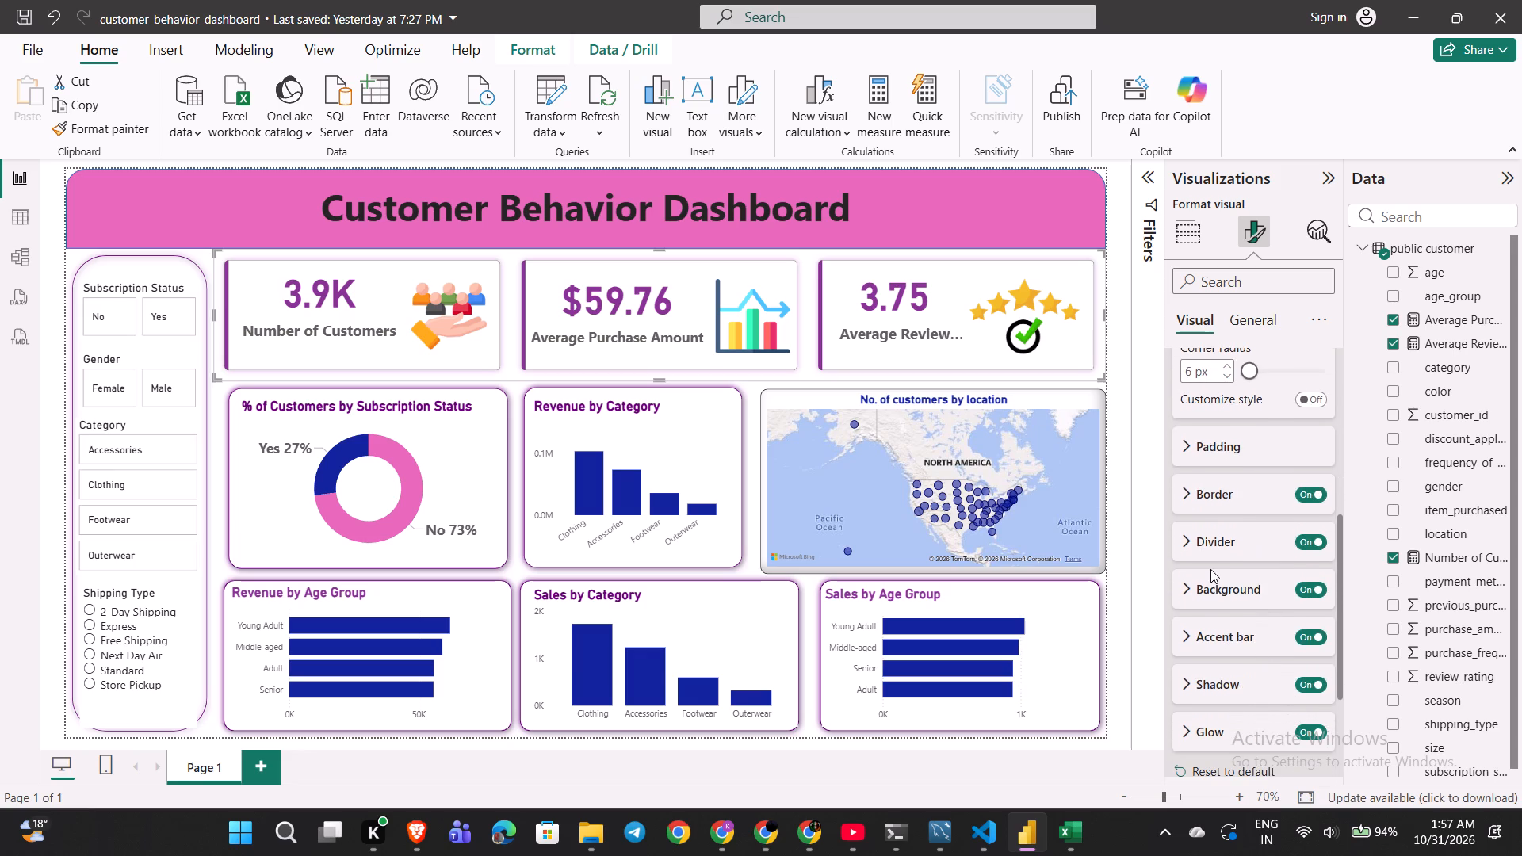
{"action": "scroll", "coordinate": [1210, 569], "scroll_direction": "up", "scroll_amount": 5}
{"action": "left_click", "coordinate": [1177, 494]}
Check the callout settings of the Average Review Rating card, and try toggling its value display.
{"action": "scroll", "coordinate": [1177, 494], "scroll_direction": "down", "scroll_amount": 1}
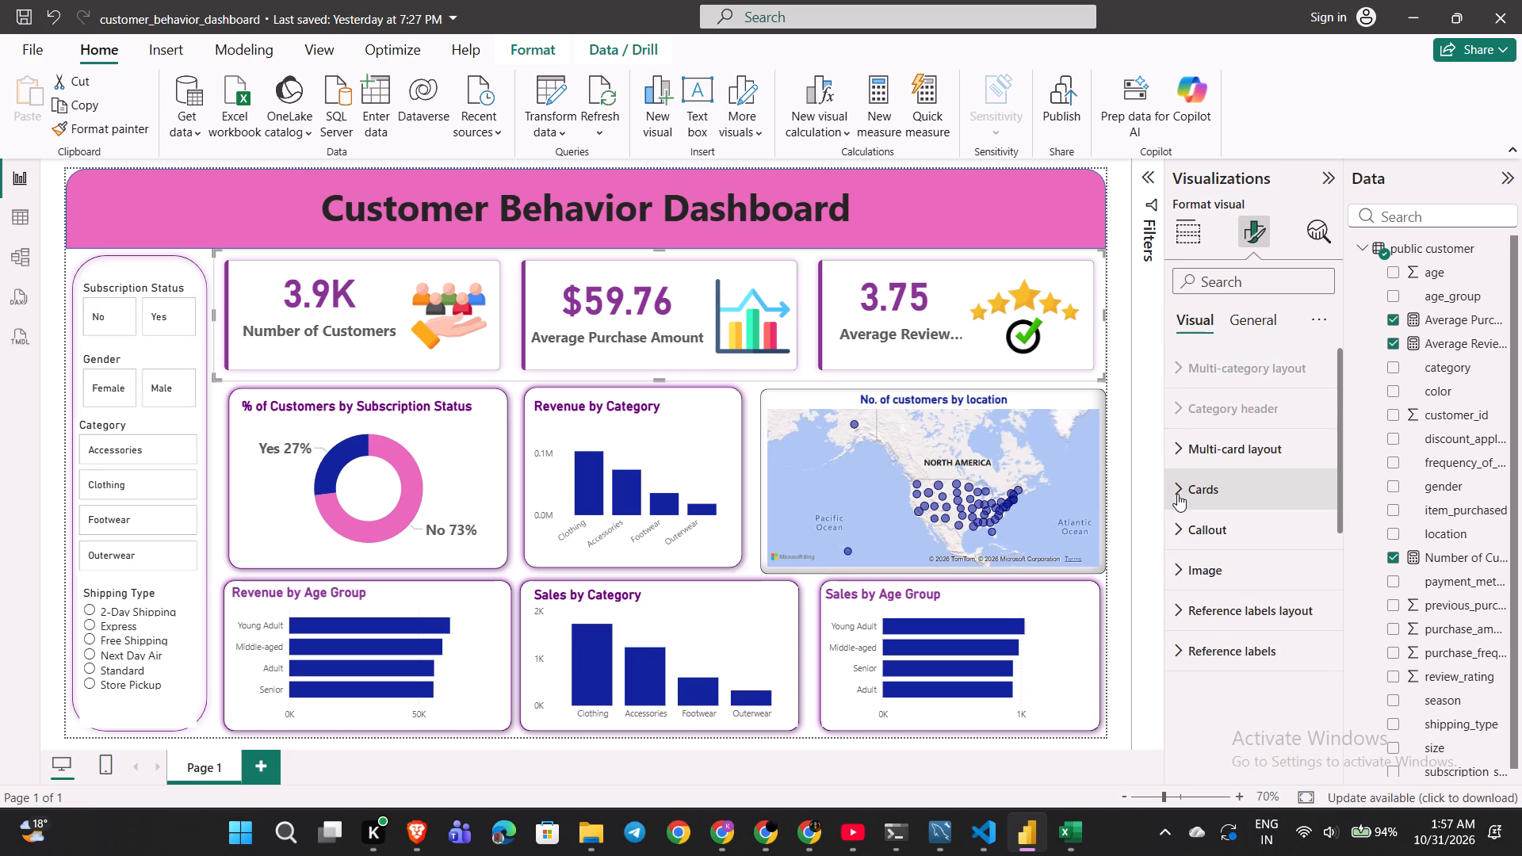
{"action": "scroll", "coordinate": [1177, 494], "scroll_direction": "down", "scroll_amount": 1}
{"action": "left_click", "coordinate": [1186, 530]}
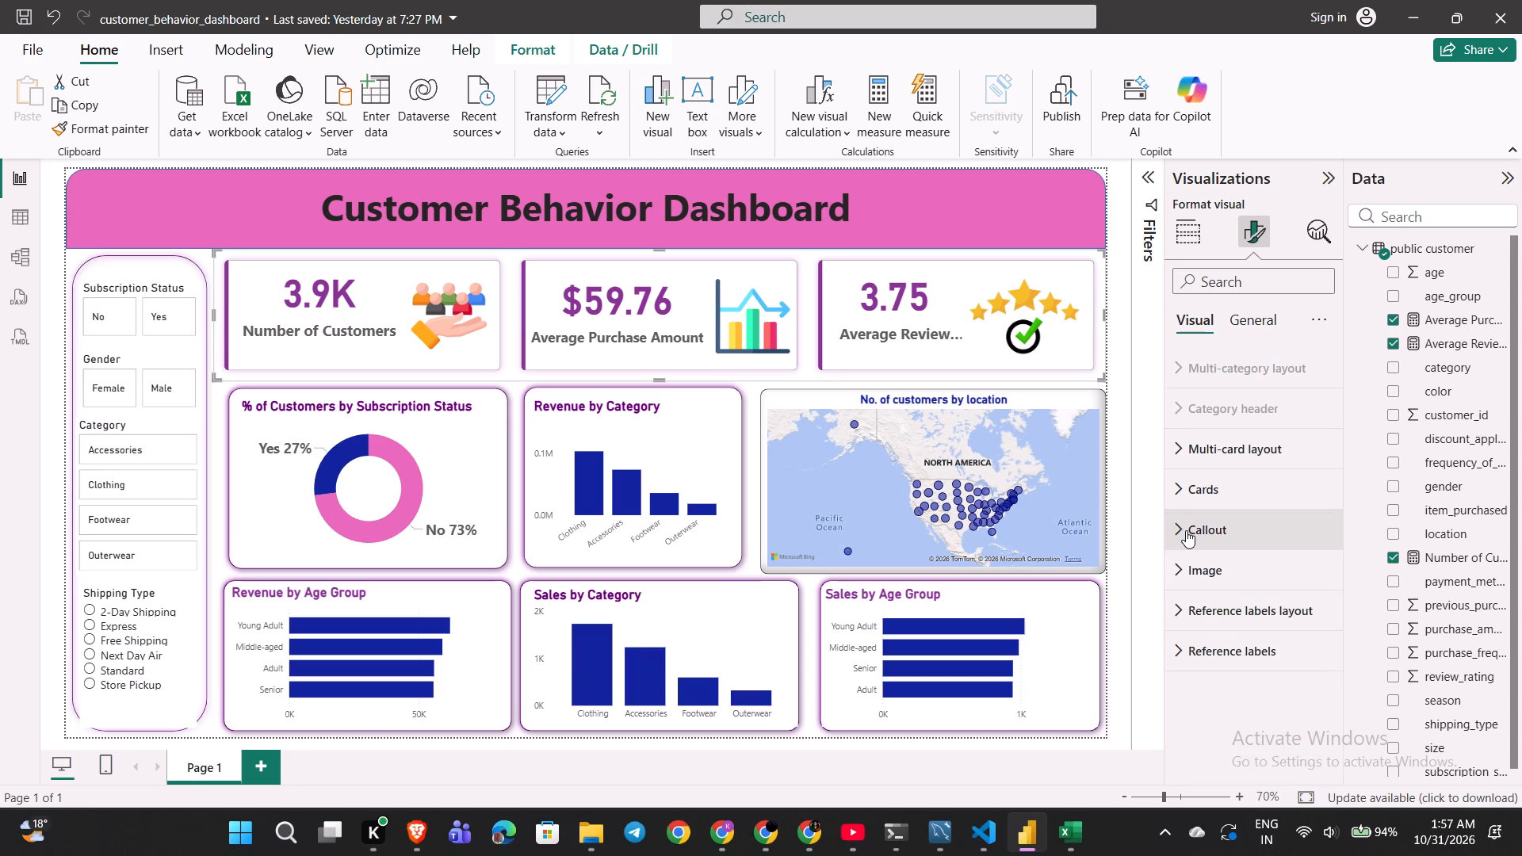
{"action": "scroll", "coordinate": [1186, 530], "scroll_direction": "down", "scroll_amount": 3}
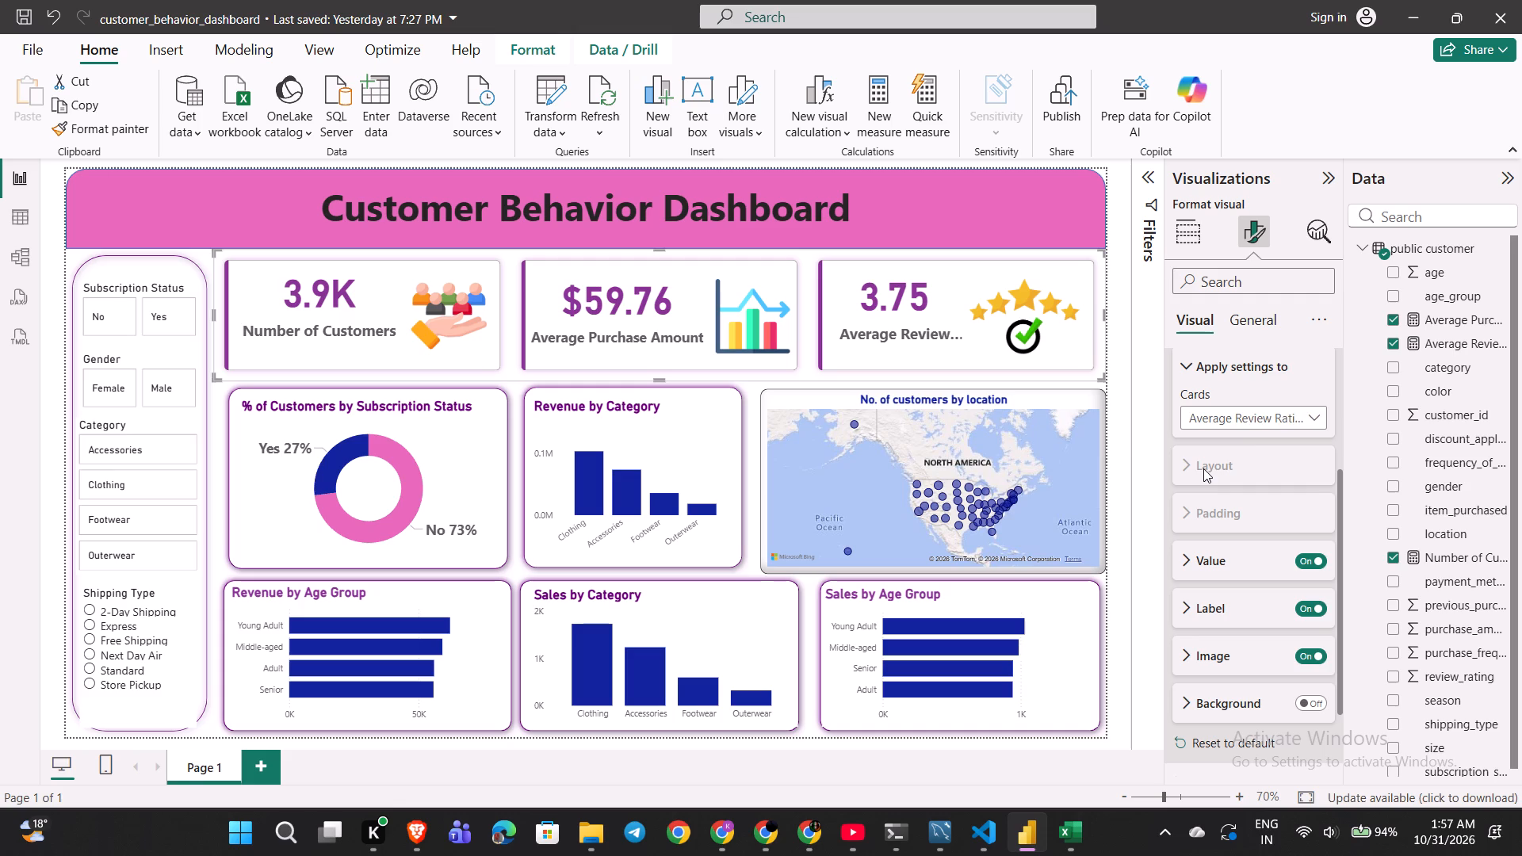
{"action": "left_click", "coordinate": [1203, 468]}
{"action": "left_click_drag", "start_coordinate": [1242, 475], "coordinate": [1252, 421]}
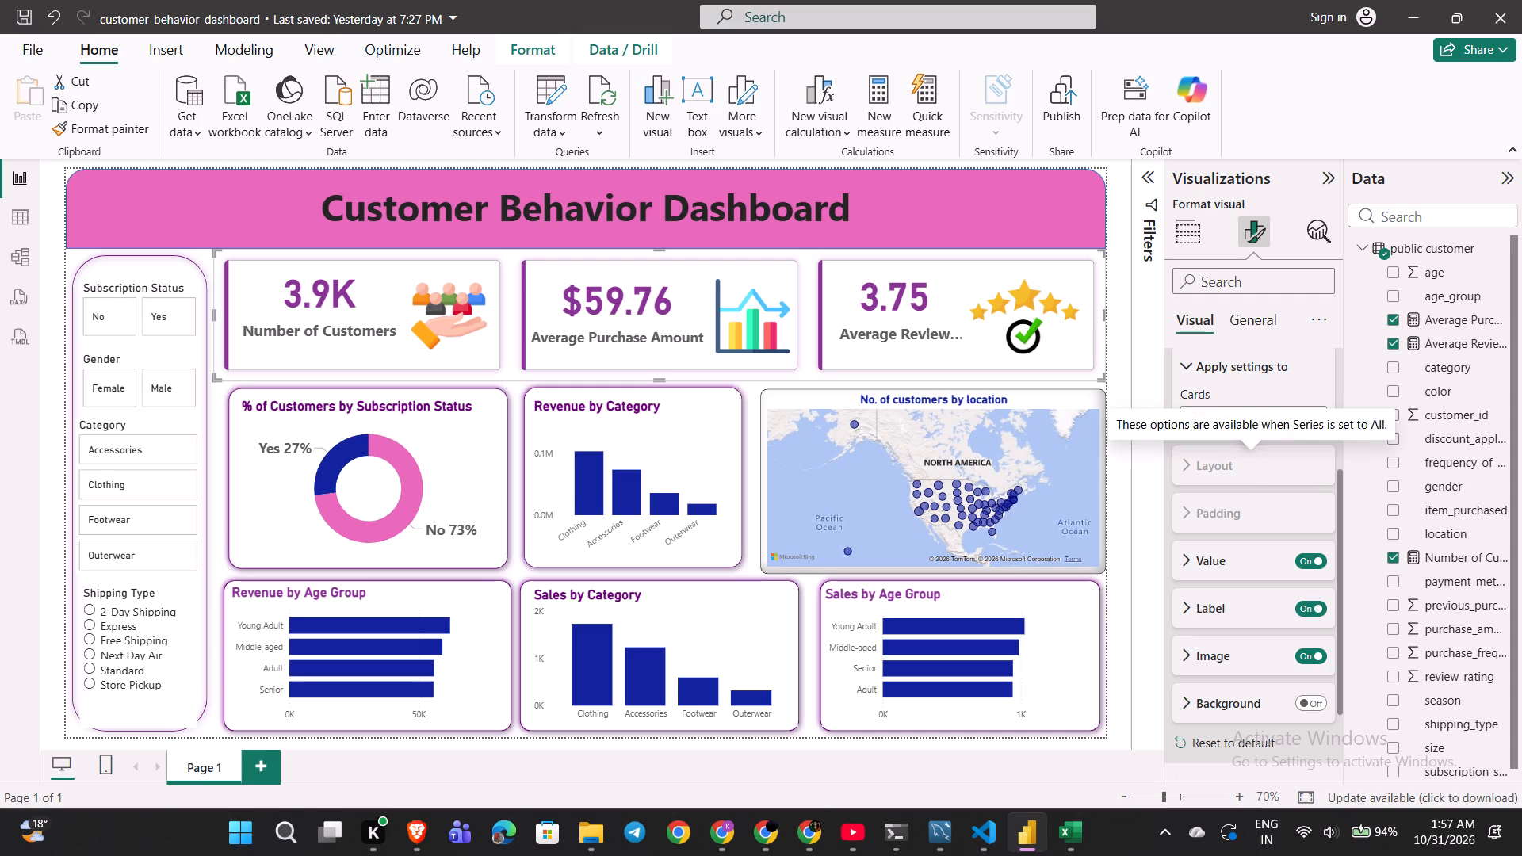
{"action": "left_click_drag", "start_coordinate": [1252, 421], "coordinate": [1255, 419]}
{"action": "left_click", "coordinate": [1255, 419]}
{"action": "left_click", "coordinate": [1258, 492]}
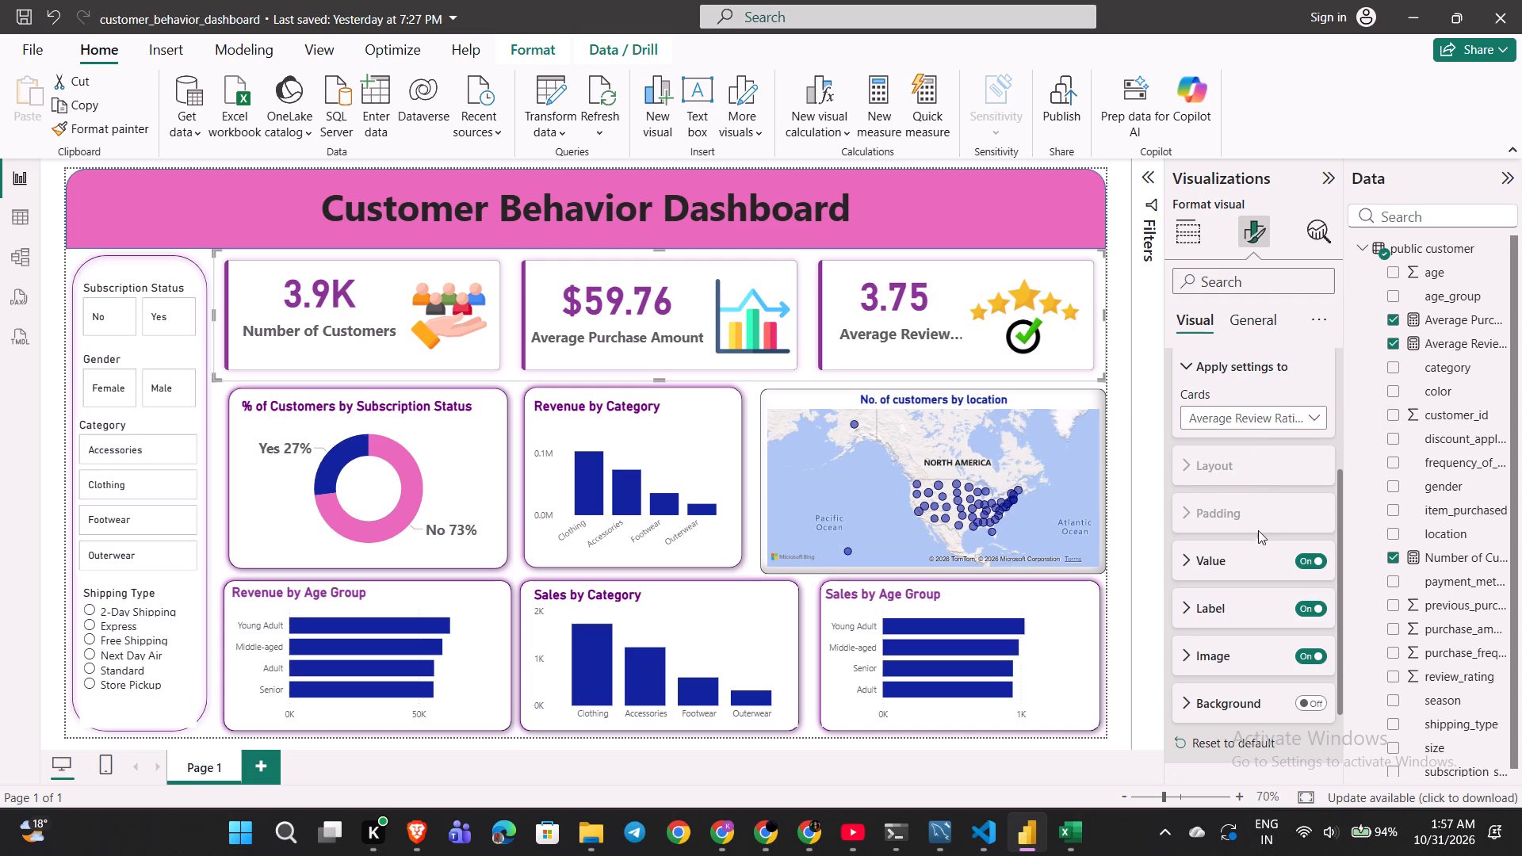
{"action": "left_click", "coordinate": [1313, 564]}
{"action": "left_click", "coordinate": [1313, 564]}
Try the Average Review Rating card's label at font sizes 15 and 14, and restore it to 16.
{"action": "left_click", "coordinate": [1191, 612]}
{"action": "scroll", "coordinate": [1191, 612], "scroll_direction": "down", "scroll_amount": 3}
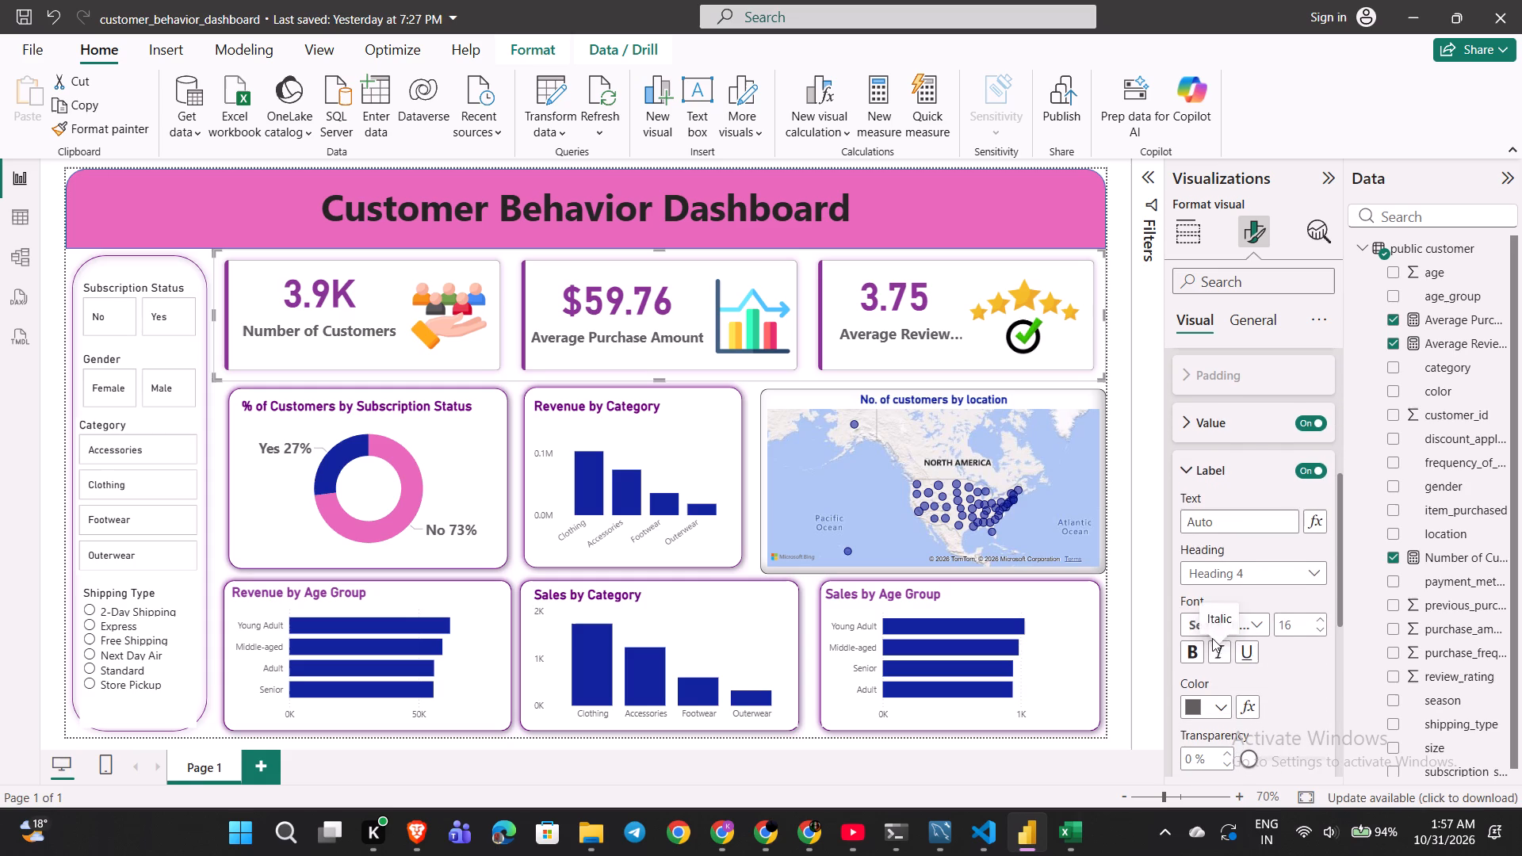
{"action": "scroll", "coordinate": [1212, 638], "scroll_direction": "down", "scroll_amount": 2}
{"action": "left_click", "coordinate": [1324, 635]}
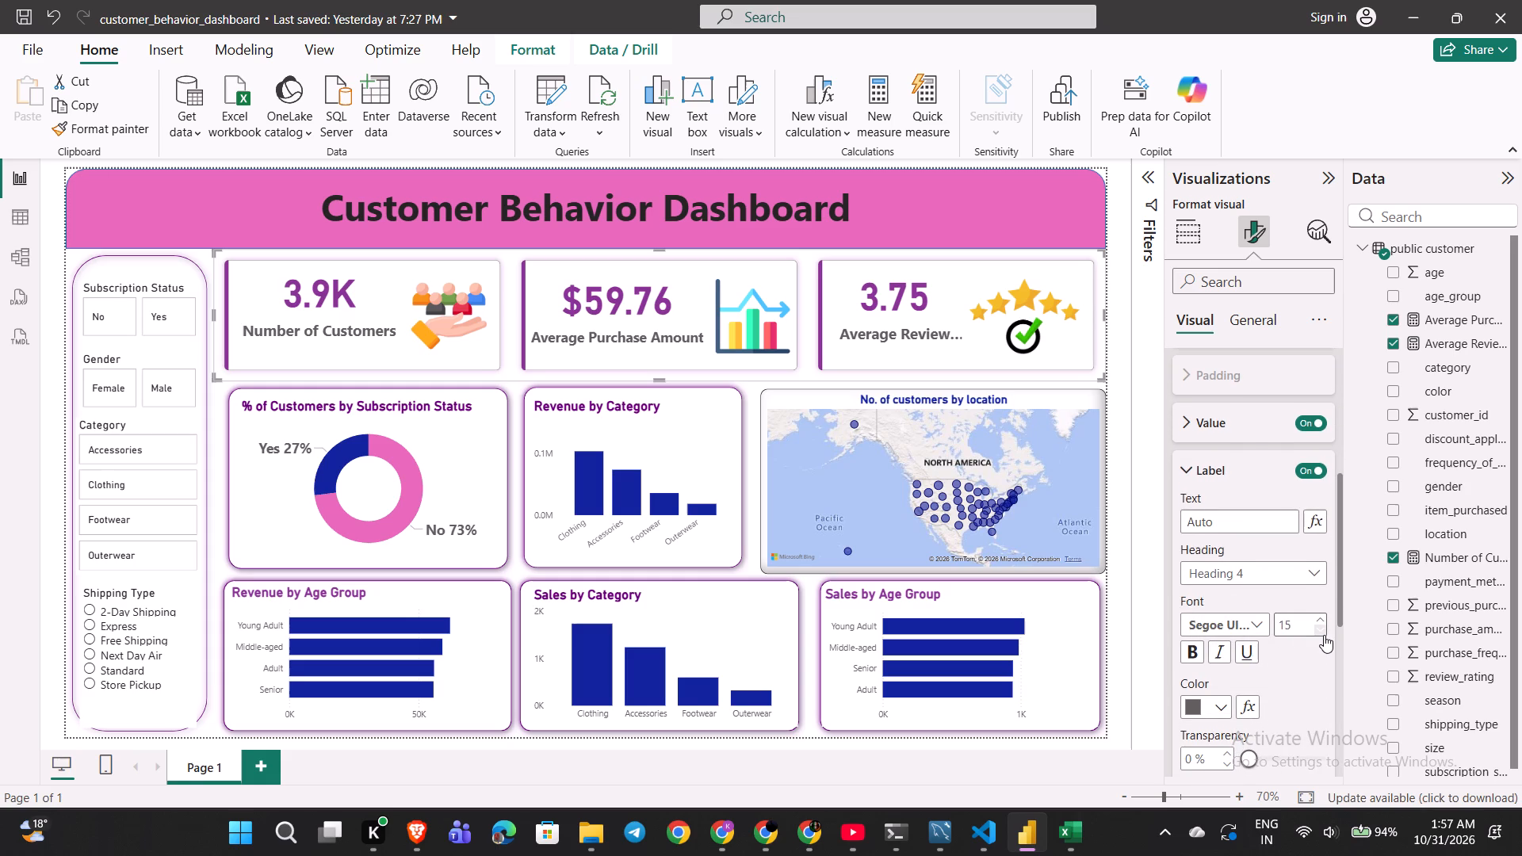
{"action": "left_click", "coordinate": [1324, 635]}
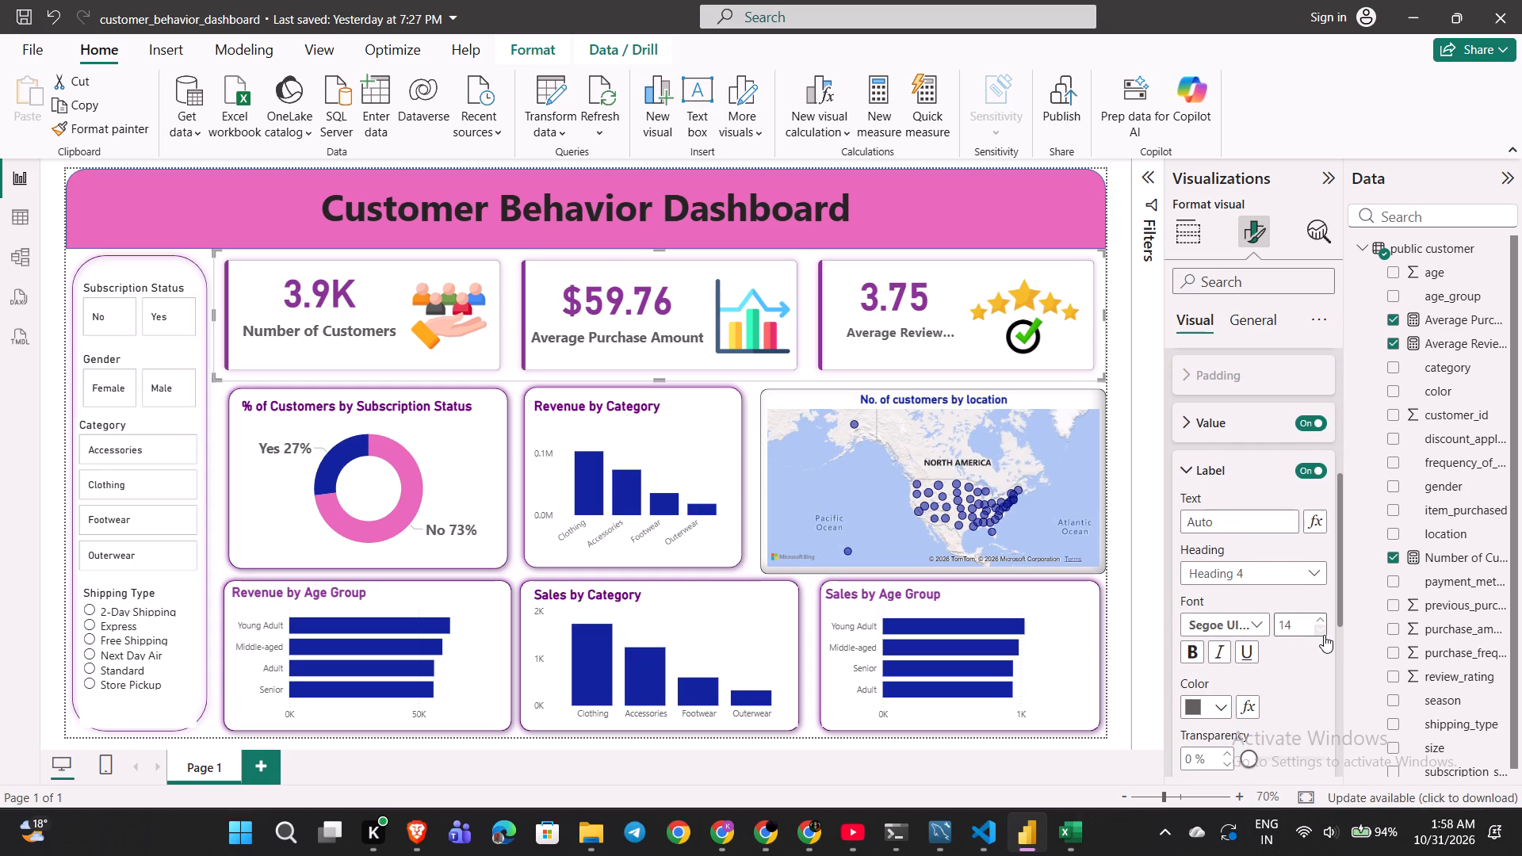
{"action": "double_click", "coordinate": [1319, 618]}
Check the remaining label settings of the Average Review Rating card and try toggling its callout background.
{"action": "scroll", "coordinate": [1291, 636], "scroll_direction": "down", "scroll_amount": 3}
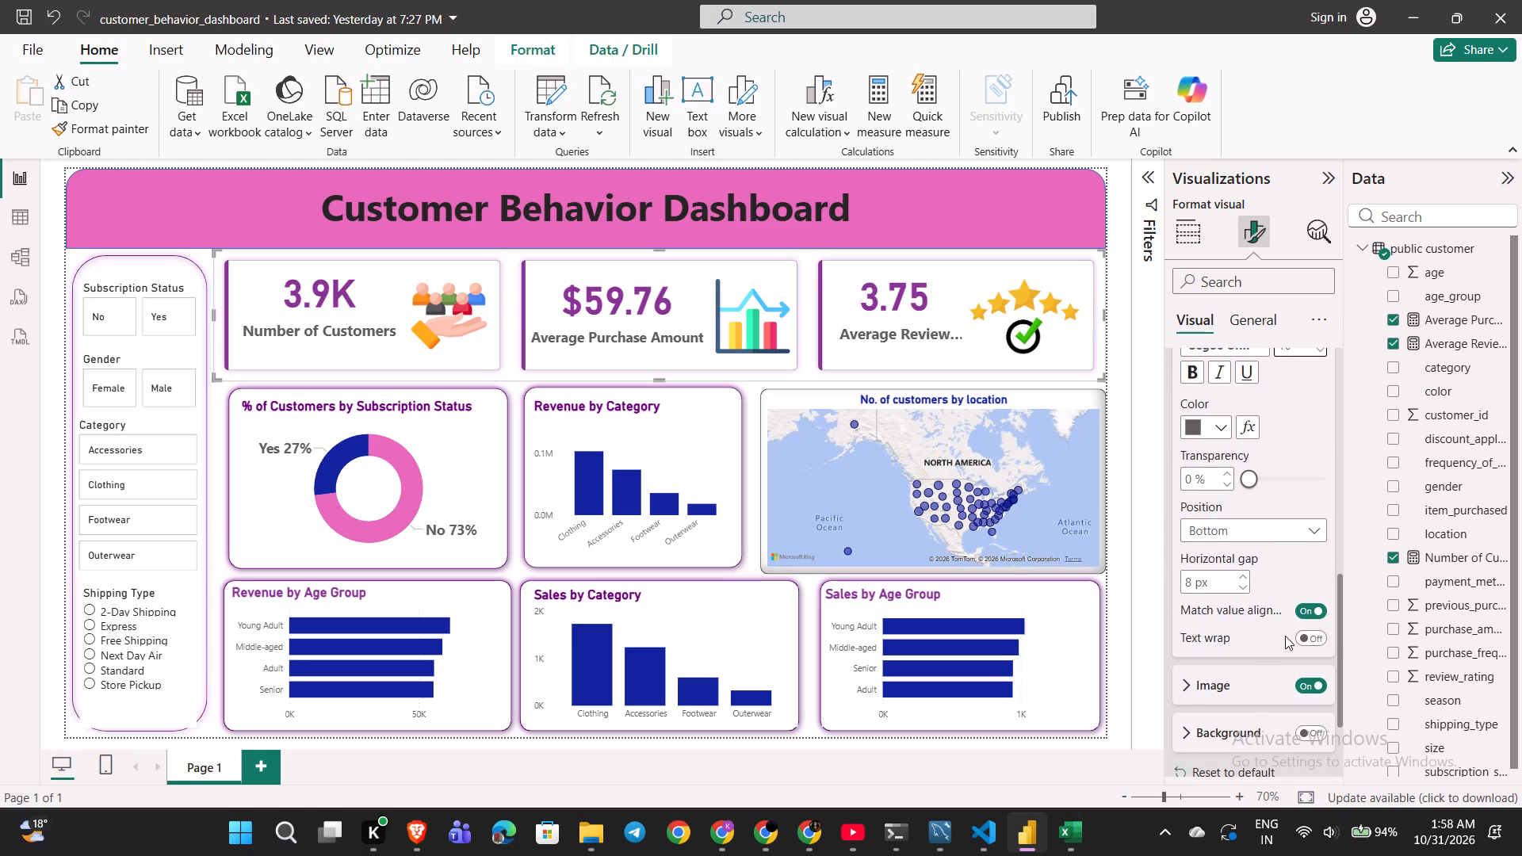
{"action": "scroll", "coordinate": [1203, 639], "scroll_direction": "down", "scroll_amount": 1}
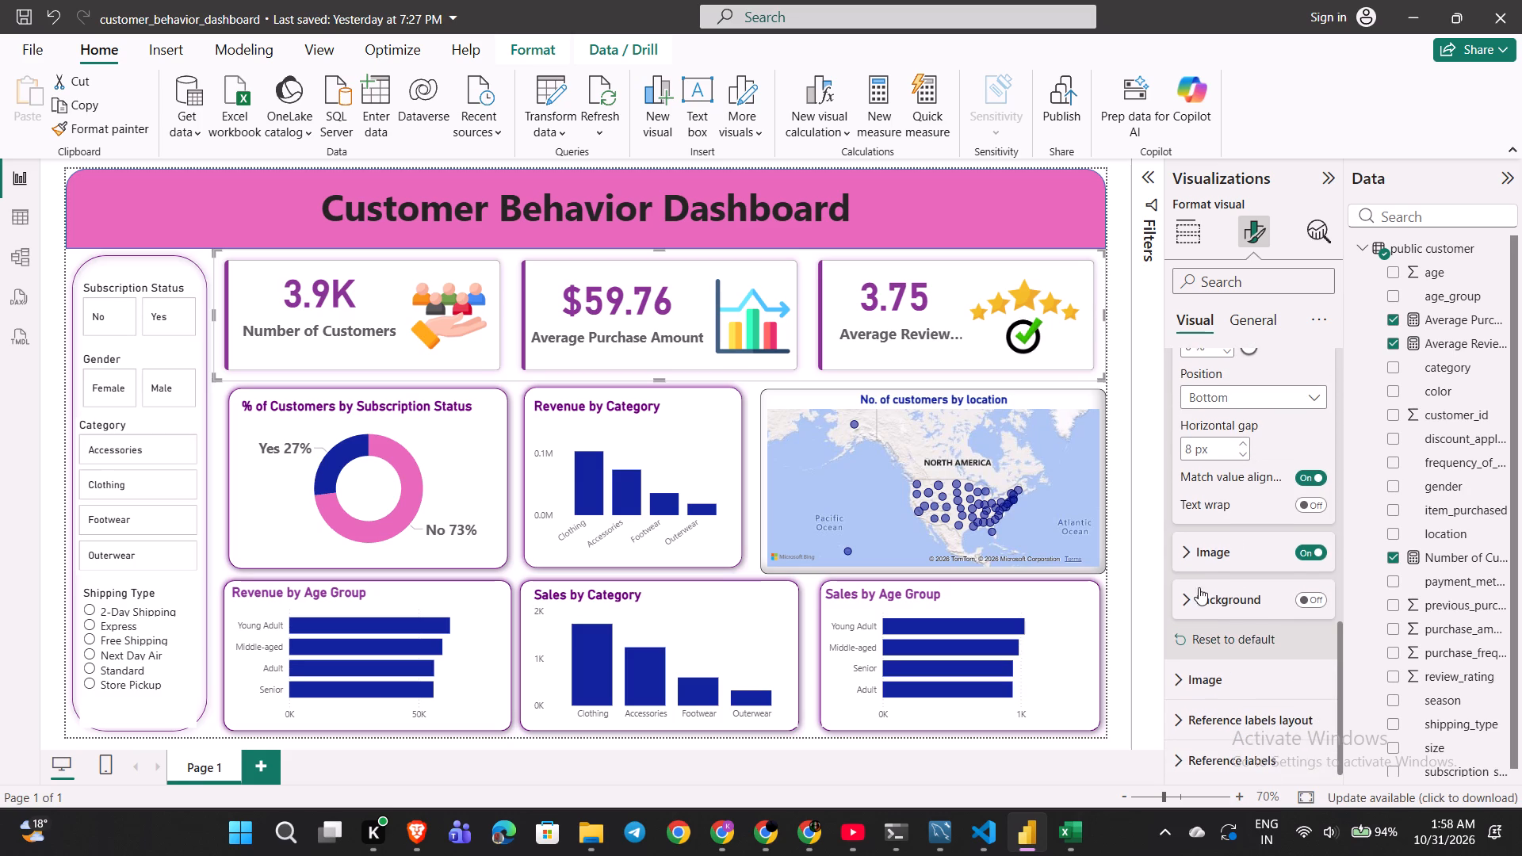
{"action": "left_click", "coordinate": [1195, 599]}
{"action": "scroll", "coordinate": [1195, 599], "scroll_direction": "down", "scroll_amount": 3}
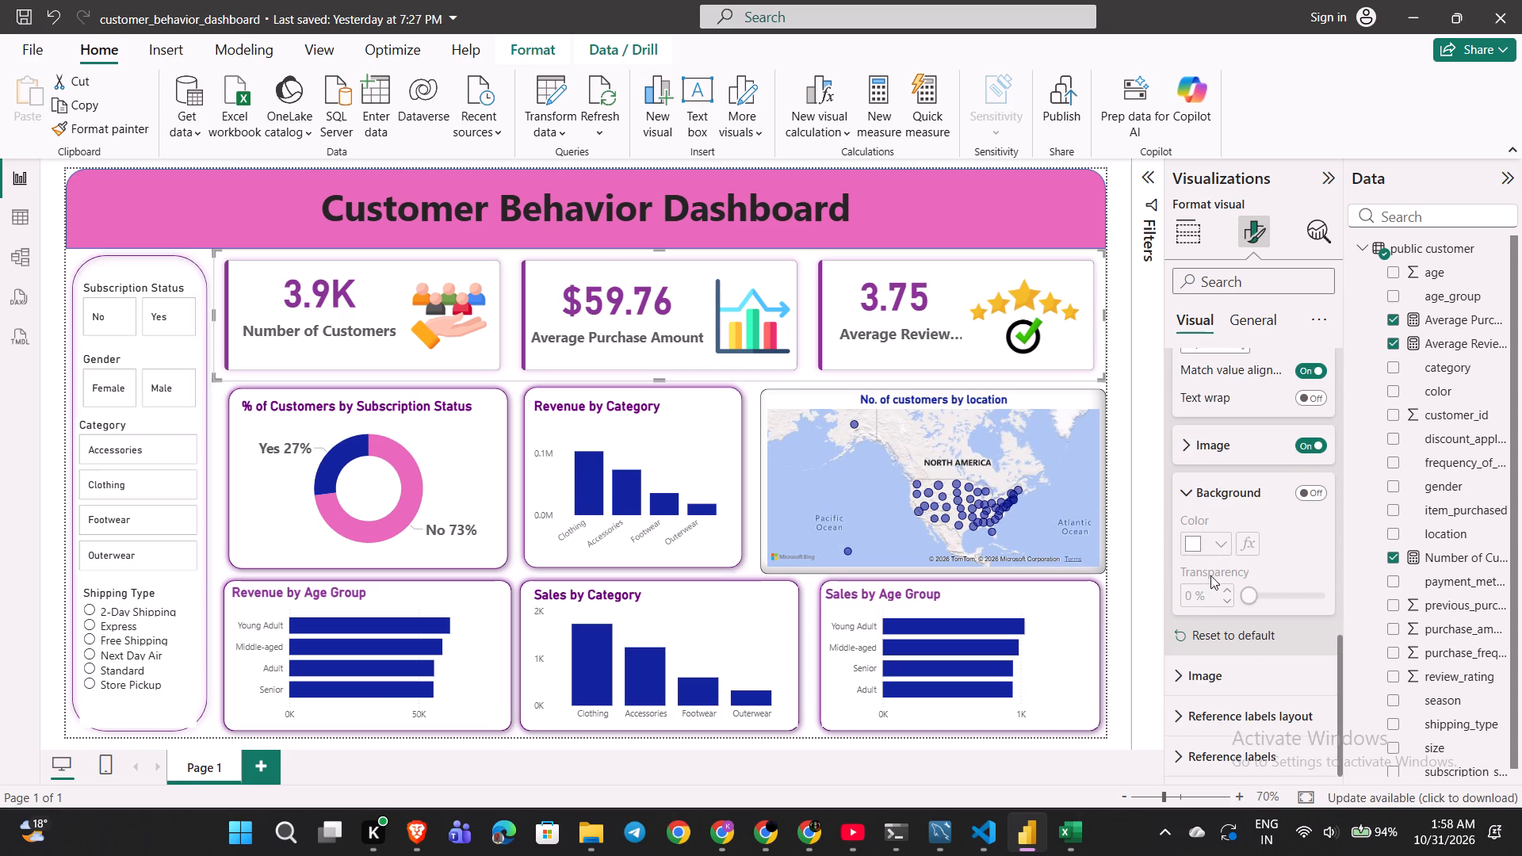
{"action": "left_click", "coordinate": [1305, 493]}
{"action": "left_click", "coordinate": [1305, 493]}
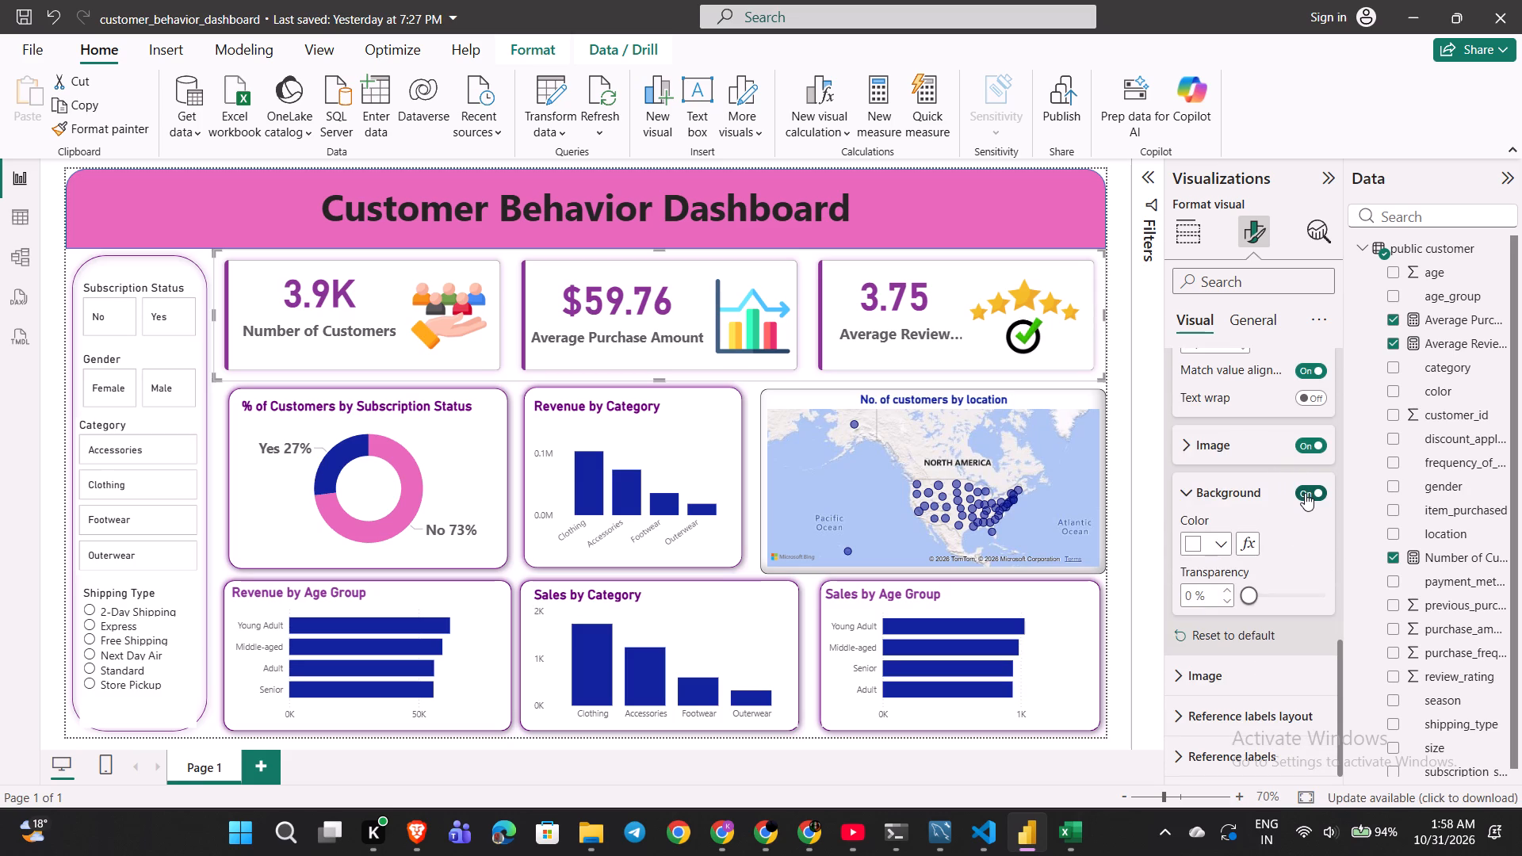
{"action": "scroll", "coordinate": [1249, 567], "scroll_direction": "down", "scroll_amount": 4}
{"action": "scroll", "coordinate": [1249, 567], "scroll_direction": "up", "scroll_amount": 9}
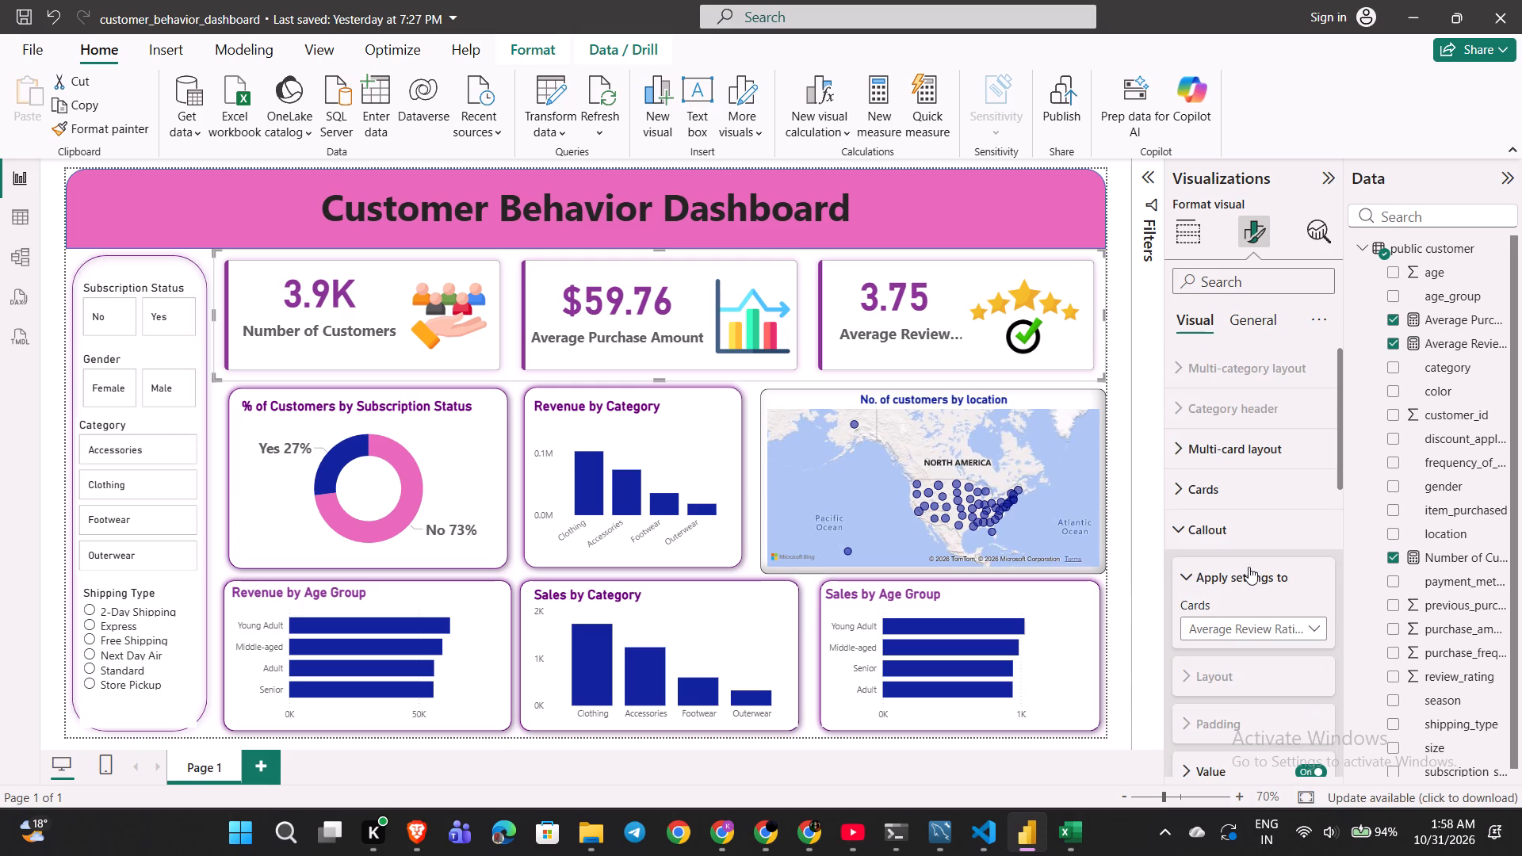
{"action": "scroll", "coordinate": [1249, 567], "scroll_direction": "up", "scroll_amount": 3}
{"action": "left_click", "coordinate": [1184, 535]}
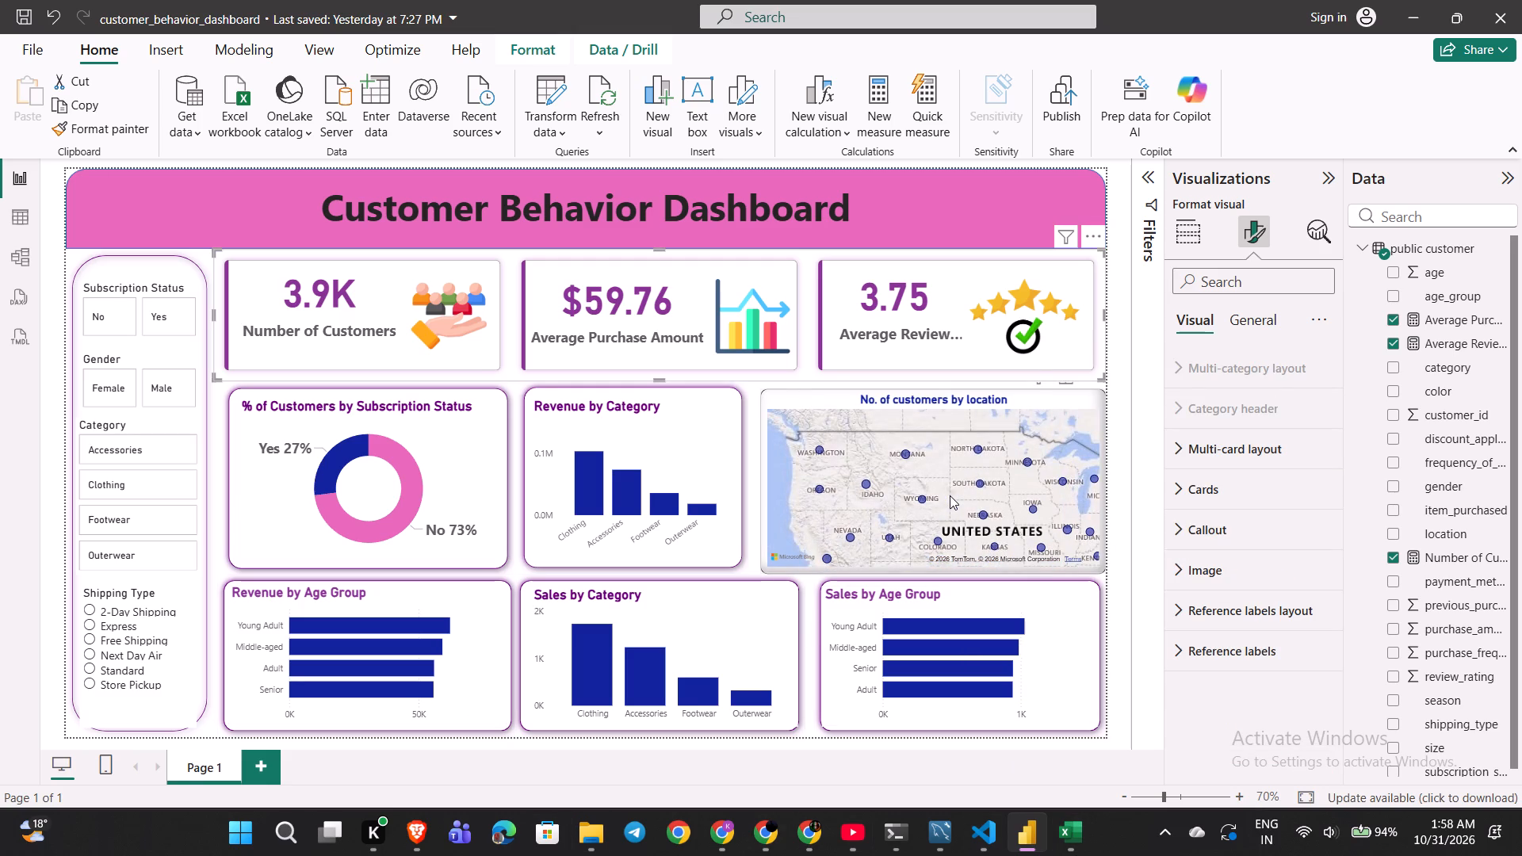
Pan the location map to centre it on the United States.
{"action": "left_click_drag", "start_coordinate": [950, 495], "coordinate": [908, 464]}
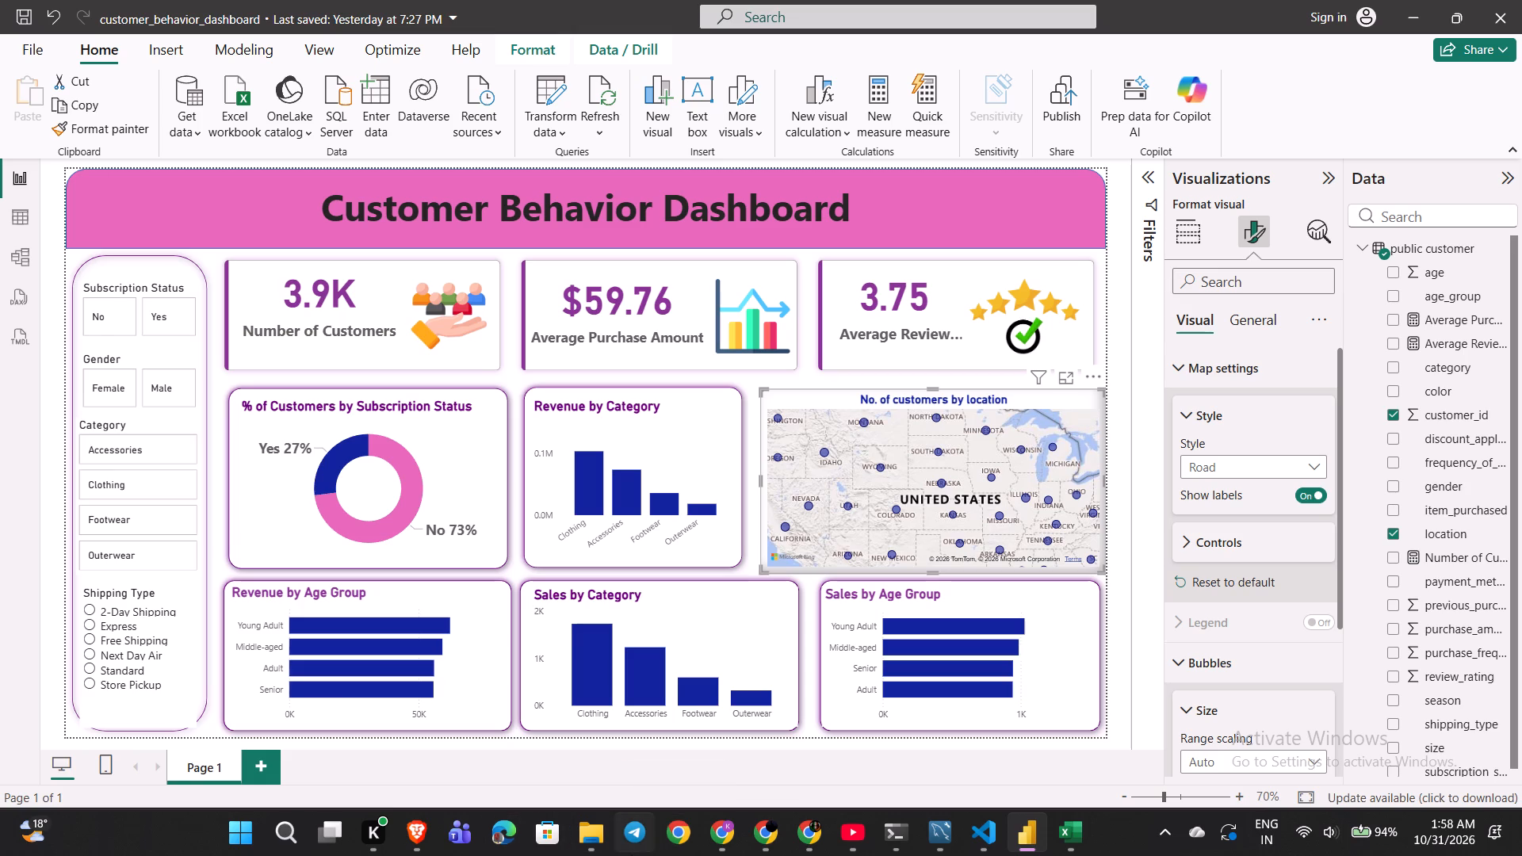
Switch to the tutorial video and find the part that formats the KPI cards' values and labels.
{"action": "left_click", "coordinate": [839, 839]}
{"action": "key", "text": "space"}
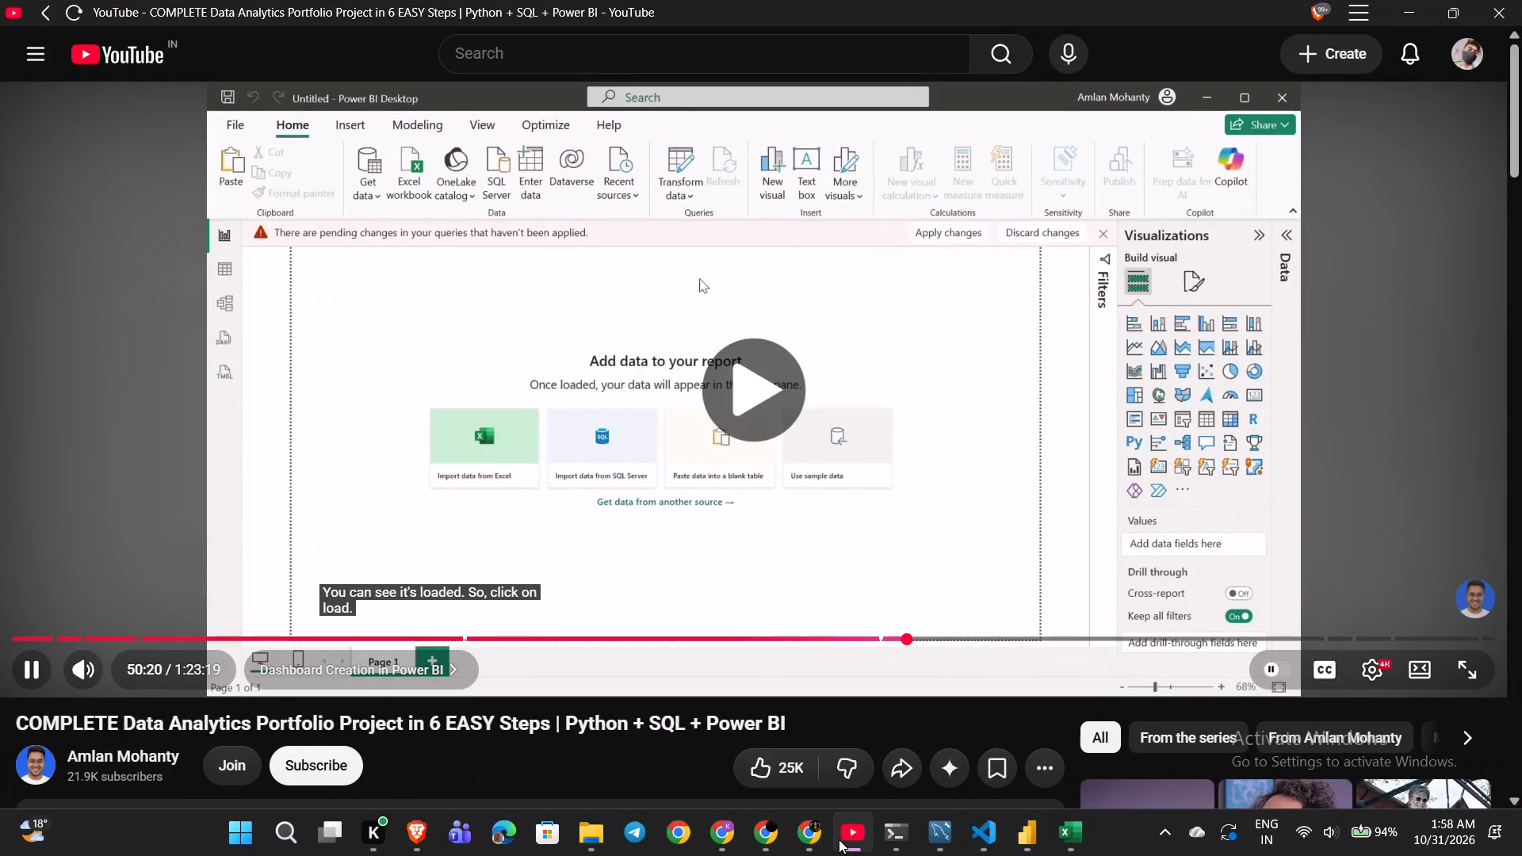
{"action": "left_click", "coordinate": [962, 629]}
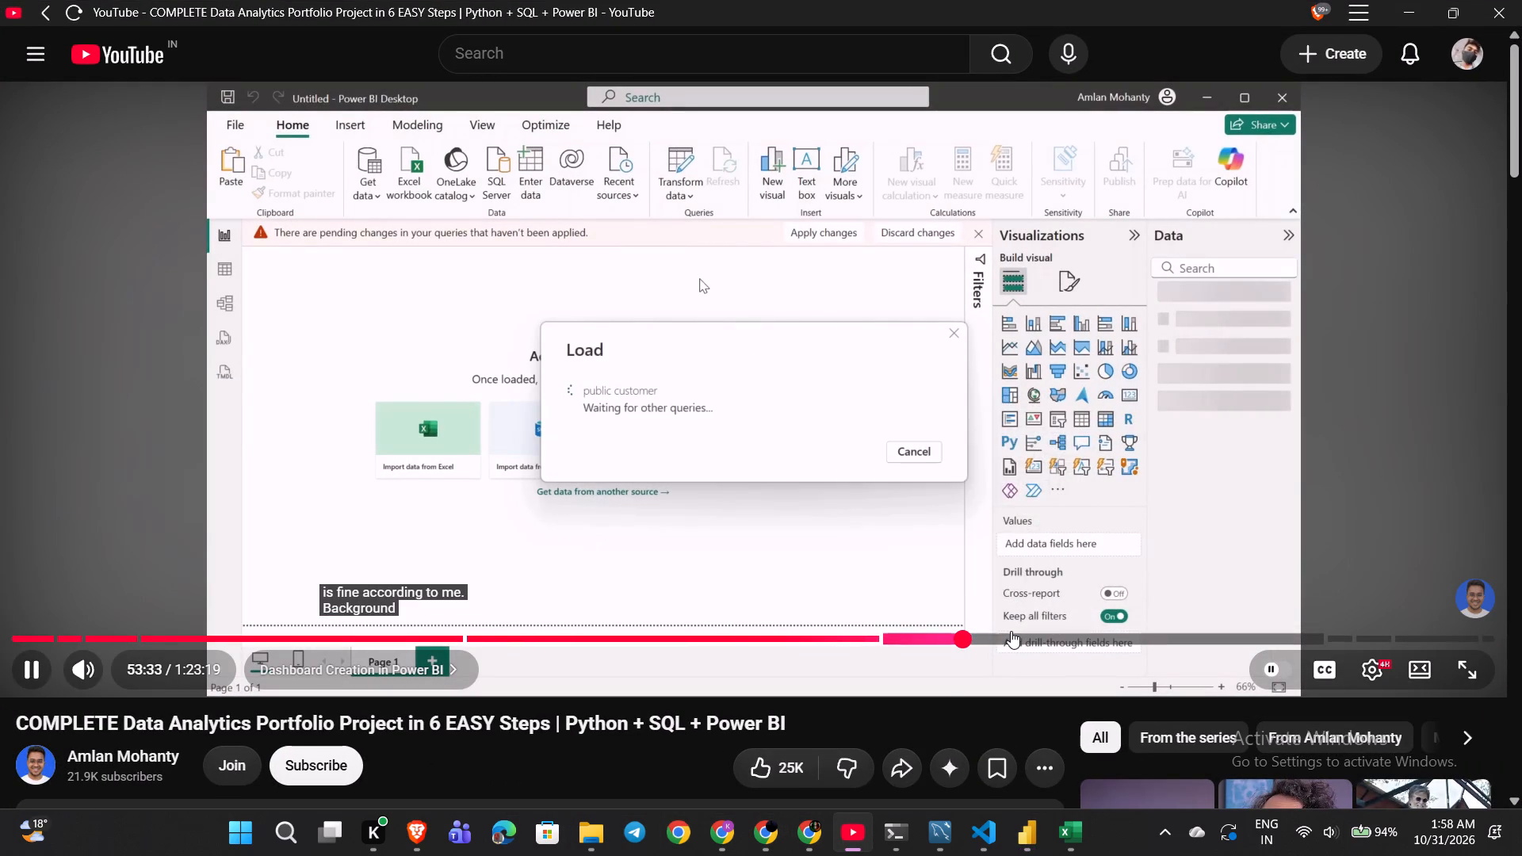
{"action": "left_click", "coordinate": [1025, 631]}
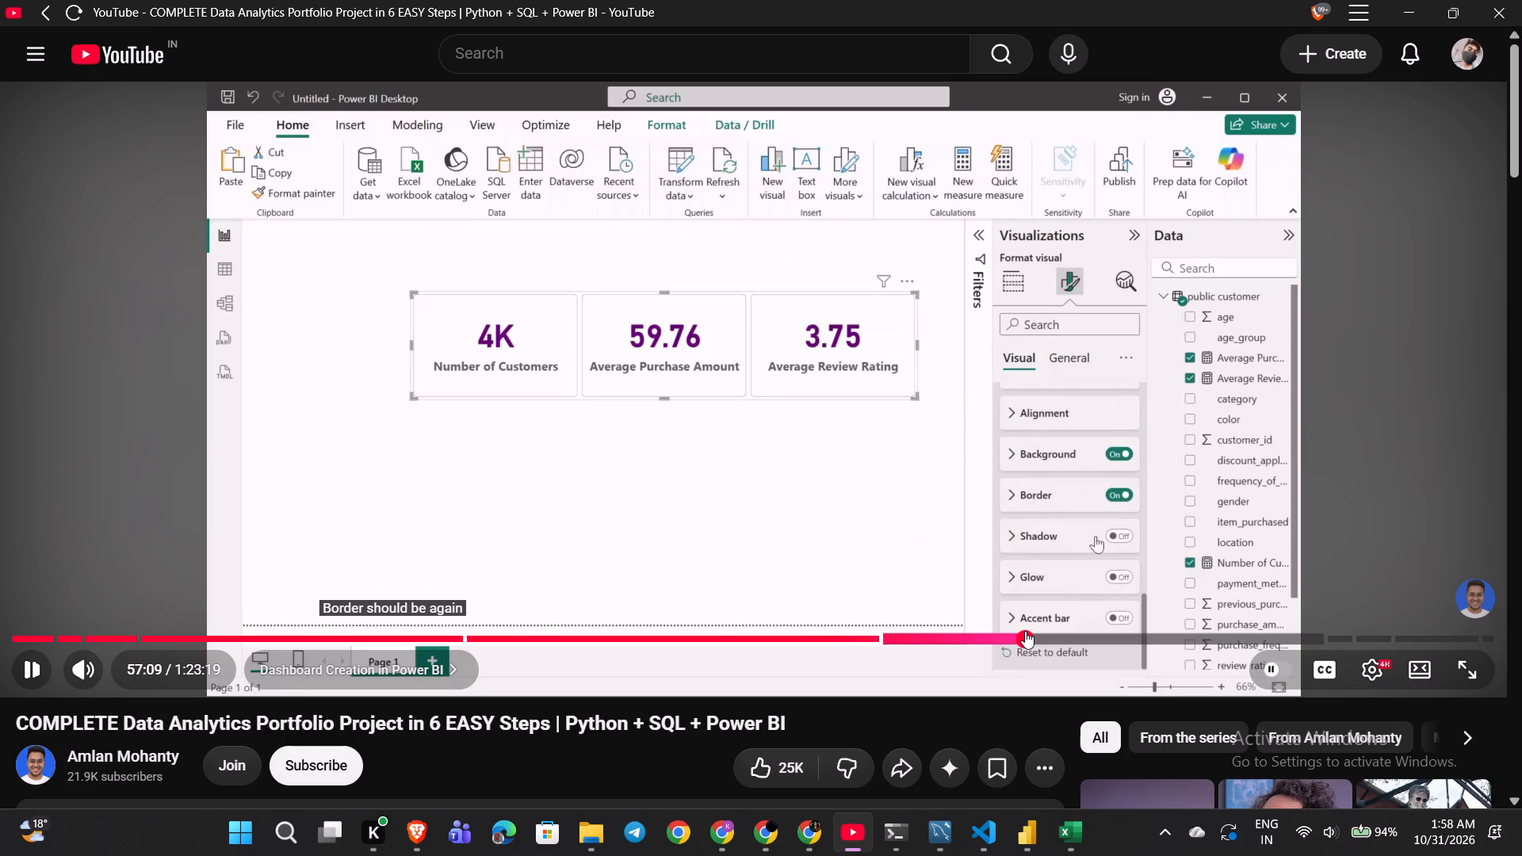
{"action": "left_click", "coordinate": [993, 635]}
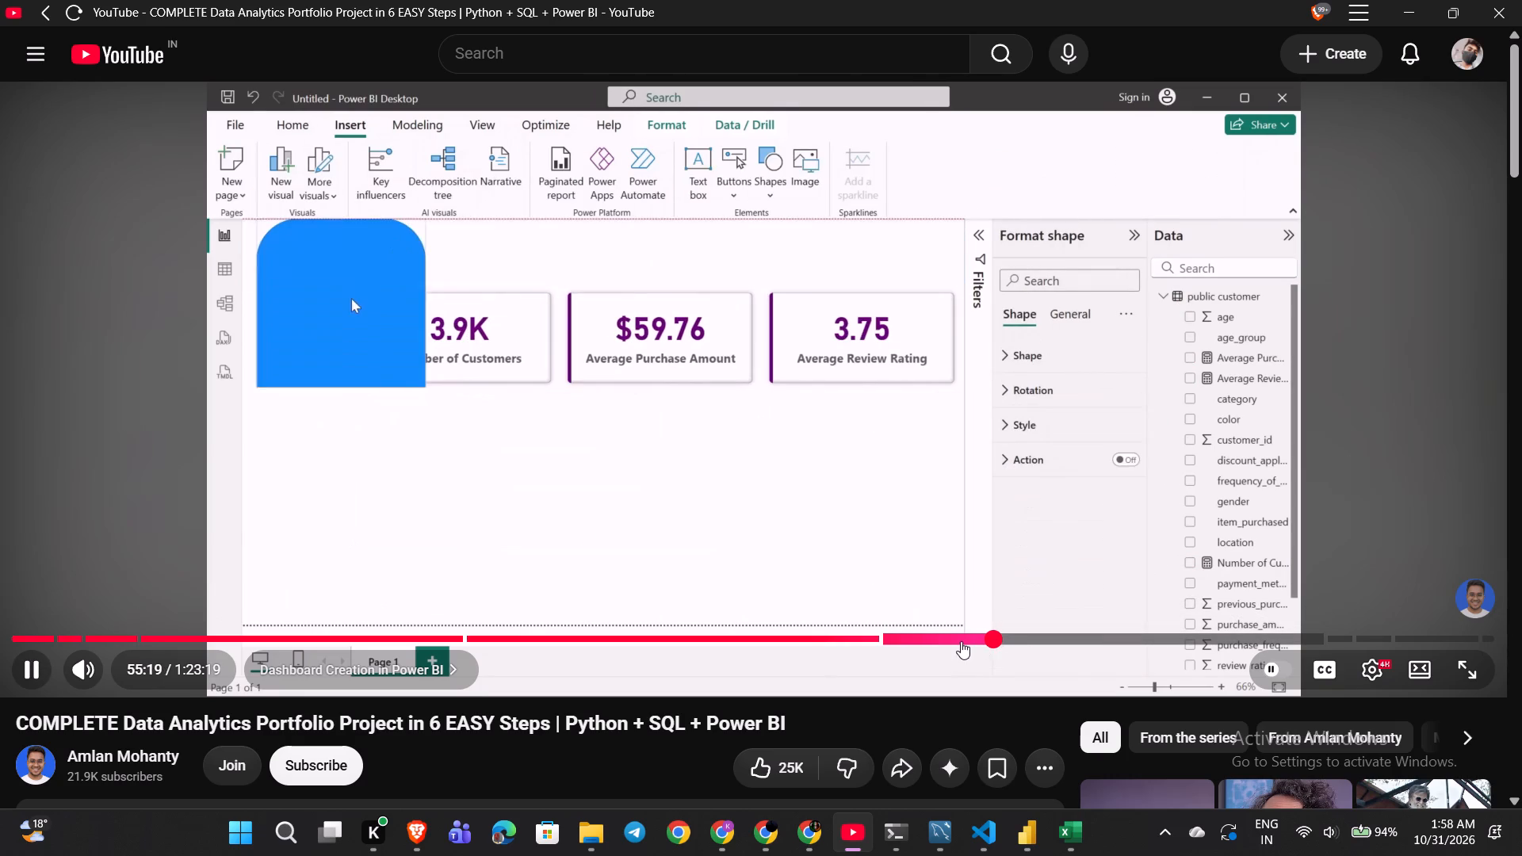
{"action": "left_click", "coordinate": [961, 641]}
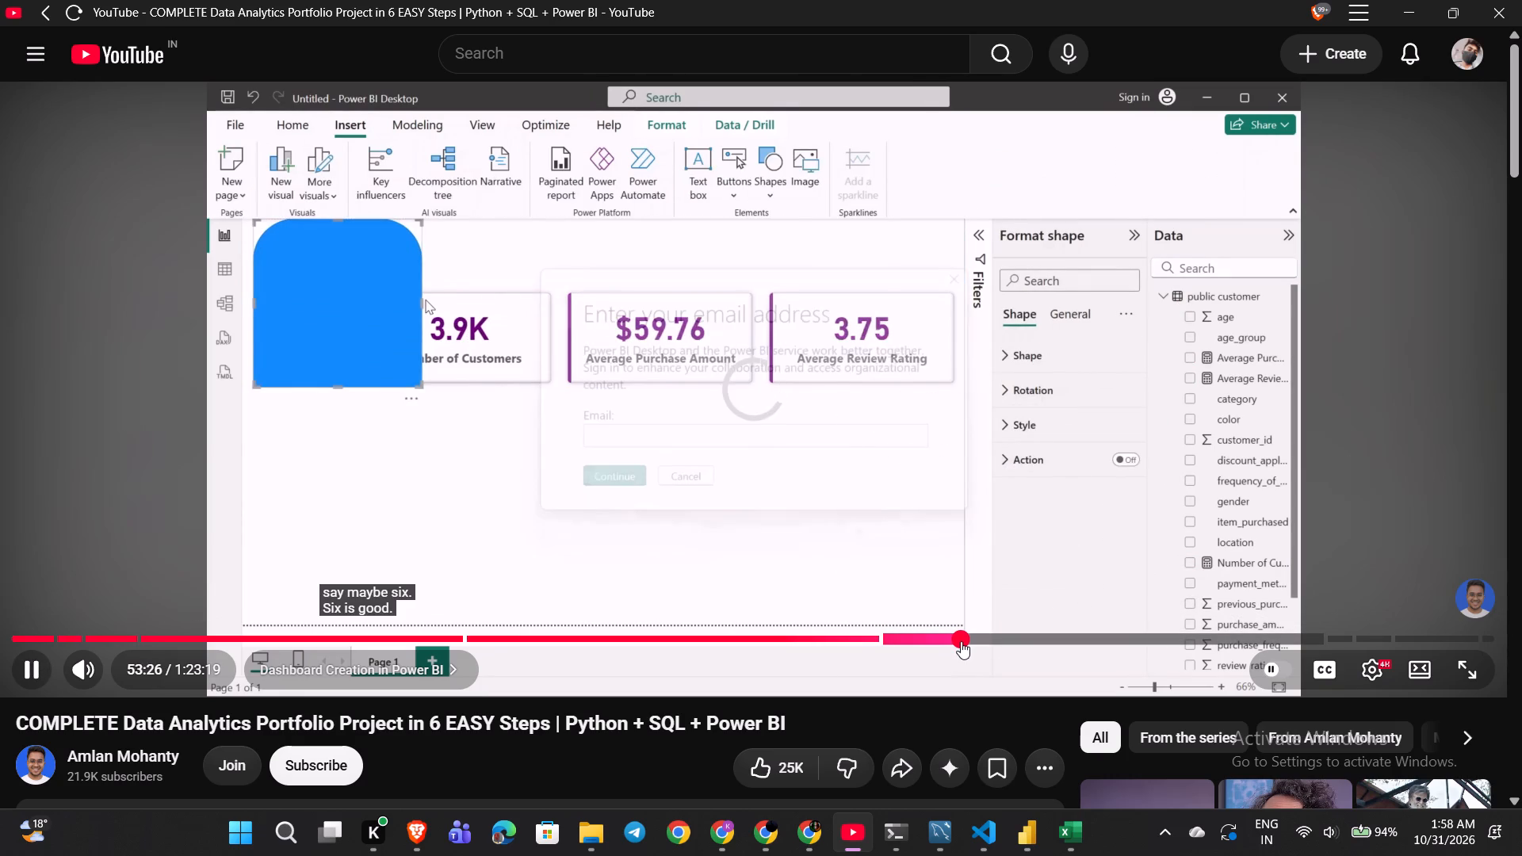
{"action": "left_click", "coordinate": [937, 641]}
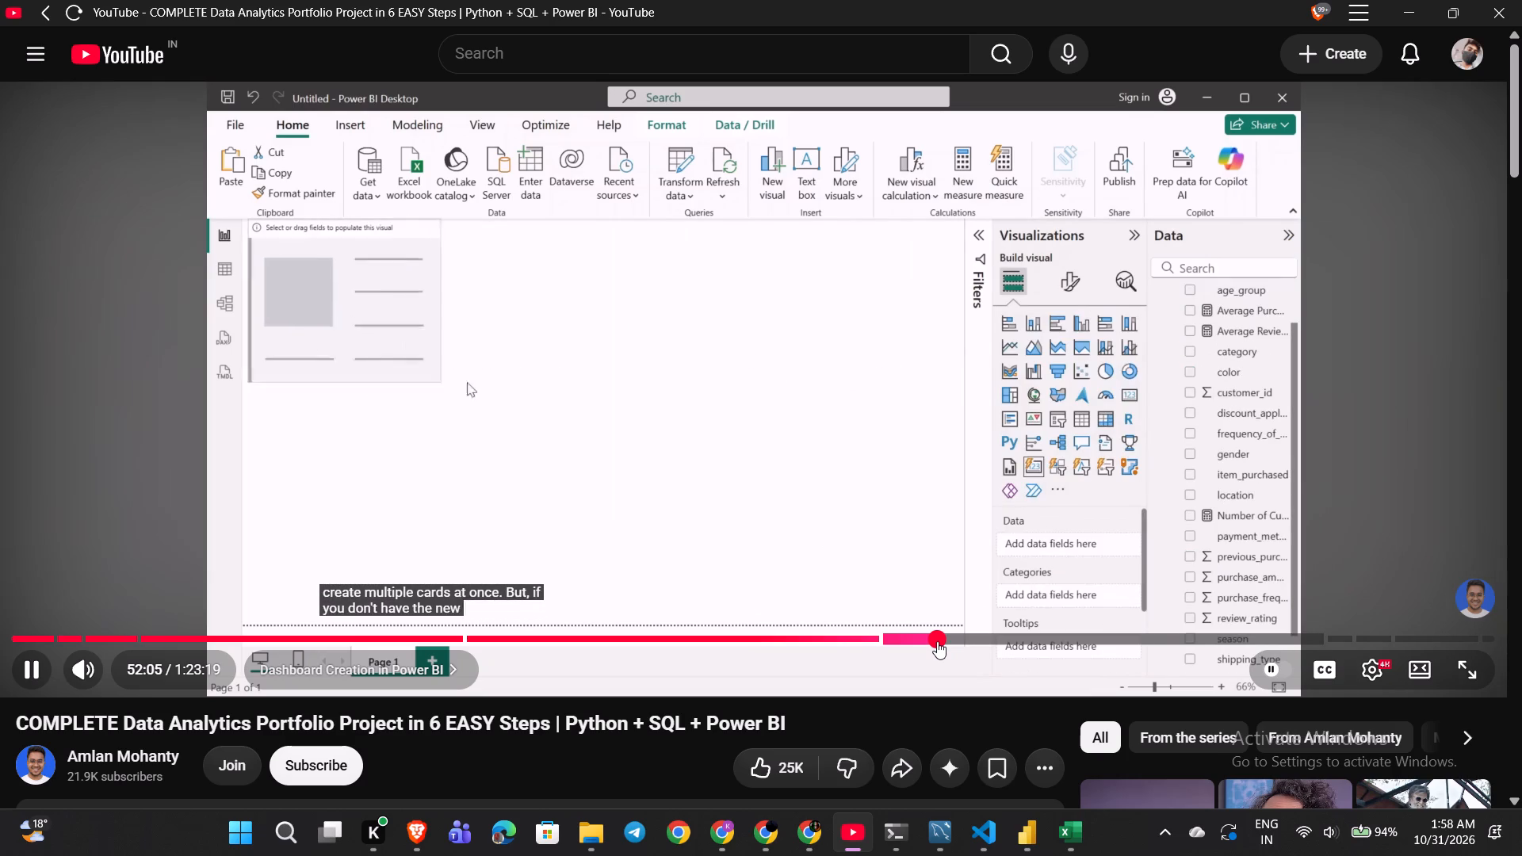
{"action": "key", "text": "Right"}
{"action": "key", "text": "Right"}
{"action": "key", "text": "Right"}
{"action": "key", "text": "Right"}
{"action": "key", "text": "Right"}
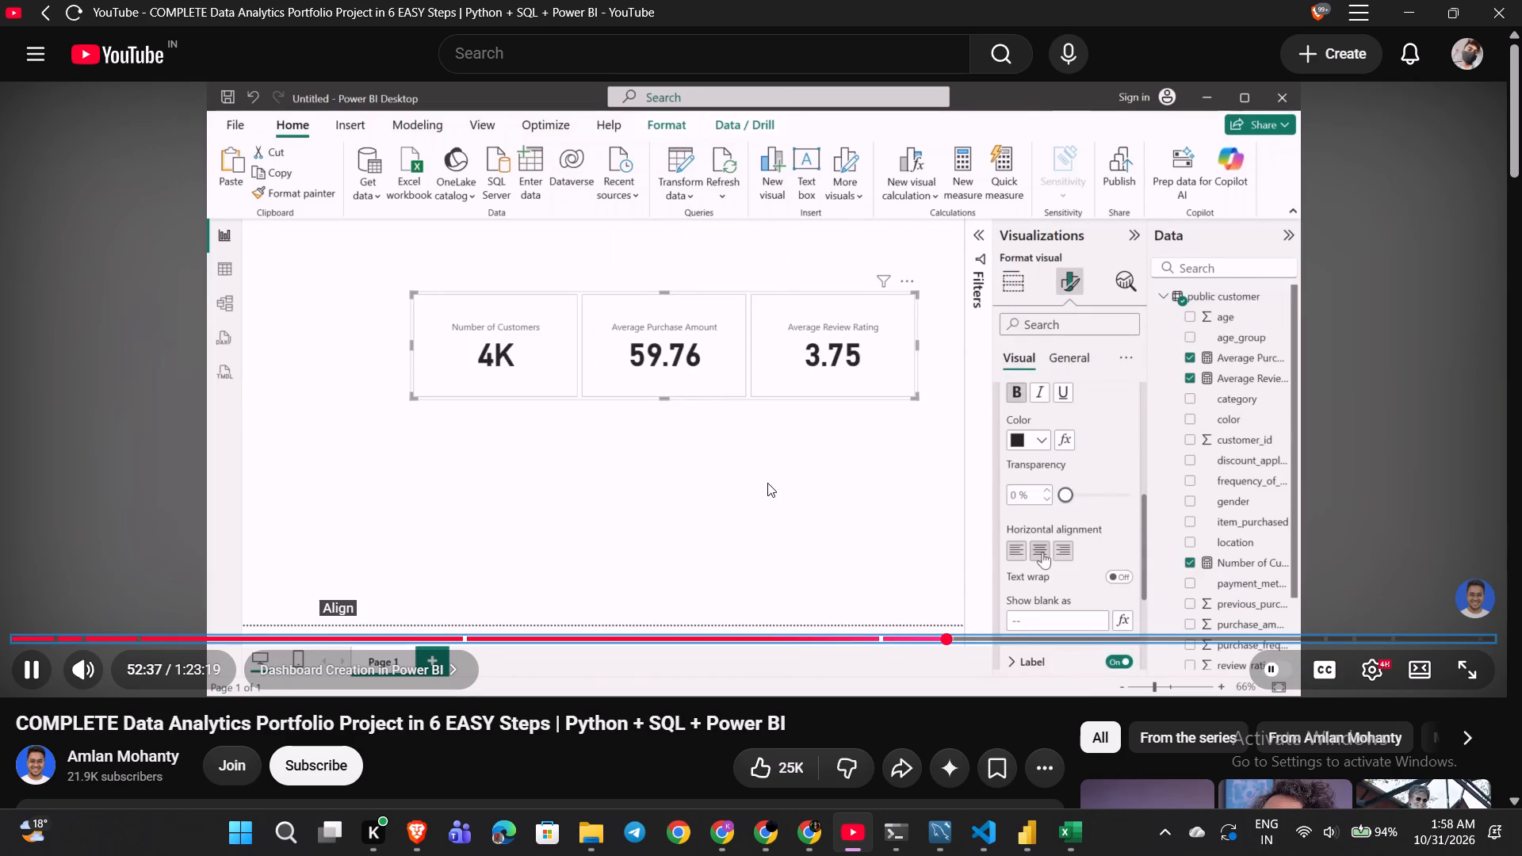
{"action": "key", "text": "Left"}
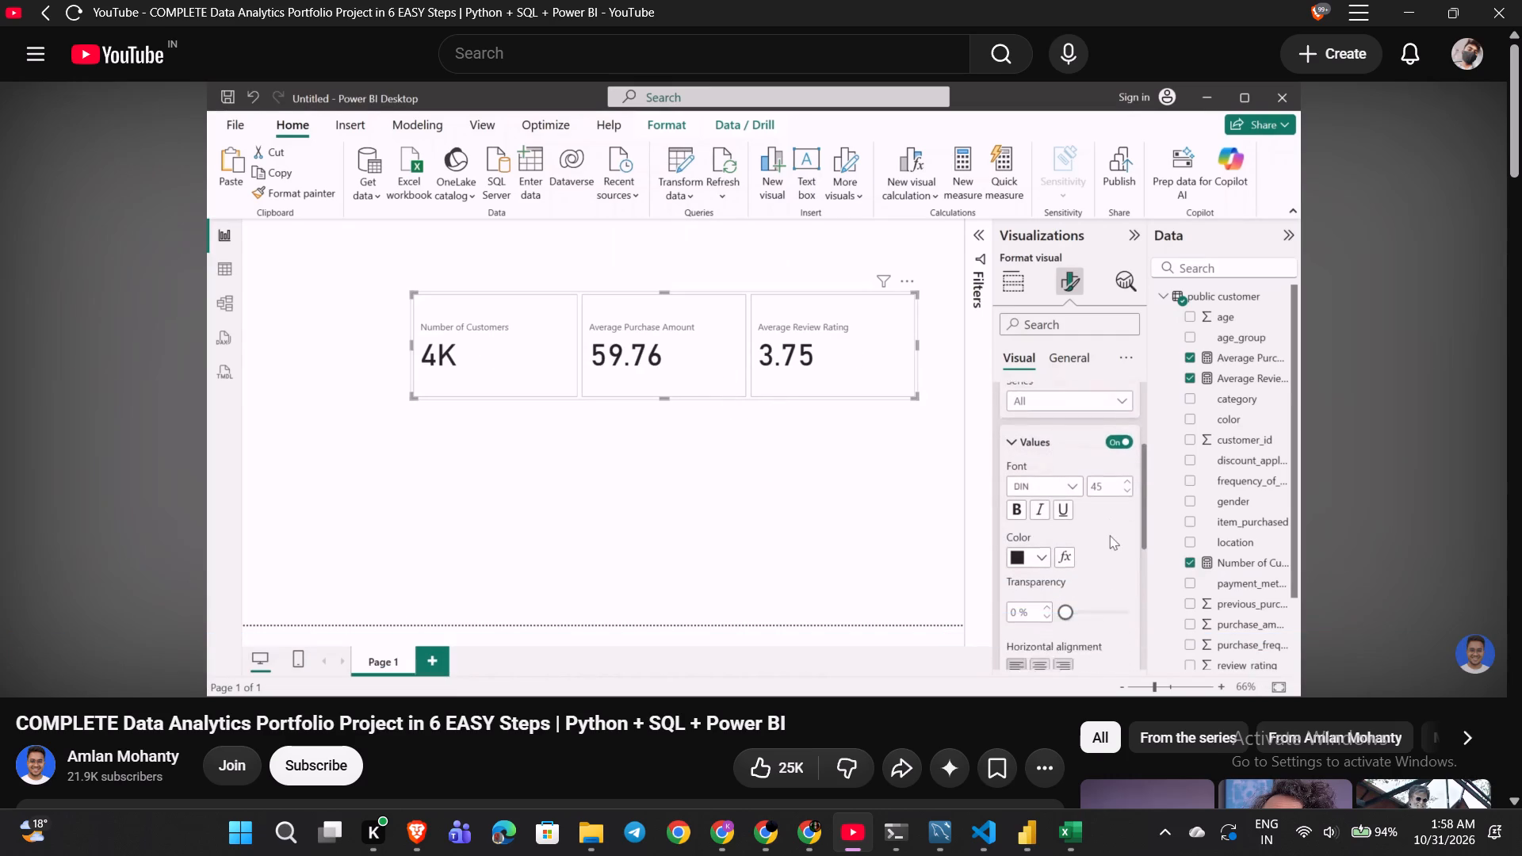
{"action": "key", "text": "Right"}
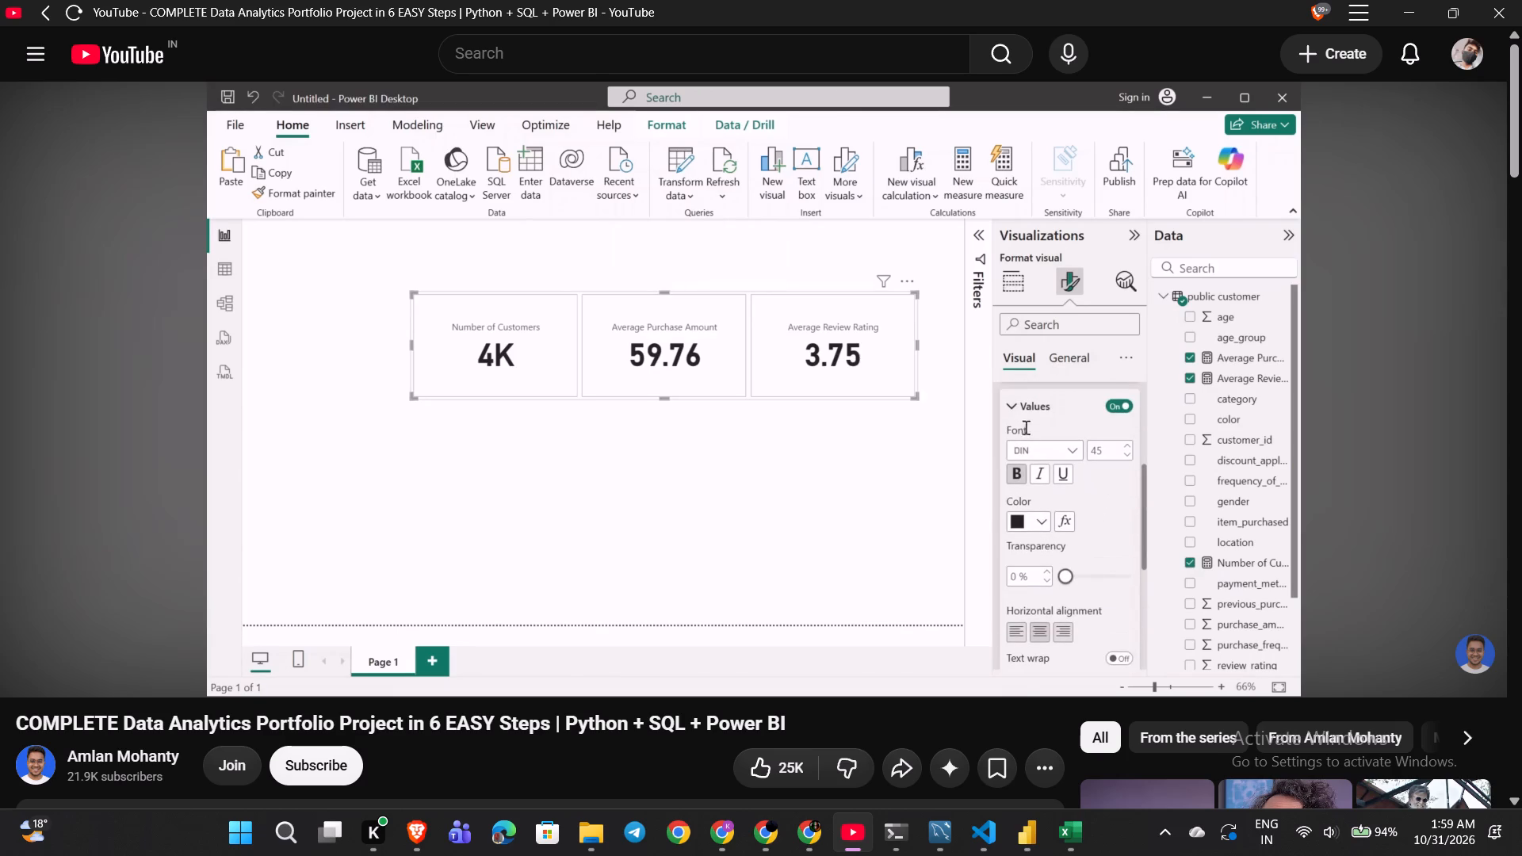
{"action": "key", "text": "space"}
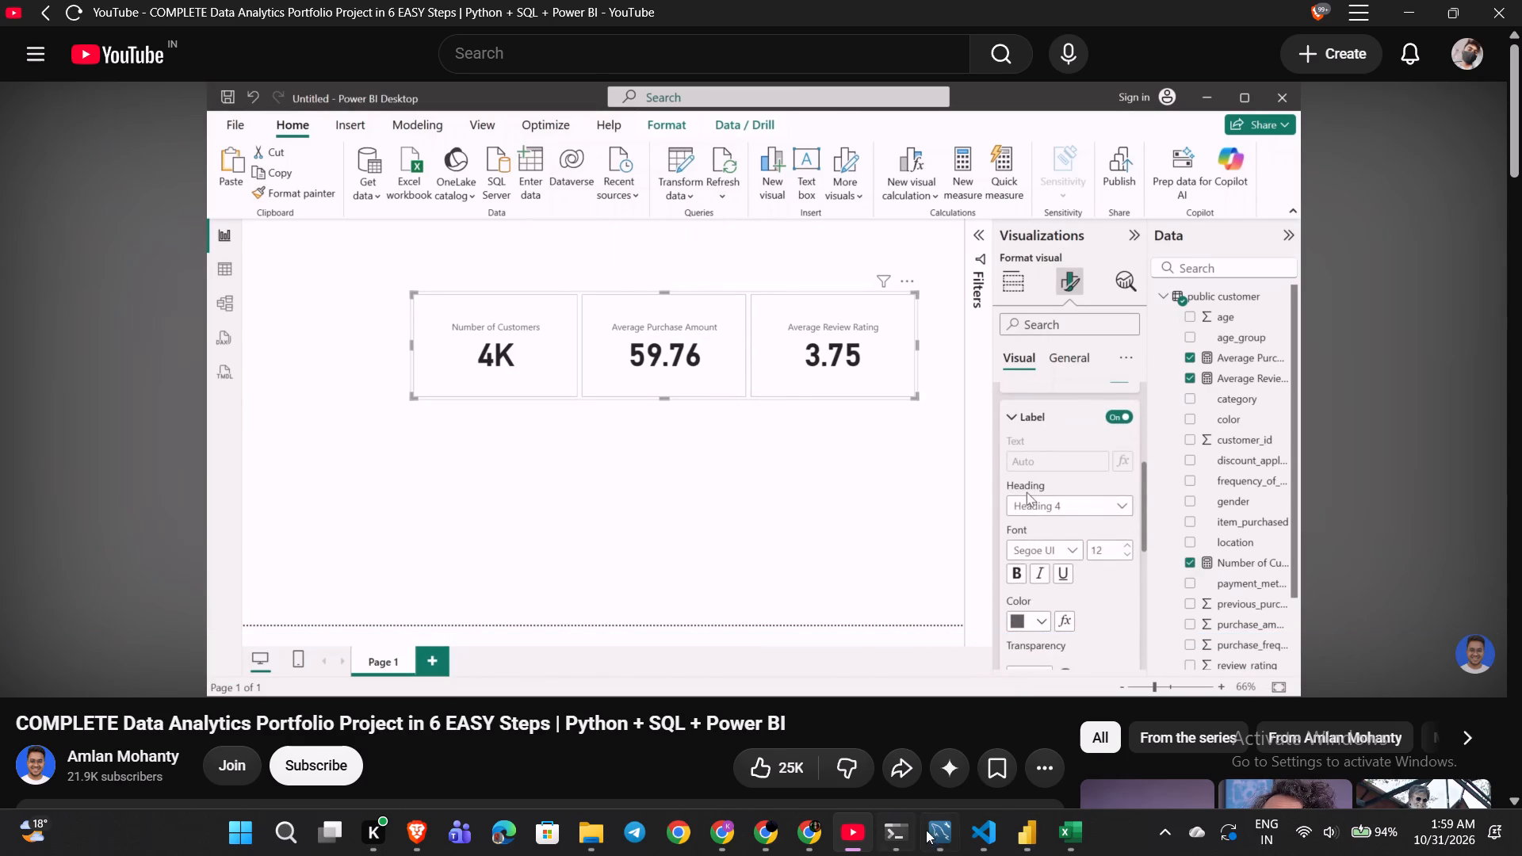
Back in Power BI, rename the KPI visual's Average Review Rating value to "Avg. Review Rating".
{"action": "left_click", "coordinate": [1022, 836]}
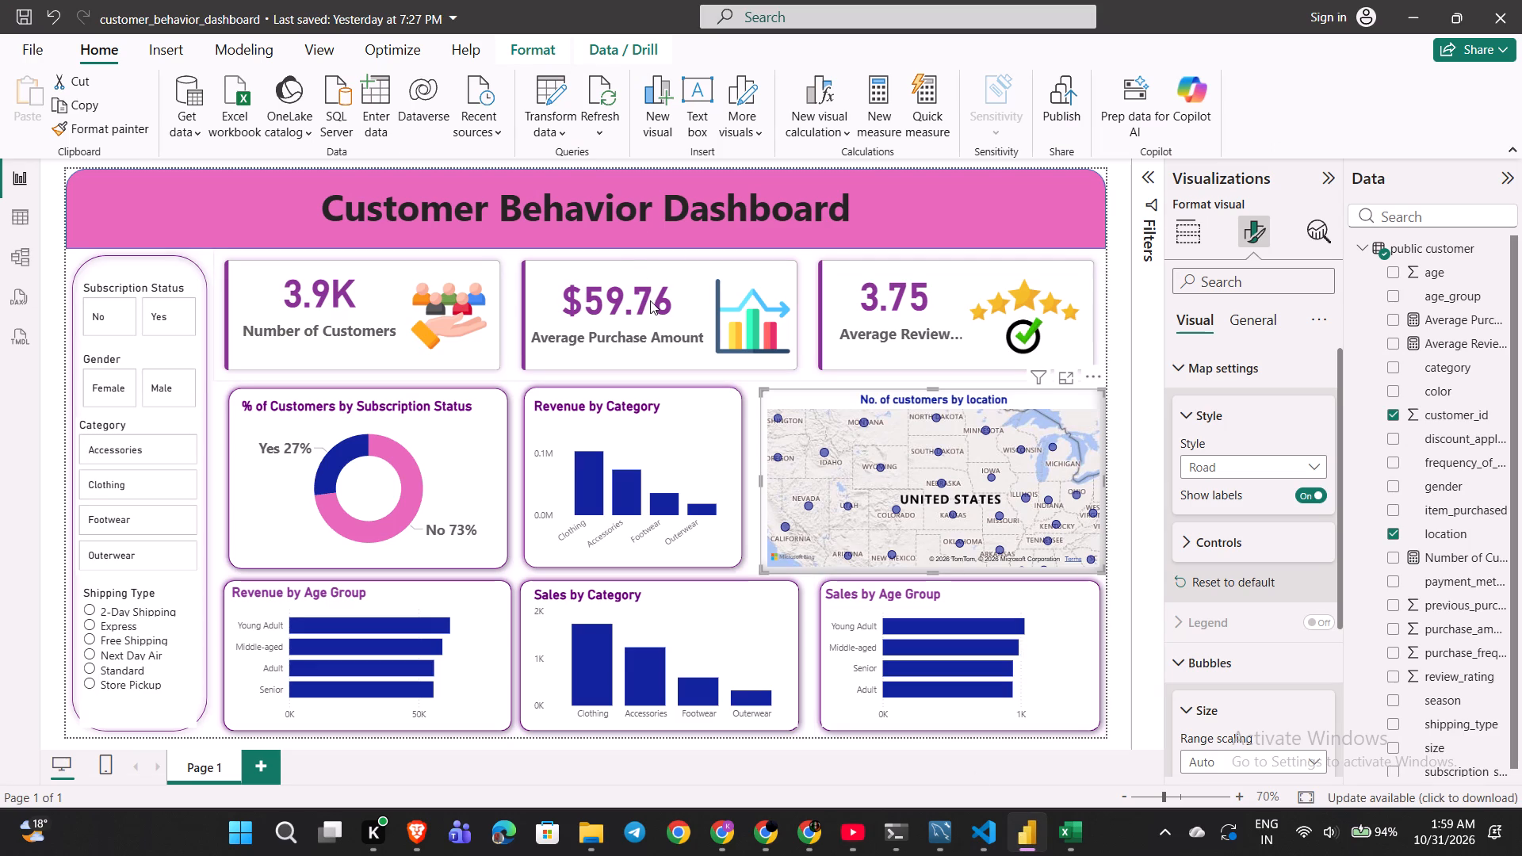
{"action": "left_click", "coordinate": [650, 338]}
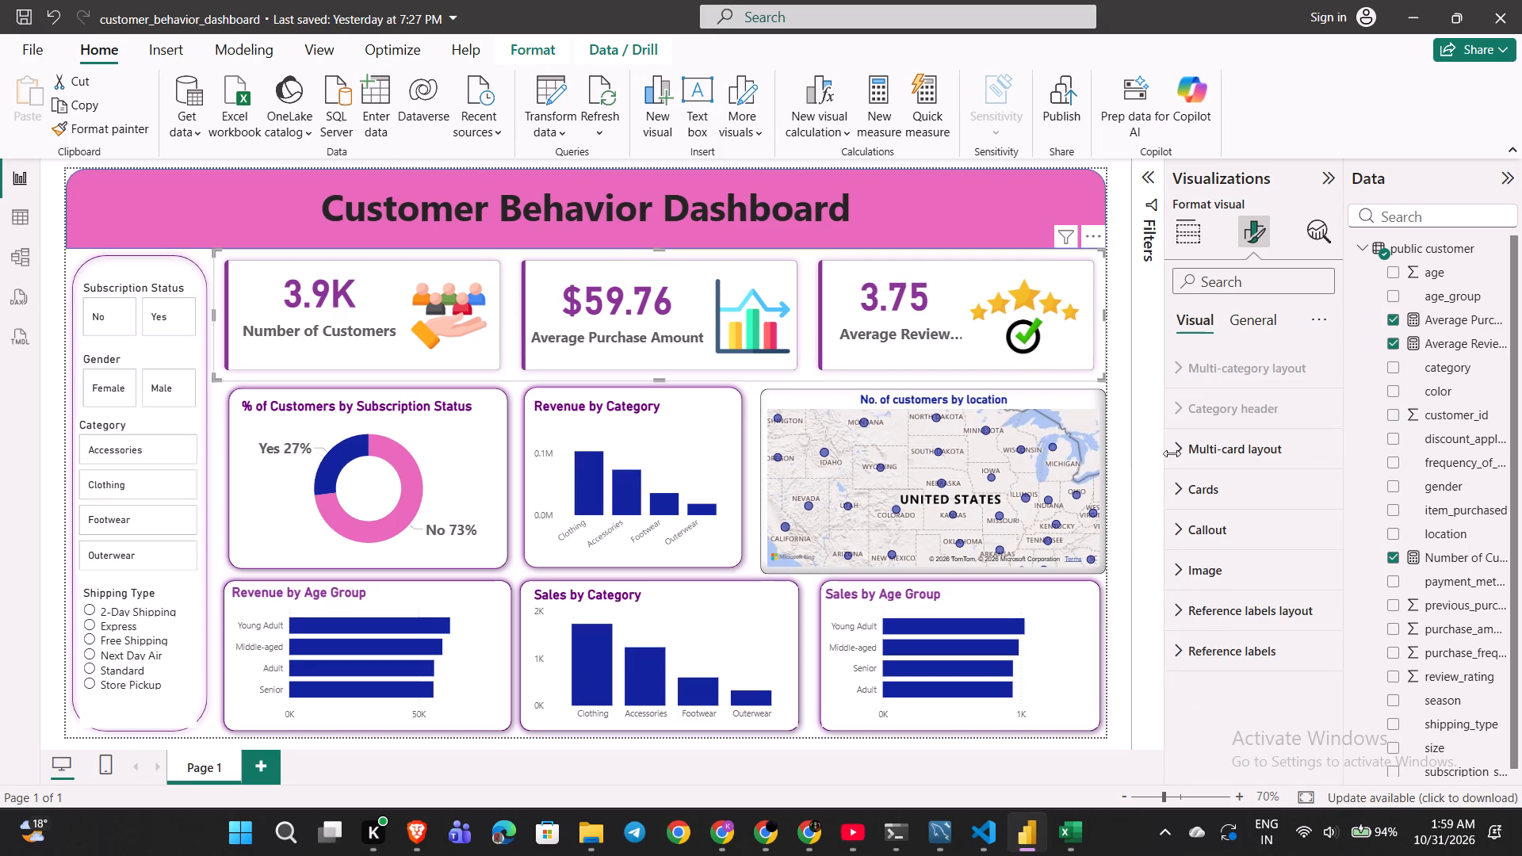
{"action": "left_click", "coordinate": [1187, 246]}
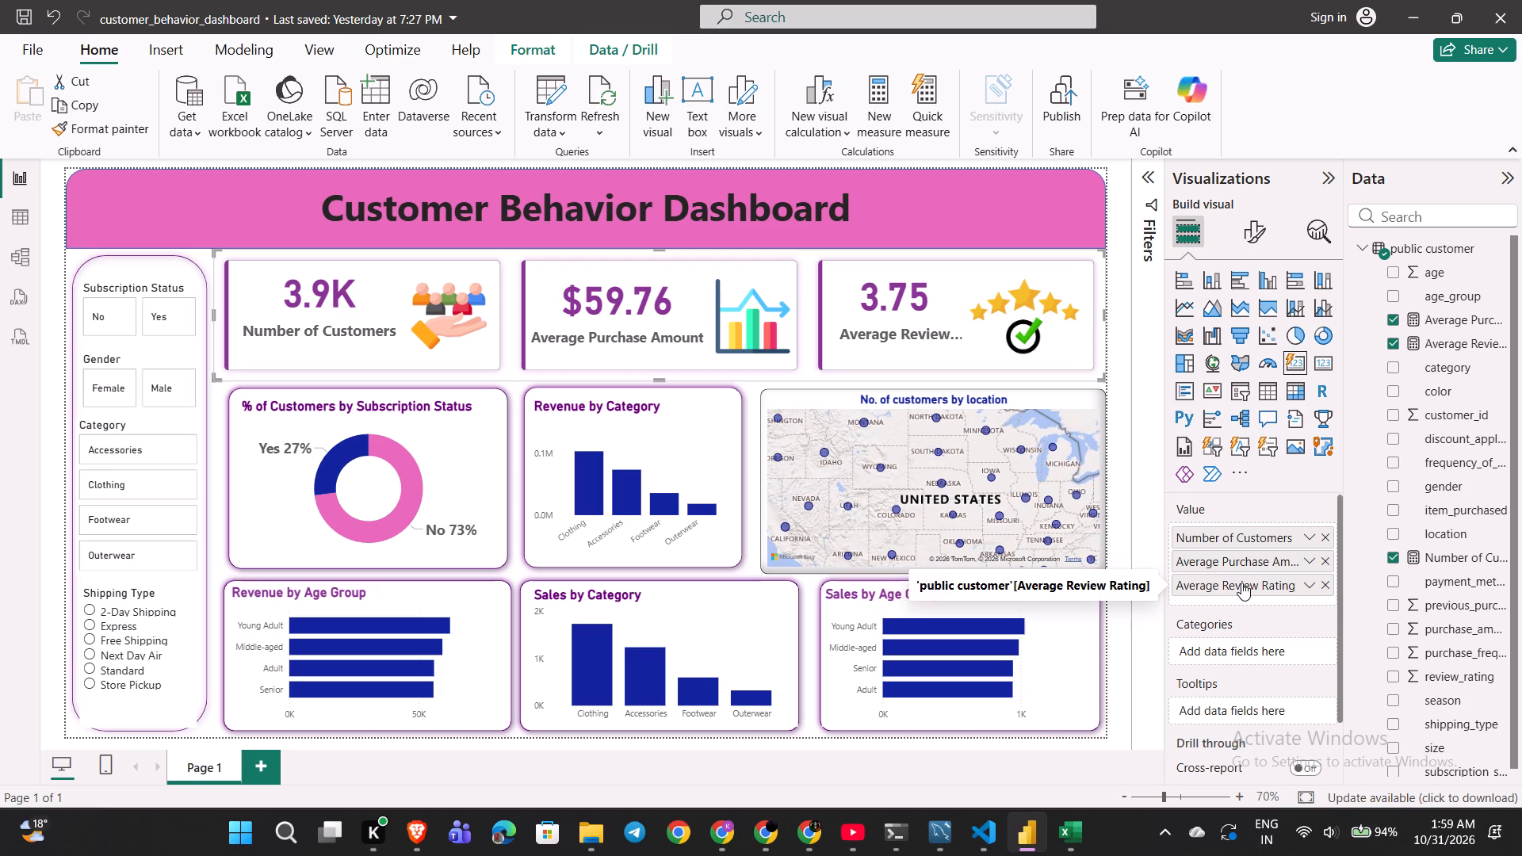
{"action": "double_click", "coordinate": [1241, 583]}
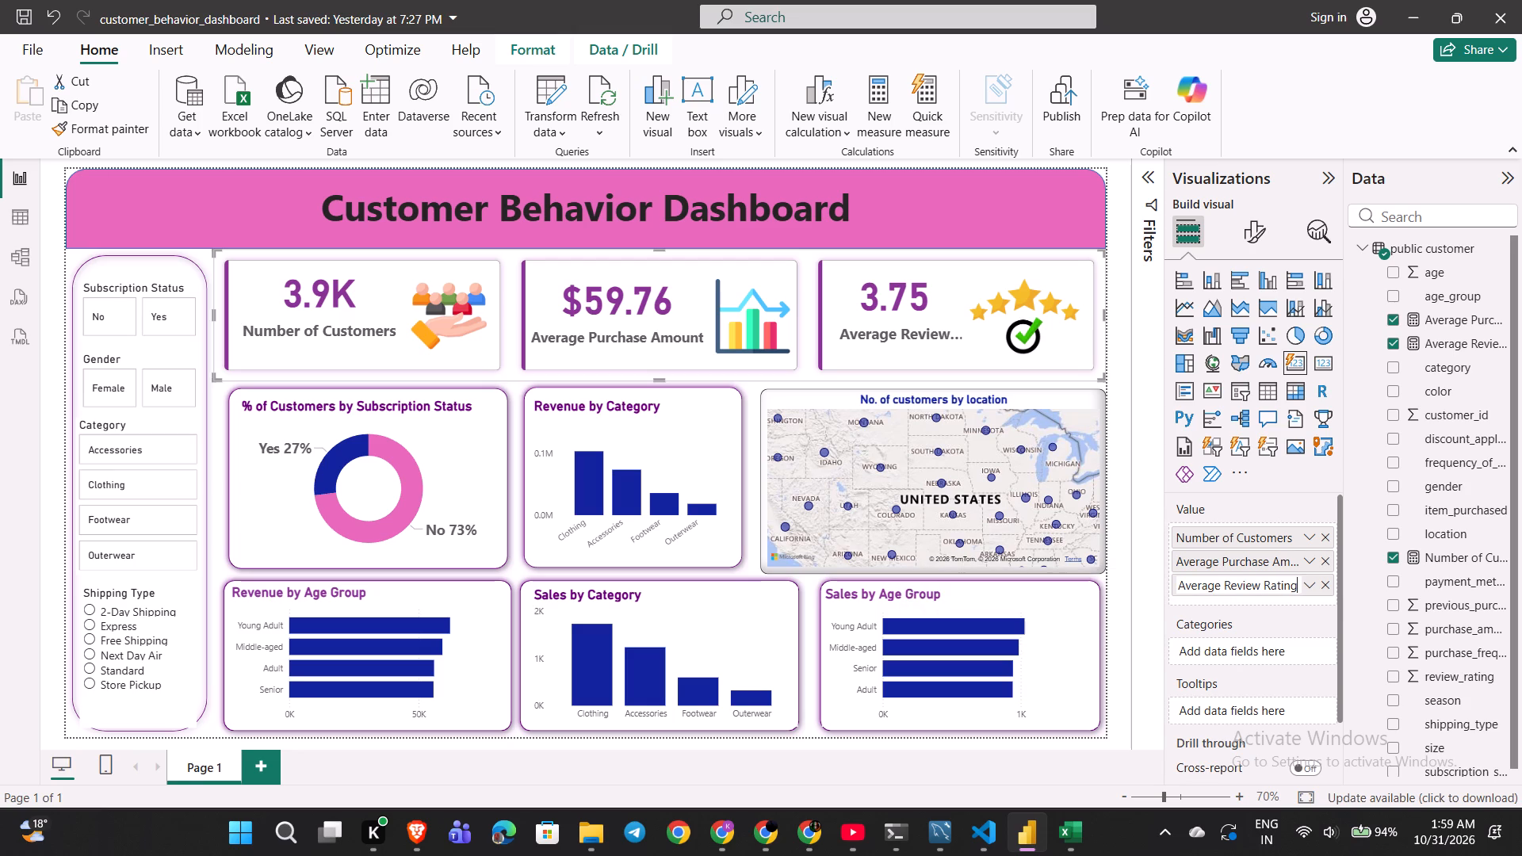
{"action": "left_click", "coordinate": [1220, 587]}
{"action": "key", "text": "BackSpace"}
{"action": "key", "text": "BackSpace"}
{"action": "key", "text": "BackSpace"}
{"action": "key", "text": "BackSpace"}
{"action": "key", "text": "BackSpace"}
{"action": "key", "text": "g"}
{"action": "key", "text": "period"}
{"action": "key", "text": "Return"}
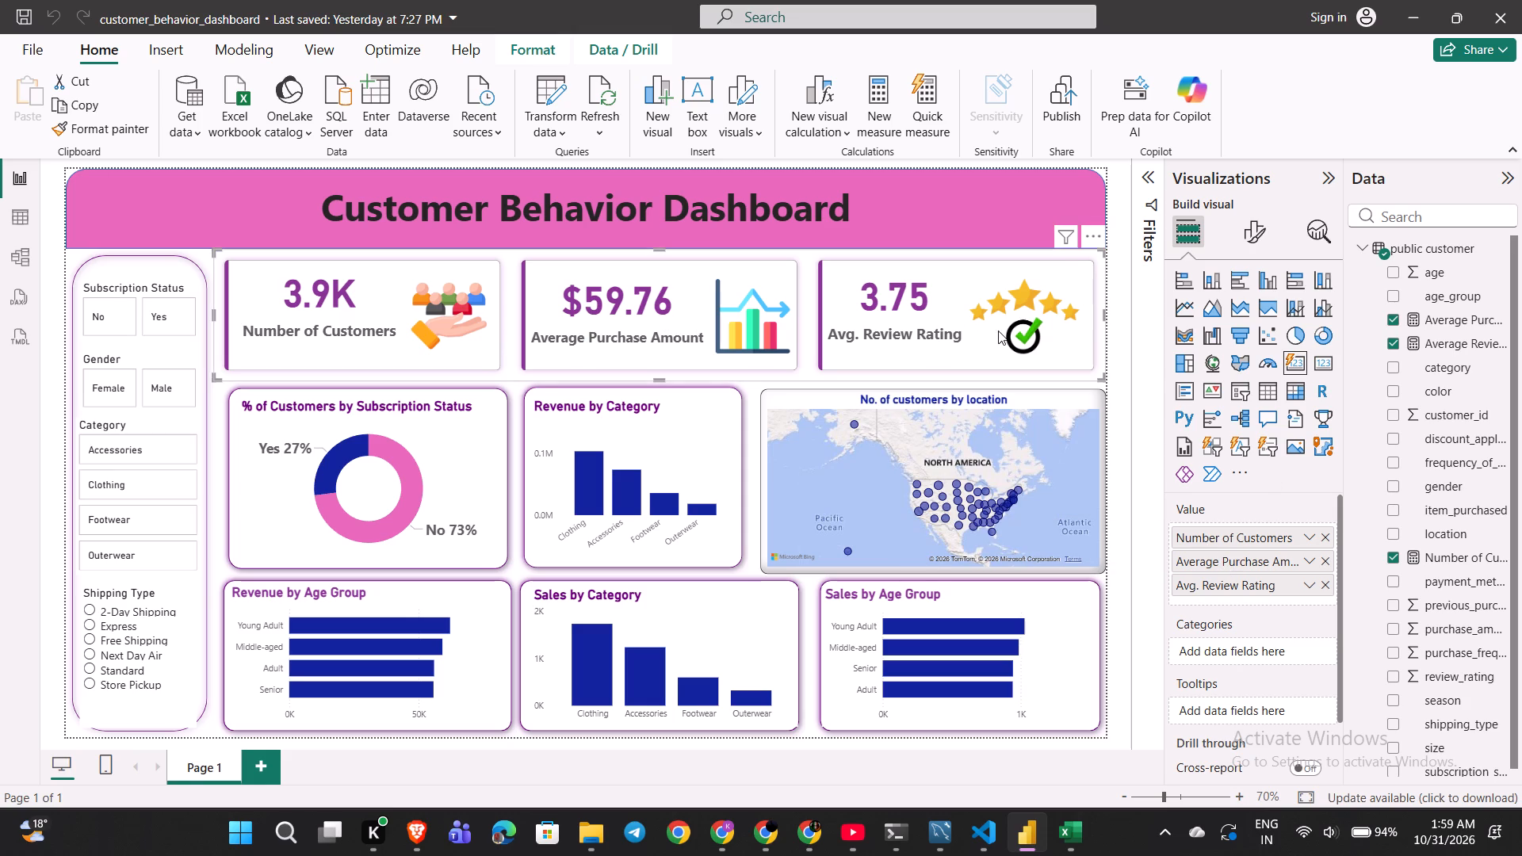
Rename the KPI visual's Average Purchase Amount value to "Avg. Purchase Amount".
{"action": "double_click", "coordinate": [1219, 562]}
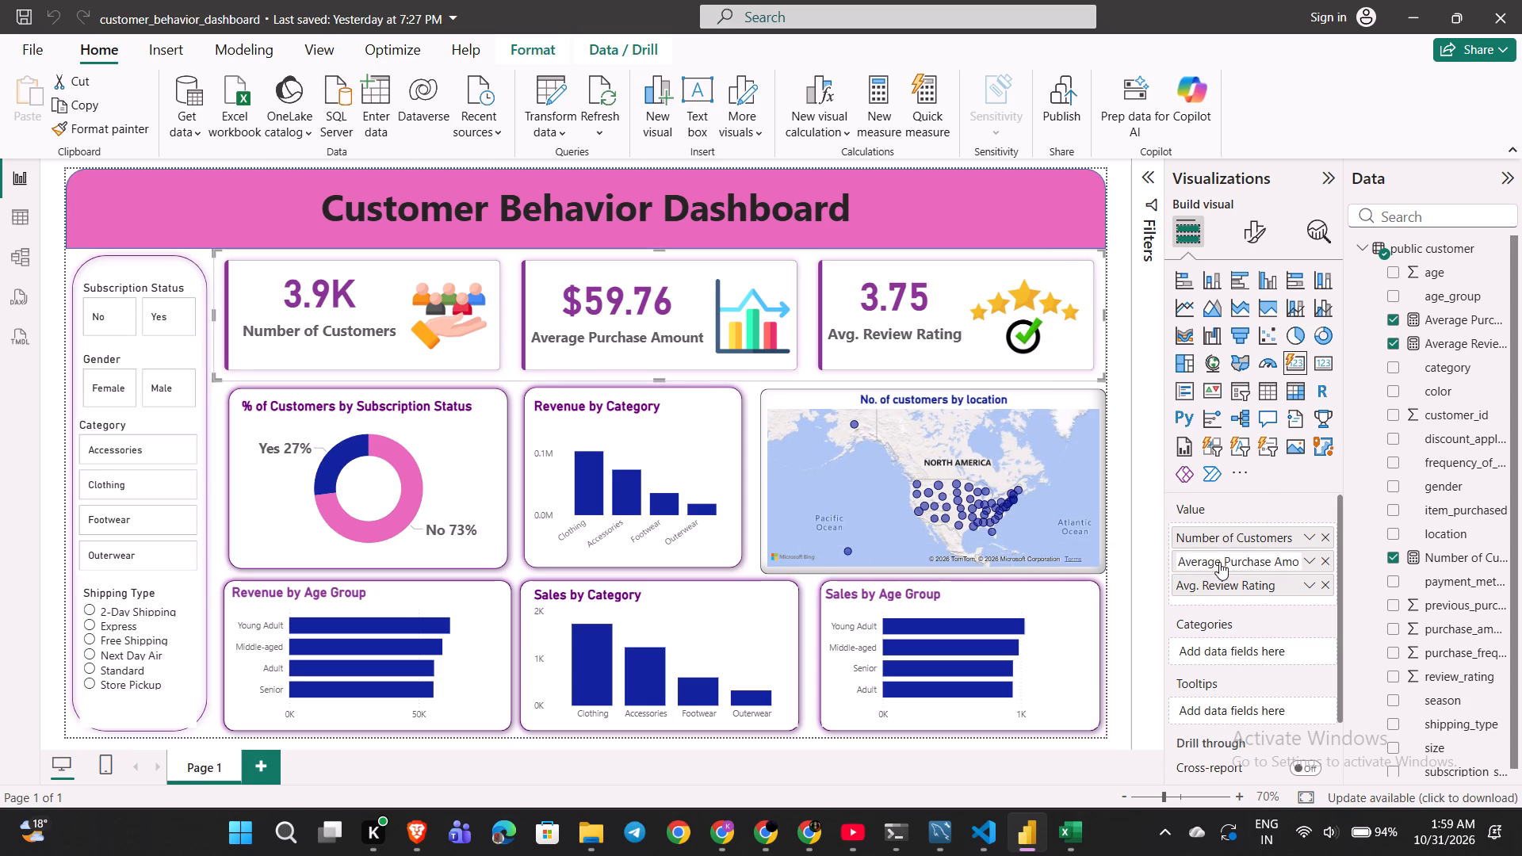
{"action": "left_click", "coordinate": [1207, 560]}
{"action": "key", "text": "Left"}
{"action": "key", "text": "BackSpace"}
{"action": "key", "text": "BackSpace"}
{"action": "key", "text": "BackSpace"}
{"action": "key", "text": "BackSpace"}
{"action": "key", "text": "BackSpace"}
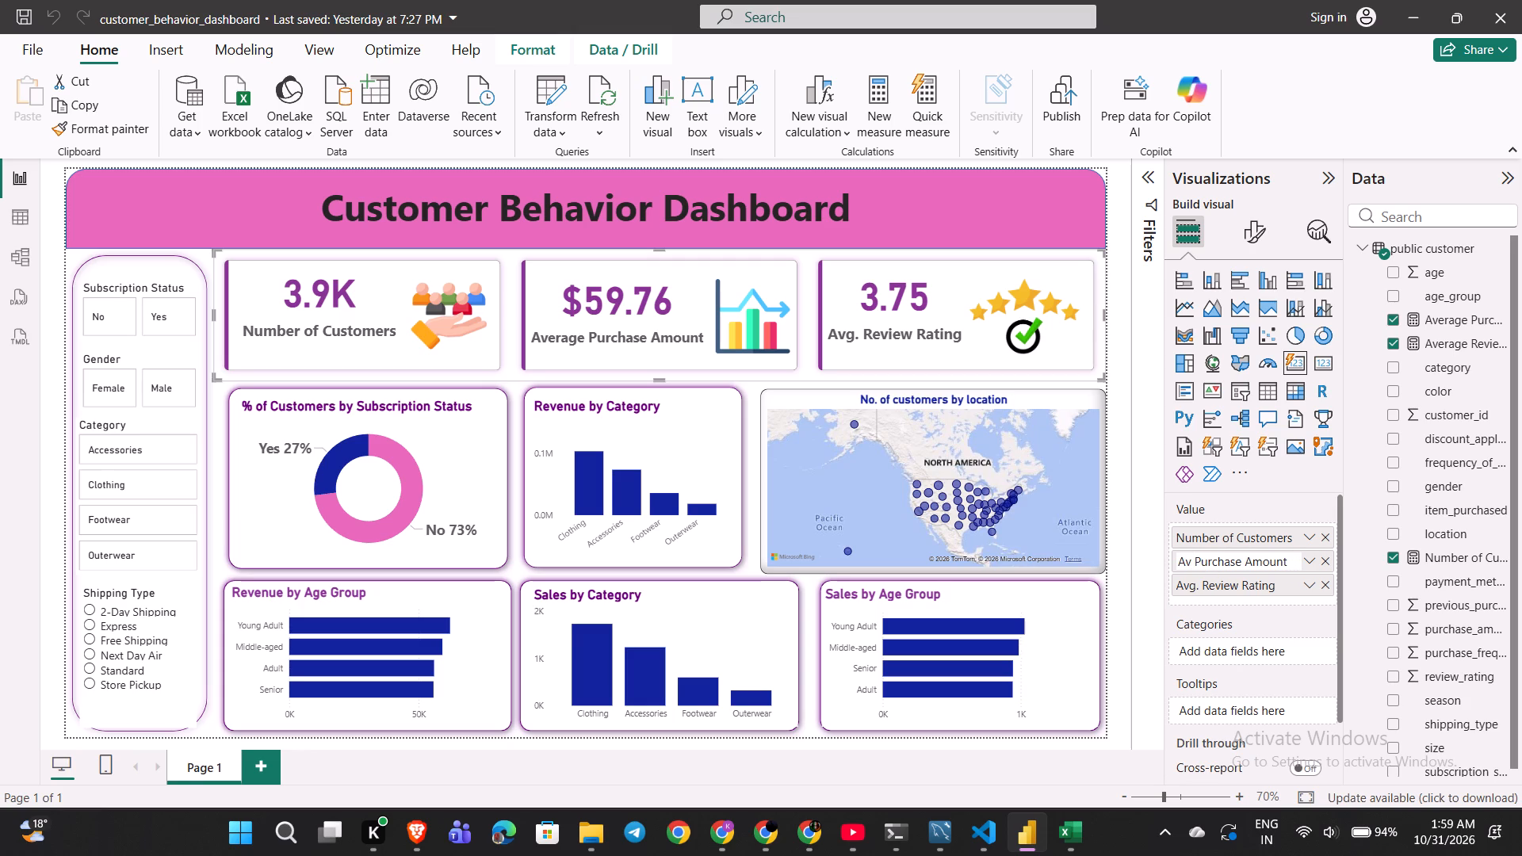
{"action": "type", "text": "g."}
{"action": "key", "text": "Return"}
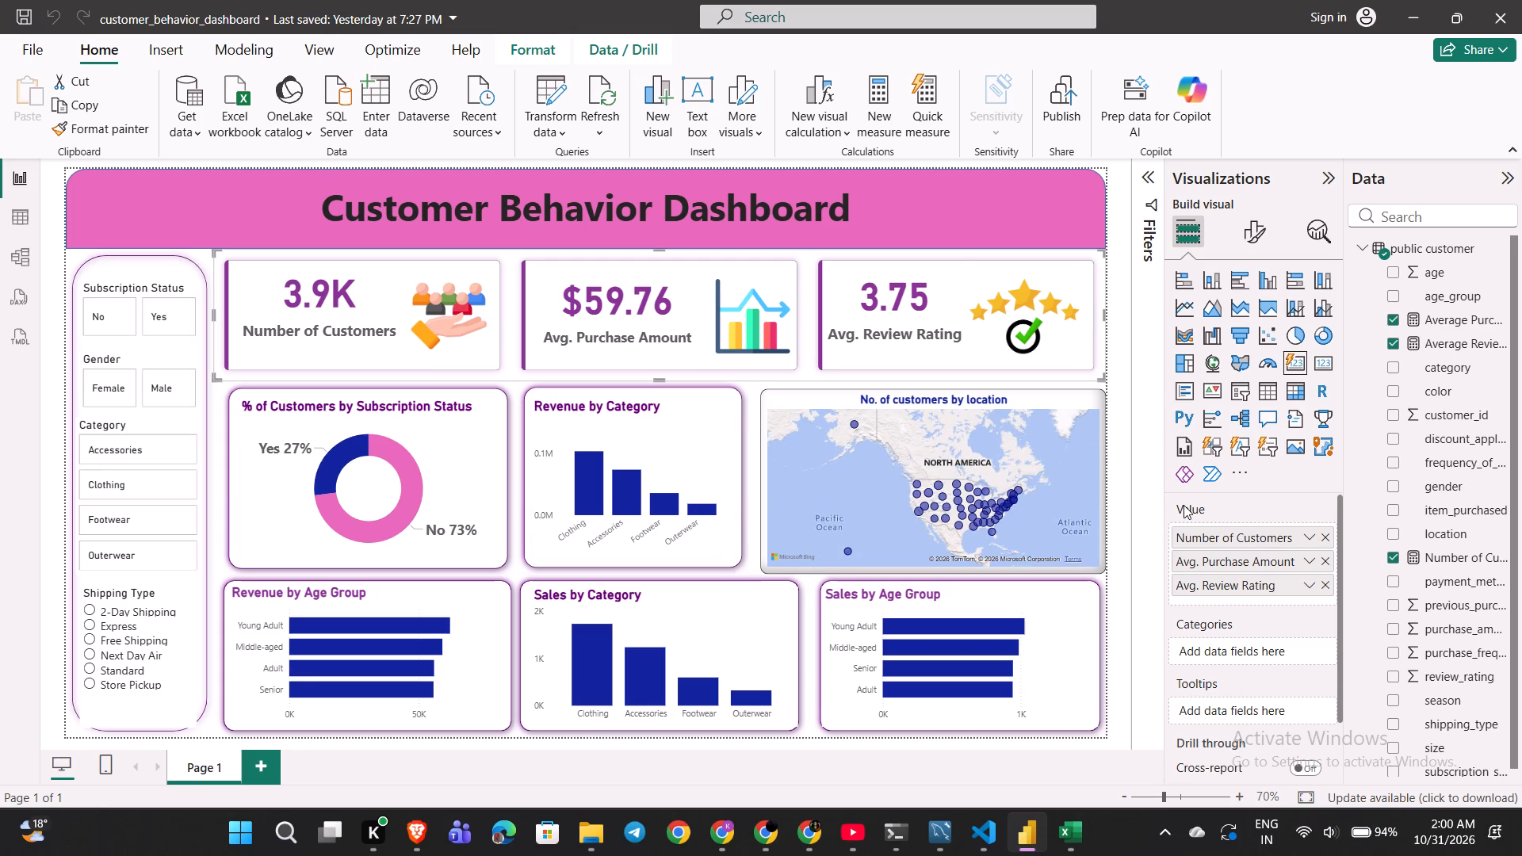
Examine the KPI visual's multi-card layout, card and callout value formatting settings.
{"action": "scroll", "coordinate": [1248, 545], "scroll_direction": "up", "scroll_amount": 3}
{"action": "left_click", "coordinate": [1268, 228]}
{"action": "left_click", "coordinate": [1188, 448]}
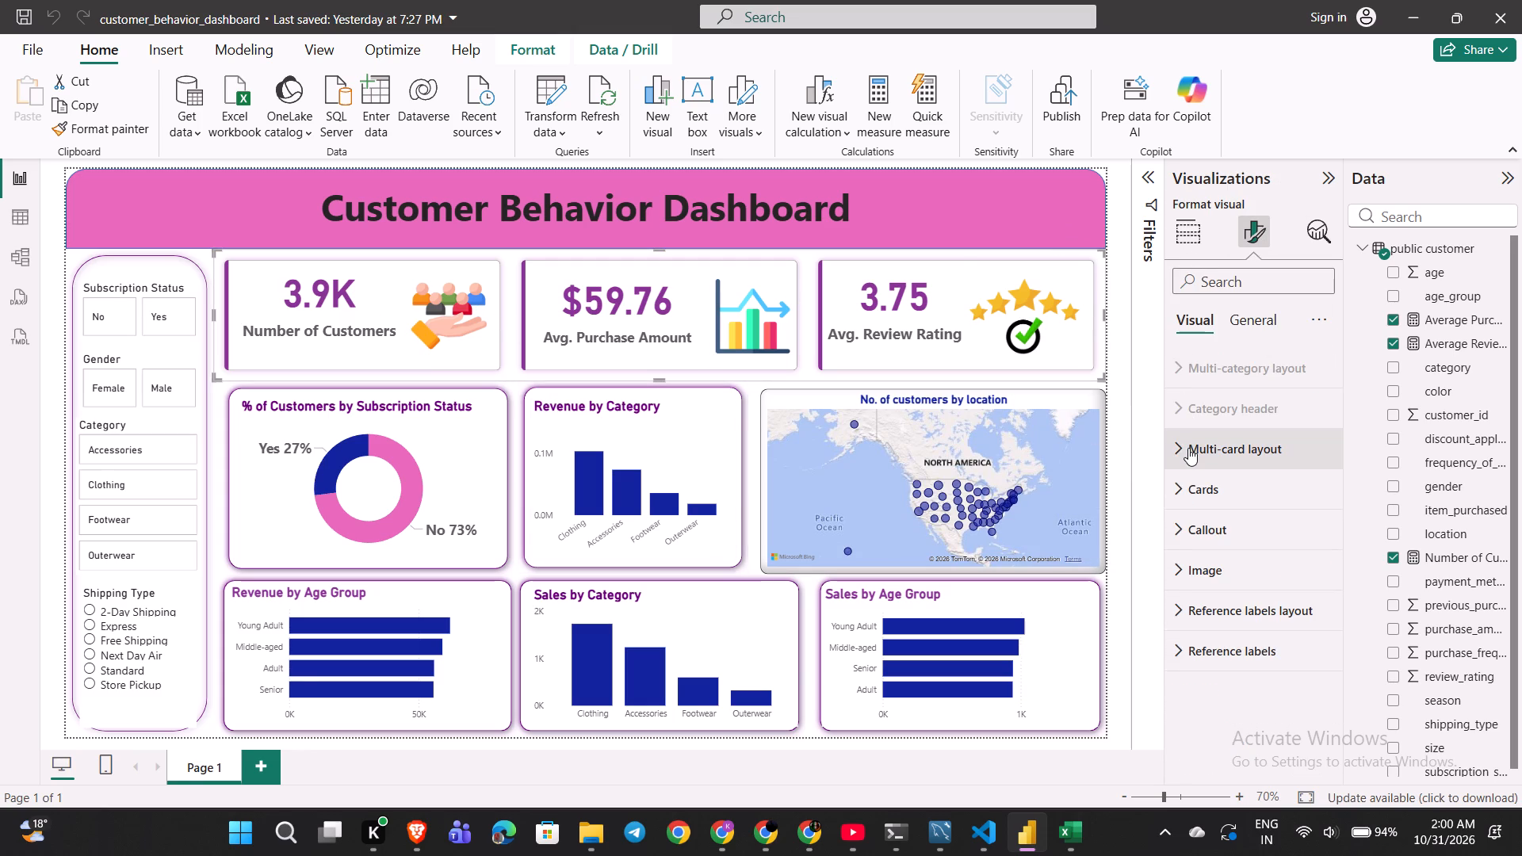
{"action": "scroll", "coordinate": [1188, 448], "scroll_direction": "down", "scroll_amount": 4}
{"action": "scroll", "coordinate": [1198, 555], "scroll_direction": "down", "scroll_amount": 1}
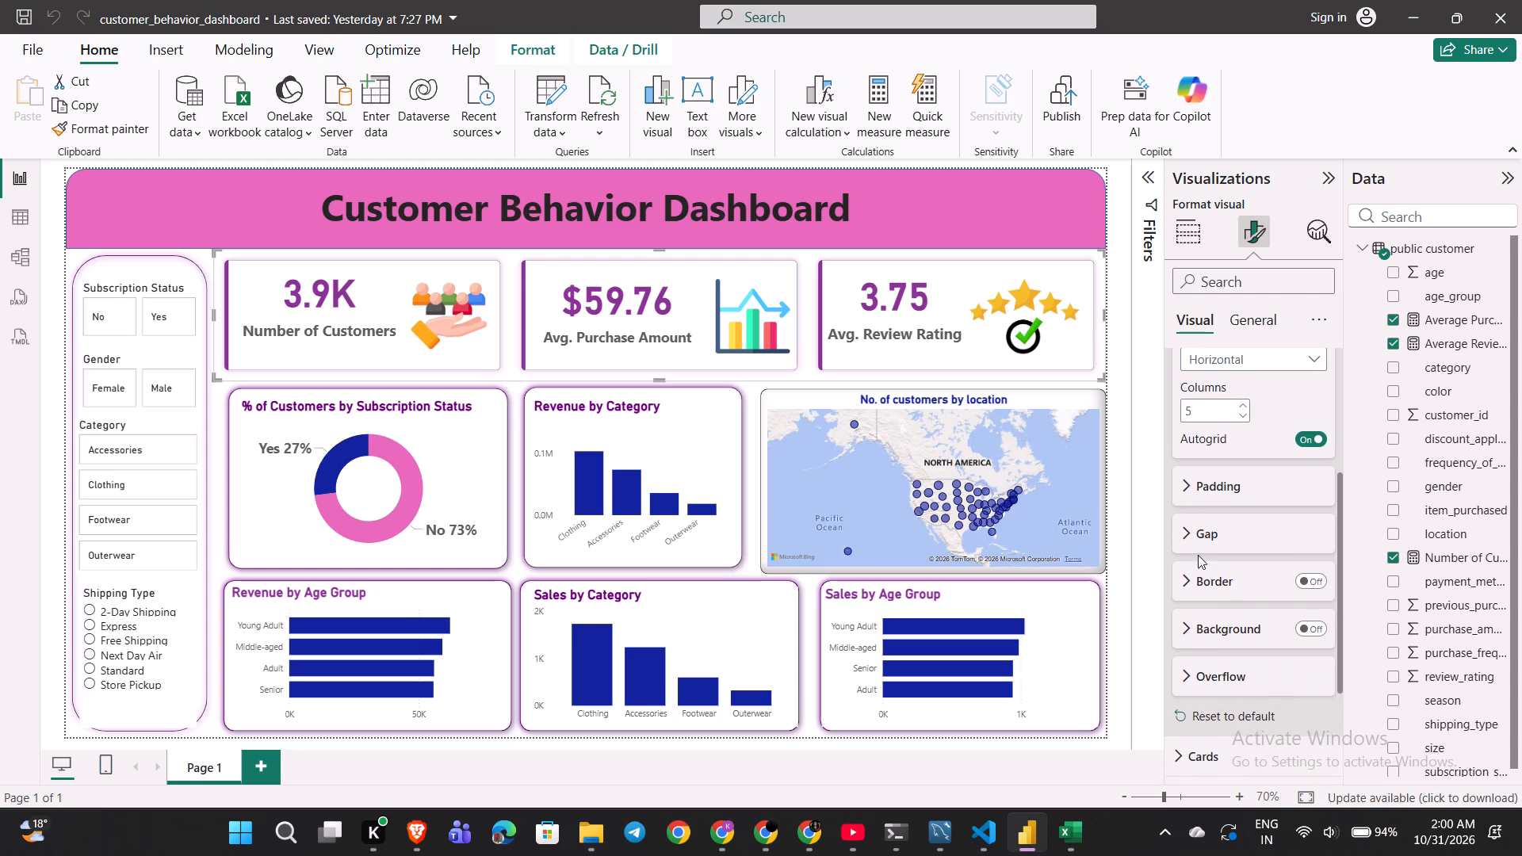
{"action": "scroll", "coordinate": [1198, 555], "scroll_direction": "down", "scroll_amount": 1}
{"action": "left_click", "coordinate": [1186, 589]}
{"action": "scroll", "coordinate": [1186, 589], "scroll_direction": "down", "scroll_amount": 1}
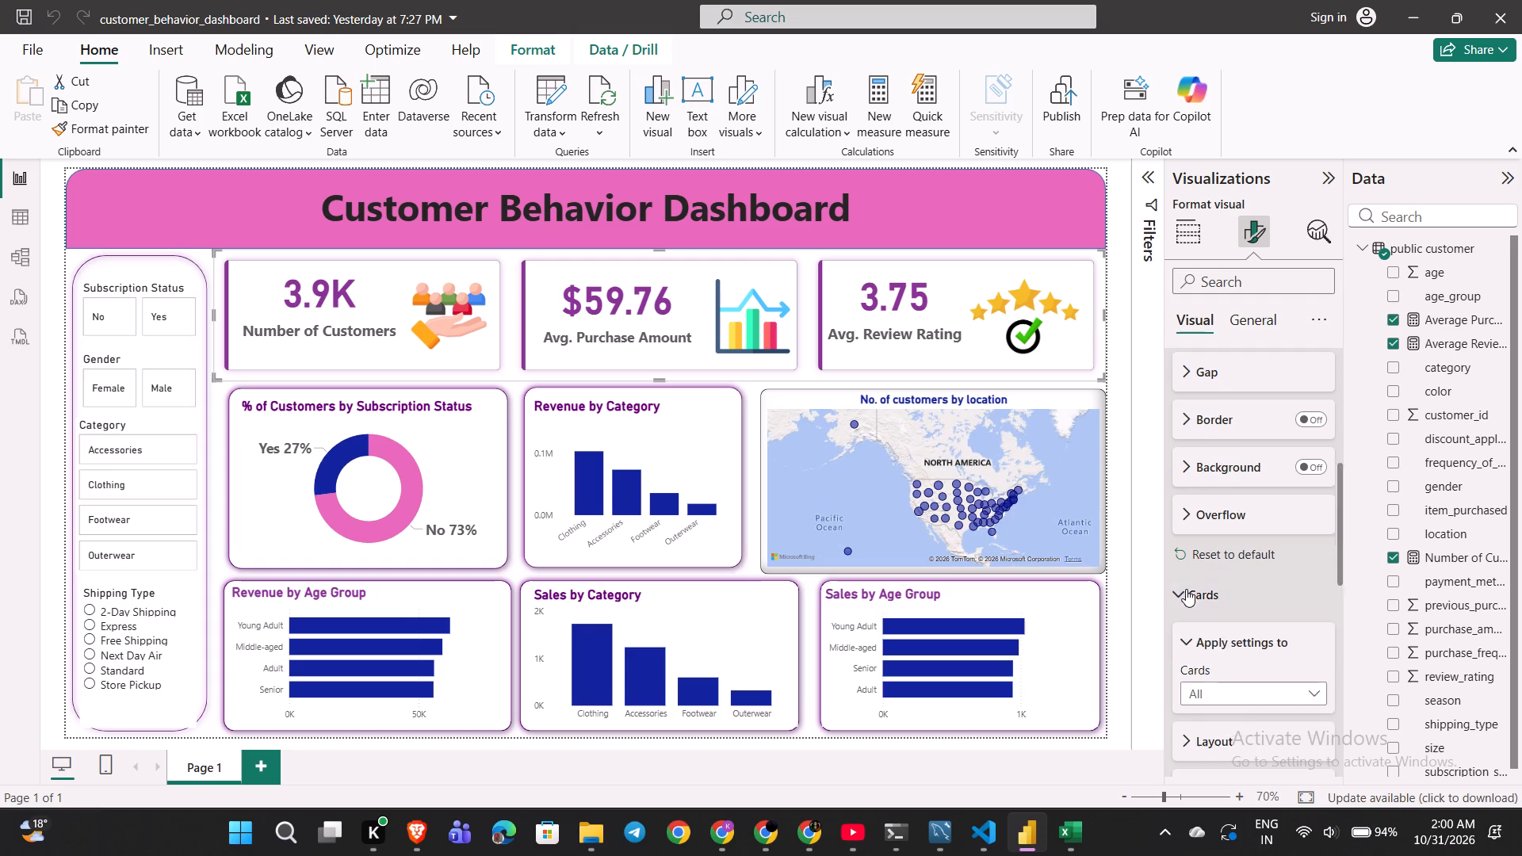
{"action": "scroll", "coordinate": [1186, 589], "scroll_direction": "down", "scroll_amount": 1}
{"action": "scroll", "coordinate": [1192, 740], "scroll_direction": "down", "scroll_amount": 5}
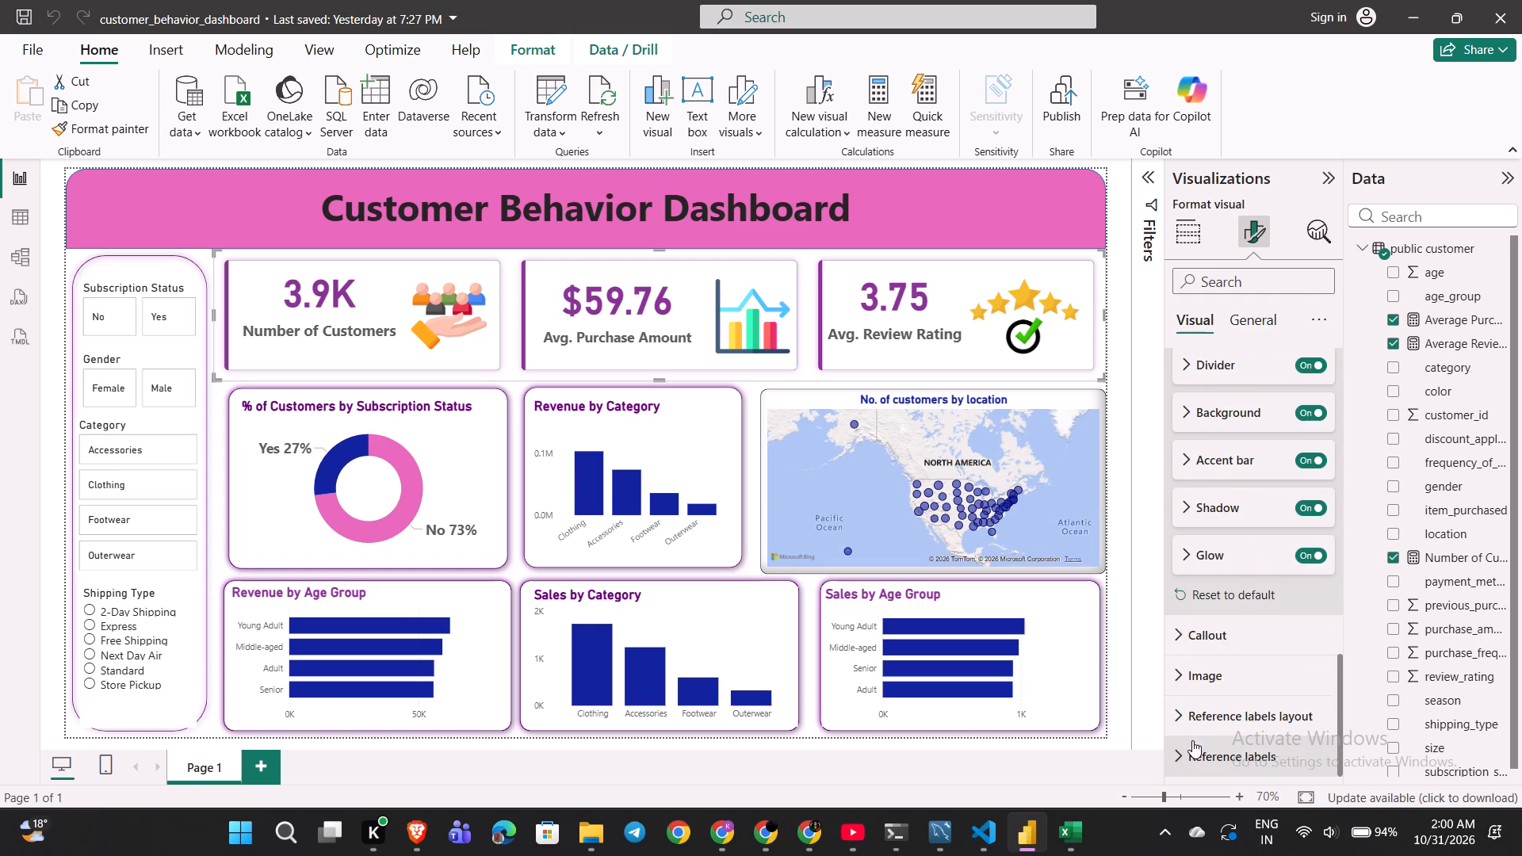
{"action": "left_click", "coordinate": [1199, 634]}
{"action": "scroll", "coordinate": [1199, 634], "scroll_direction": "down", "scroll_amount": 2}
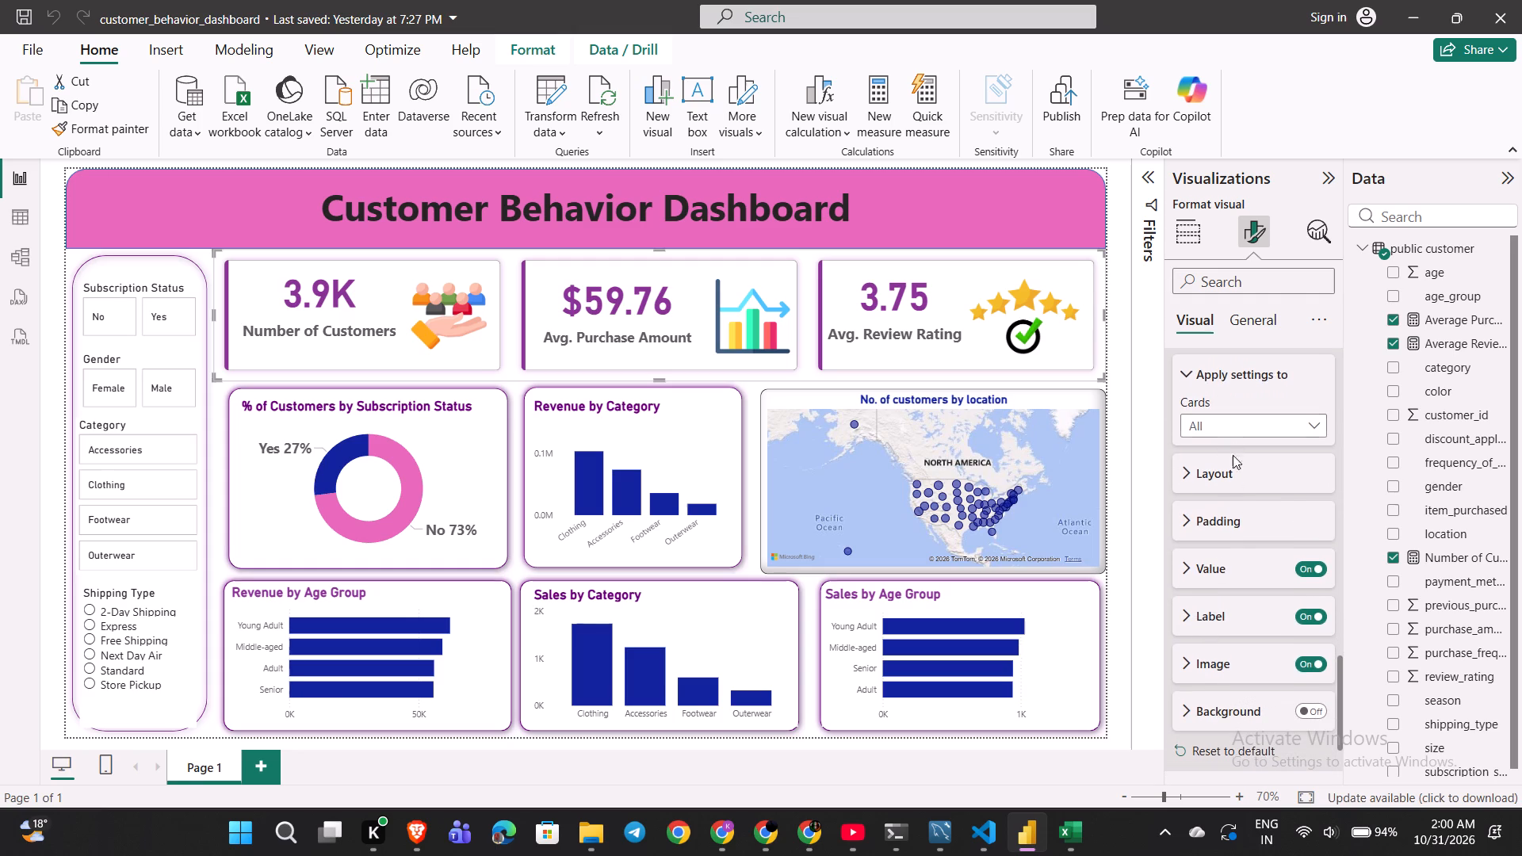
{"action": "left_click", "coordinate": [1206, 572]}
{"action": "scroll", "coordinate": [1206, 572], "scroll_direction": "down", "scroll_amount": 1}
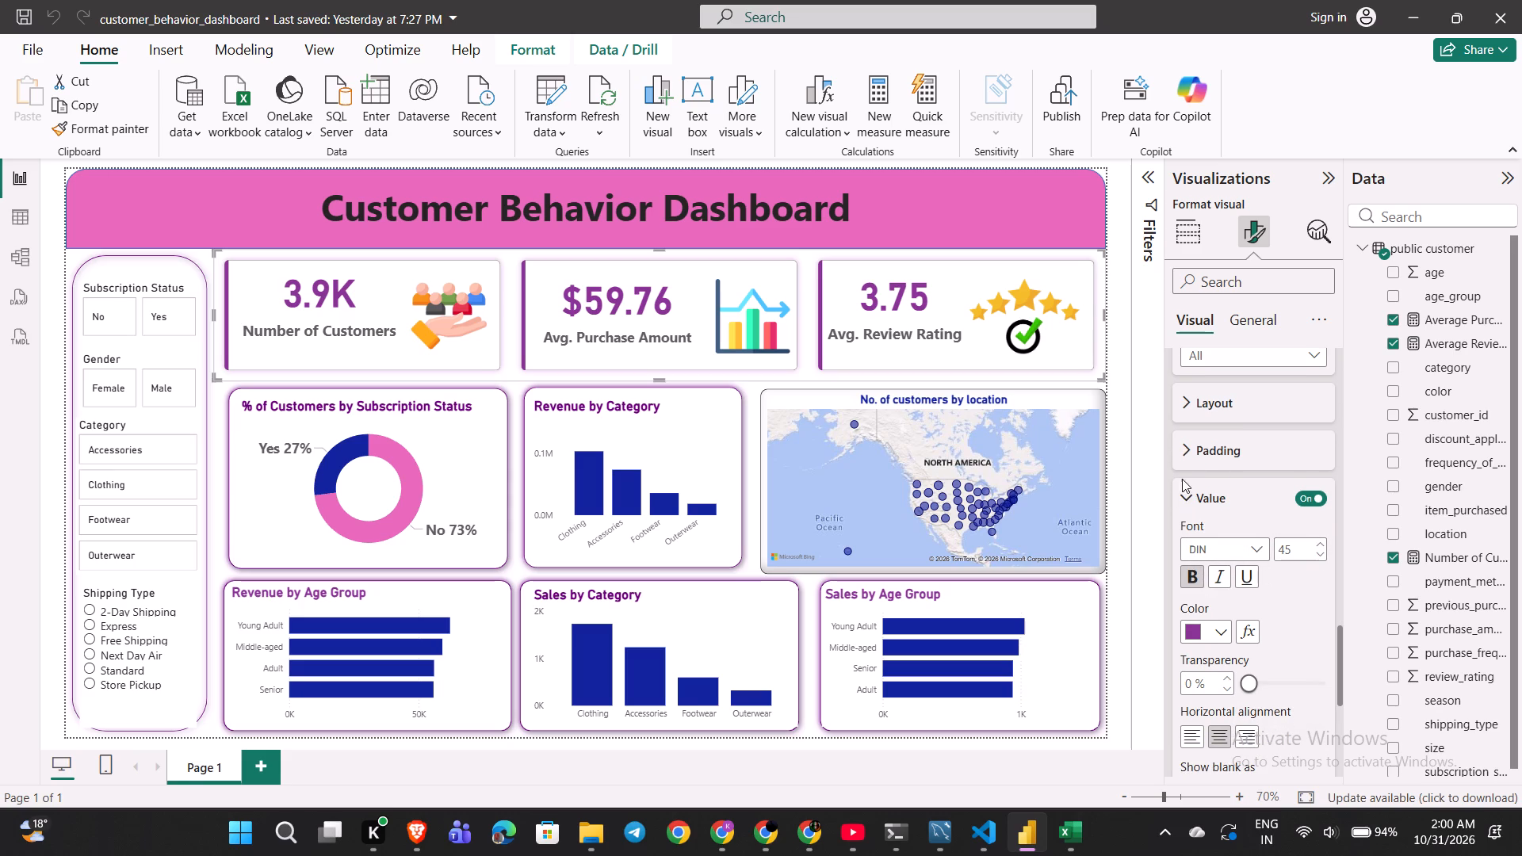
{"action": "left_click", "coordinate": [1188, 499]}
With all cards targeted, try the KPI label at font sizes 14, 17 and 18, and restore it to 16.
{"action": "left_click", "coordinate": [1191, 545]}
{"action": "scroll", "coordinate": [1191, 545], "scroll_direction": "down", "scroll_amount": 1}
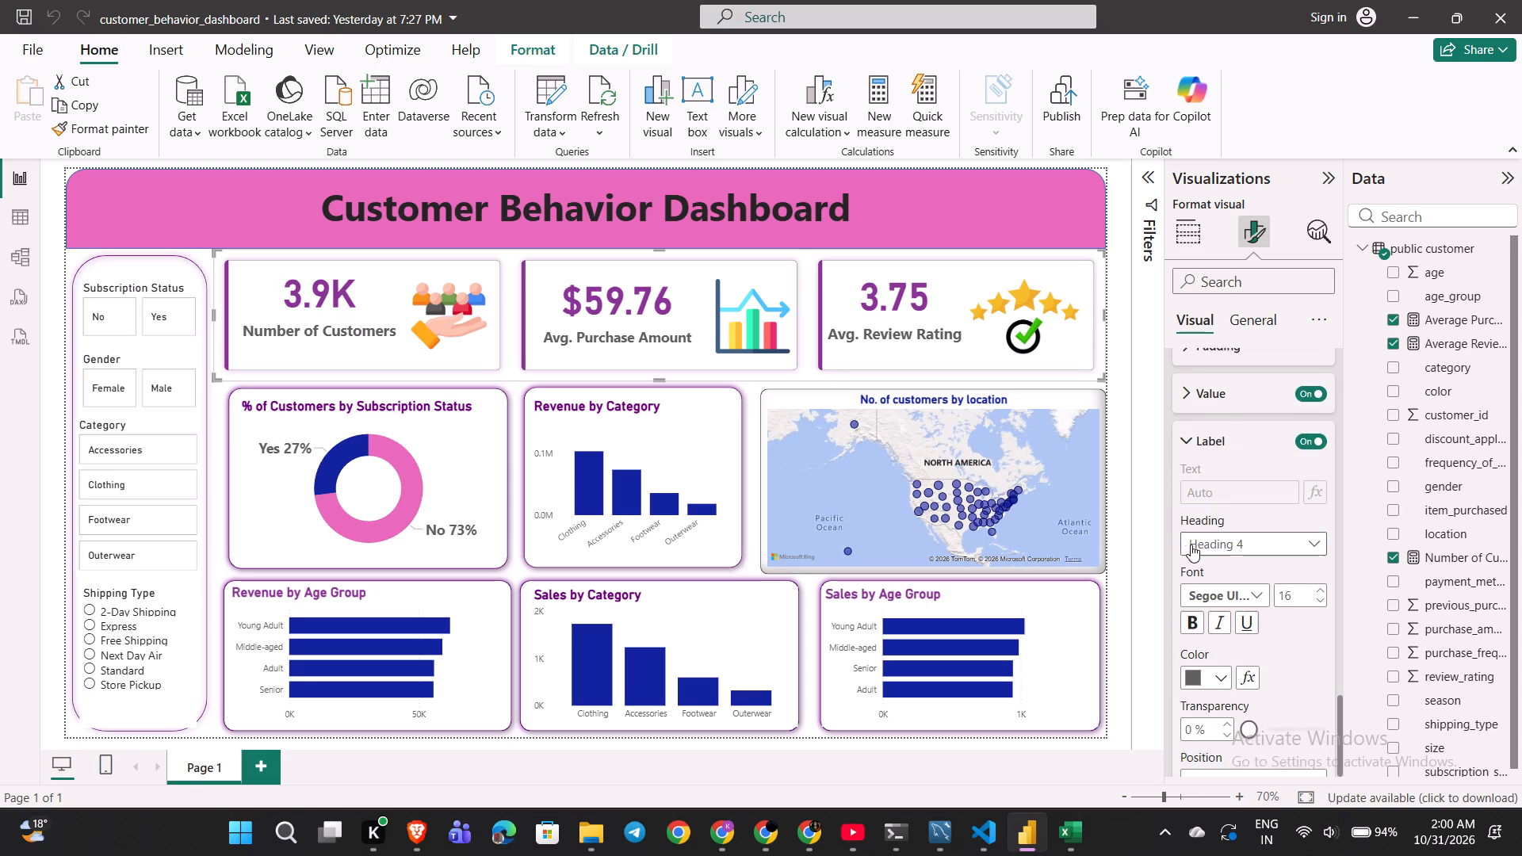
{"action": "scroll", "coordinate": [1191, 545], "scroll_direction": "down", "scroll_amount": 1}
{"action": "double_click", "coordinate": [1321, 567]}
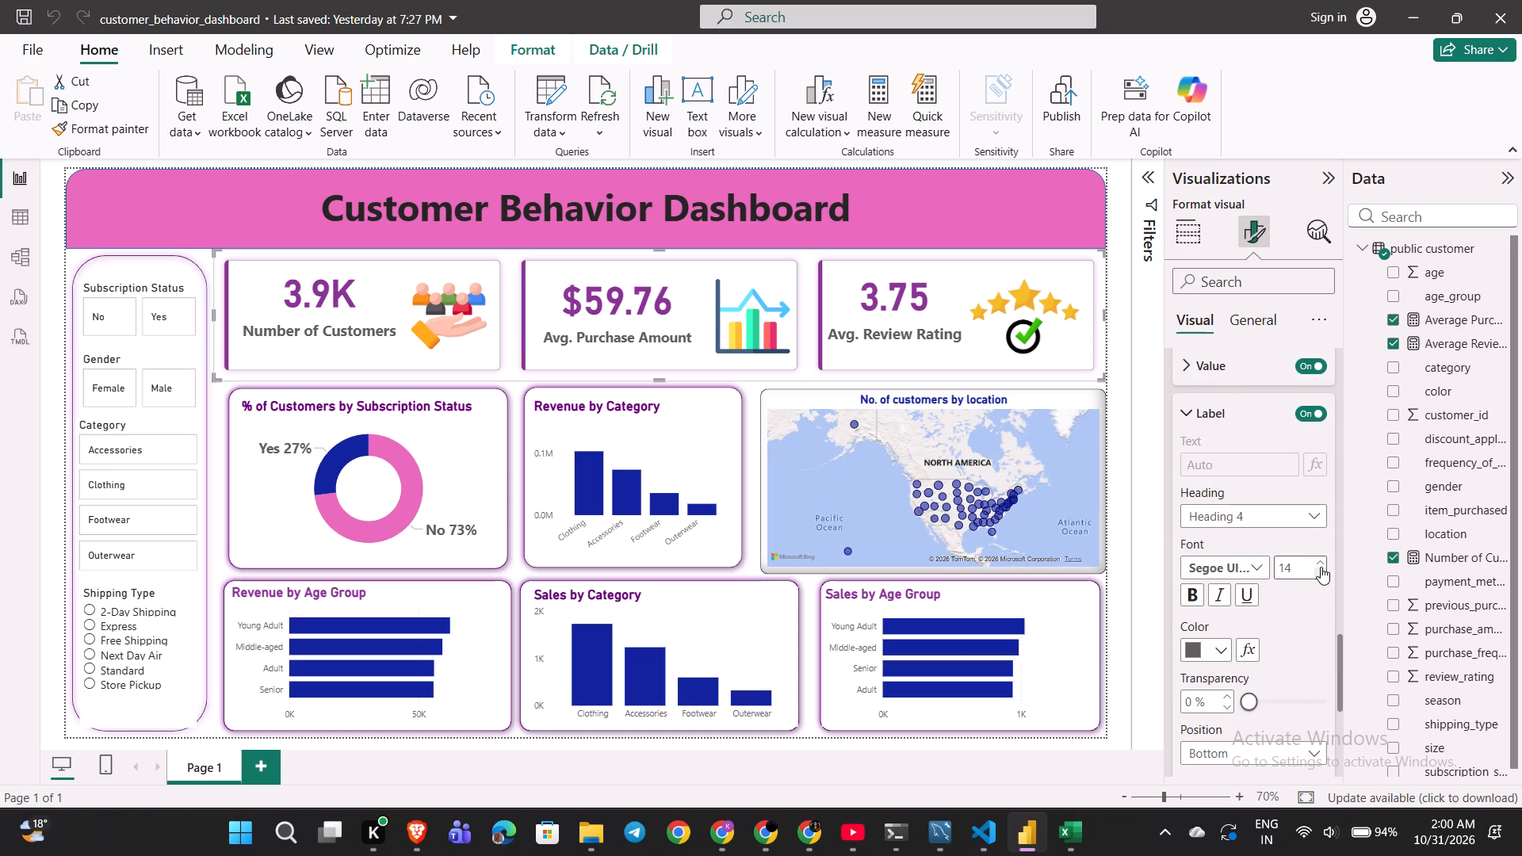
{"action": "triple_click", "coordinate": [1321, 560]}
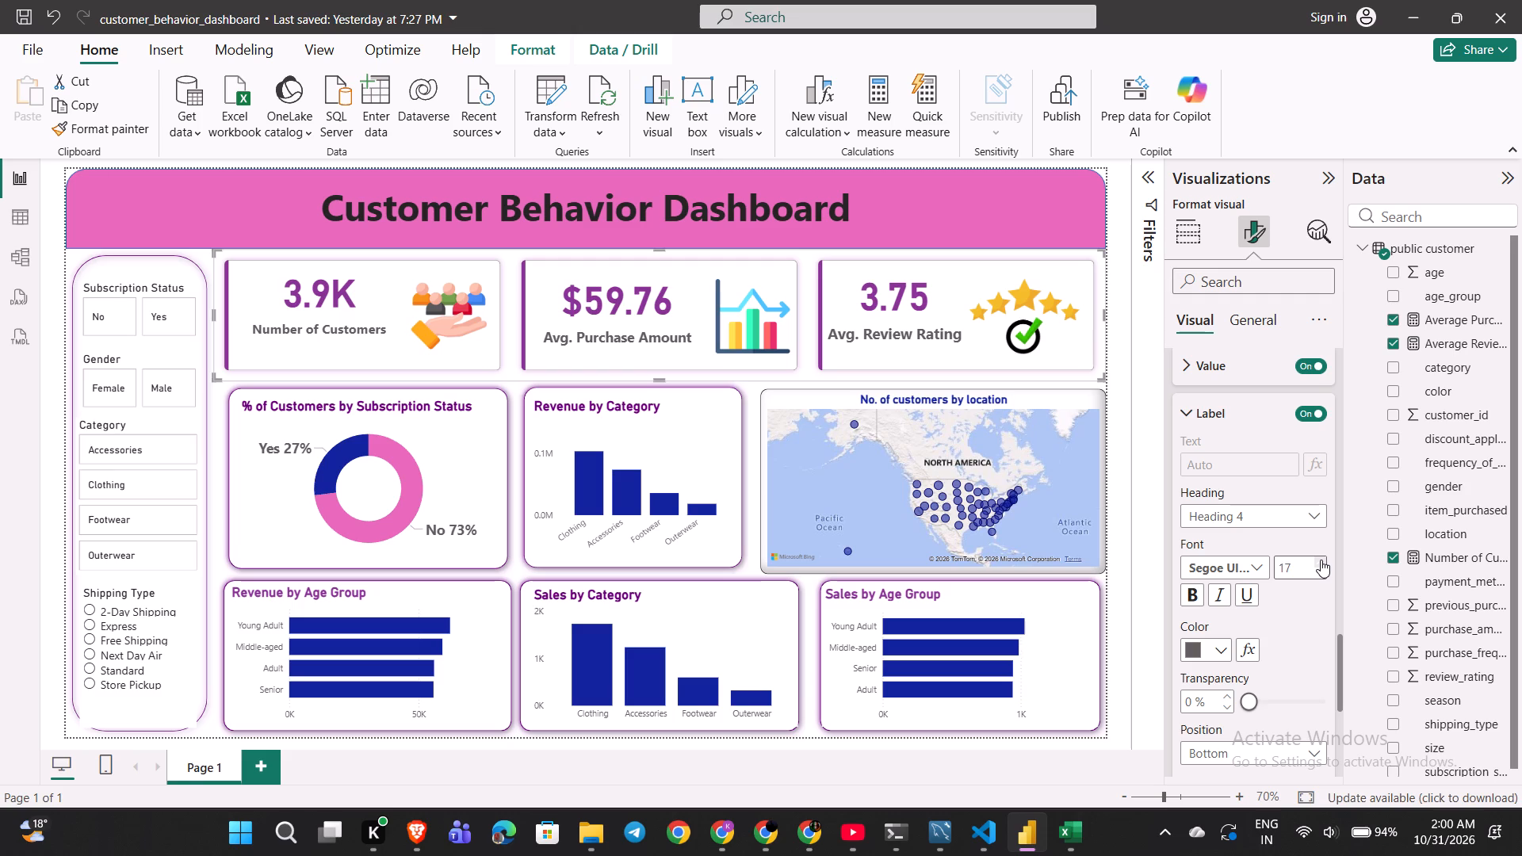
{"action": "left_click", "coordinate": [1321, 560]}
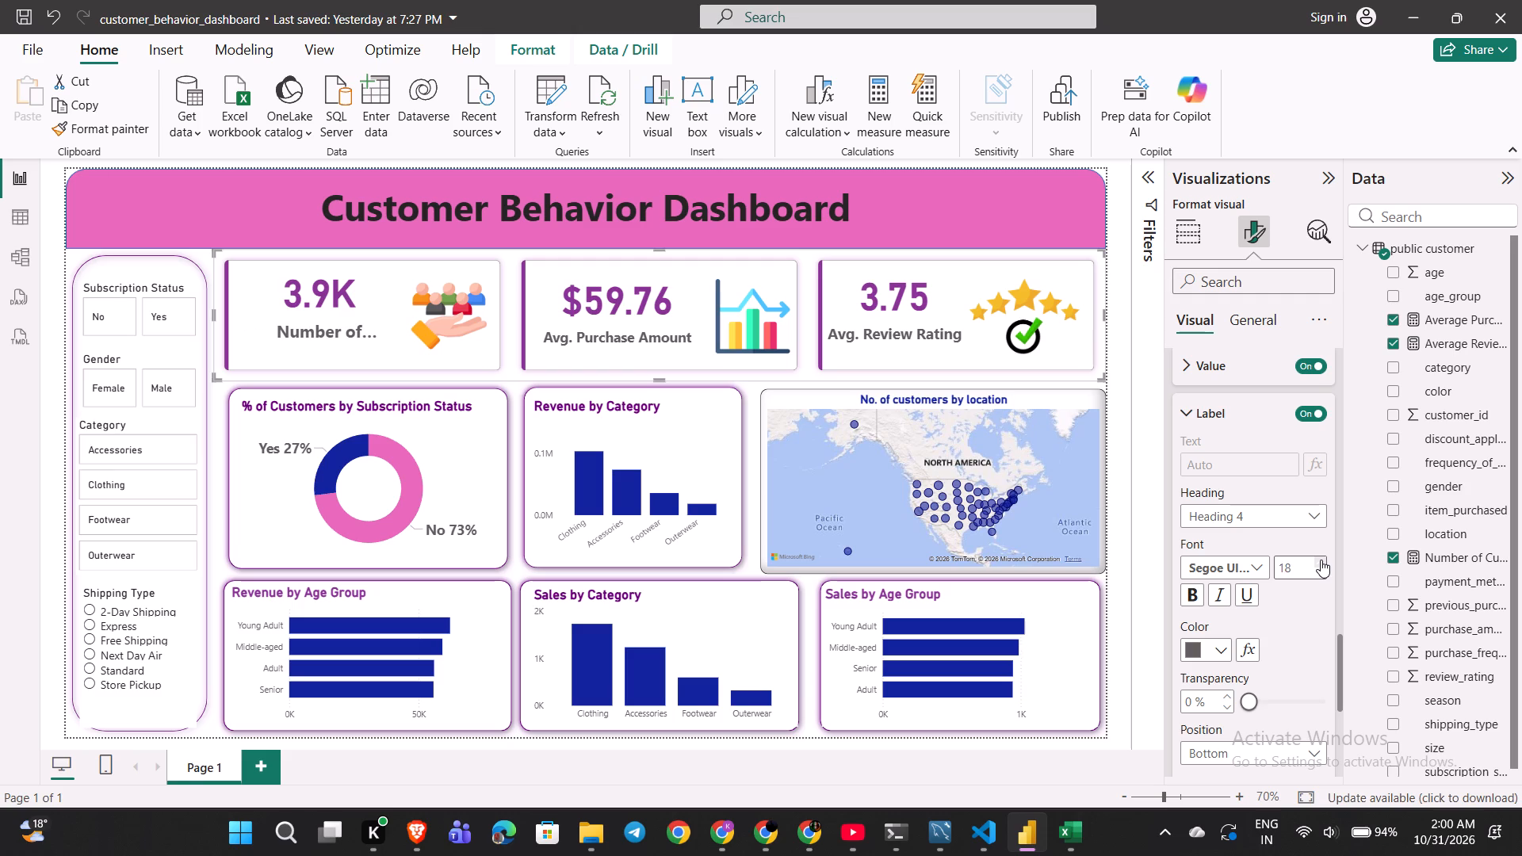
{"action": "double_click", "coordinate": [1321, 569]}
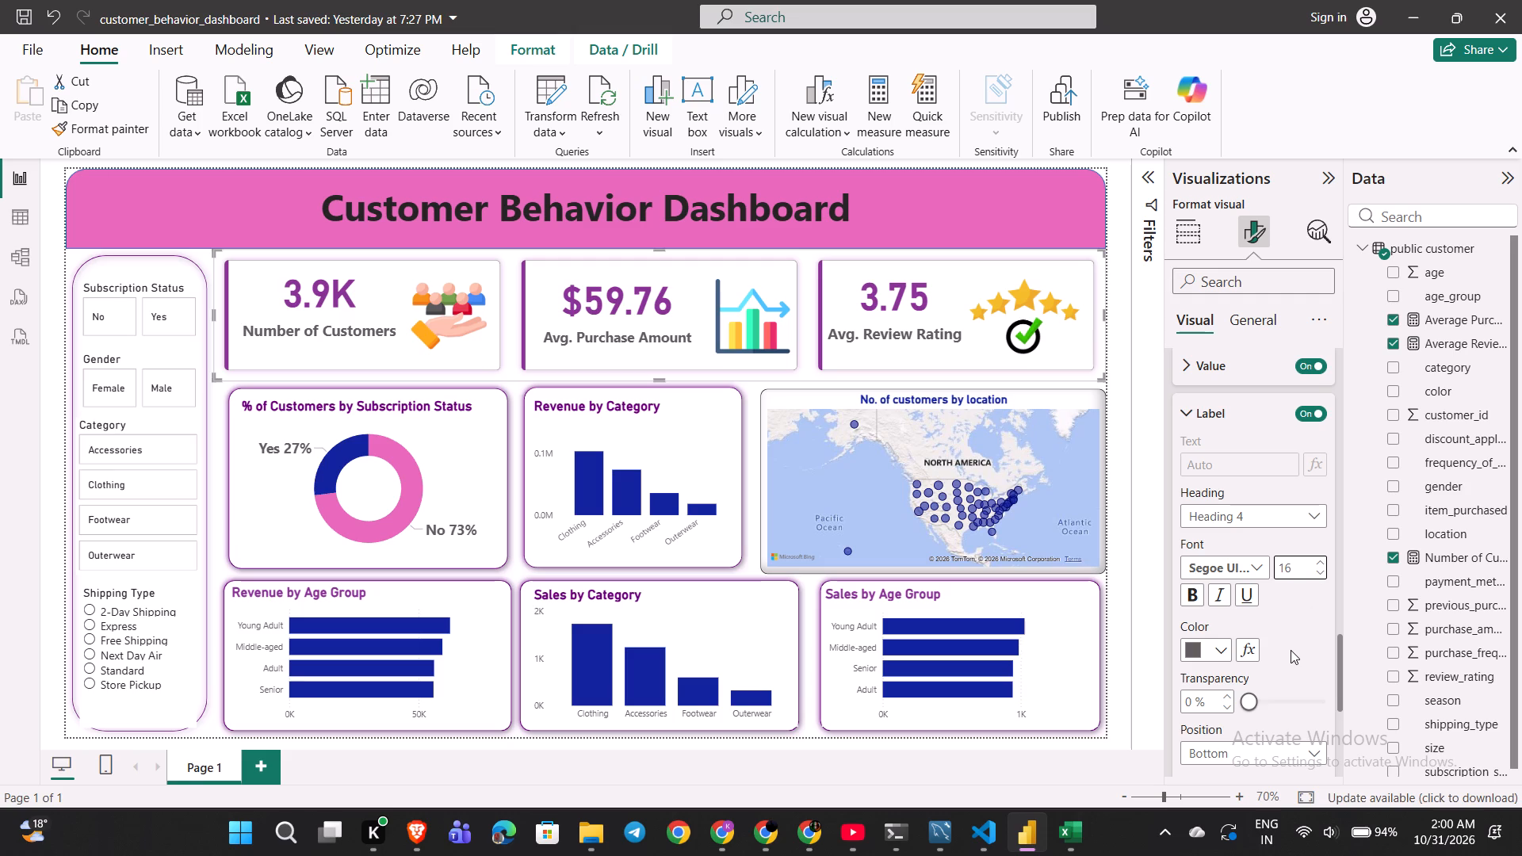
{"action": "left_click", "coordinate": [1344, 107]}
Switch to the tutorial video and examine the finished Customer Behavior Dashboard near the start of the project report section.
{"action": "left_click", "coordinate": [851, 847]}
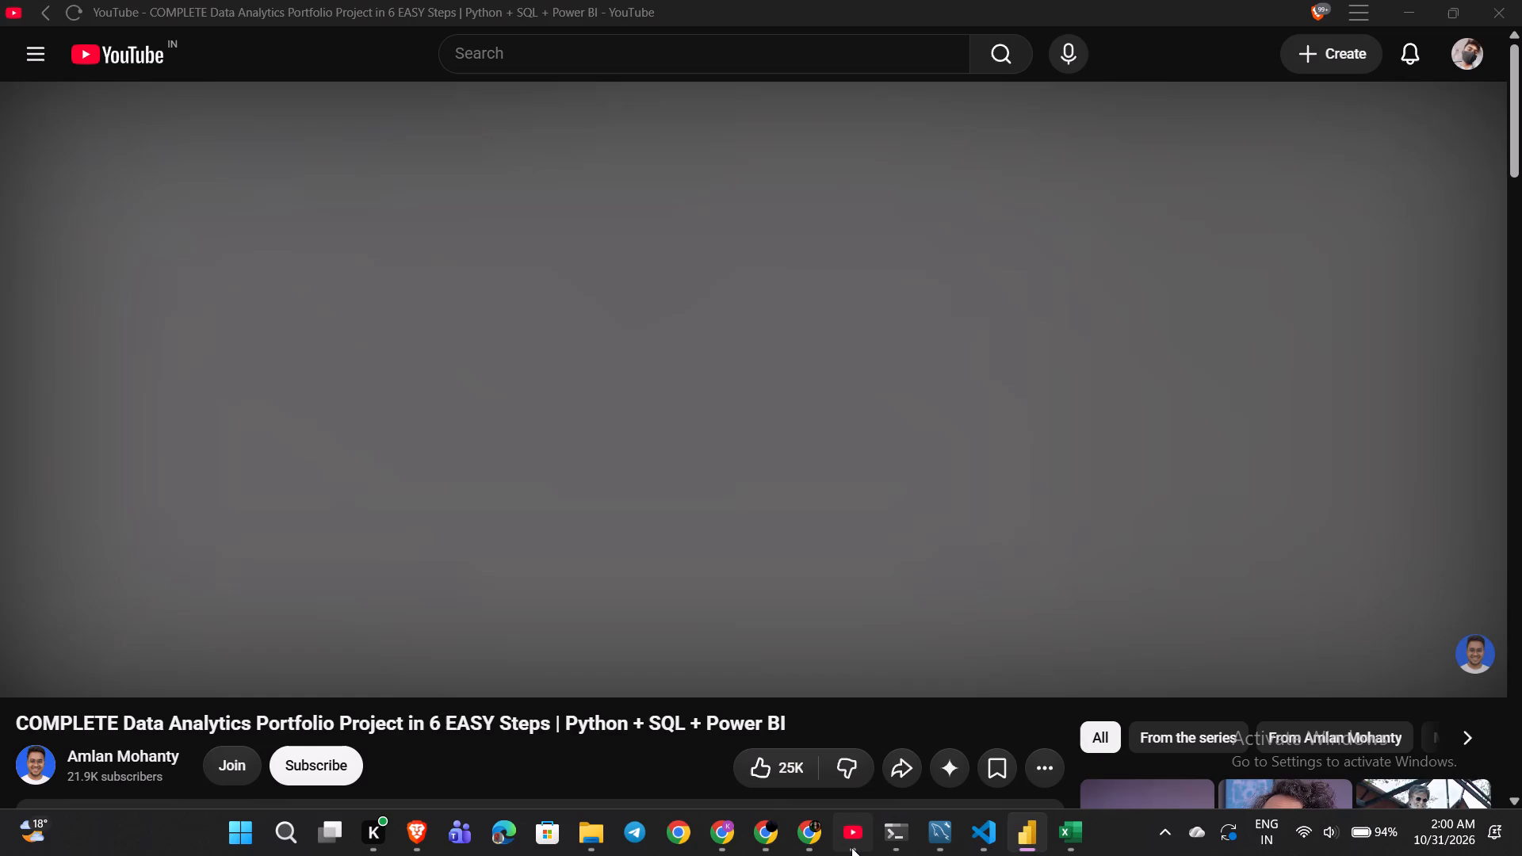
{"action": "left_click", "coordinate": [1226, 635]}
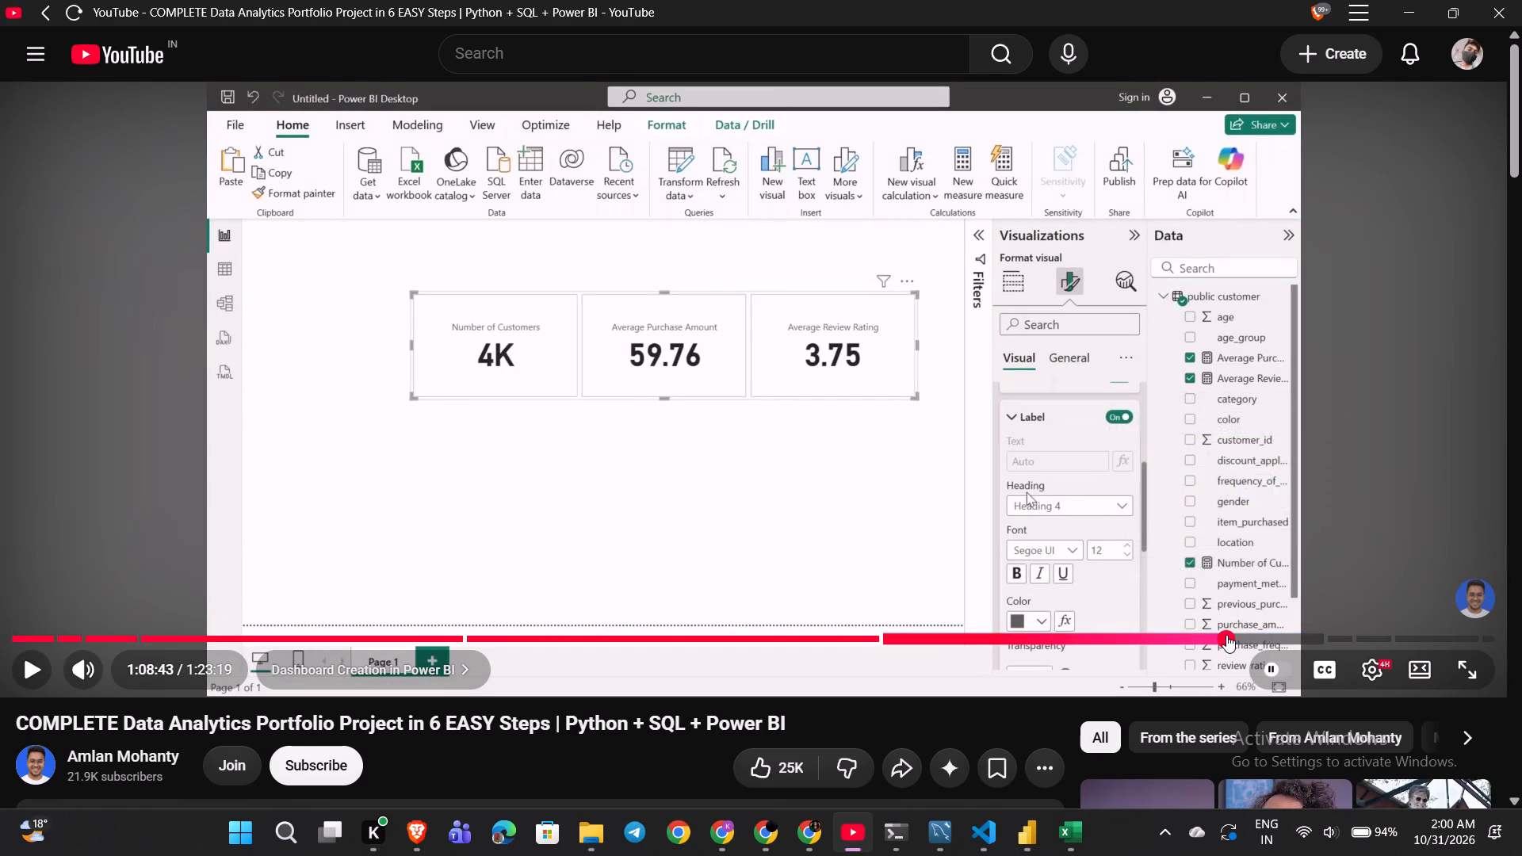
{"action": "left_click", "coordinate": [1323, 640]}
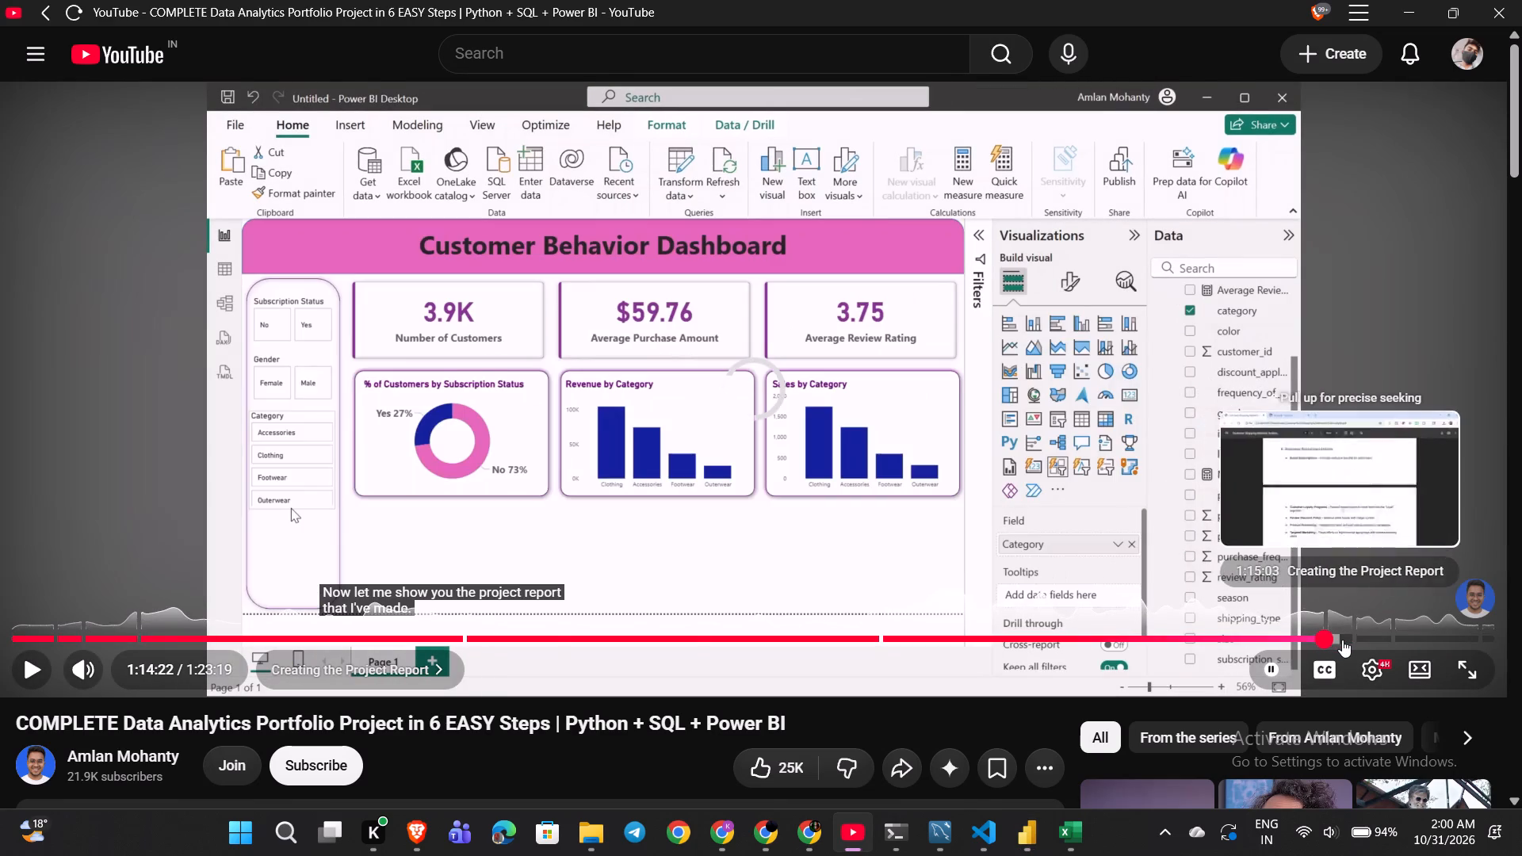
{"action": "key", "text": "space"}
{"action": "key", "text": "space"}
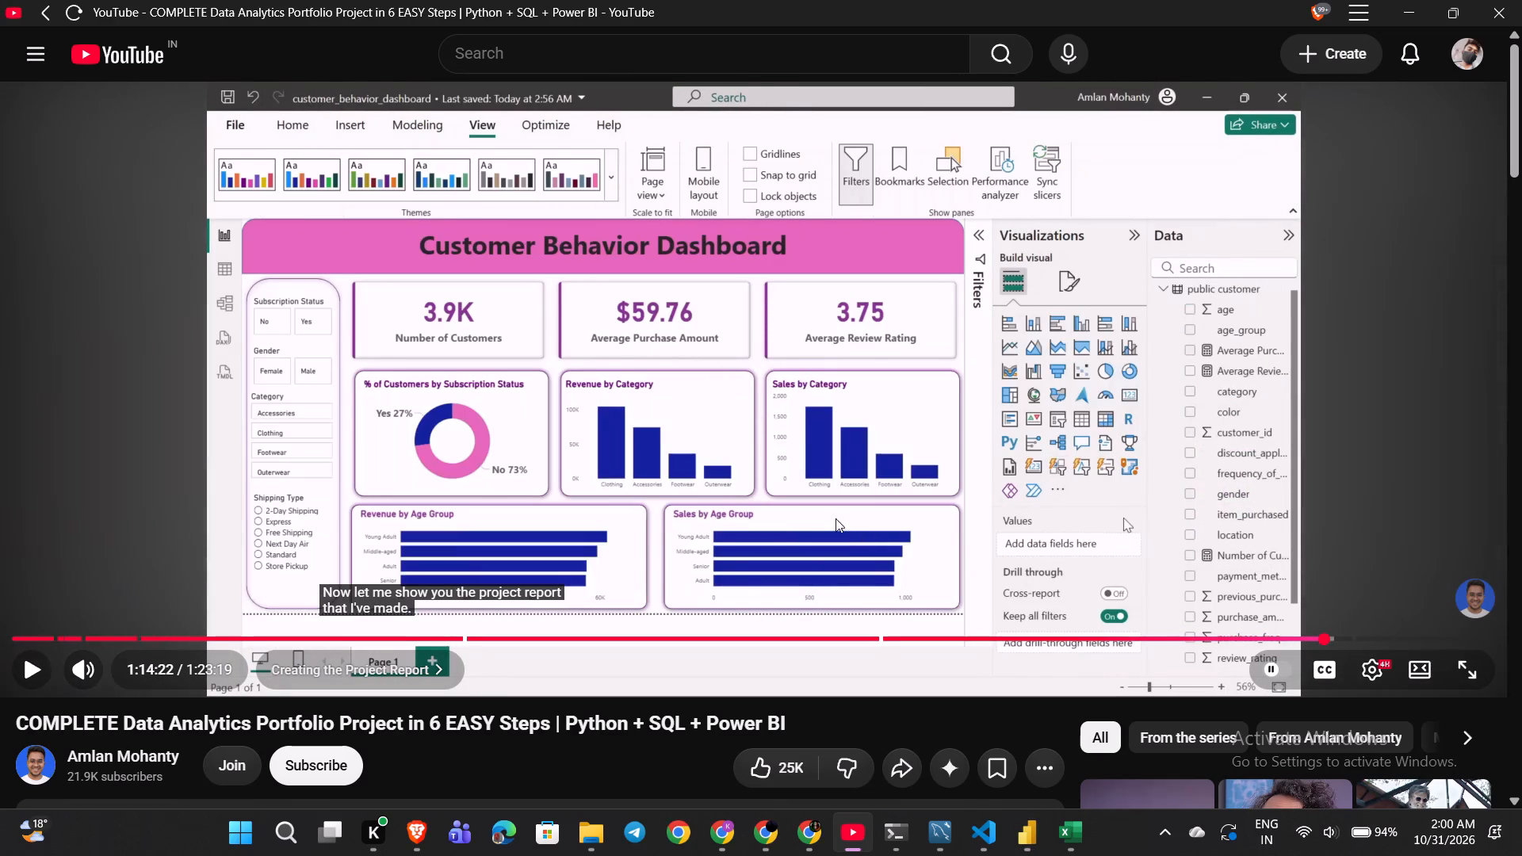
{"action": "key", "text": "Right"}
{"action": "key", "text": "Right"}
{"action": "key", "text": "Right"}
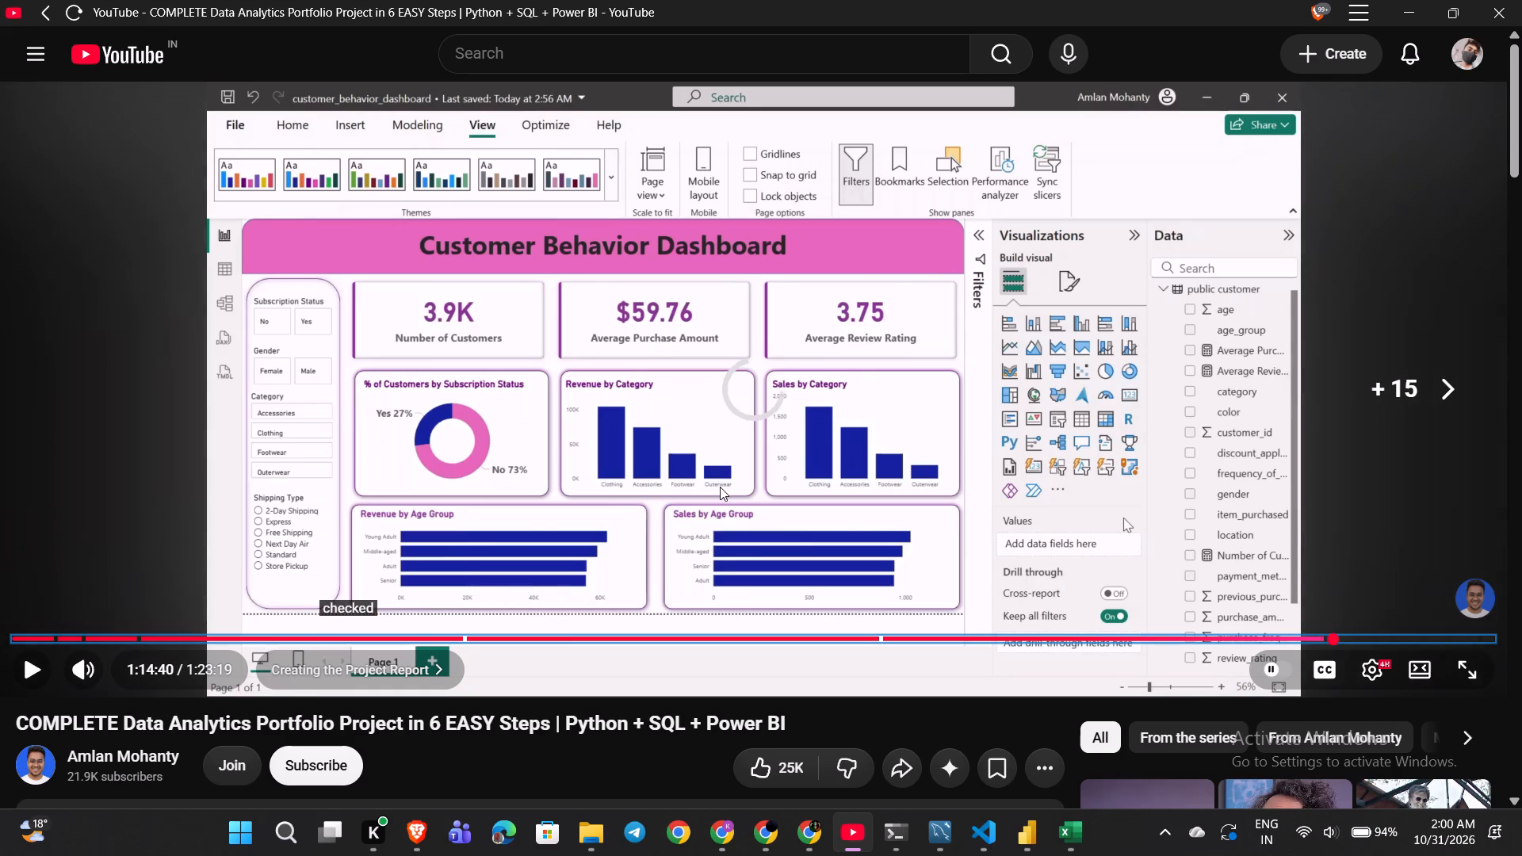
Back in Power BI, pan the customers-by-location map to centre it on the United States, with the page zoomed to 70%.
{"action": "left_click", "coordinate": [1041, 844]}
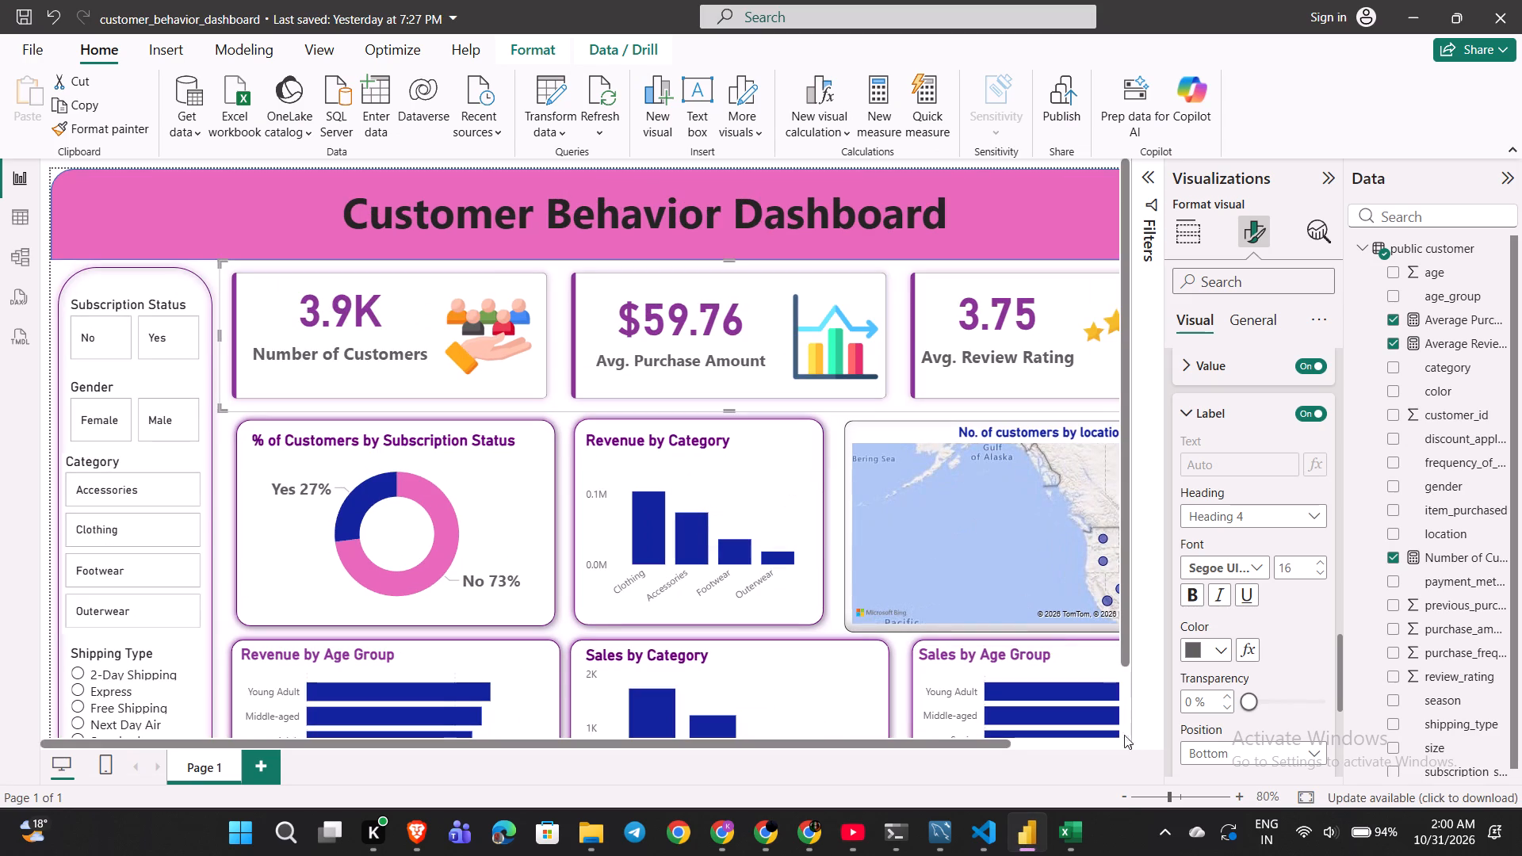
{"action": "double_click", "coordinate": [1124, 794]}
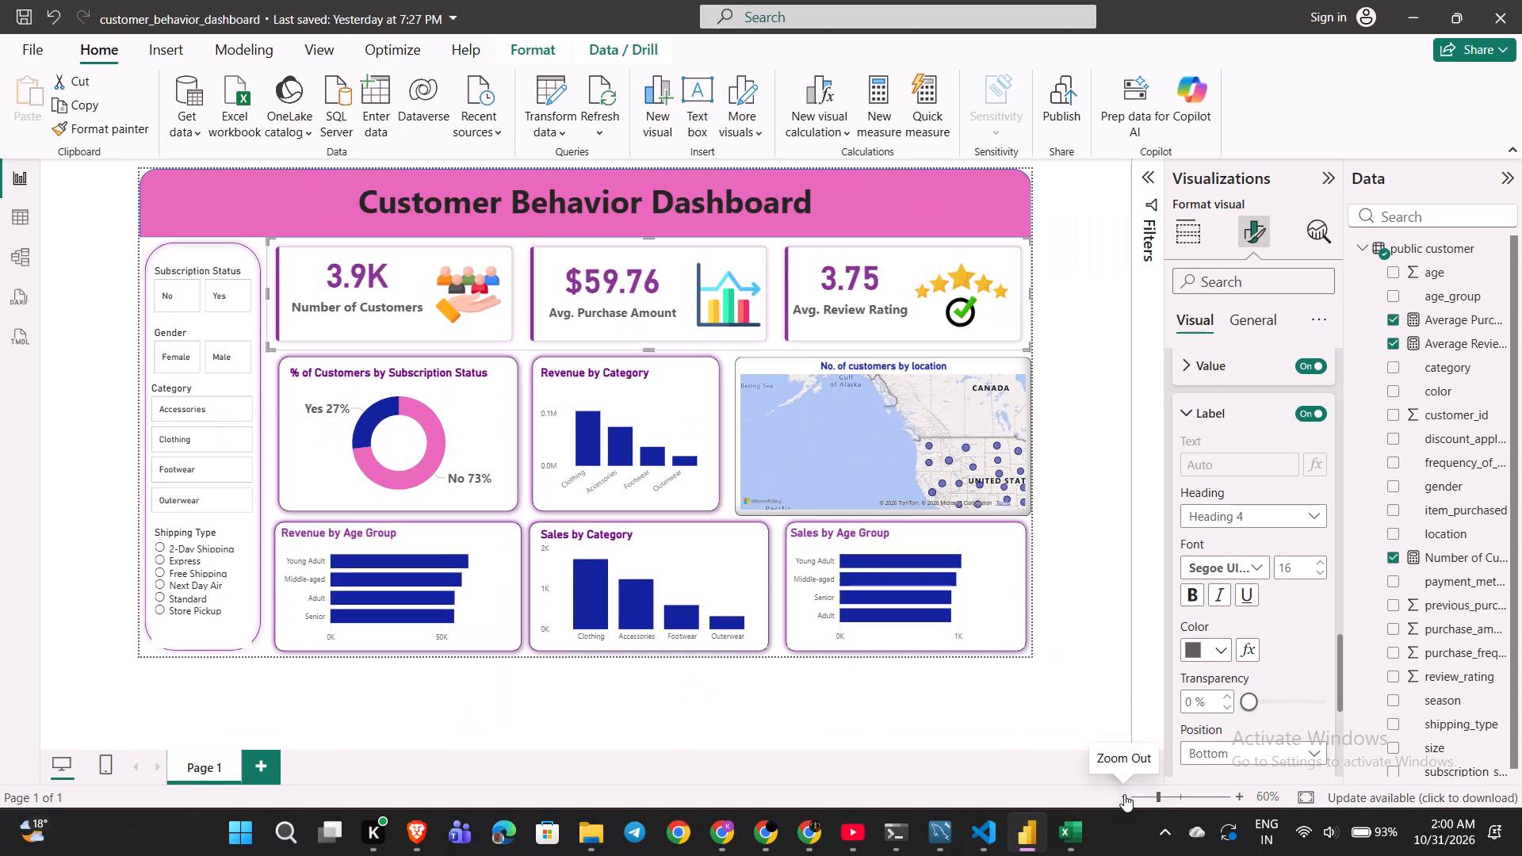
{"action": "left_click", "coordinate": [1240, 797]}
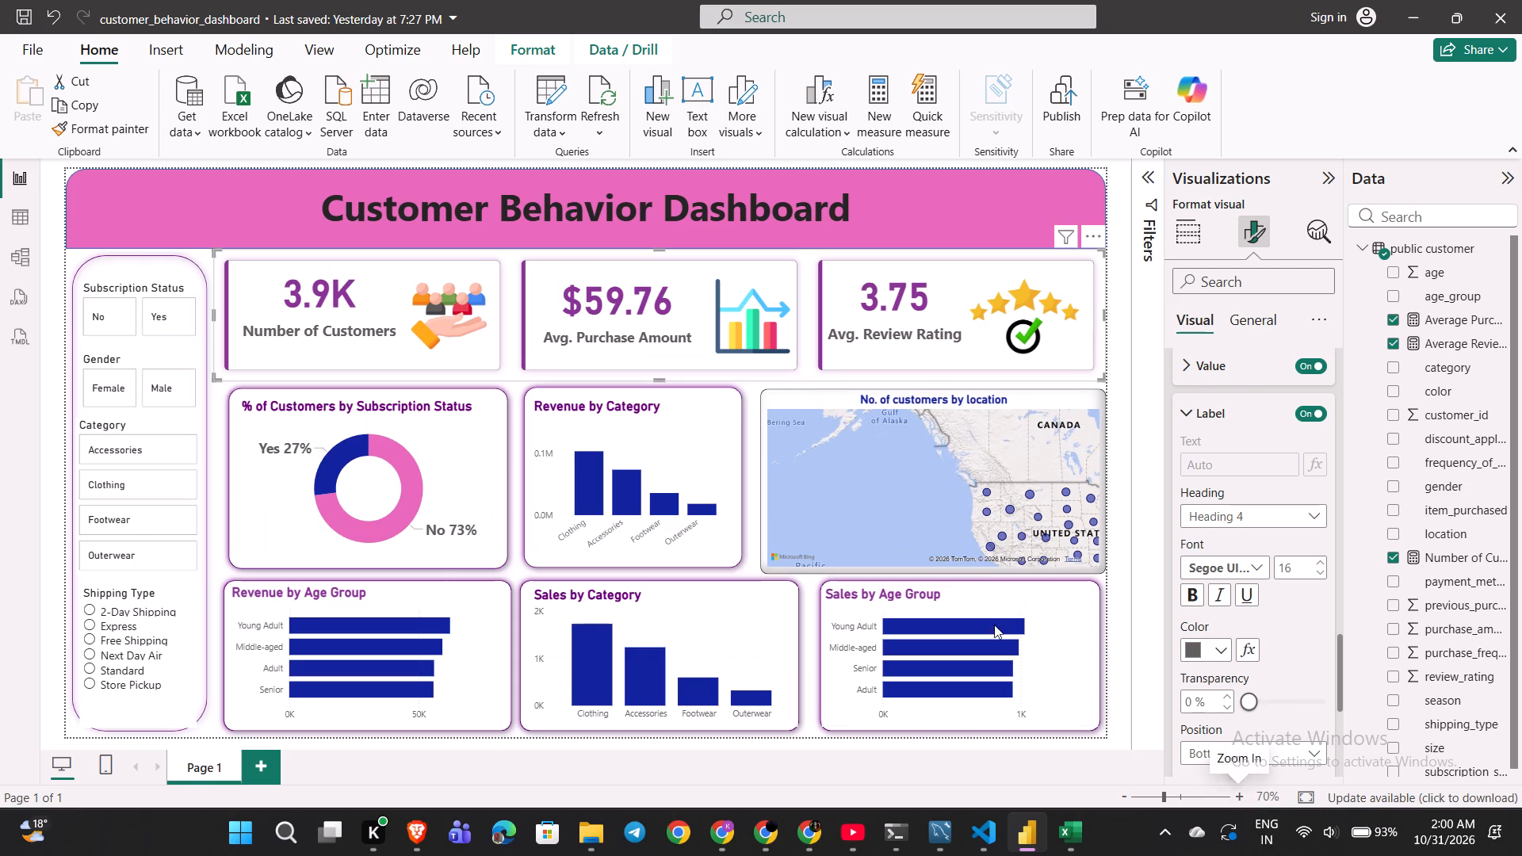
{"action": "left_click_drag", "start_coordinate": [993, 513], "coordinate": [836, 483]}
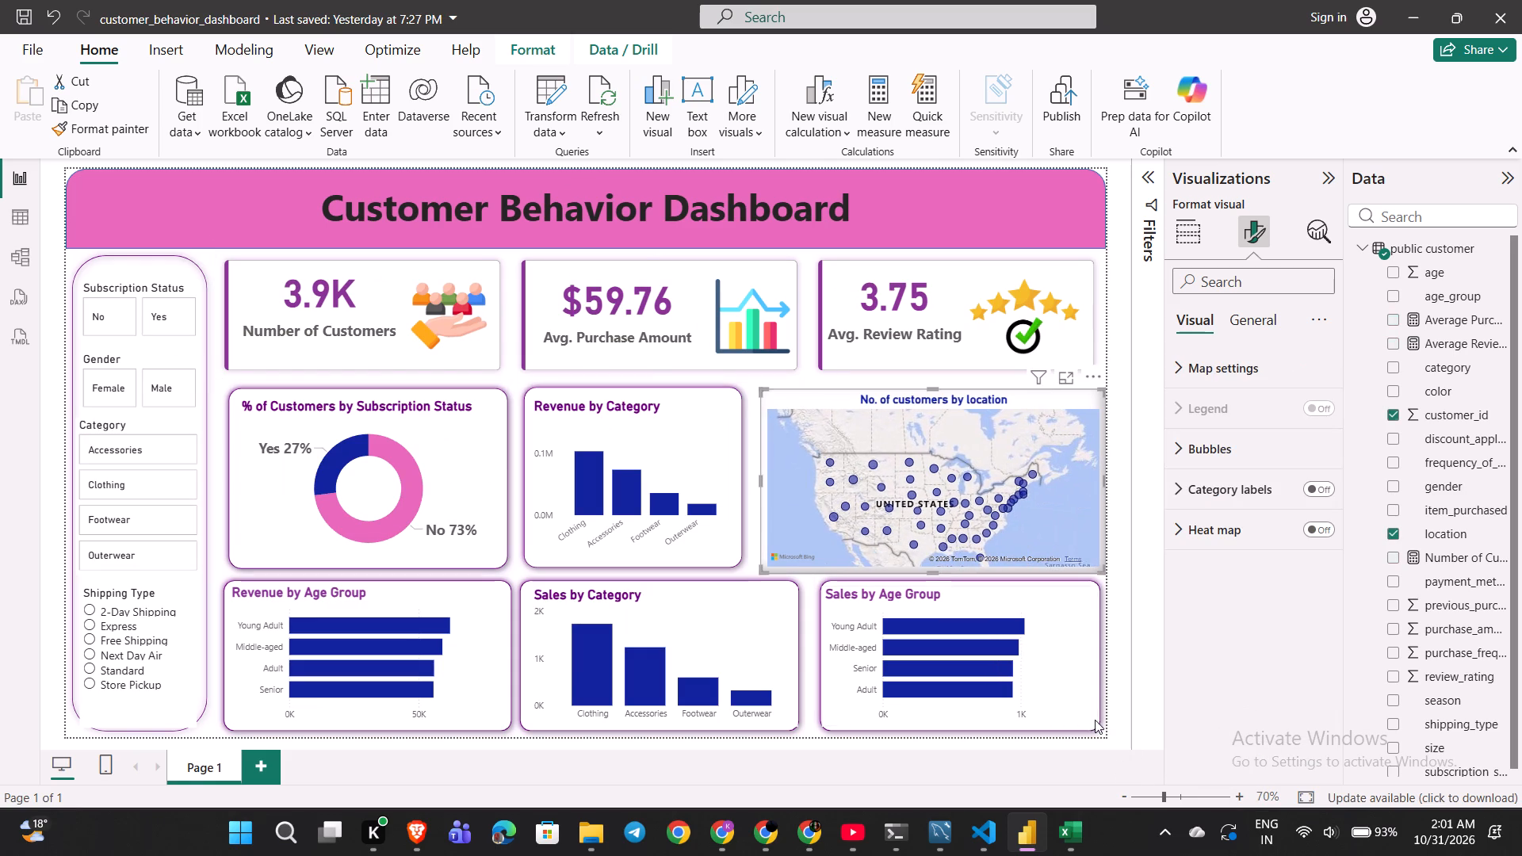
Return to the tutorial video and replay the start of the "Creating the Project Report" section.
{"action": "left_click", "coordinate": [850, 835]}
{"action": "key", "text": "space"}
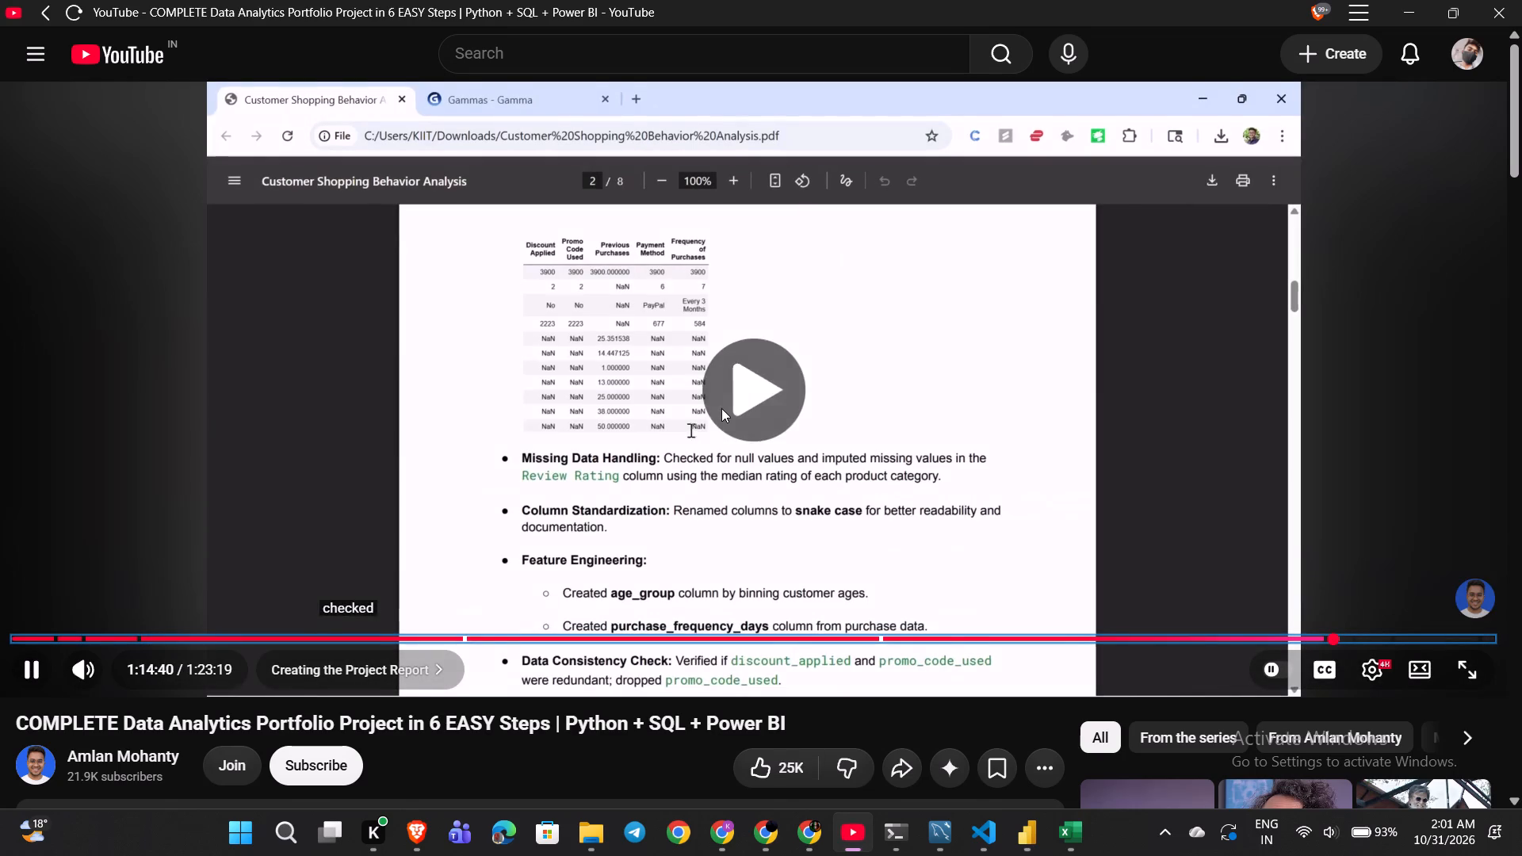
{"action": "key", "text": "Left"}
{"action": "key", "text": "Left"}
{"action": "key", "text": "Left"}
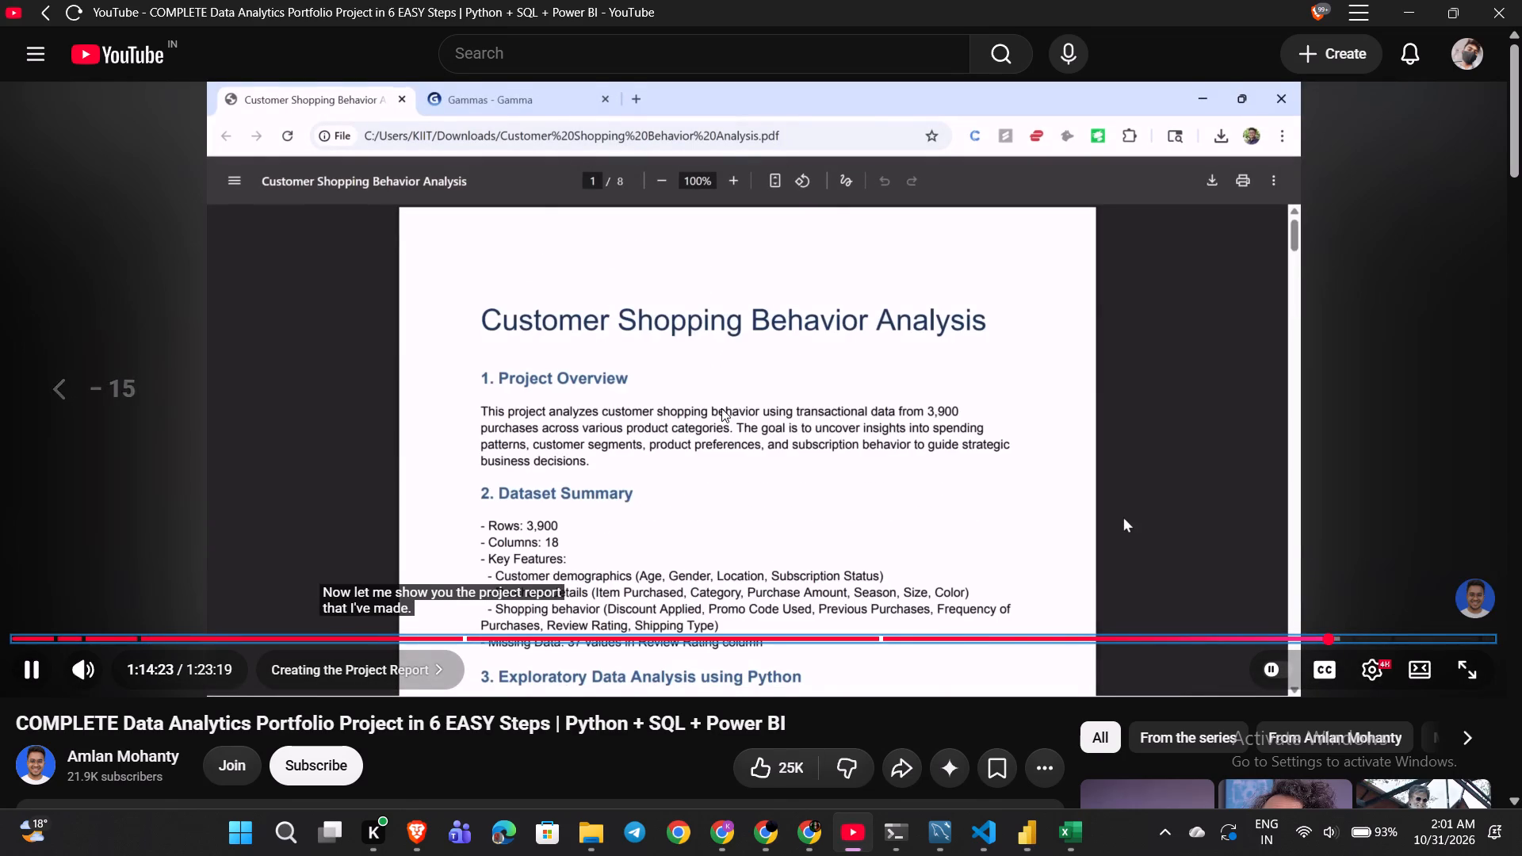
{"action": "key", "text": "Left"}
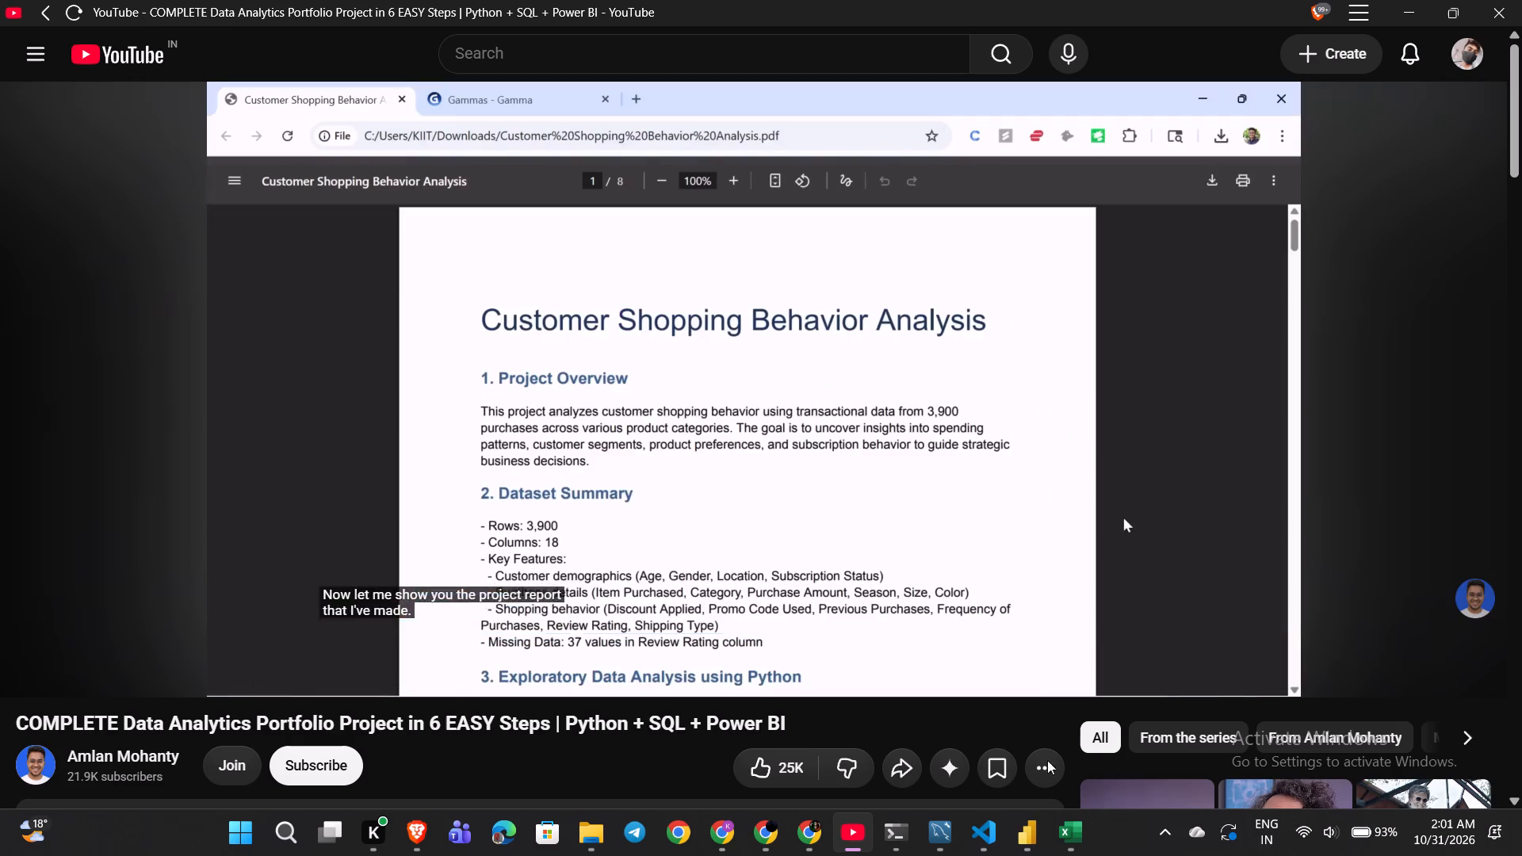
{"action": "left_click", "coordinate": [1021, 850]}
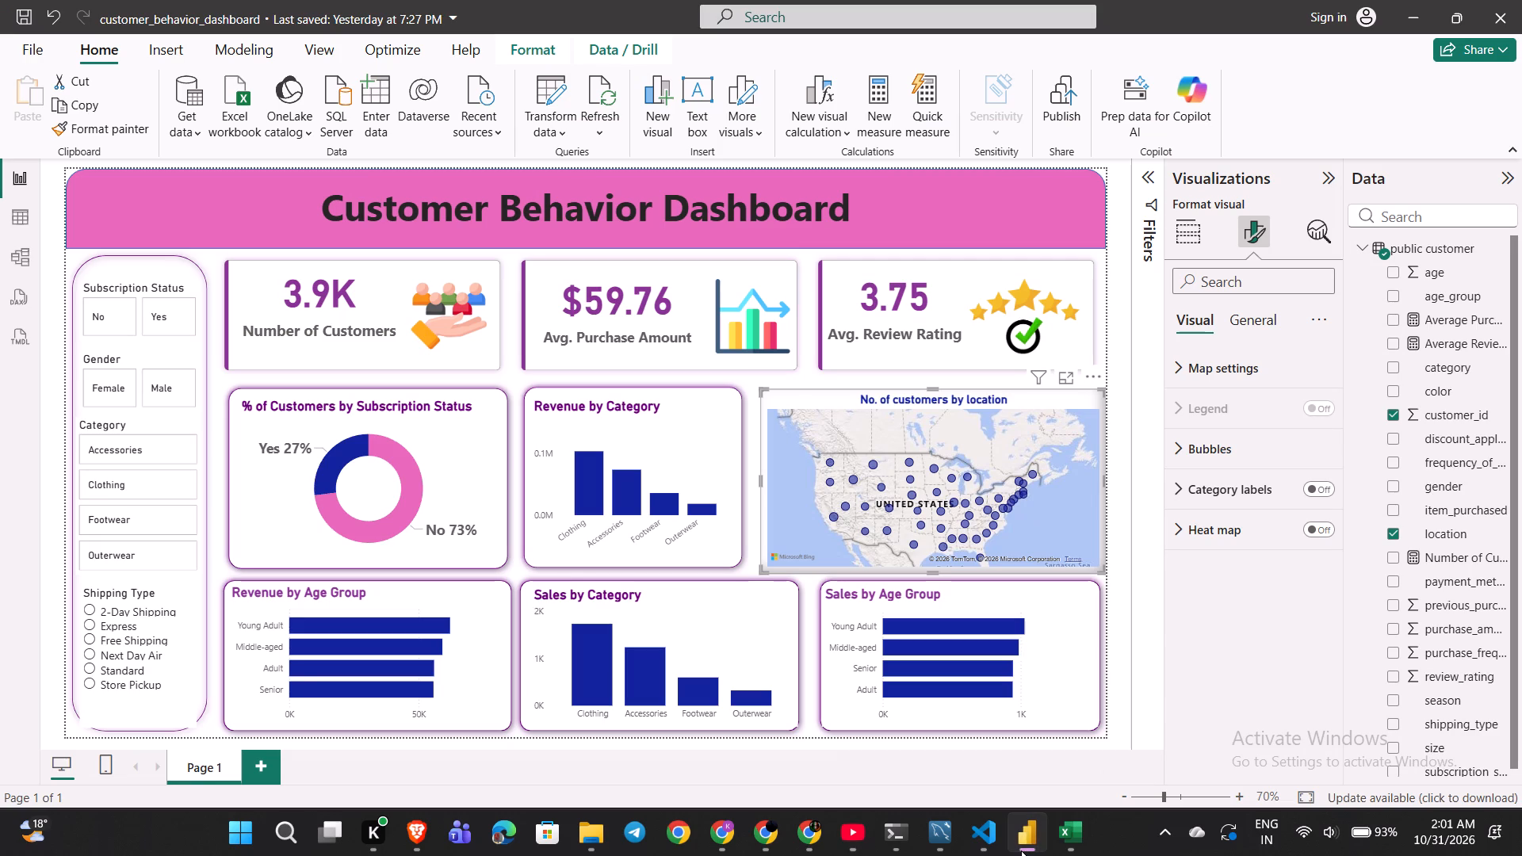
{"action": "left_click", "coordinate": [1021, 850]}
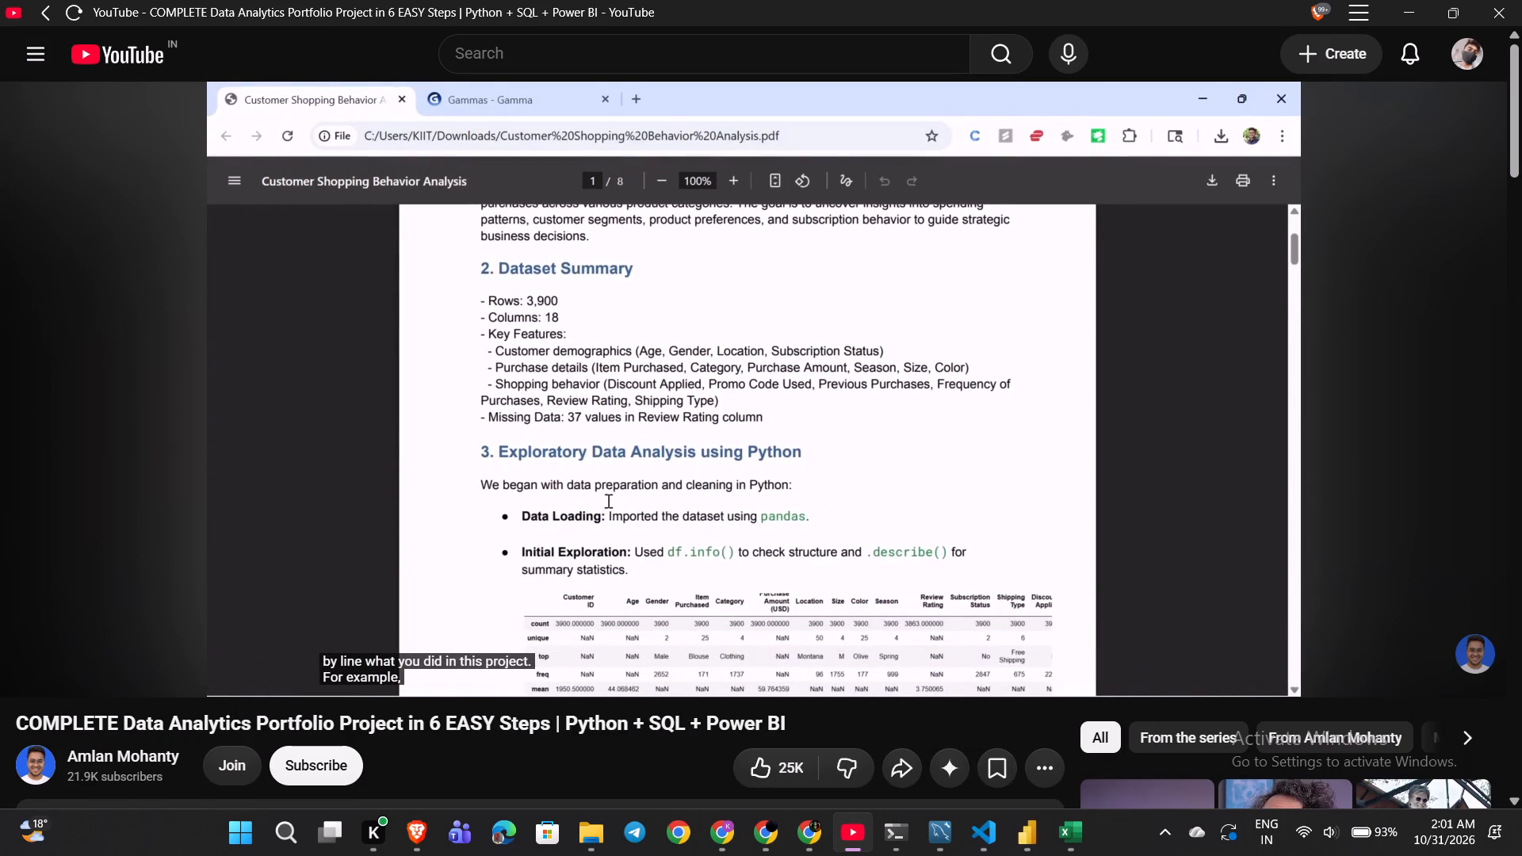
In Chrome, close the average review rating icon search and review the Customer Shopping Behavior Analysis PDF back to its first page.
{"action": "left_click", "coordinate": [780, 834]}
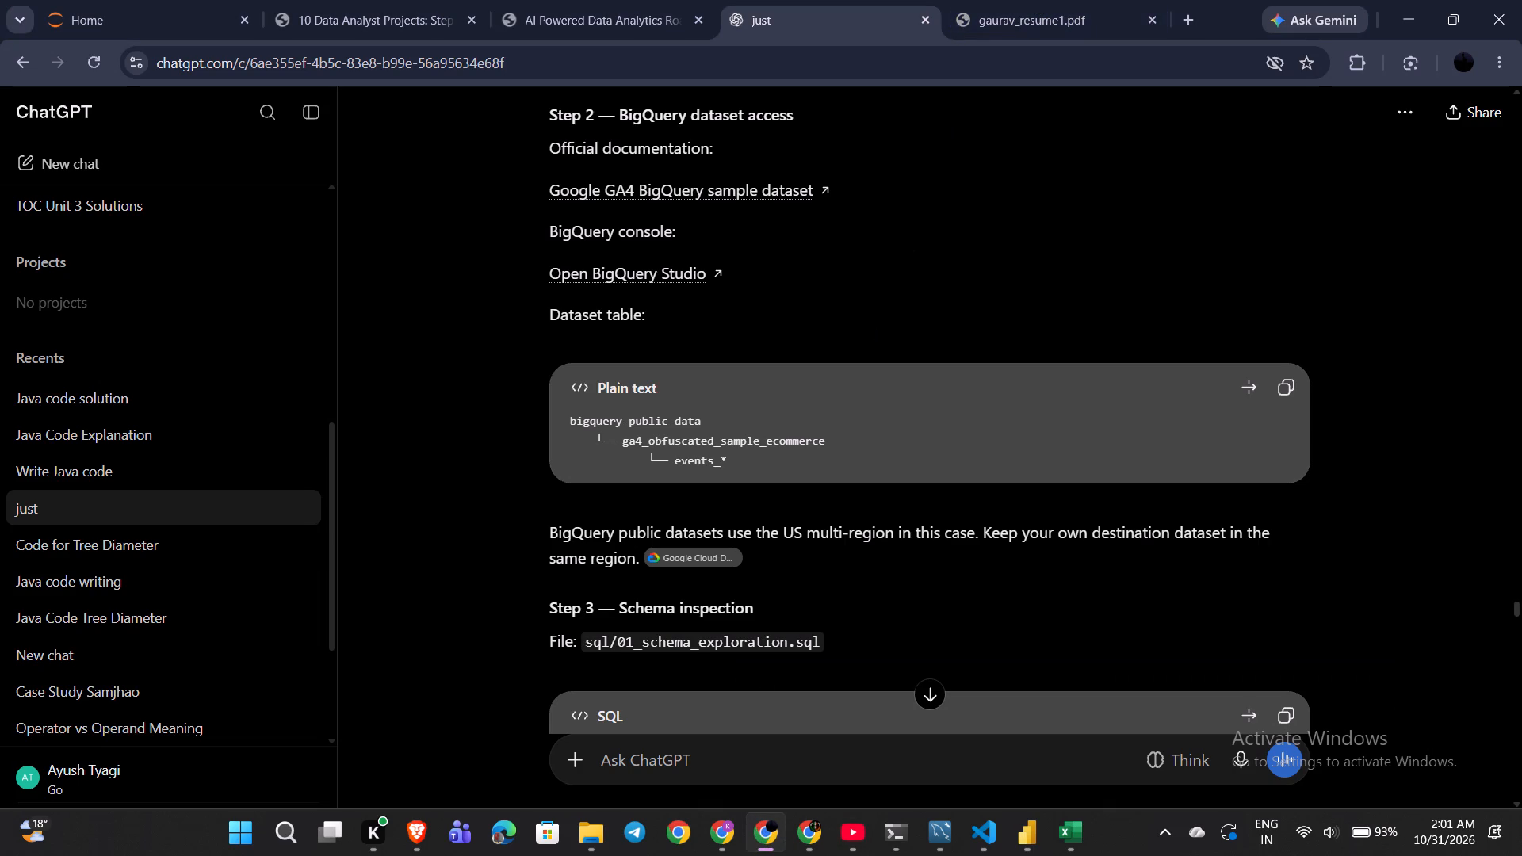
{"action": "left_click", "coordinate": [806, 847]}
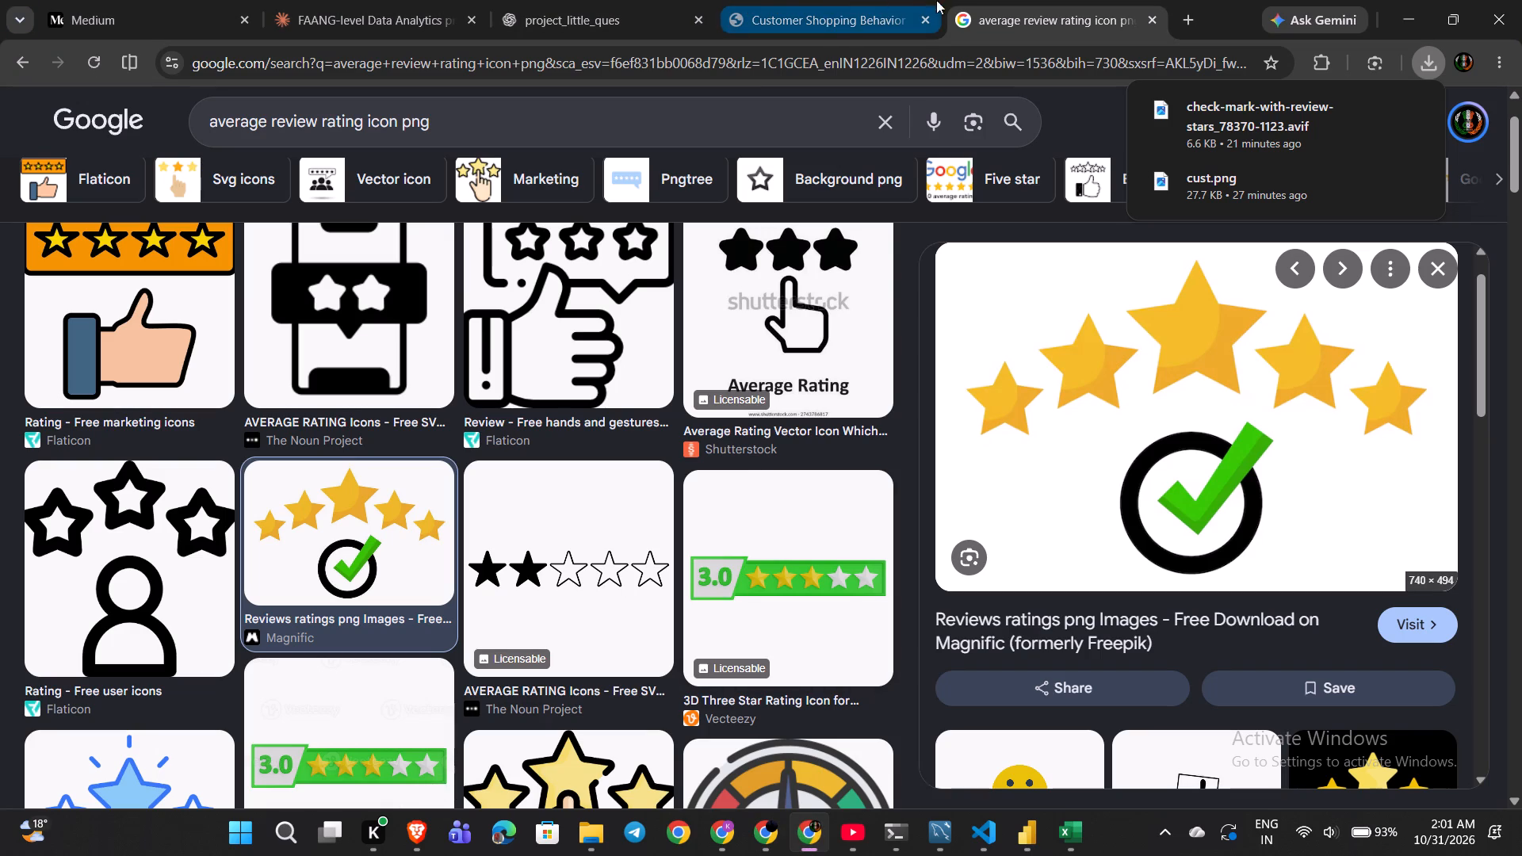
{"action": "left_click", "coordinate": [1015, 0]}
{"action": "key", "text": "ctrl+w"}
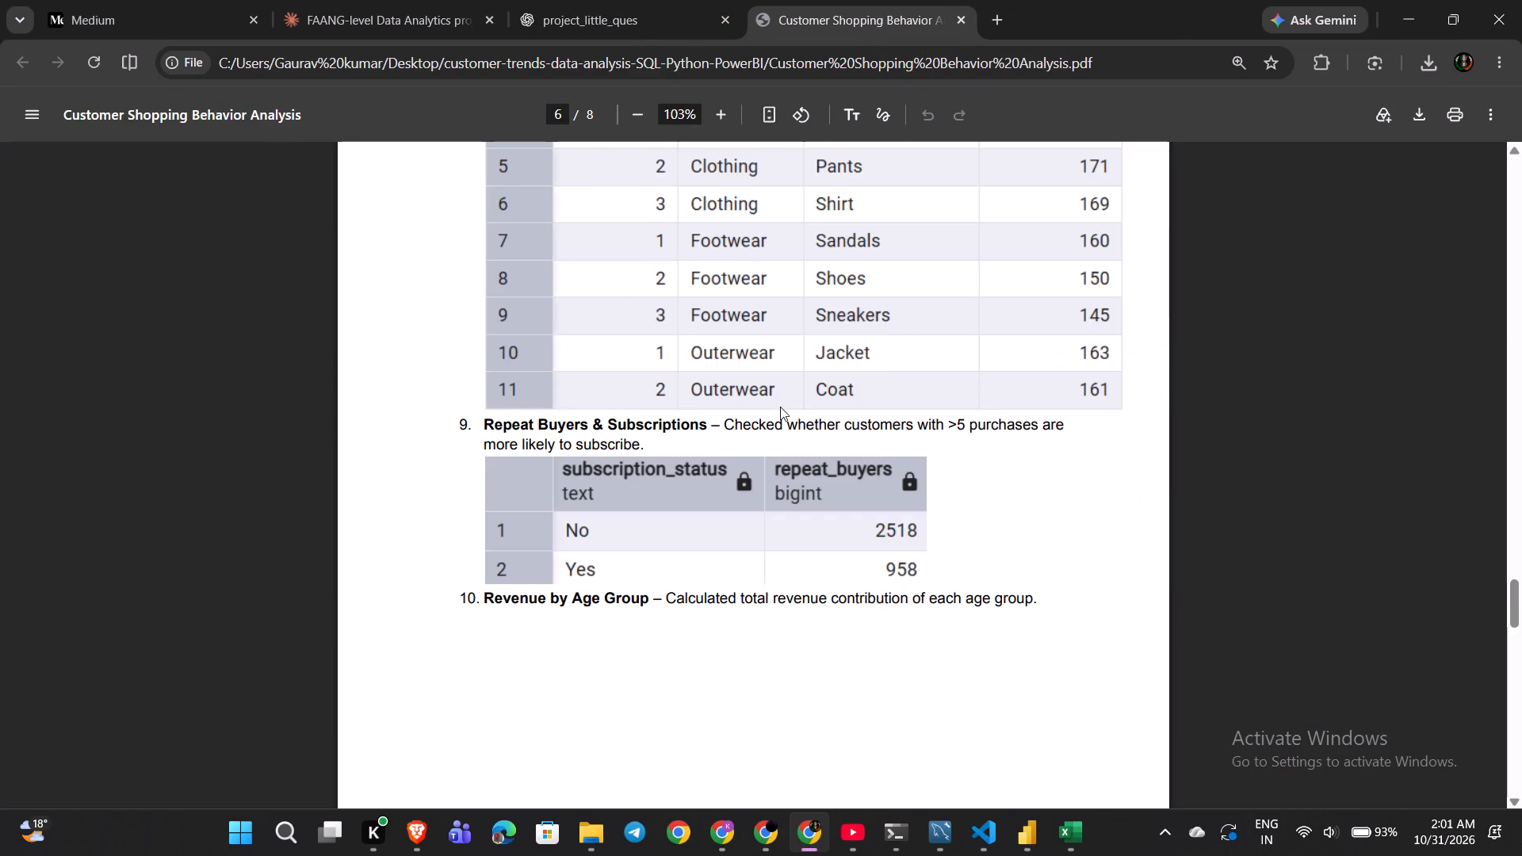
{"action": "scroll", "coordinate": [780, 407], "scroll_direction": "up", "scroll_amount": 17}
{"action": "scroll", "coordinate": [780, 407], "scroll_direction": "up", "scroll_amount": 16}
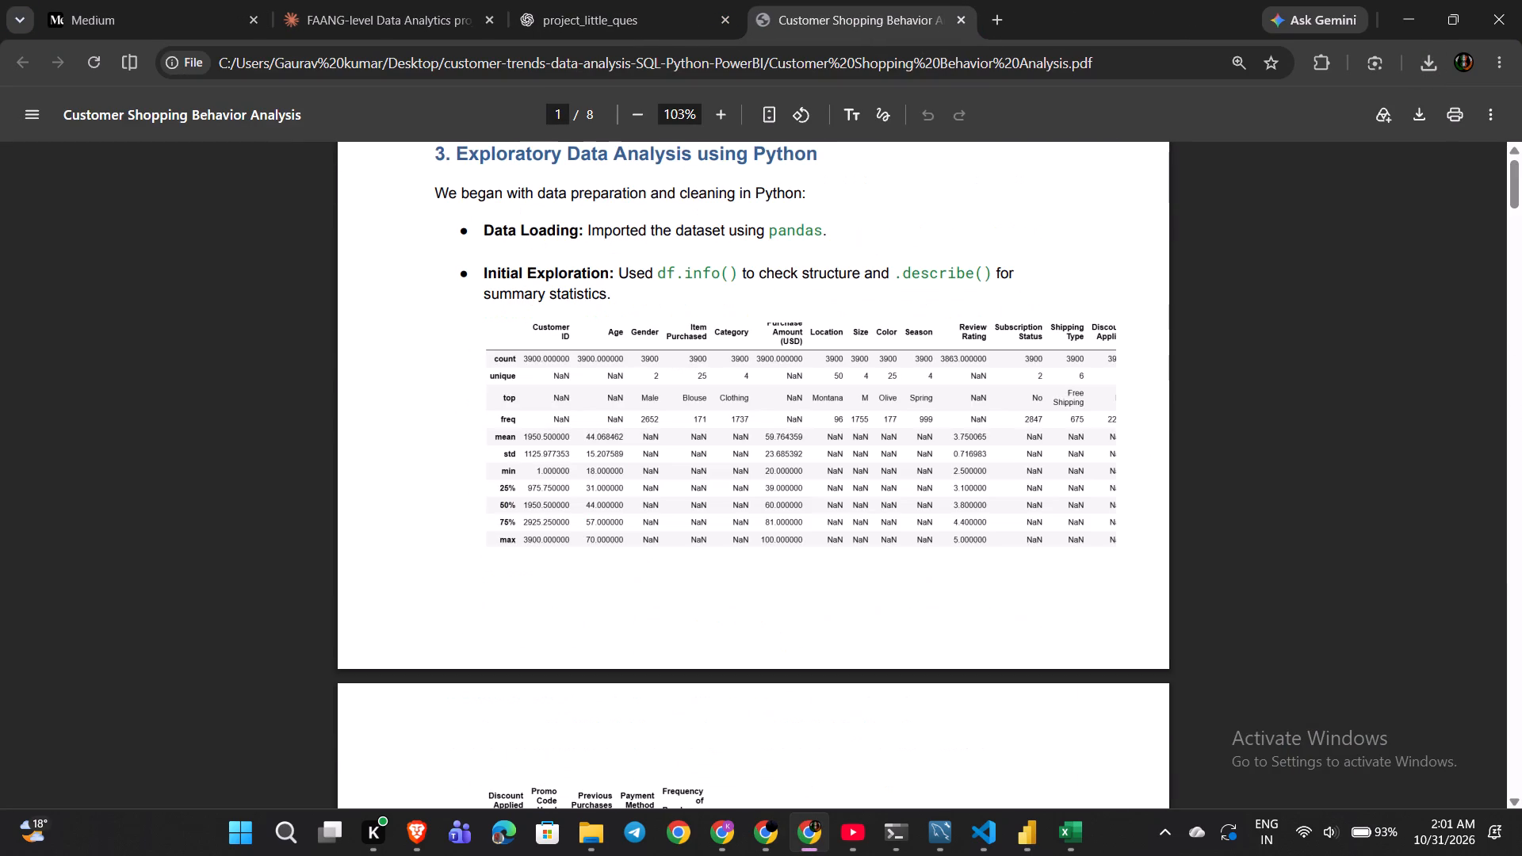
Switch back to the tutorial video and watch its explanation of the project report through to the presentation section.
{"action": "left_click", "coordinate": [865, 847]}
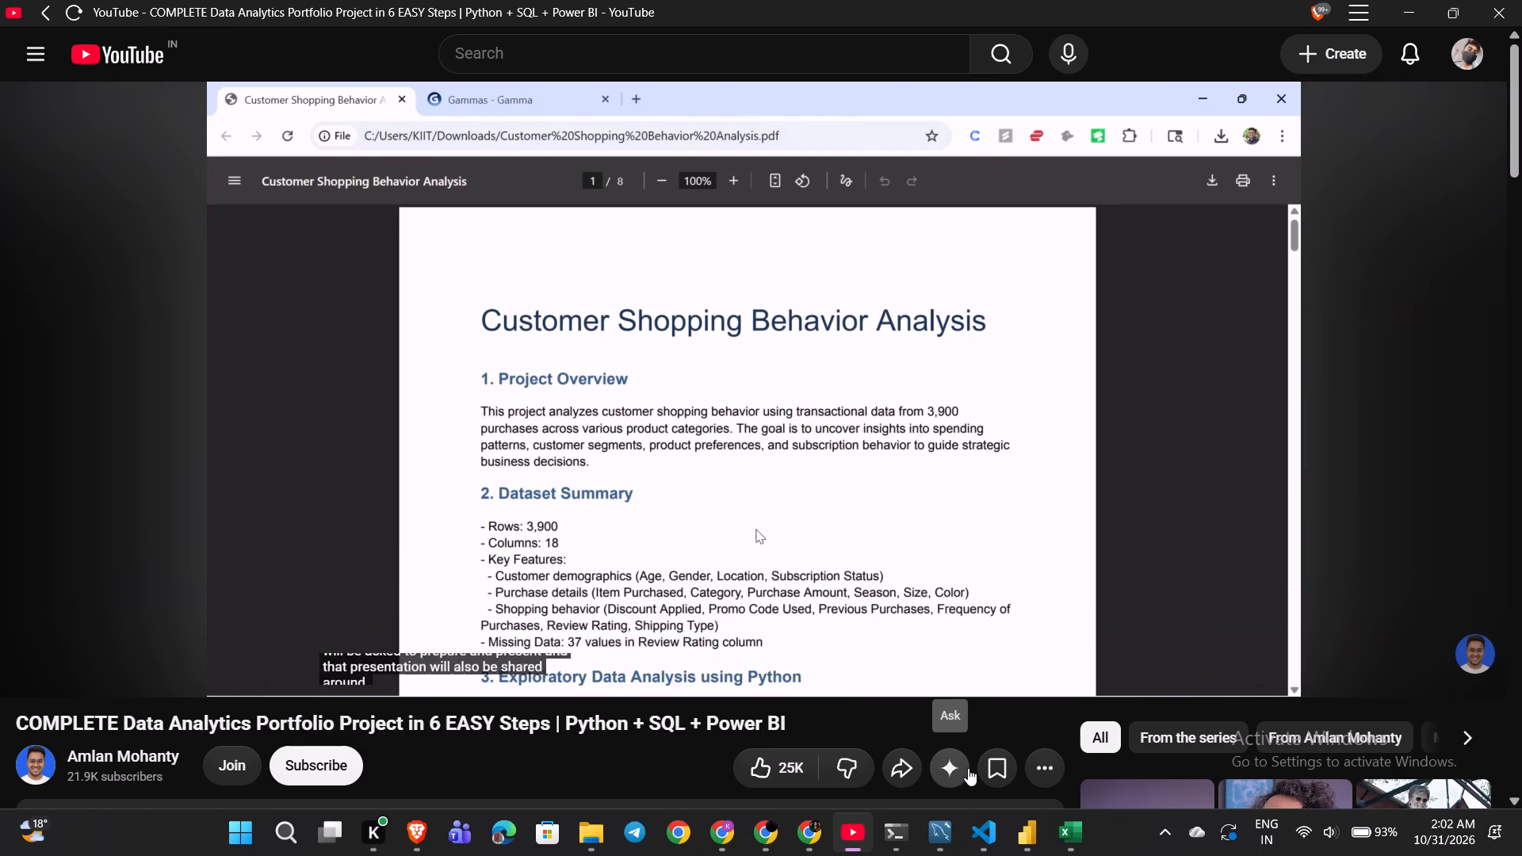
{"action": "left_click", "coordinate": [1031, 839]}
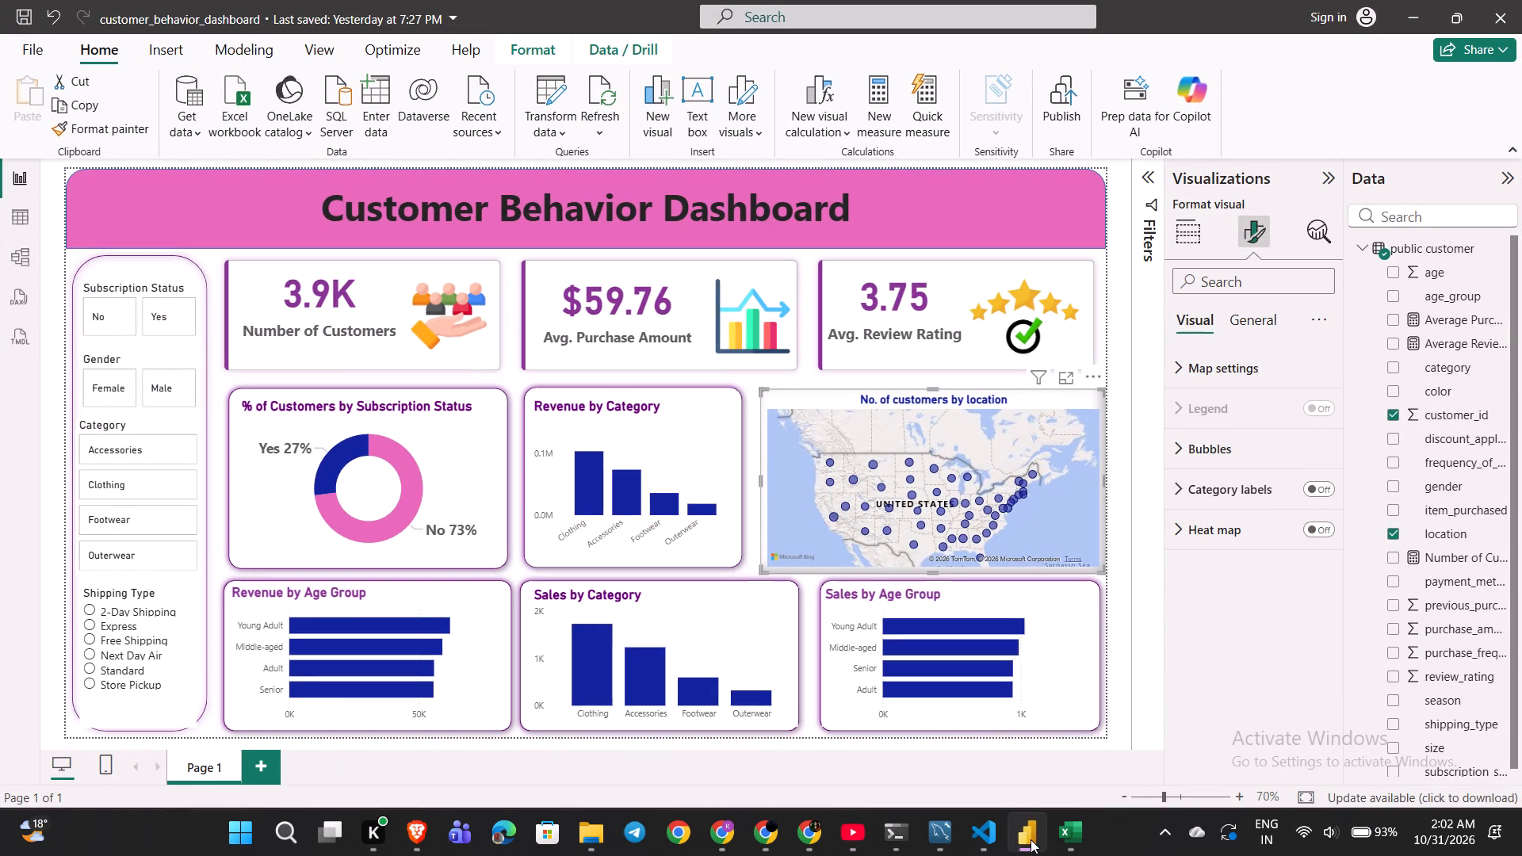
{"action": "left_click", "coordinate": [1031, 839]}
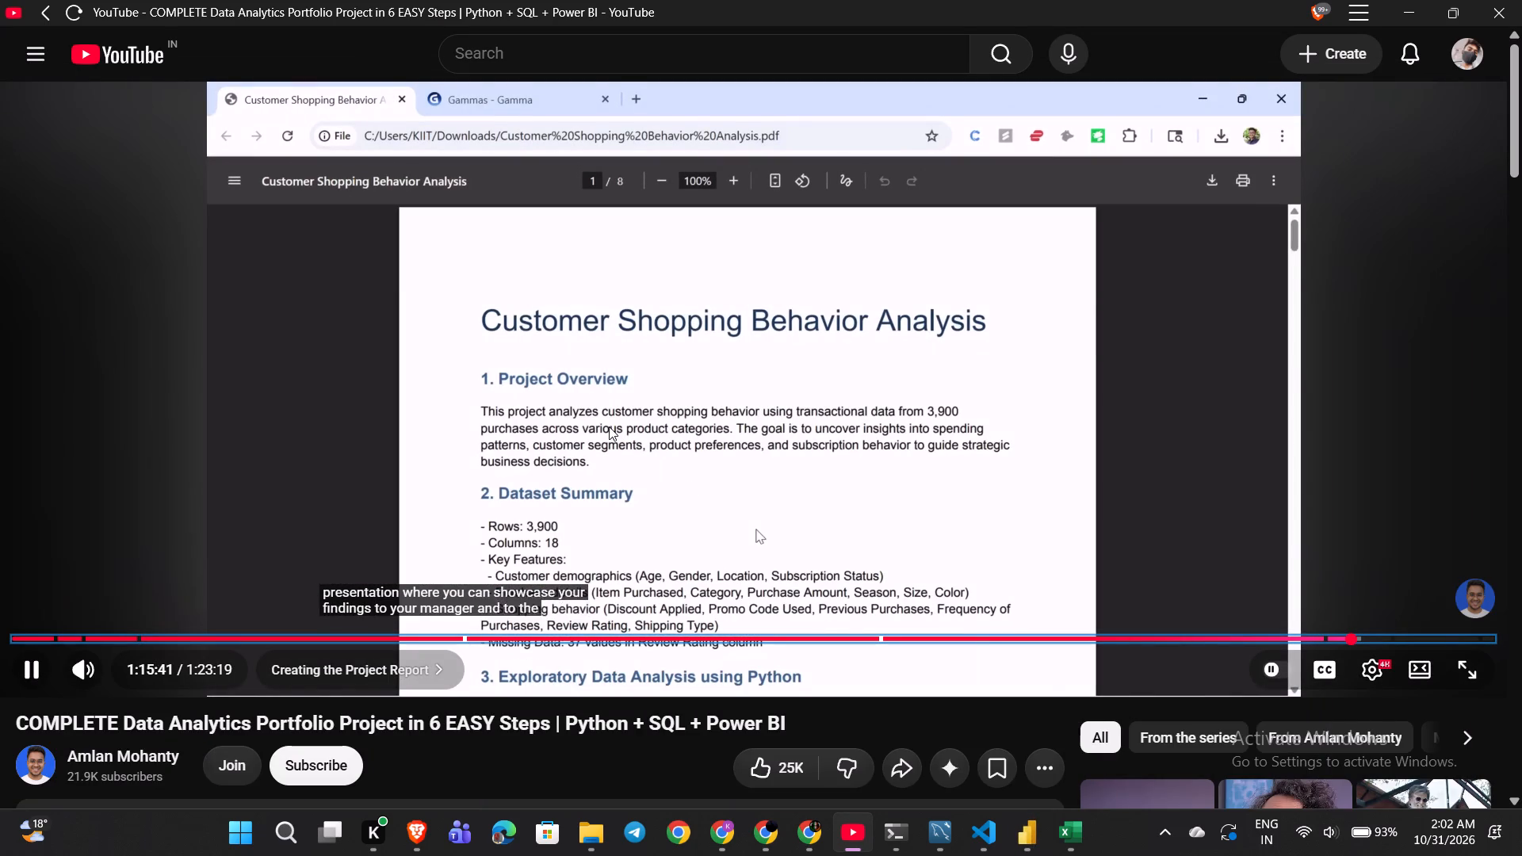
{"action": "left_click", "coordinate": [1031, 834]}
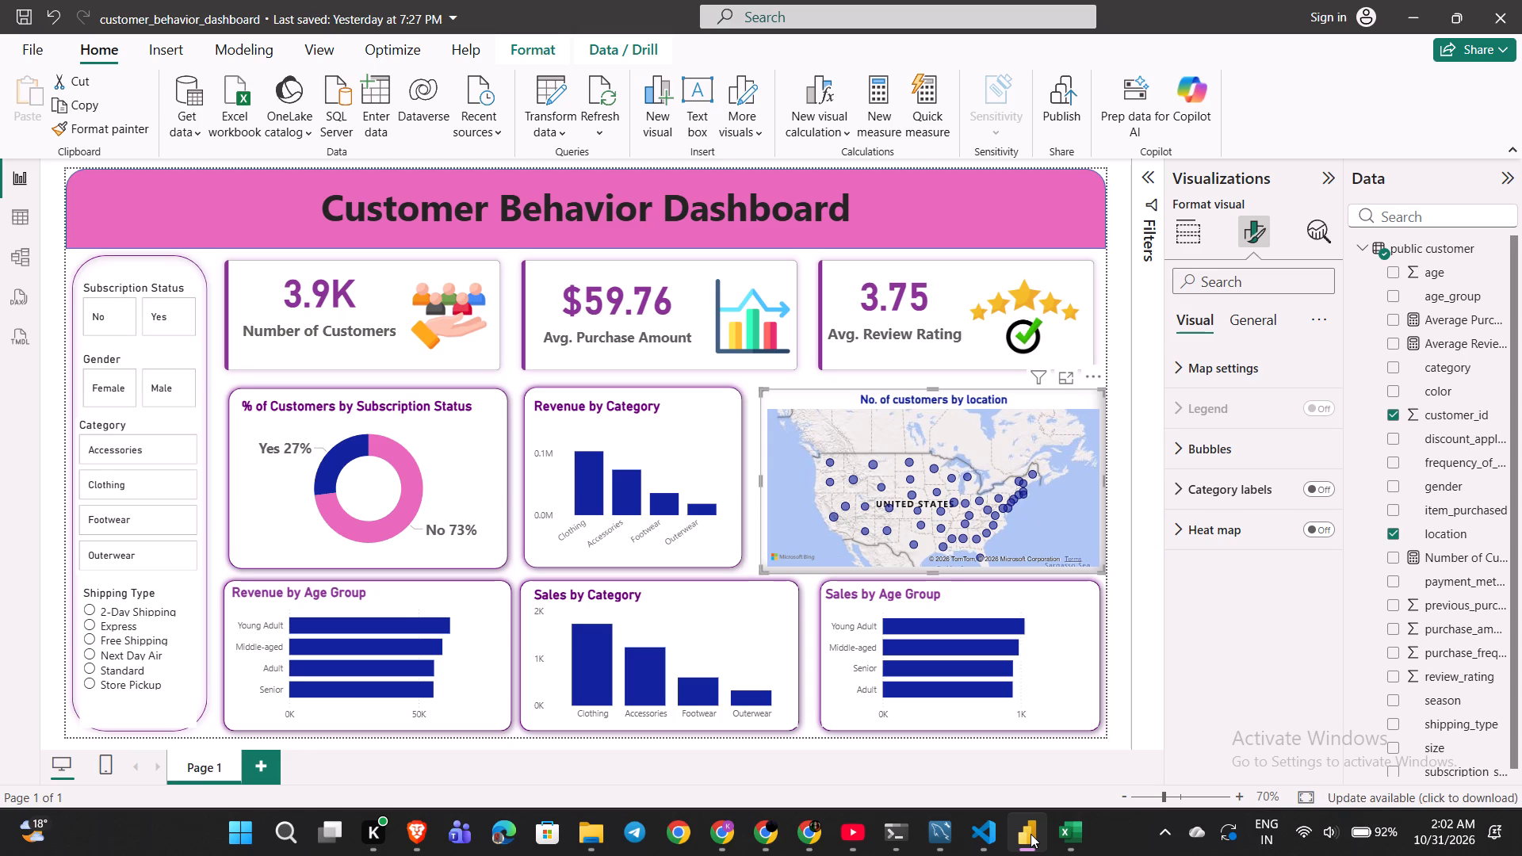
{"action": "left_click", "coordinate": [1031, 834]}
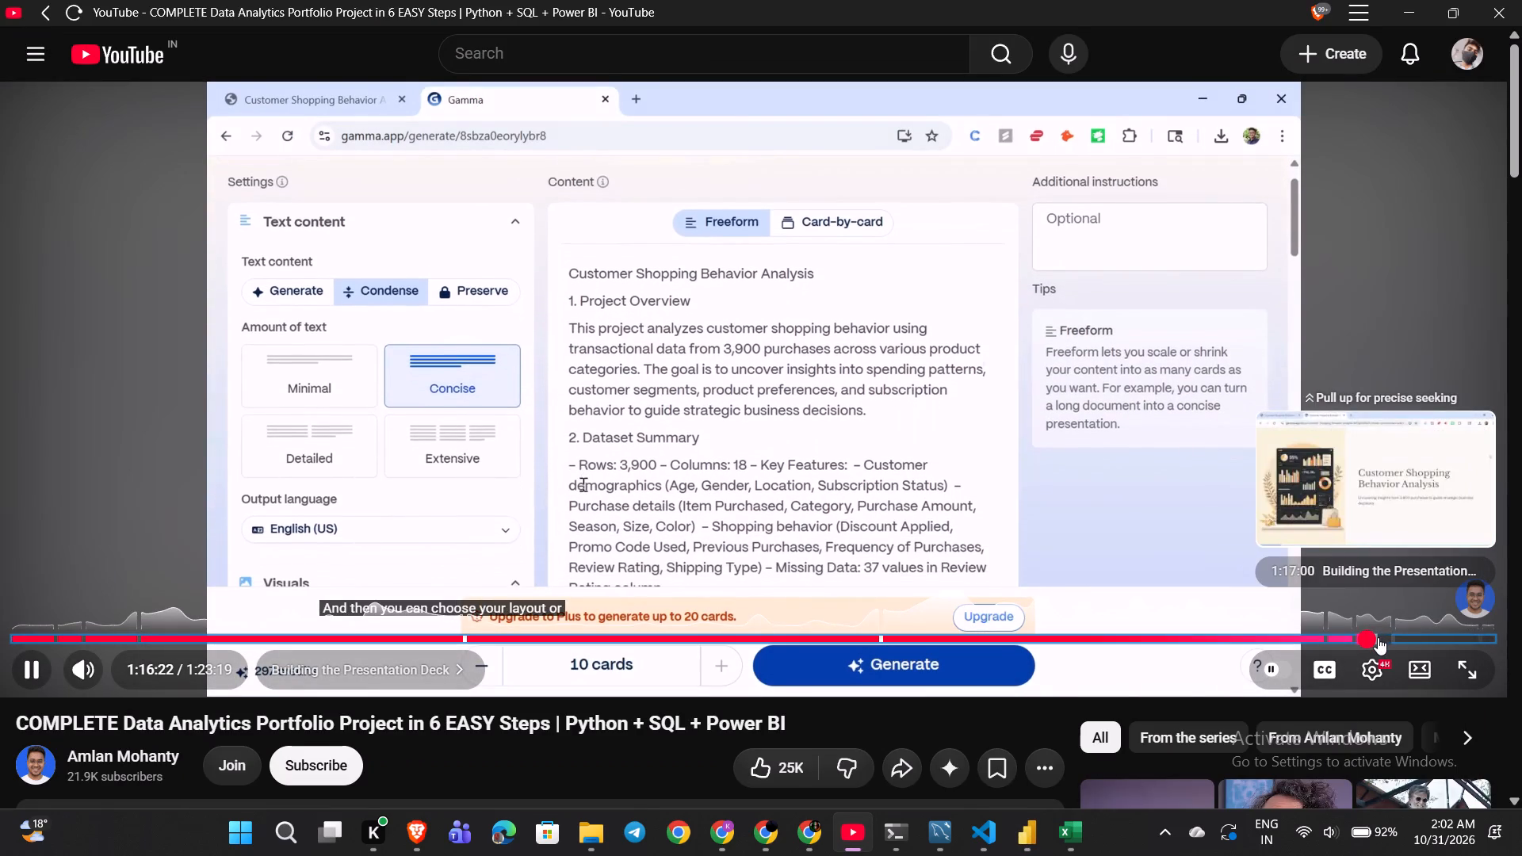
Study the tutorial's "Building the Presentation Deck" section on importing the report into Gamma, and pause at the Presentation format choice.
{"action": "left_click", "coordinate": [1378, 637]}
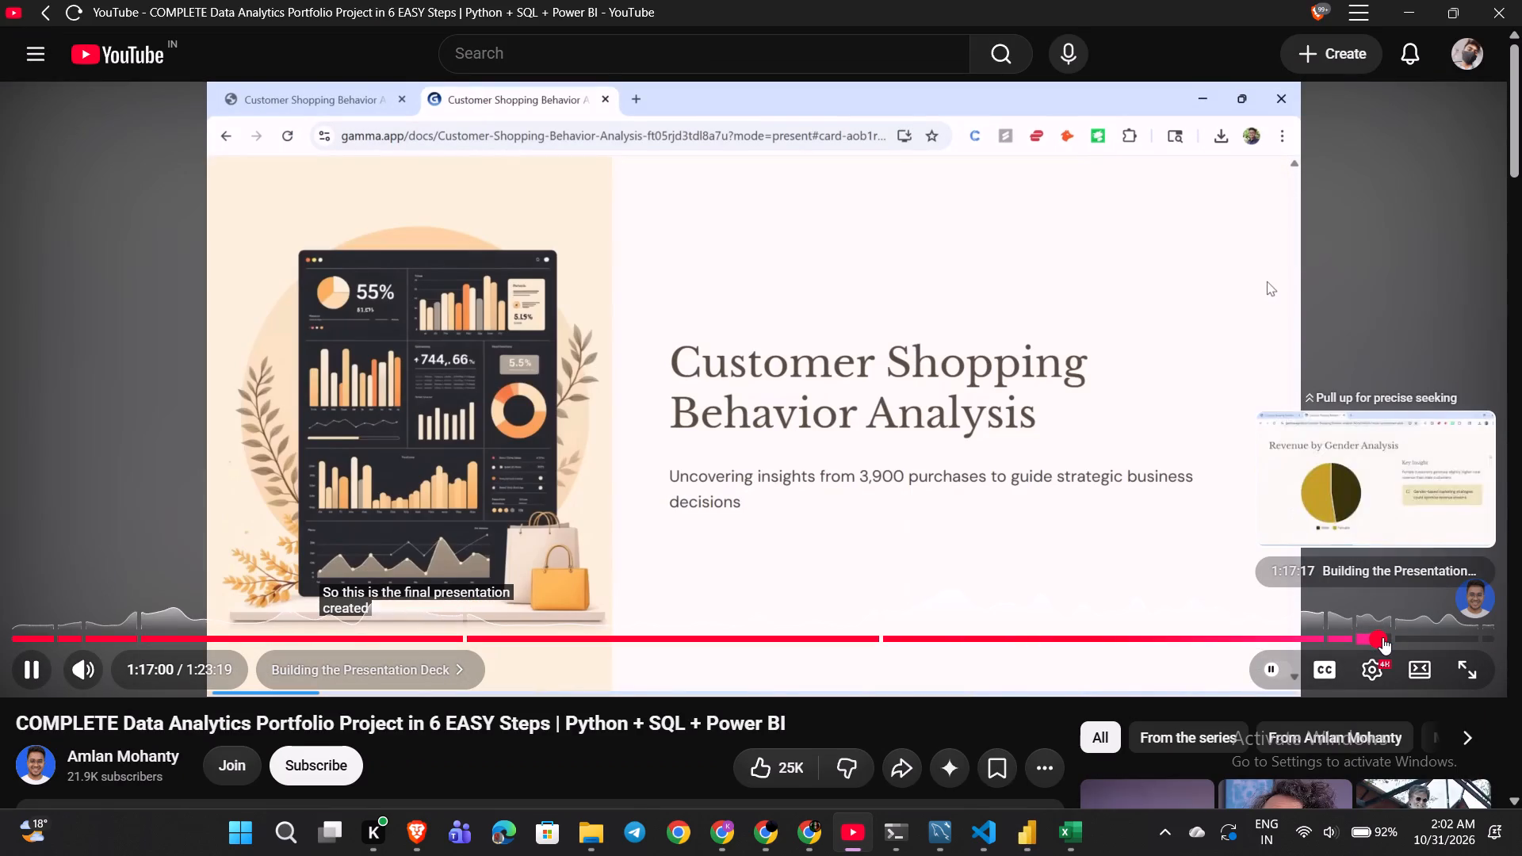
{"action": "left_click", "coordinate": [1360, 637]}
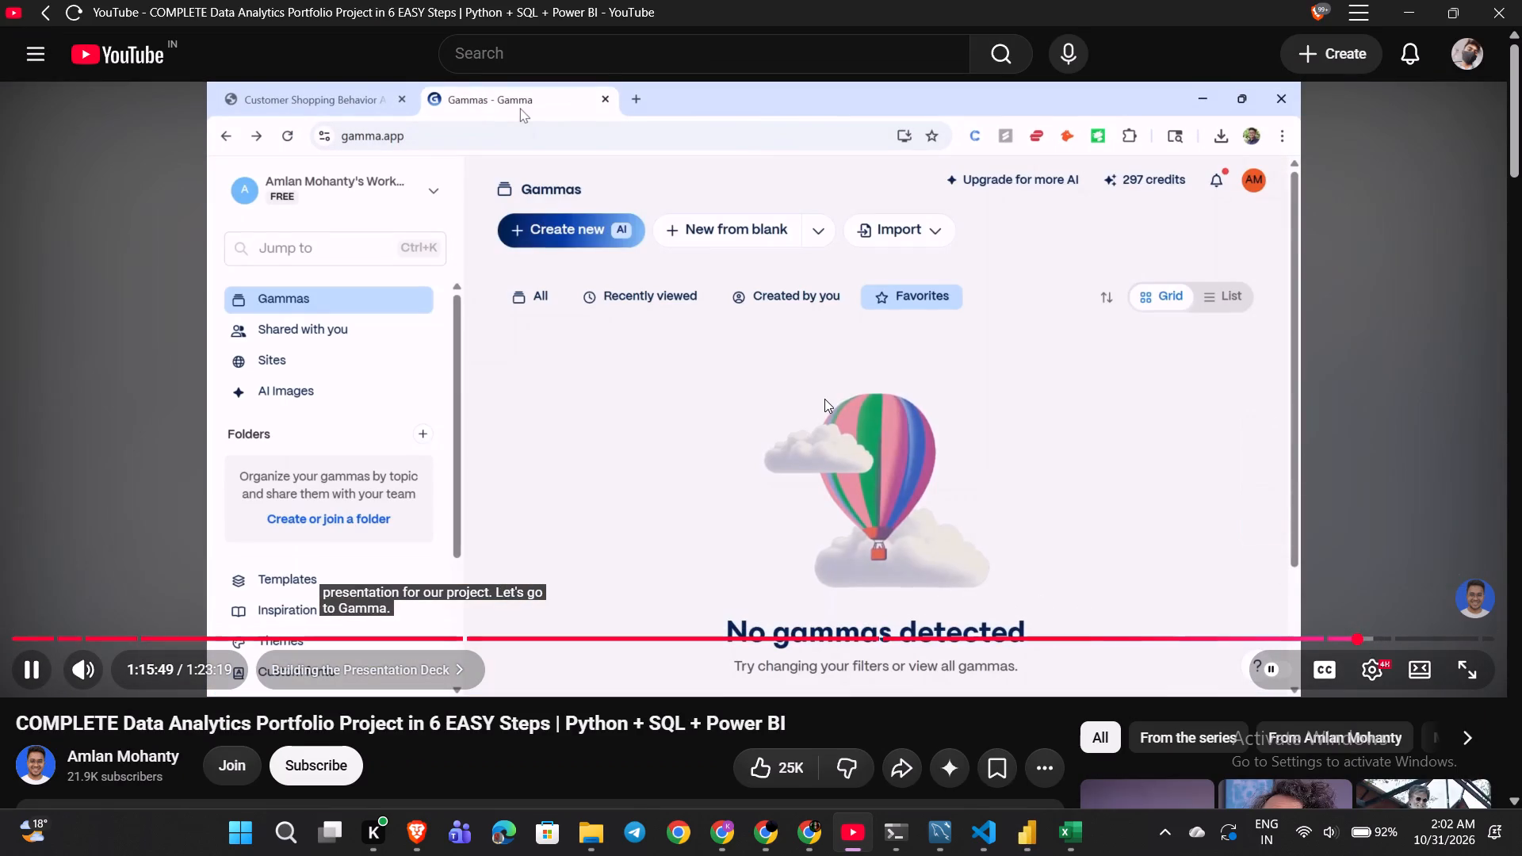
{"action": "key", "text": "Right"}
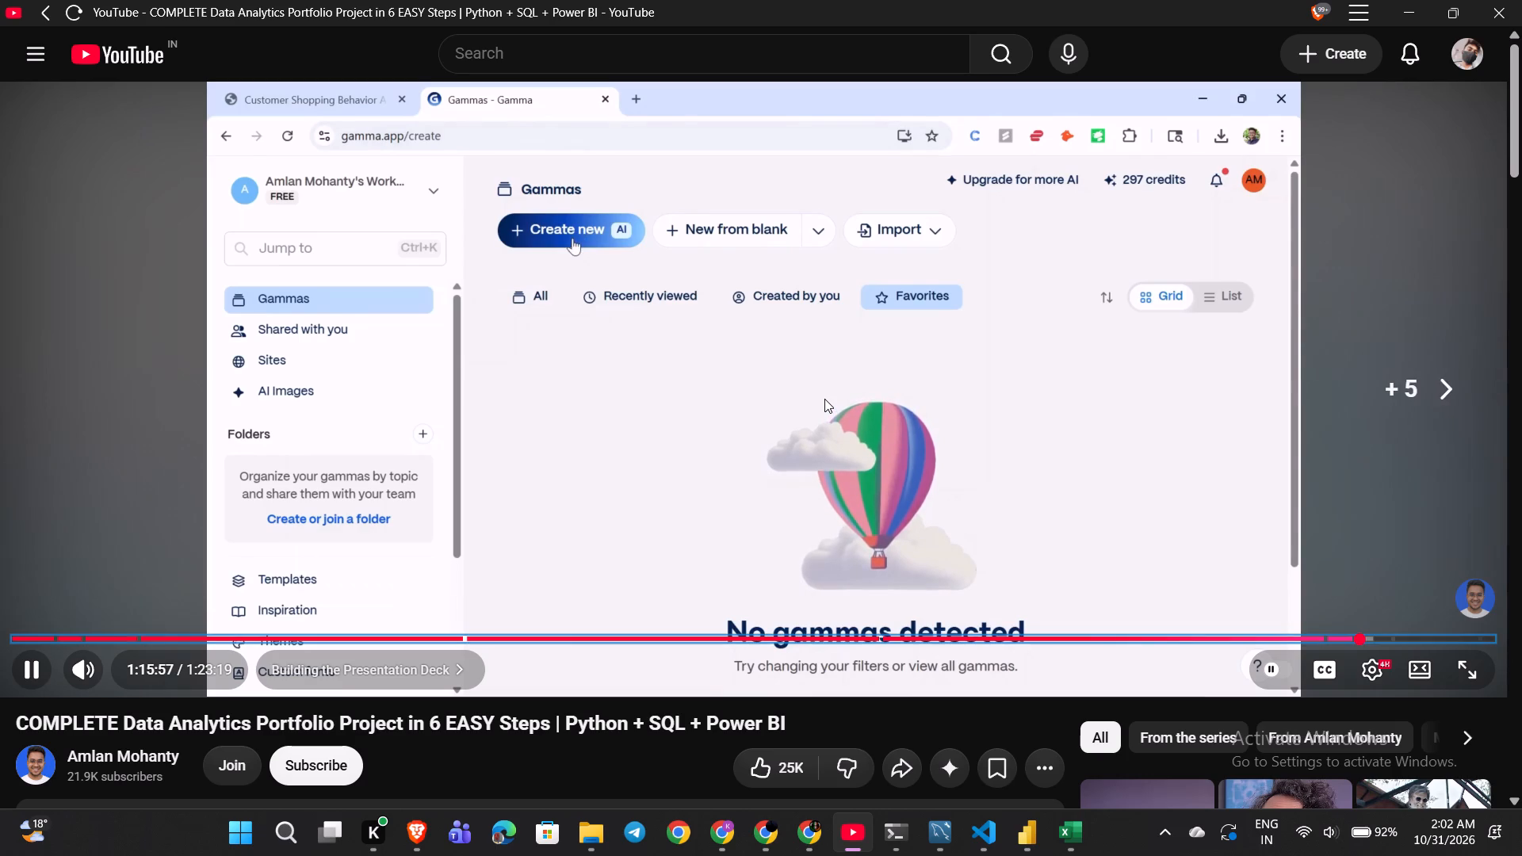
{"action": "key", "text": "Right"}
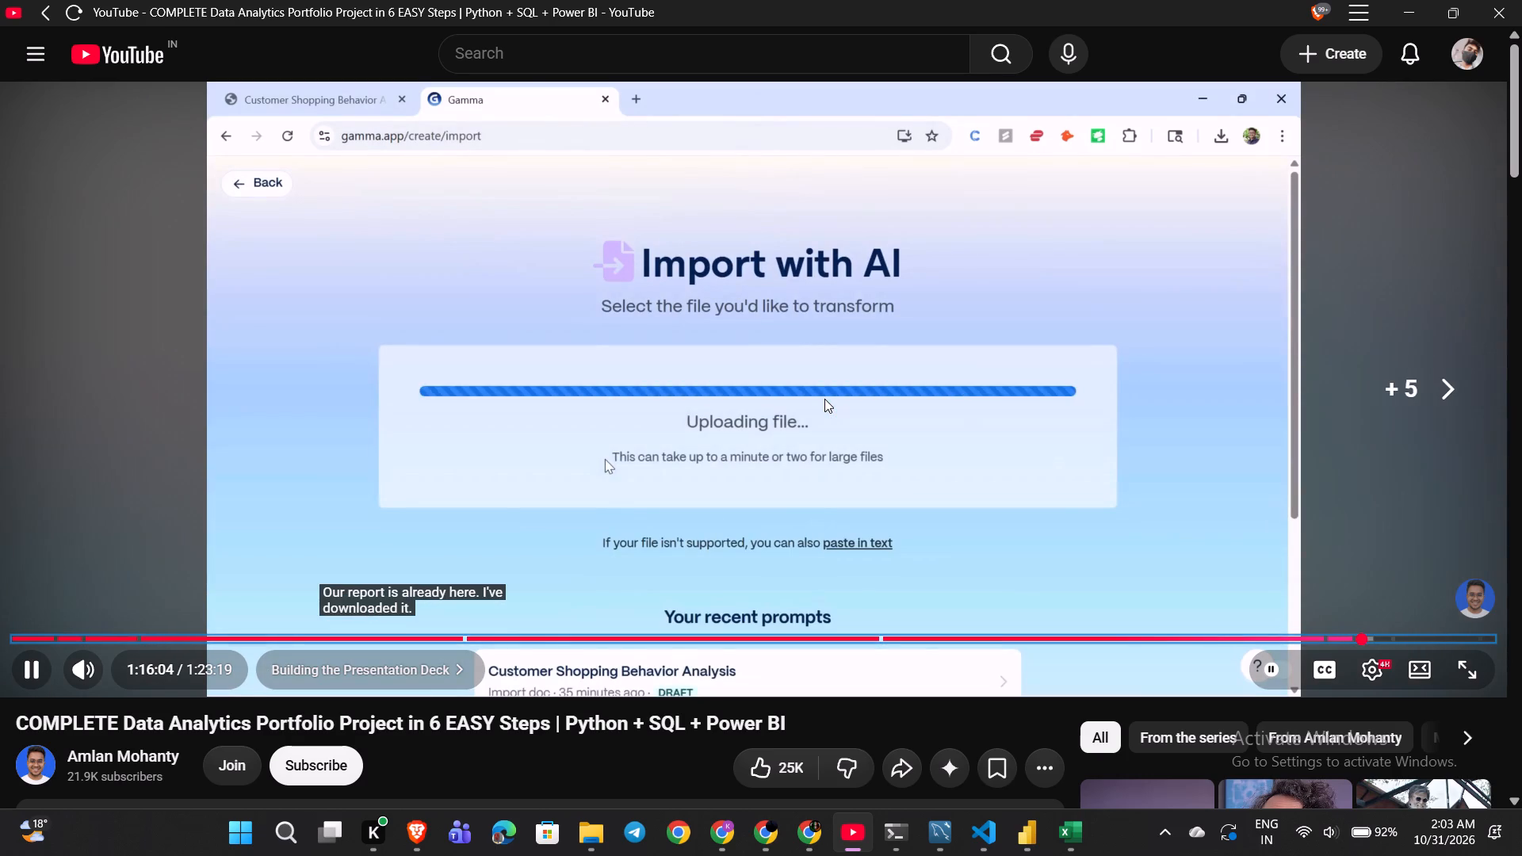
{"action": "key", "text": "Left"}
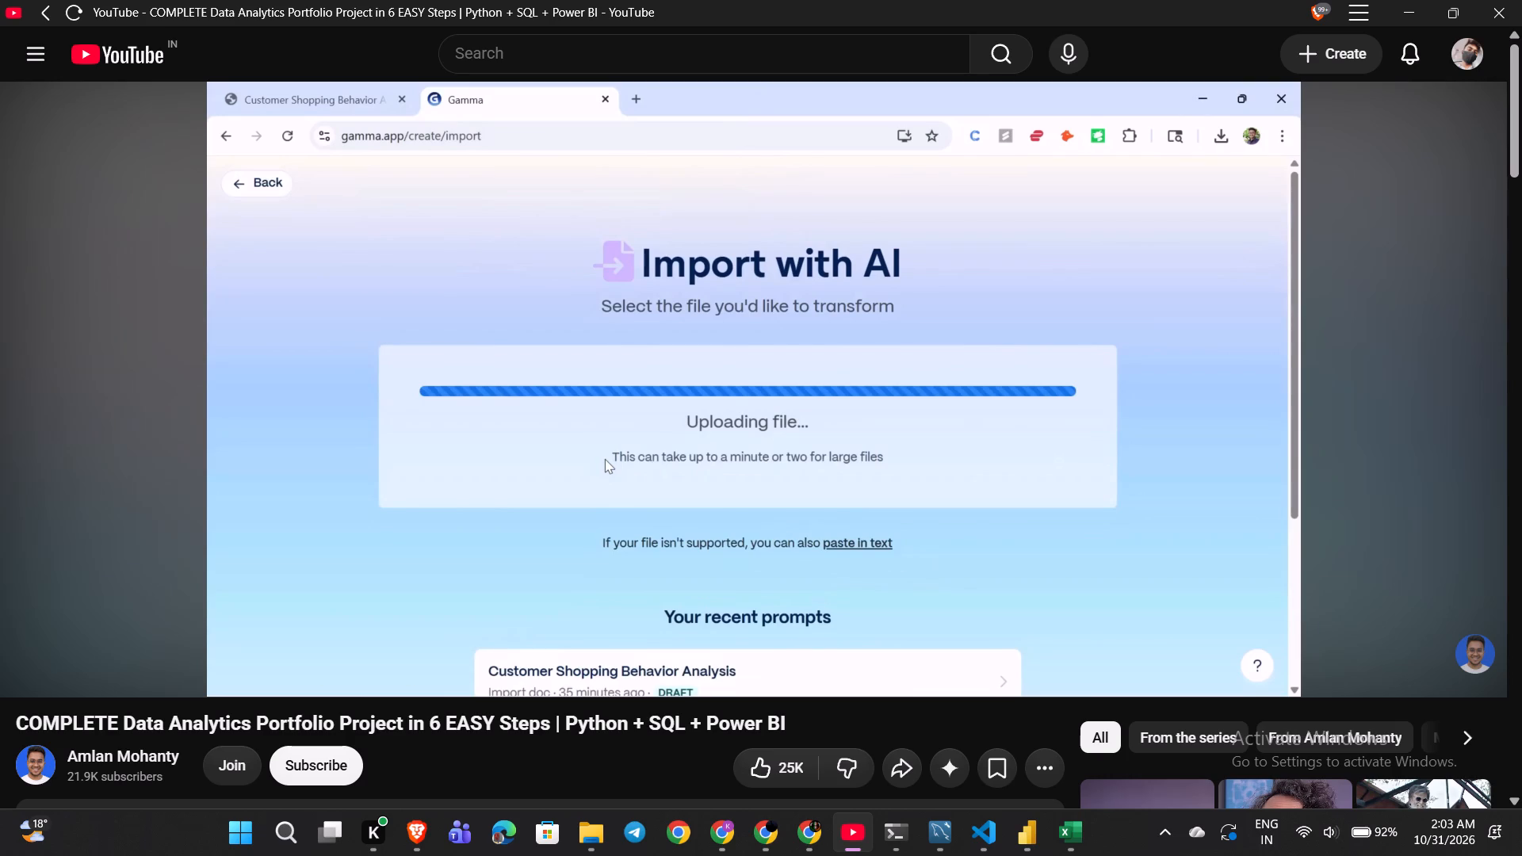
{"action": "key", "text": "Left"}
{"action": "key", "text": "Left"}
{"action": "key", "text": "Left"}
{"action": "key", "text": "Left"}
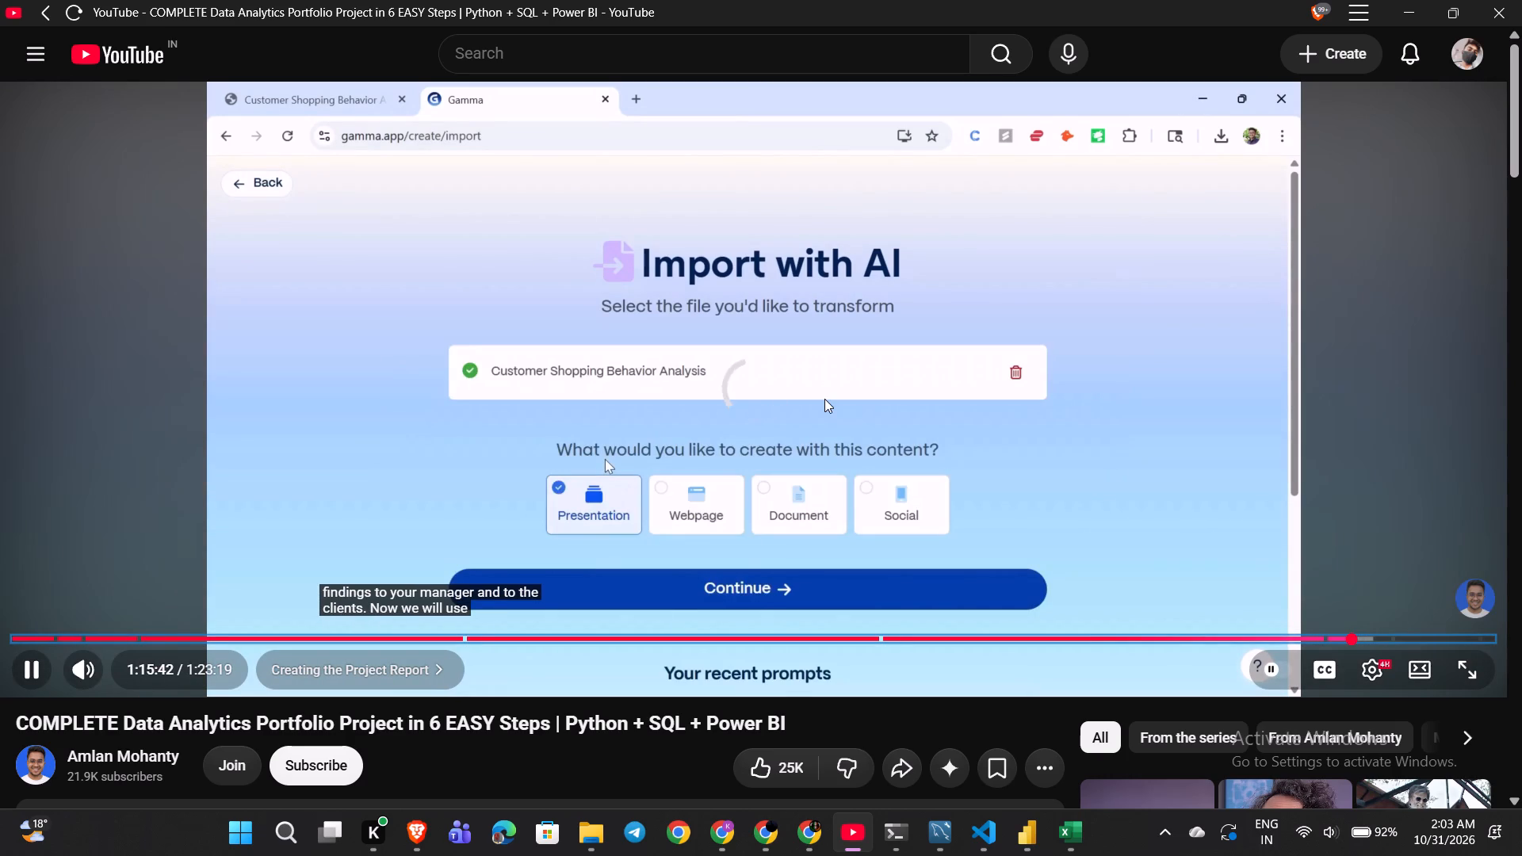
{"action": "key", "text": "Right"}
{"action": "key", "text": "Right"}
{"action": "key", "text": "Right"}
{"action": "key", "text": "Right"}
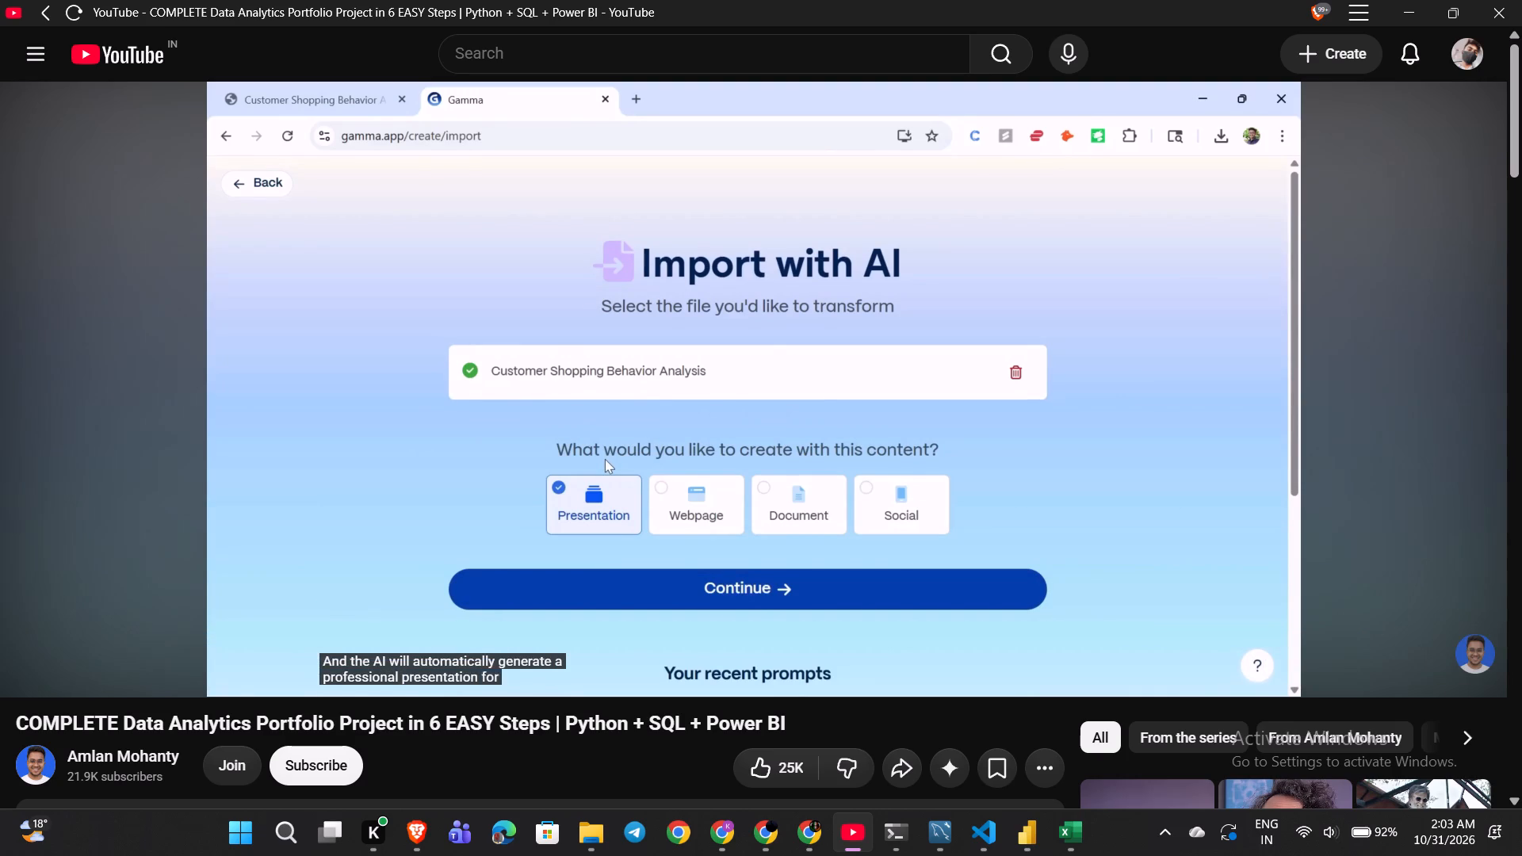
{"action": "key", "text": "space"}
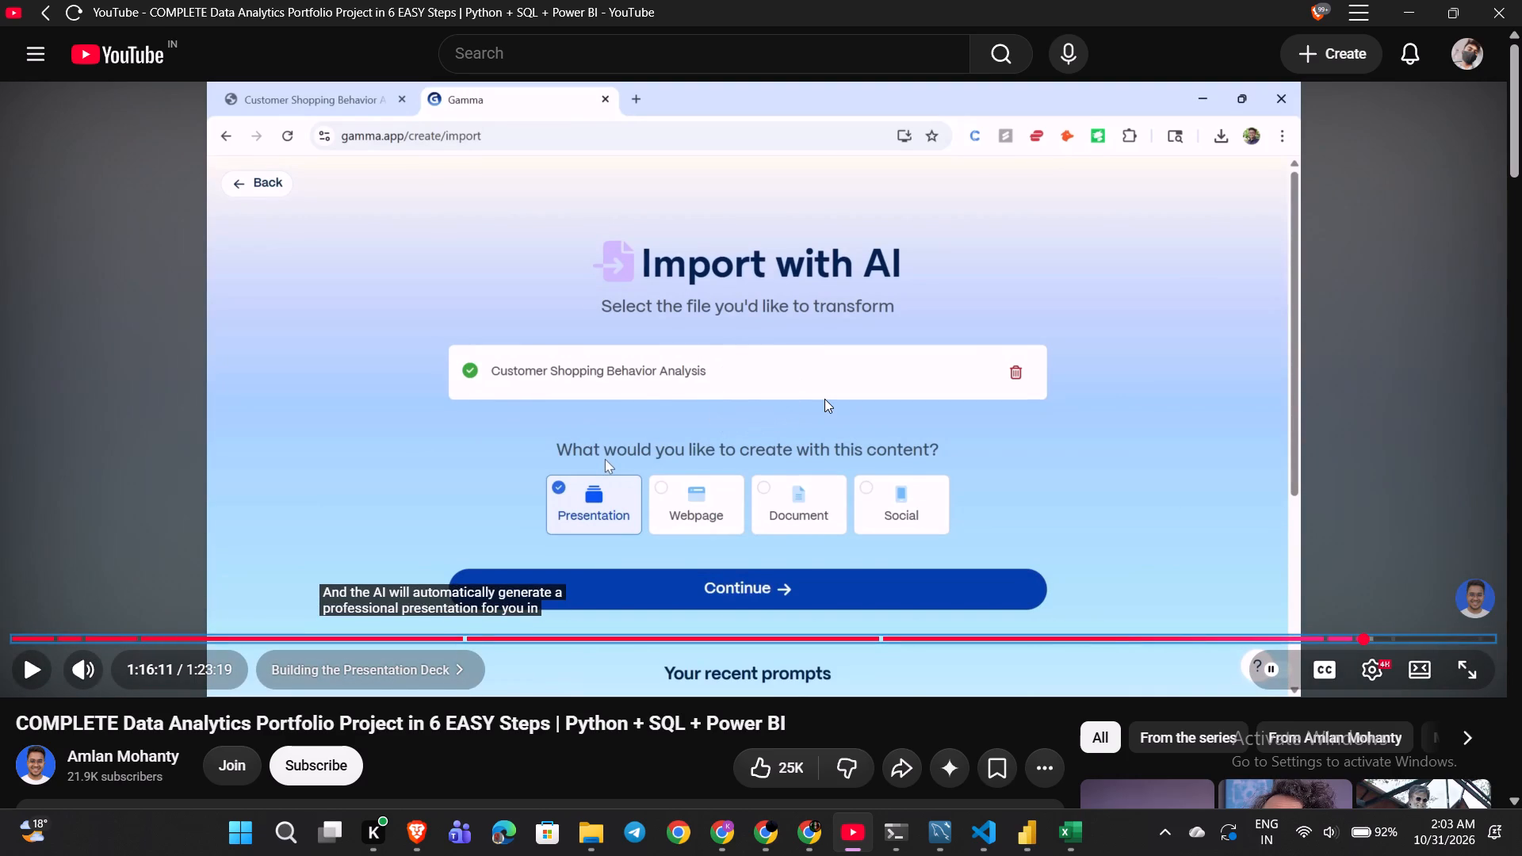